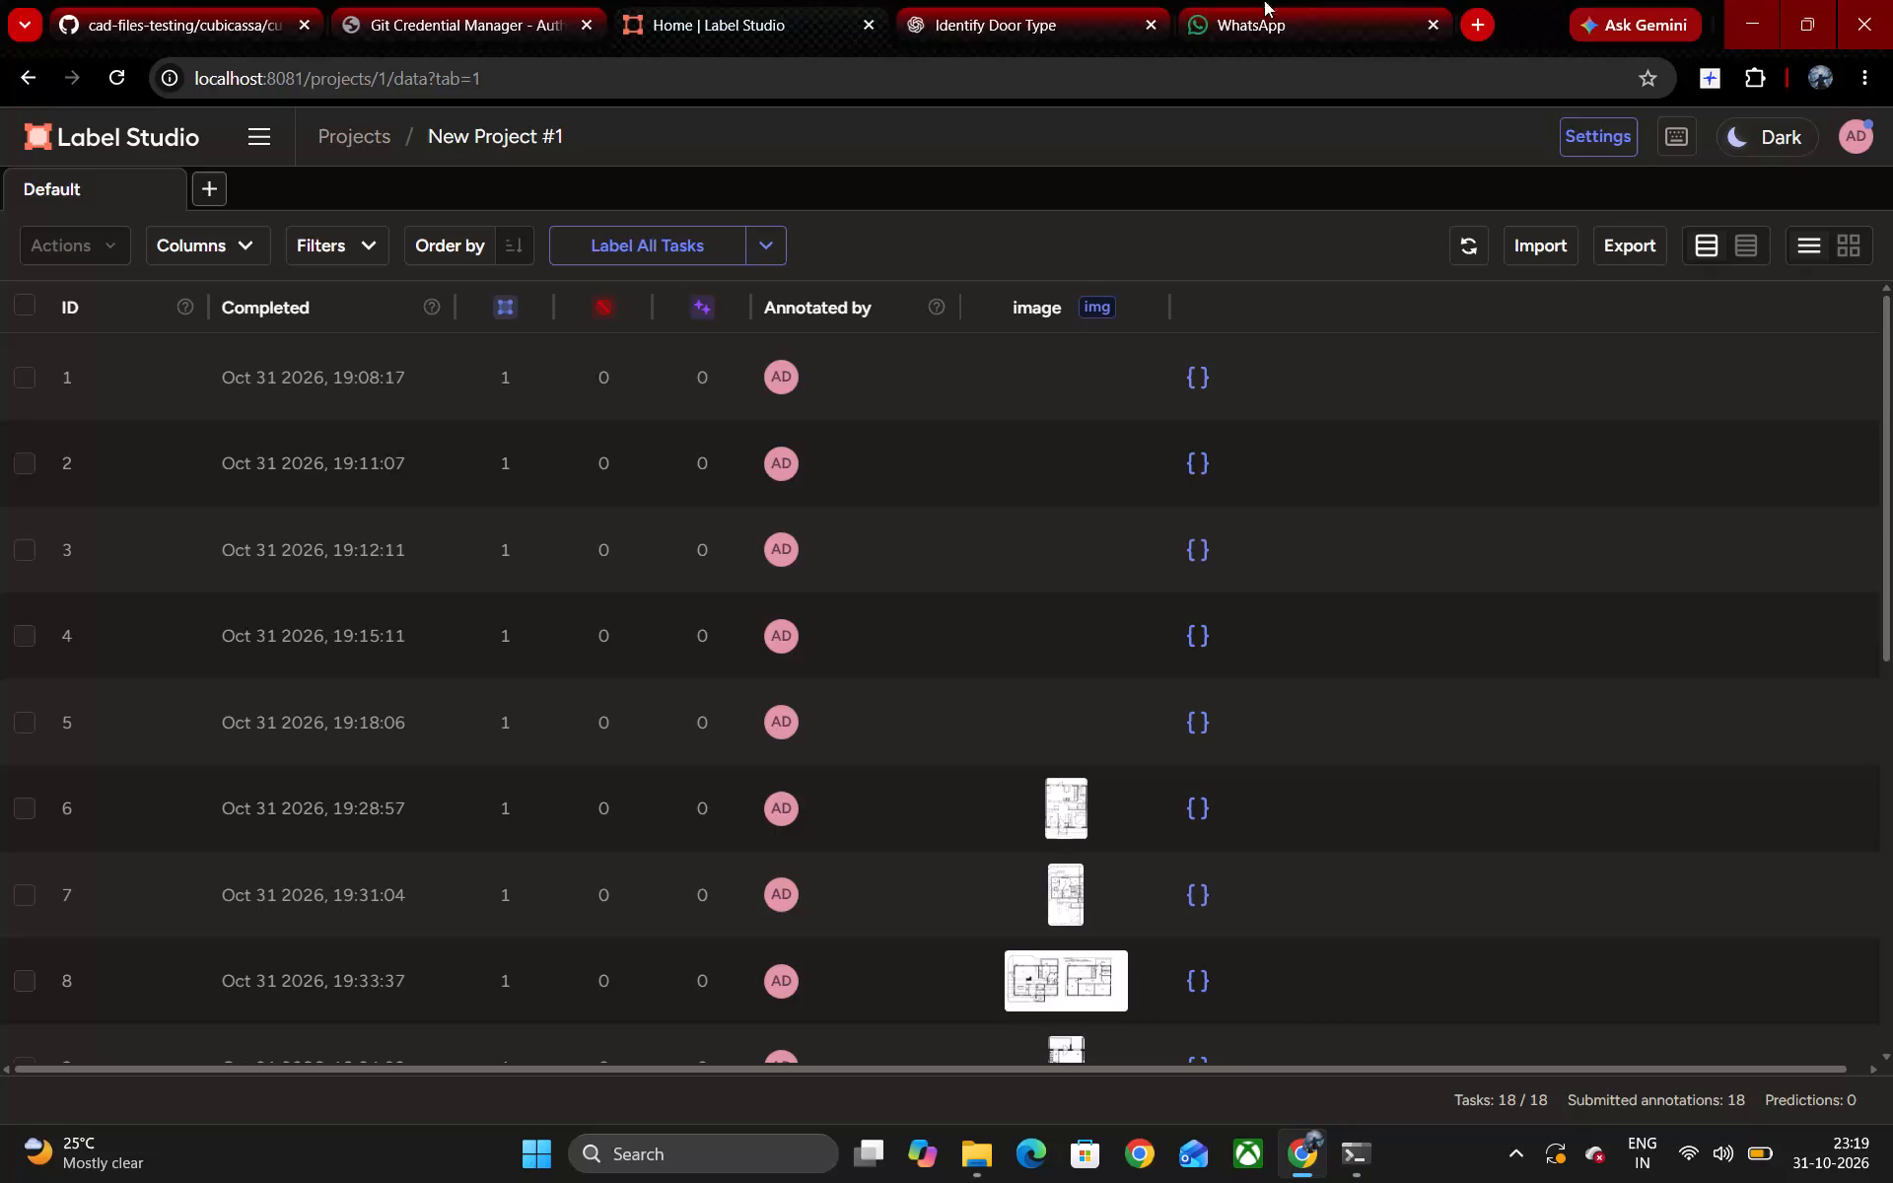
Look through the project's task list to review the existing floor plan tasks.
{"action": "scroll", "coordinate": [1017, 411], "scroll_direction": "down", "scroll_amount": 16}
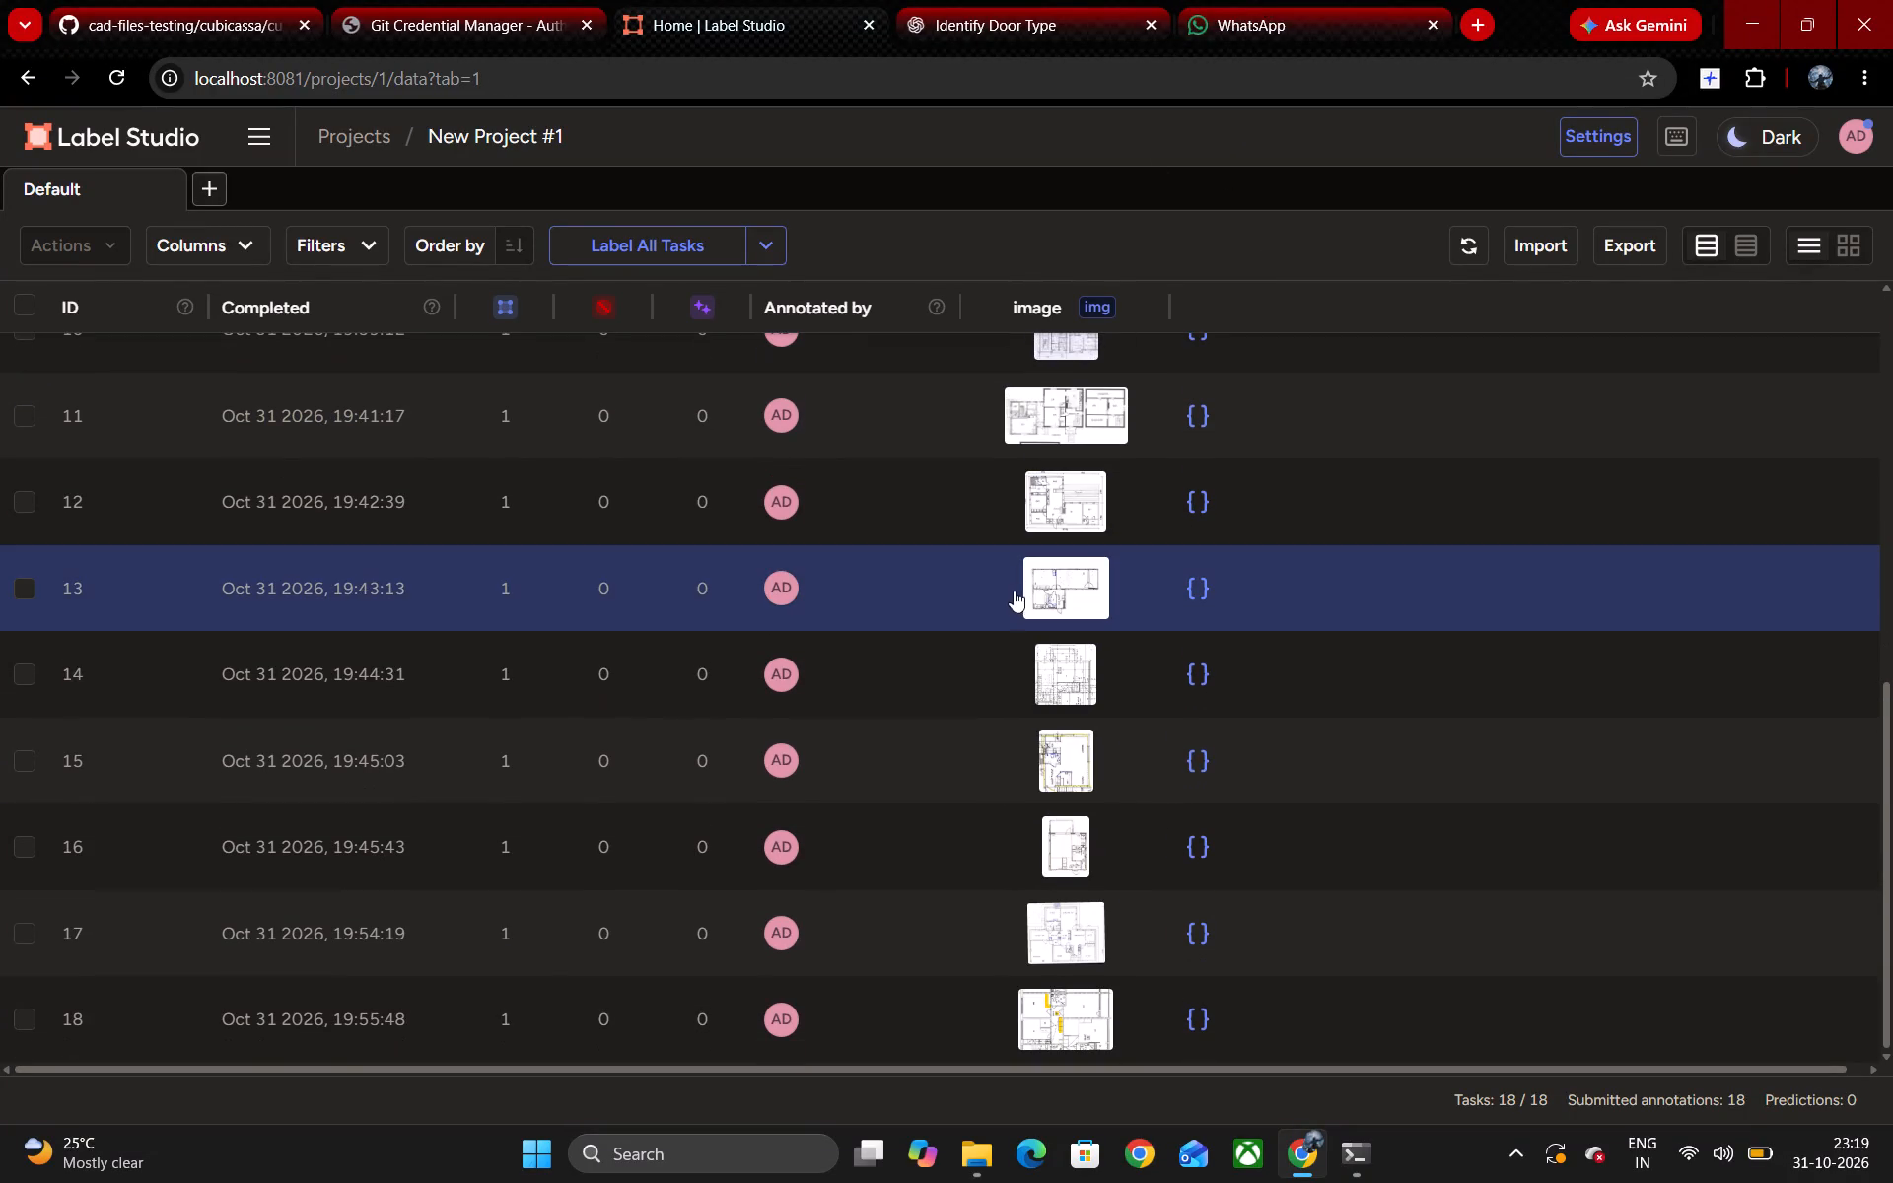
{"action": "scroll", "coordinate": [1014, 591], "scroll_direction": "down", "scroll_amount": 10}
{"action": "scroll", "coordinate": [892, 736], "scroll_direction": "up", "scroll_amount": 14}
{"action": "middle_click", "coordinate": [897, 697]}
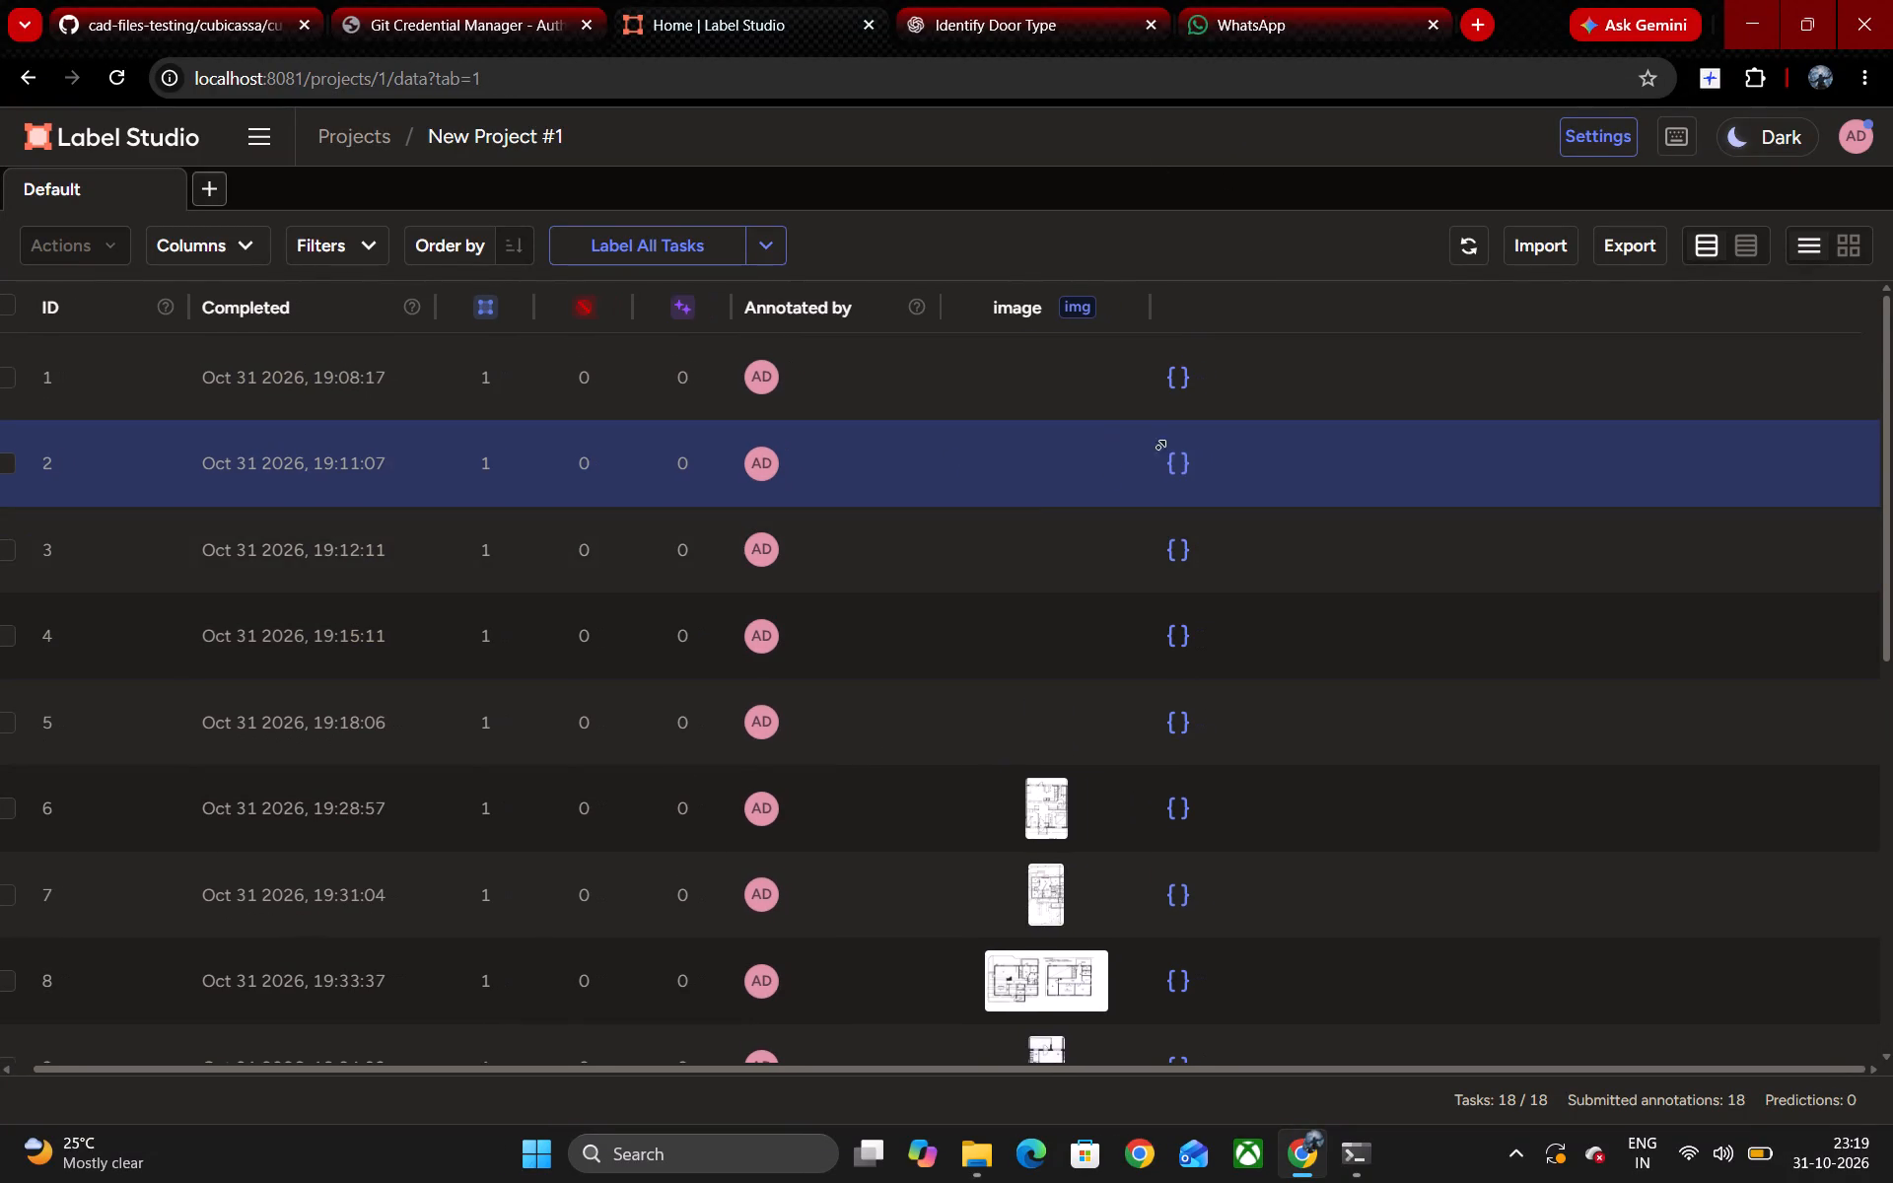
{"action": "scroll", "coordinate": [1040, 493], "scroll_direction": "down", "scroll_amount": 14}
{"action": "scroll", "coordinate": [785, 601], "scroll_direction": "down", "scroll_amount": 5}
{"action": "scroll", "coordinate": [1017, 594], "scroll_direction": "down", "scroll_amount": 5}
{"action": "scroll", "coordinate": [1017, 701], "scroll_direction": "down", "scroll_amount": 4}
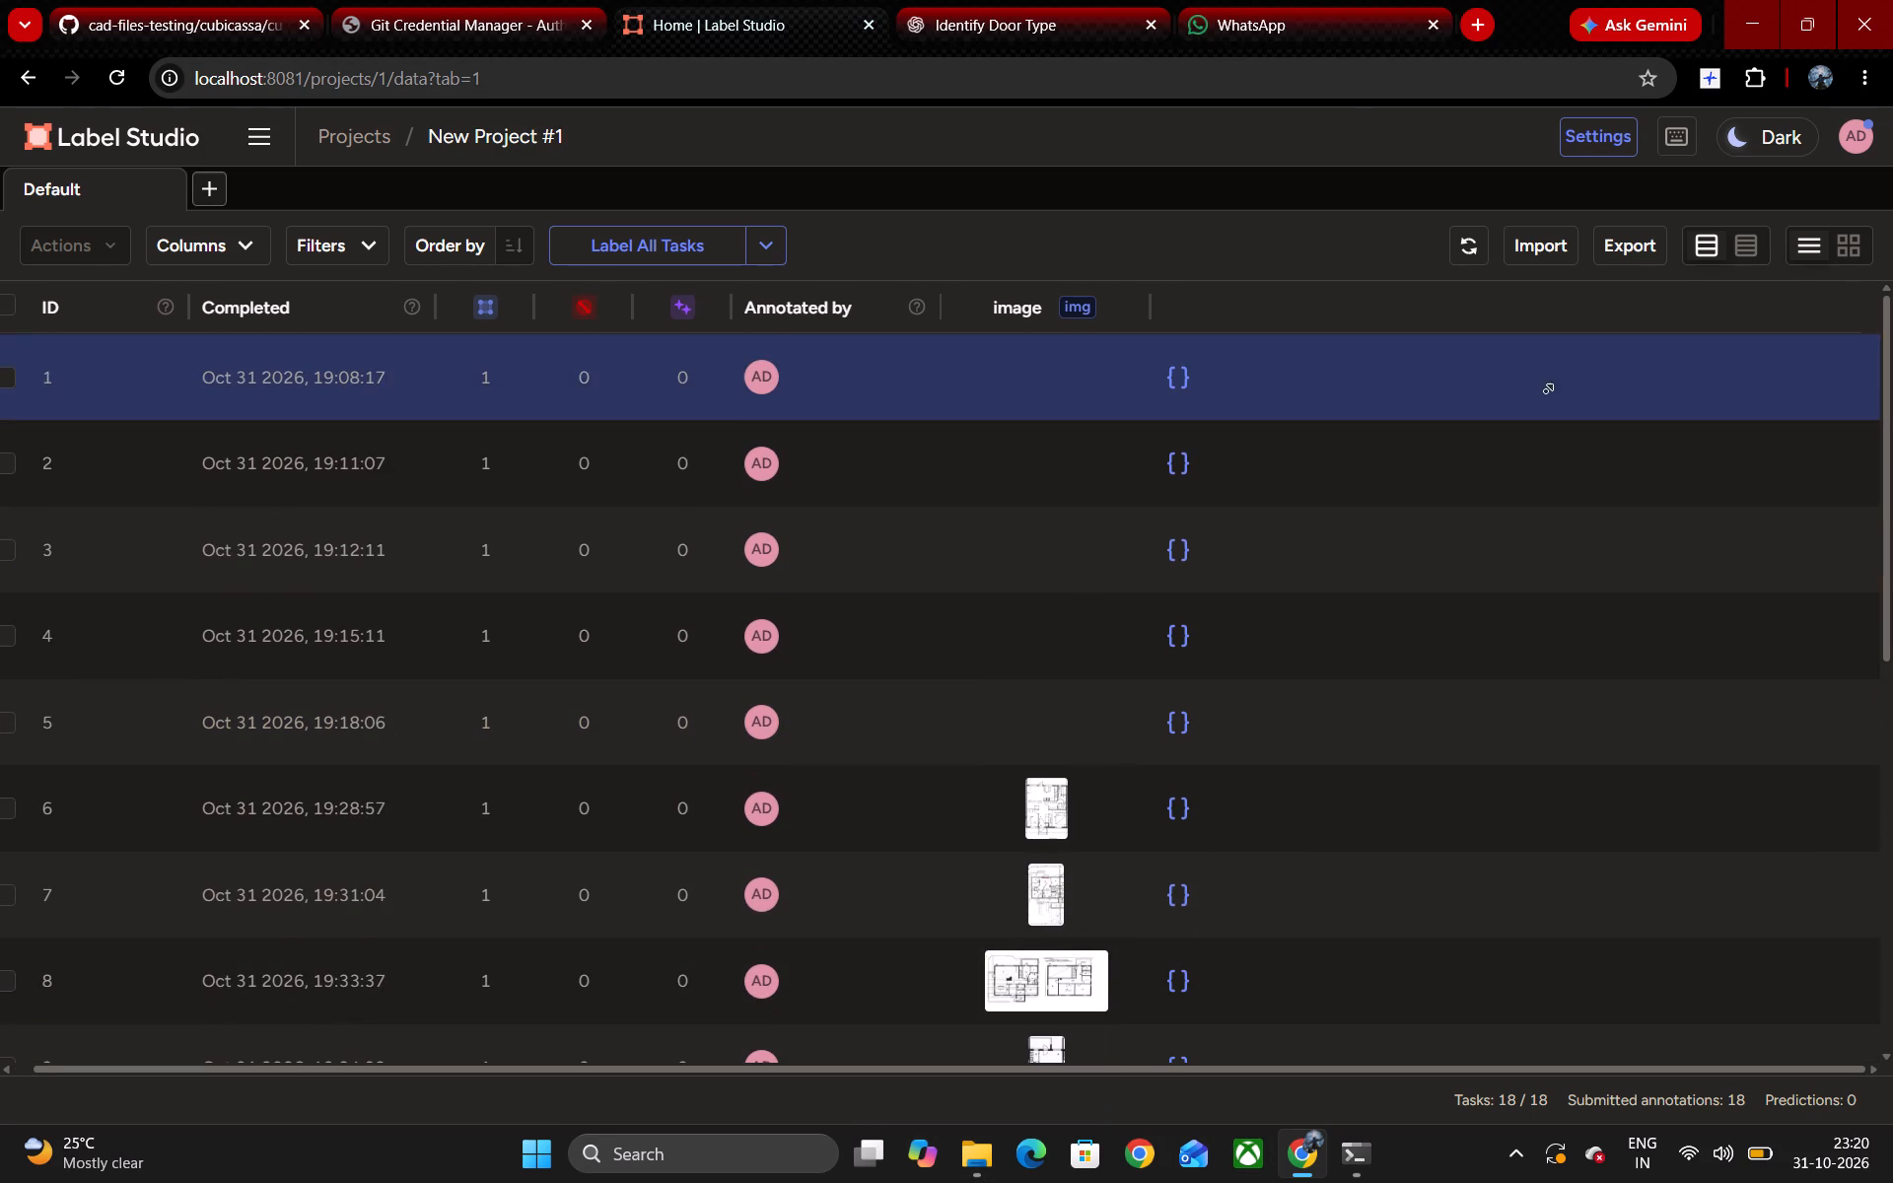
Import the image F1_original from the high_quality_architectural folder 20080 into the project.
{"action": "left_click", "coordinate": [1540, 257]}
{"action": "left_click", "coordinate": [1541, 243]}
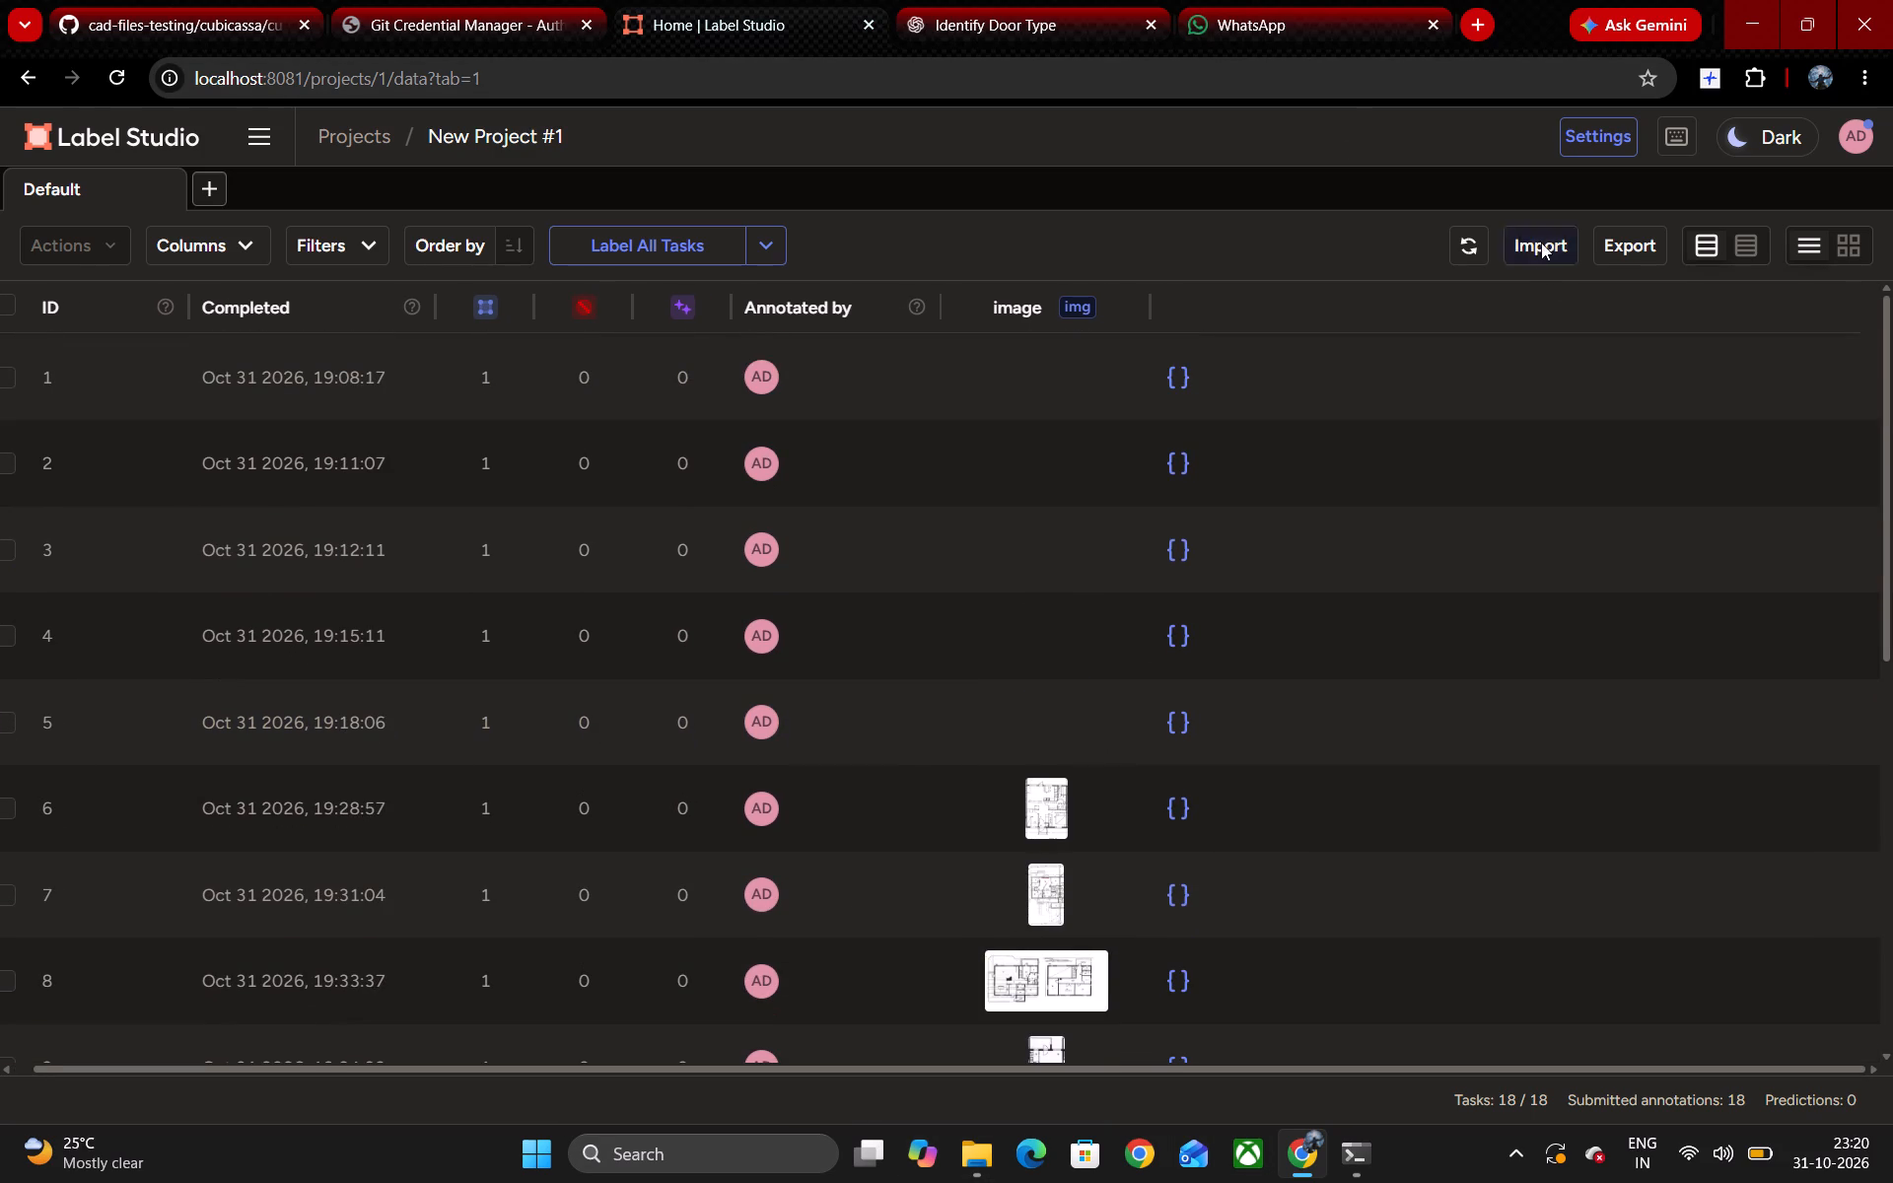
{"action": "left_click", "coordinate": [1178, 359]}
{"action": "left_click", "coordinate": [1097, 463]}
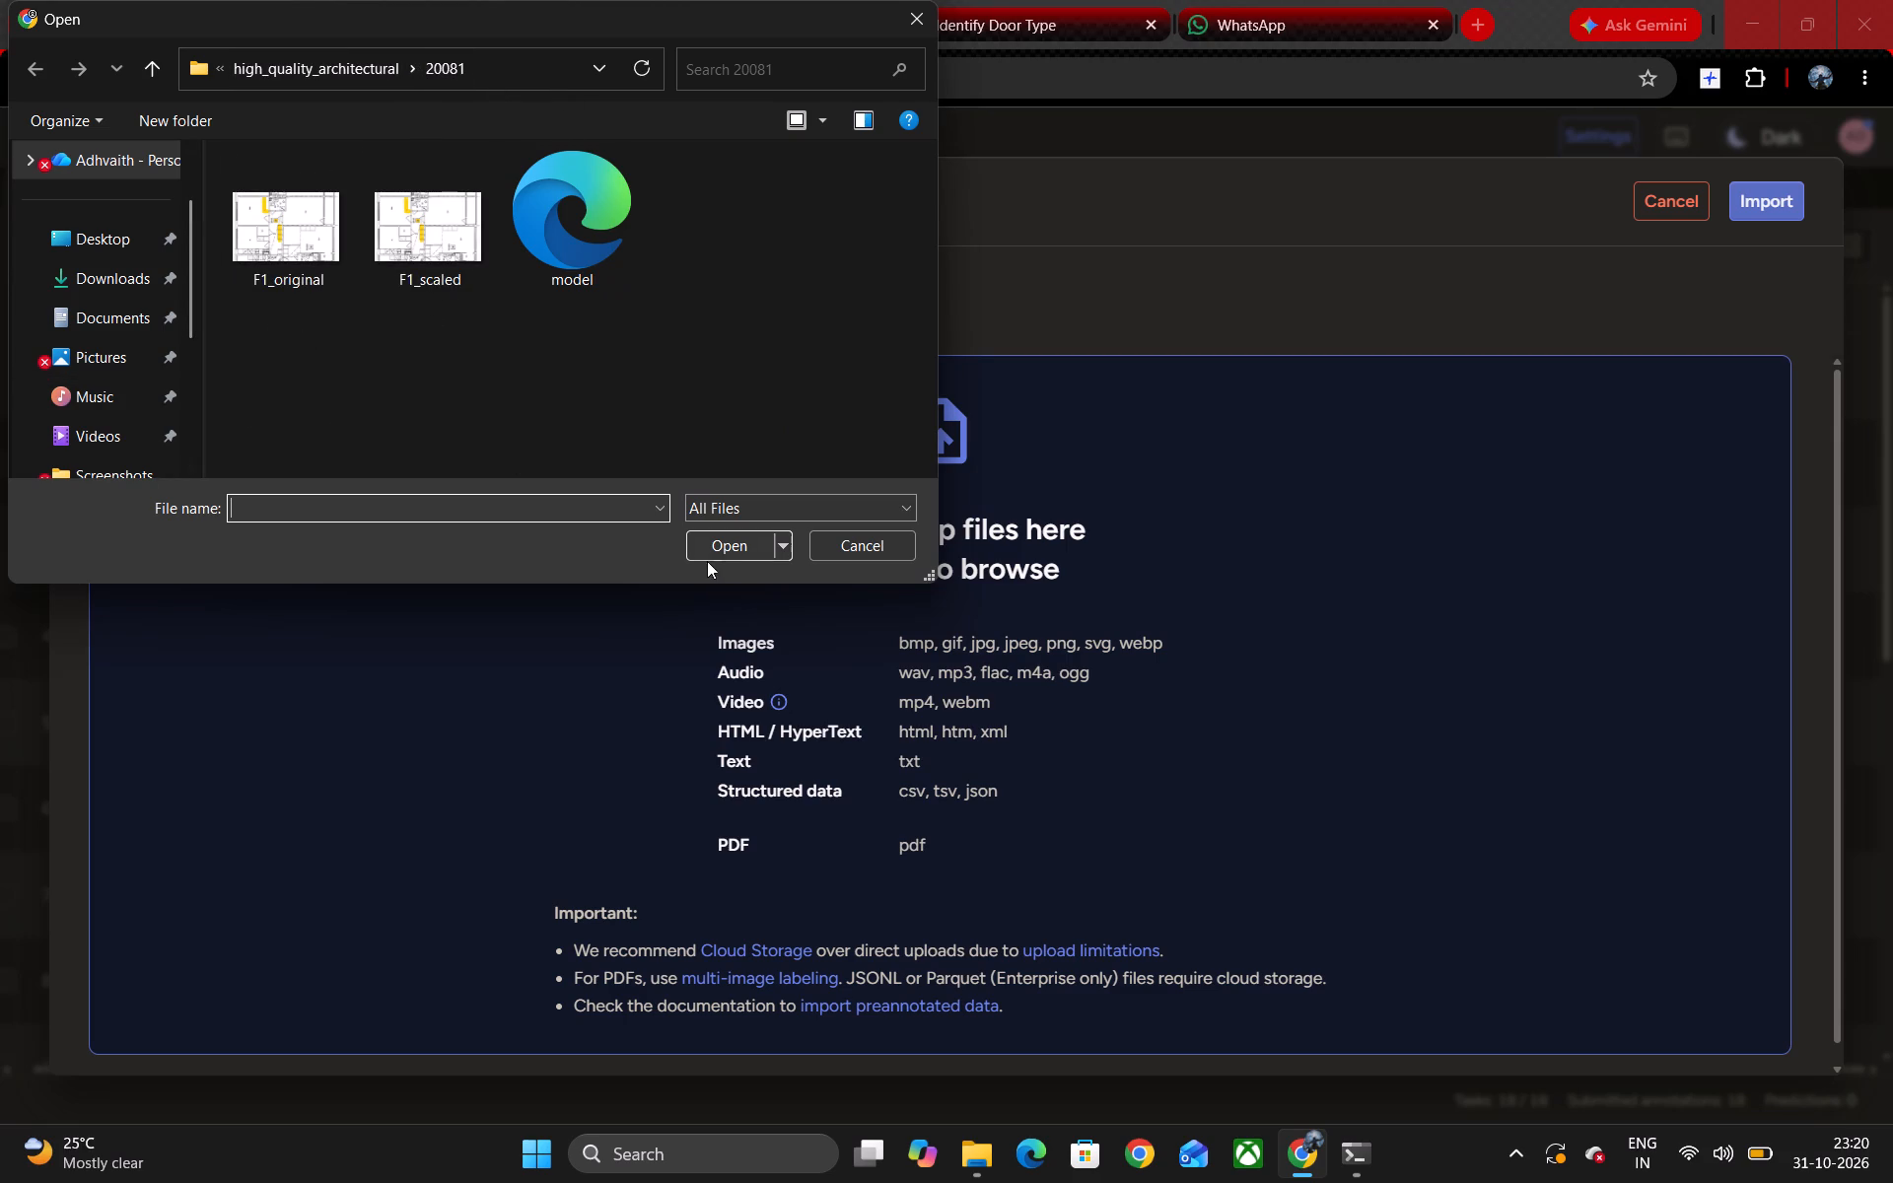
{"action": "left_click", "coordinate": [604, 61]}
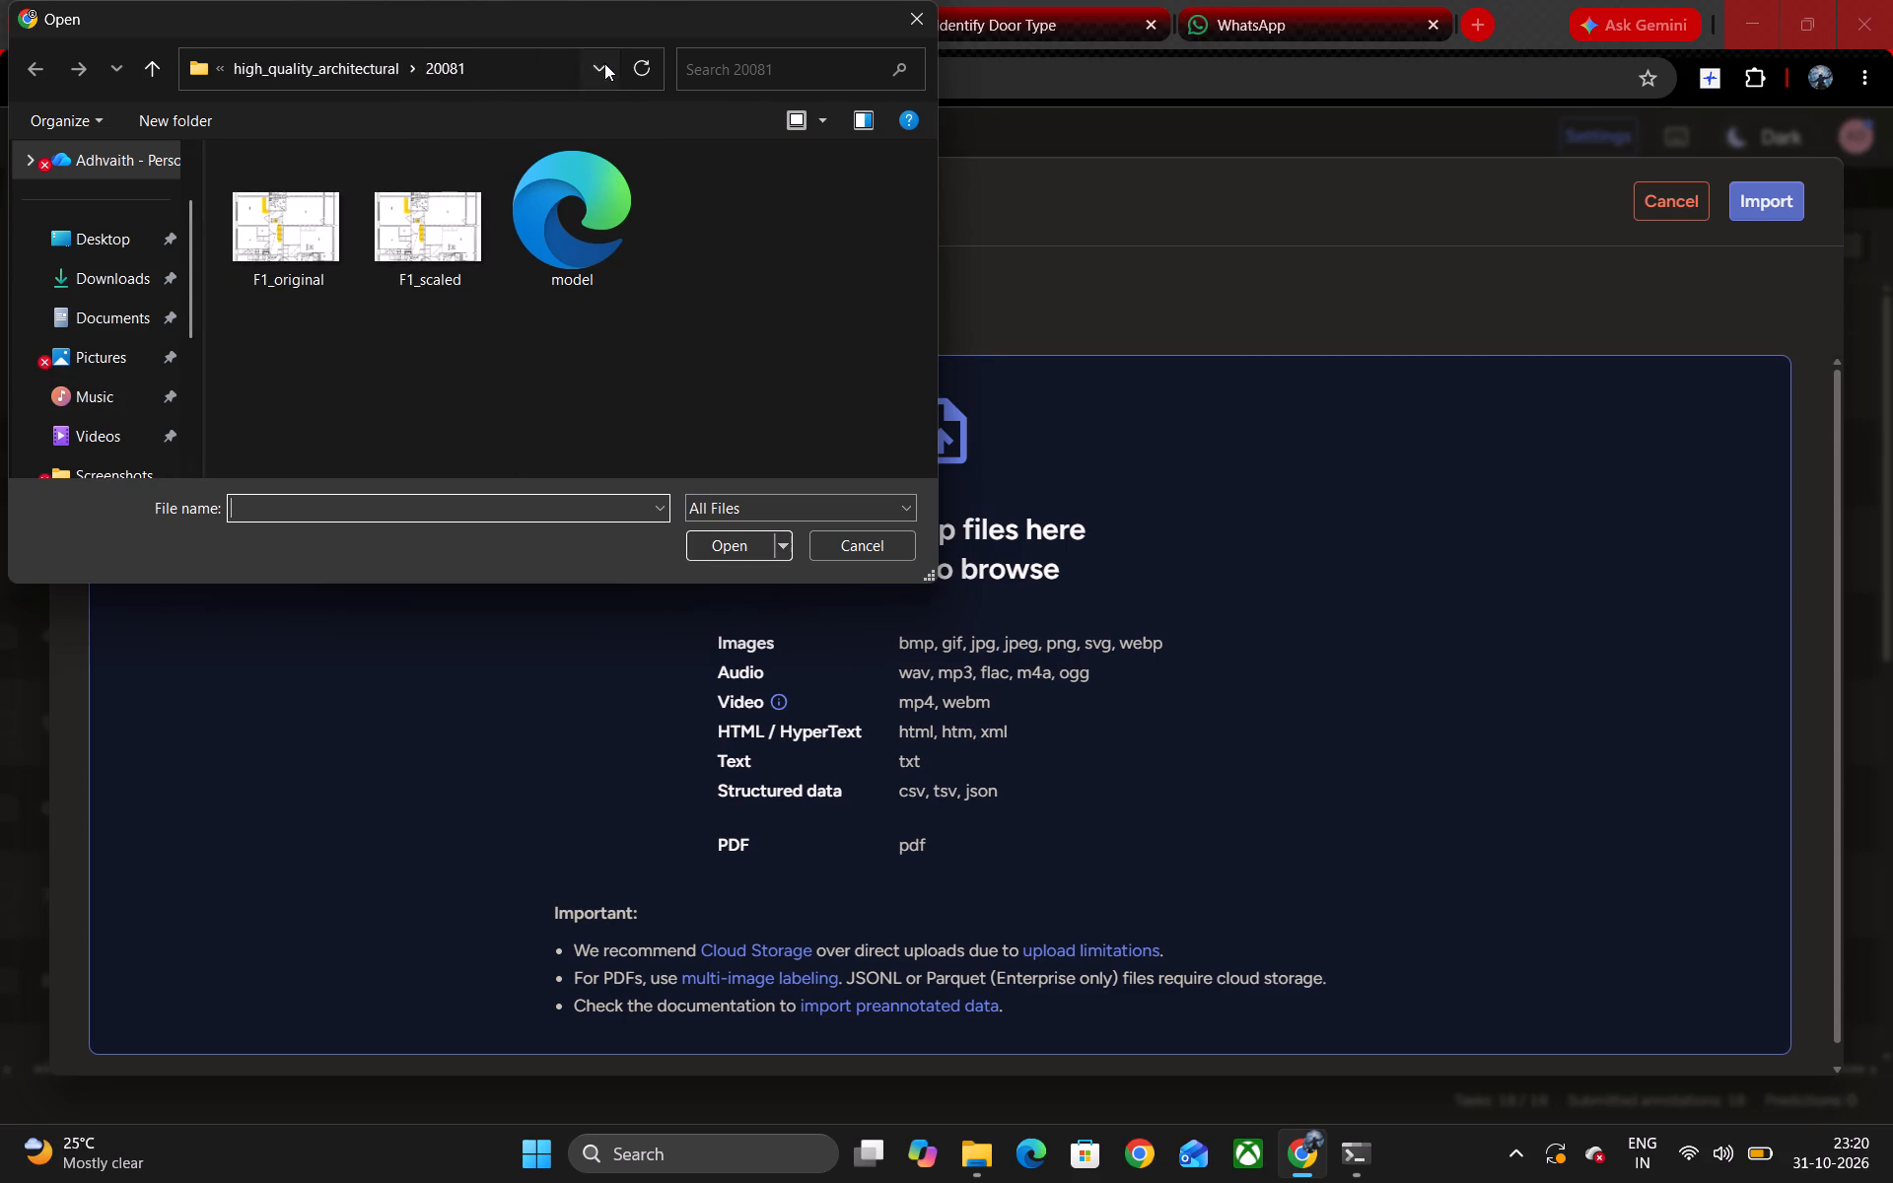
{"action": "left_click", "coordinate": [604, 62]}
{"action": "left_click", "coordinate": [619, 200]}
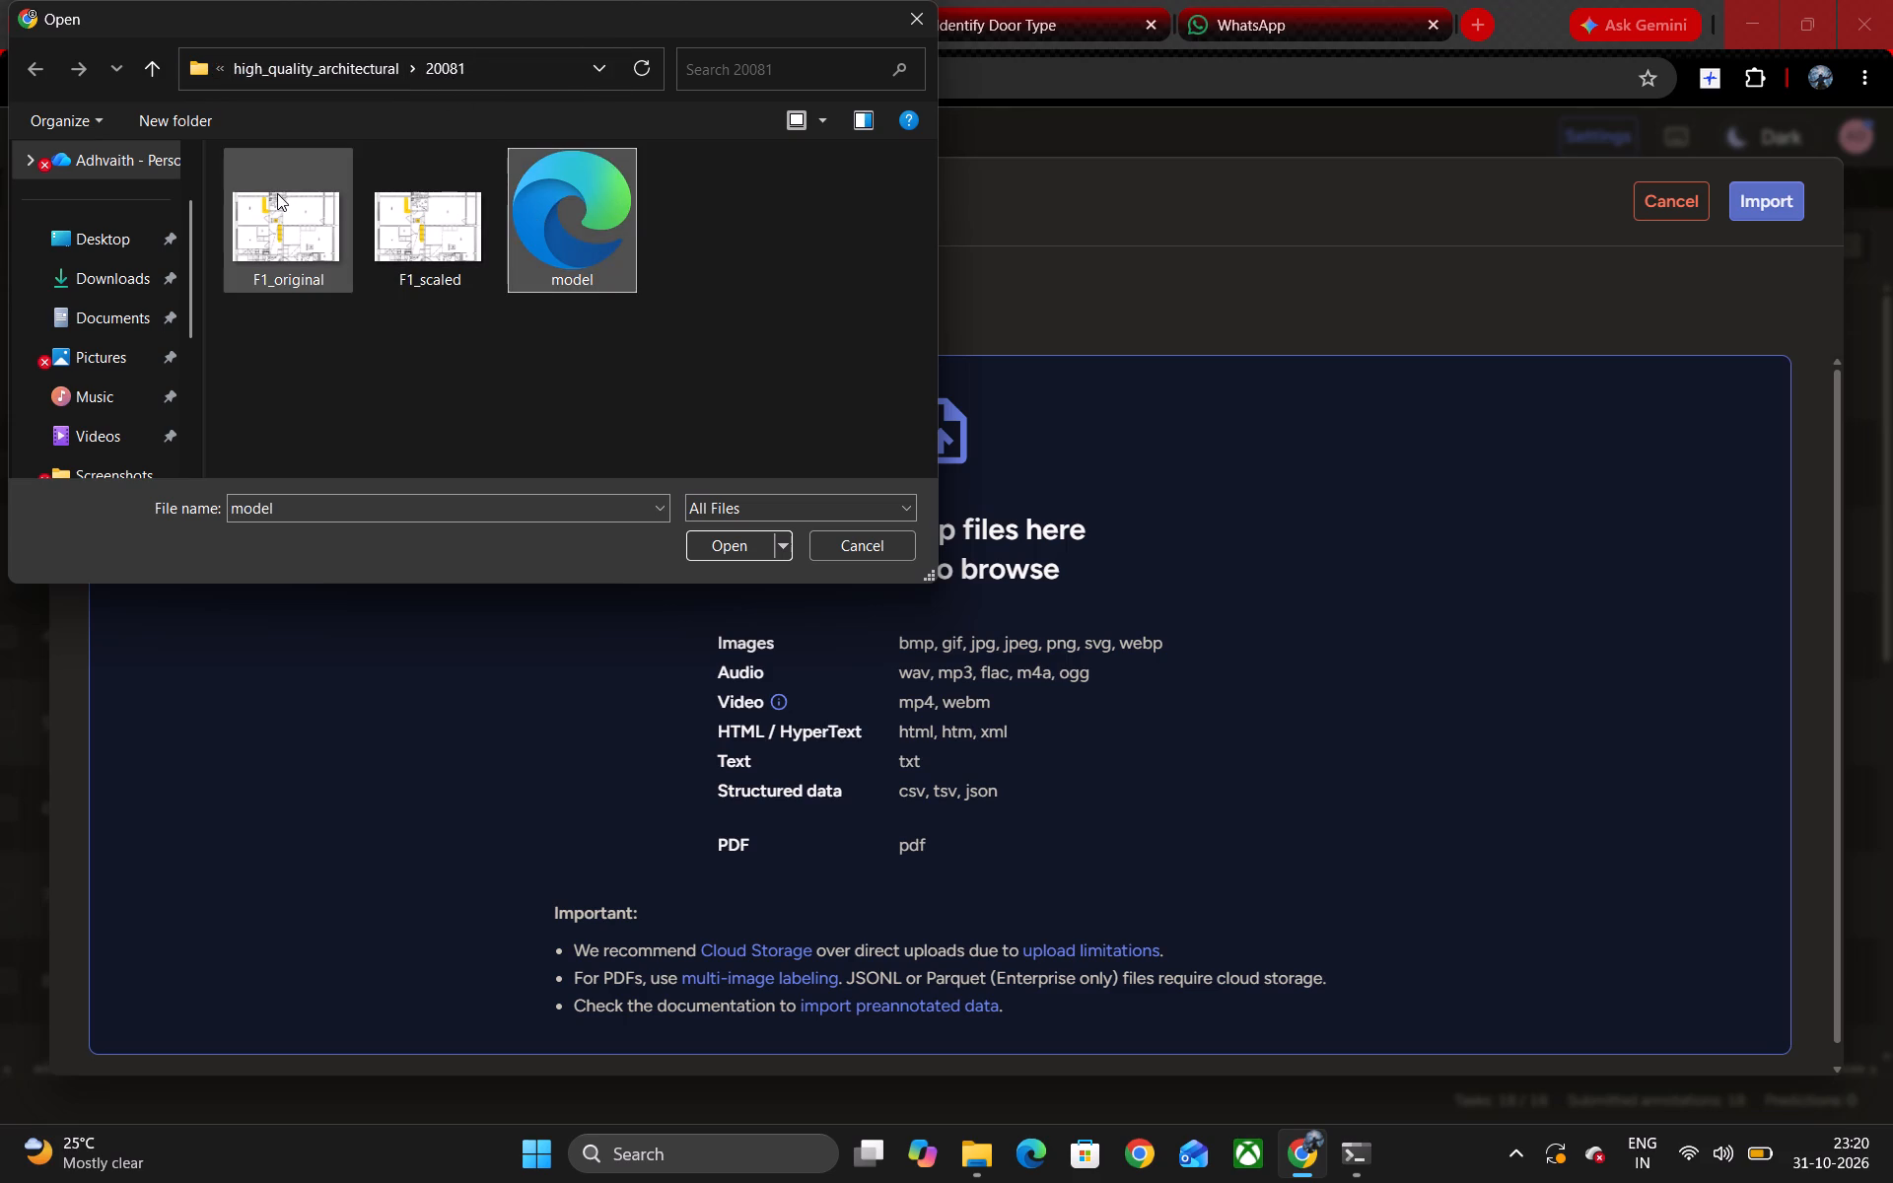
{"action": "left_click", "coordinate": [401, 71]}
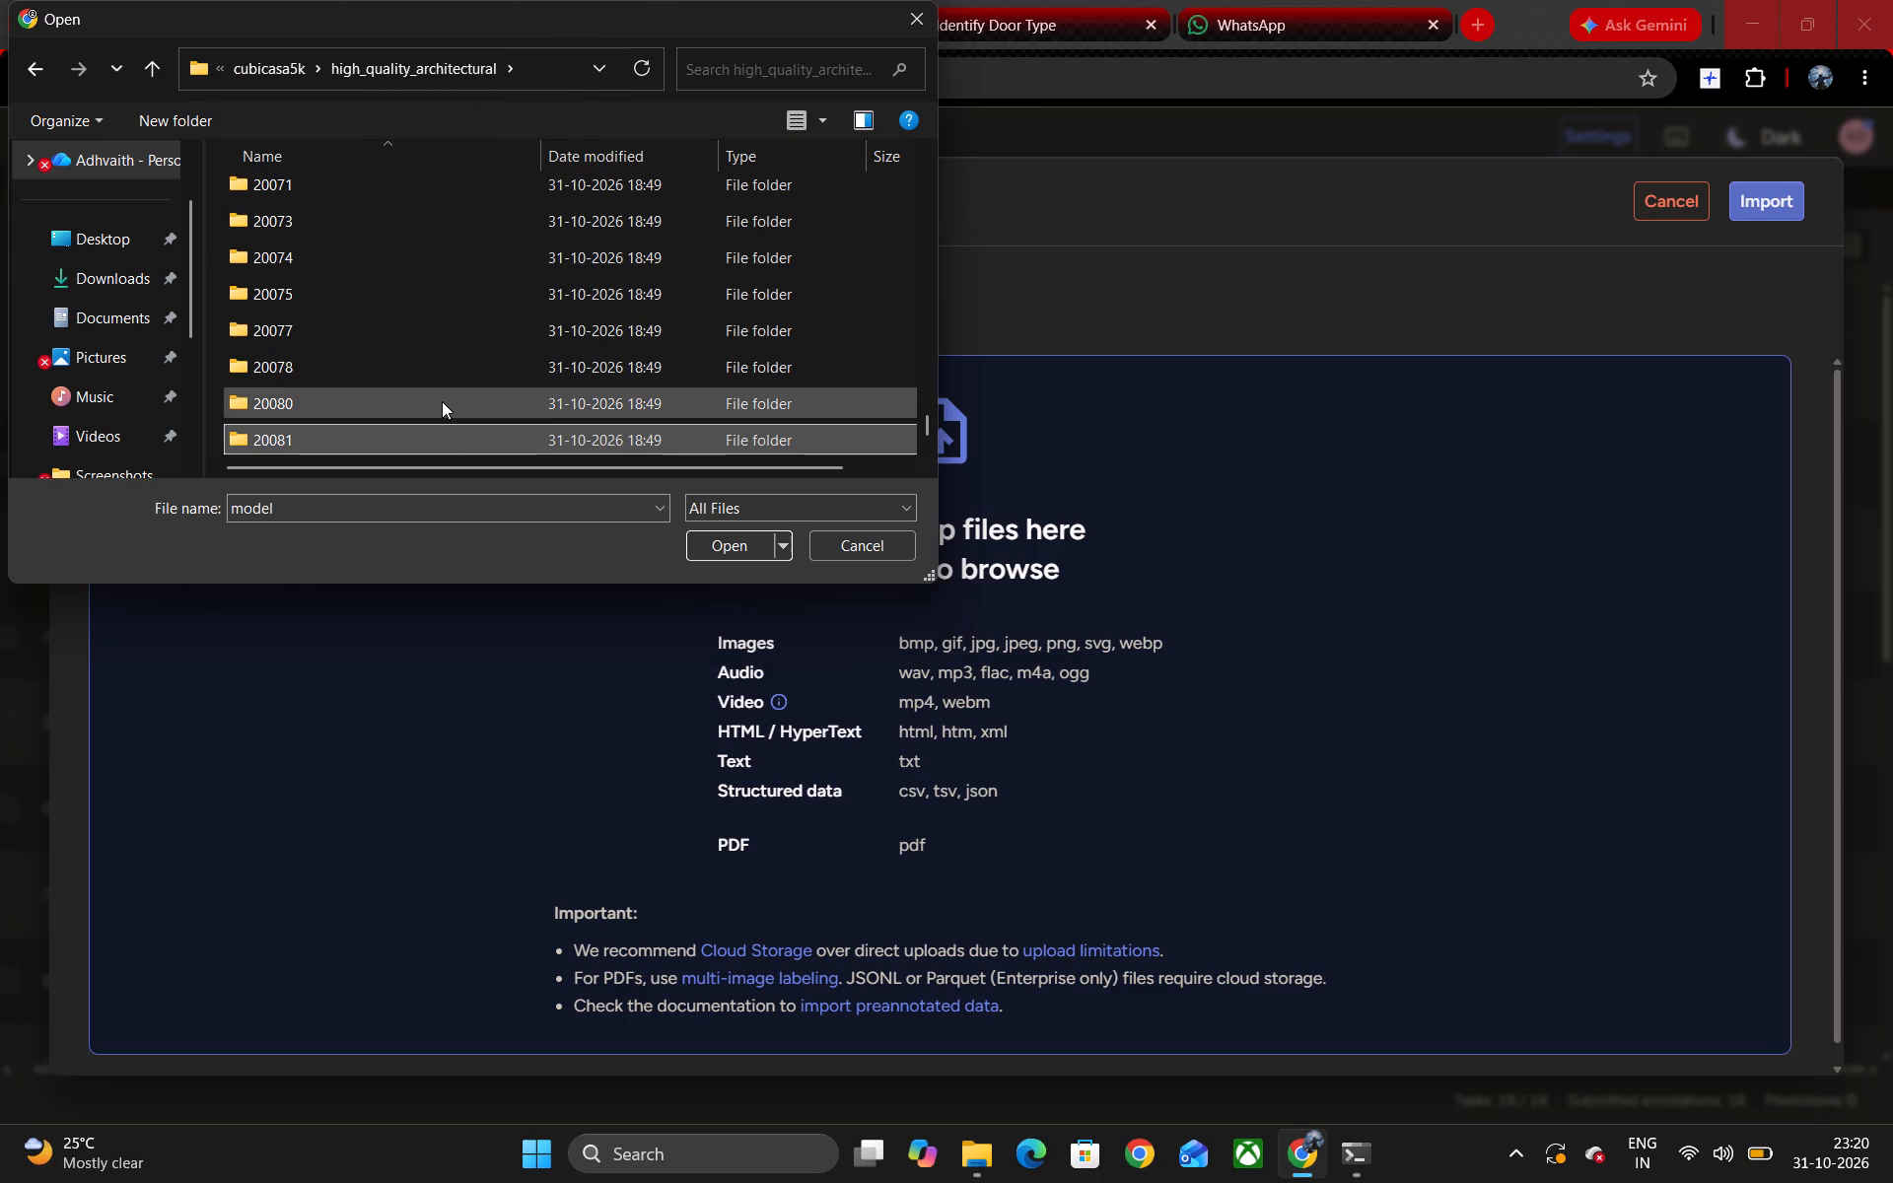
{"action": "scroll", "coordinate": [442, 401], "scroll_direction": "down", "scroll_amount": 1}
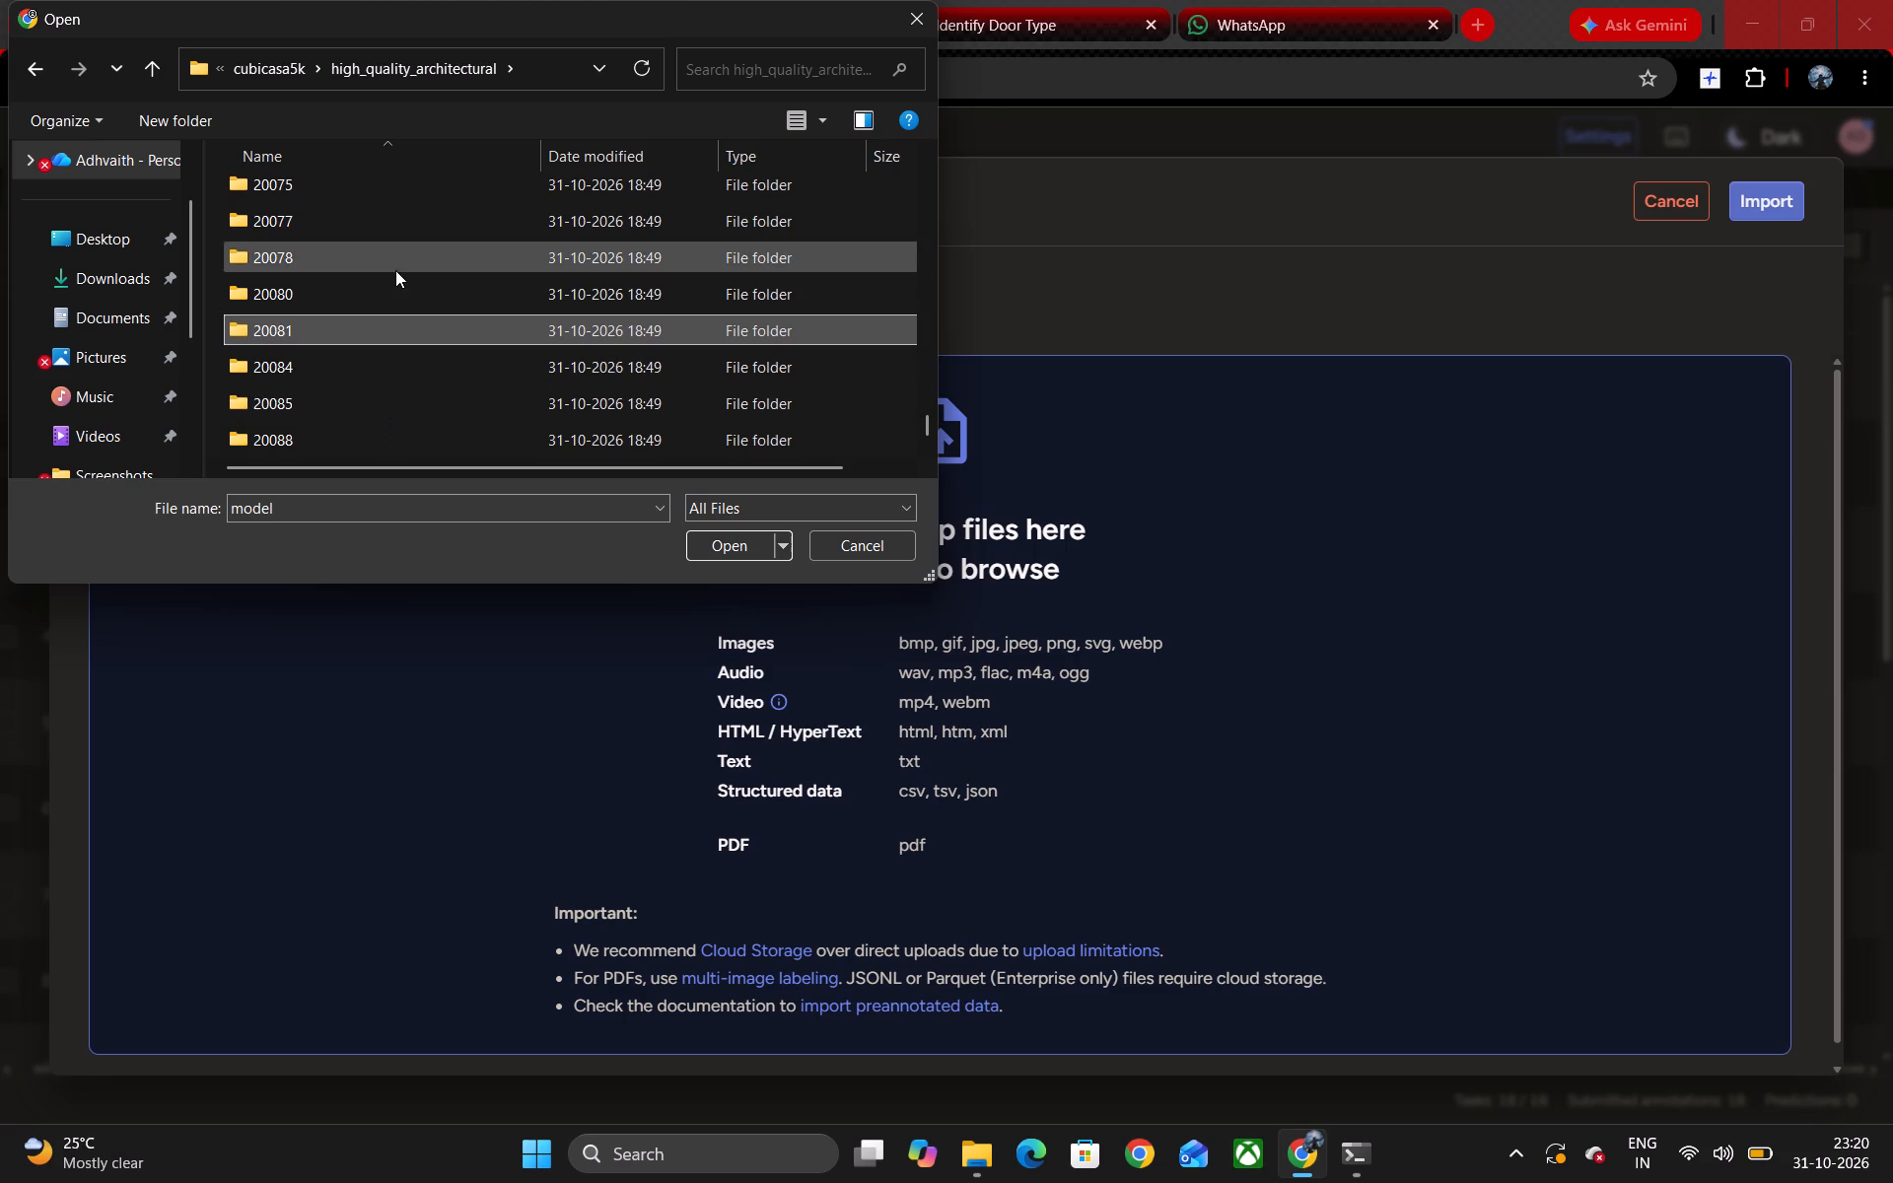
{"action": "left_click", "coordinate": [381, 296]}
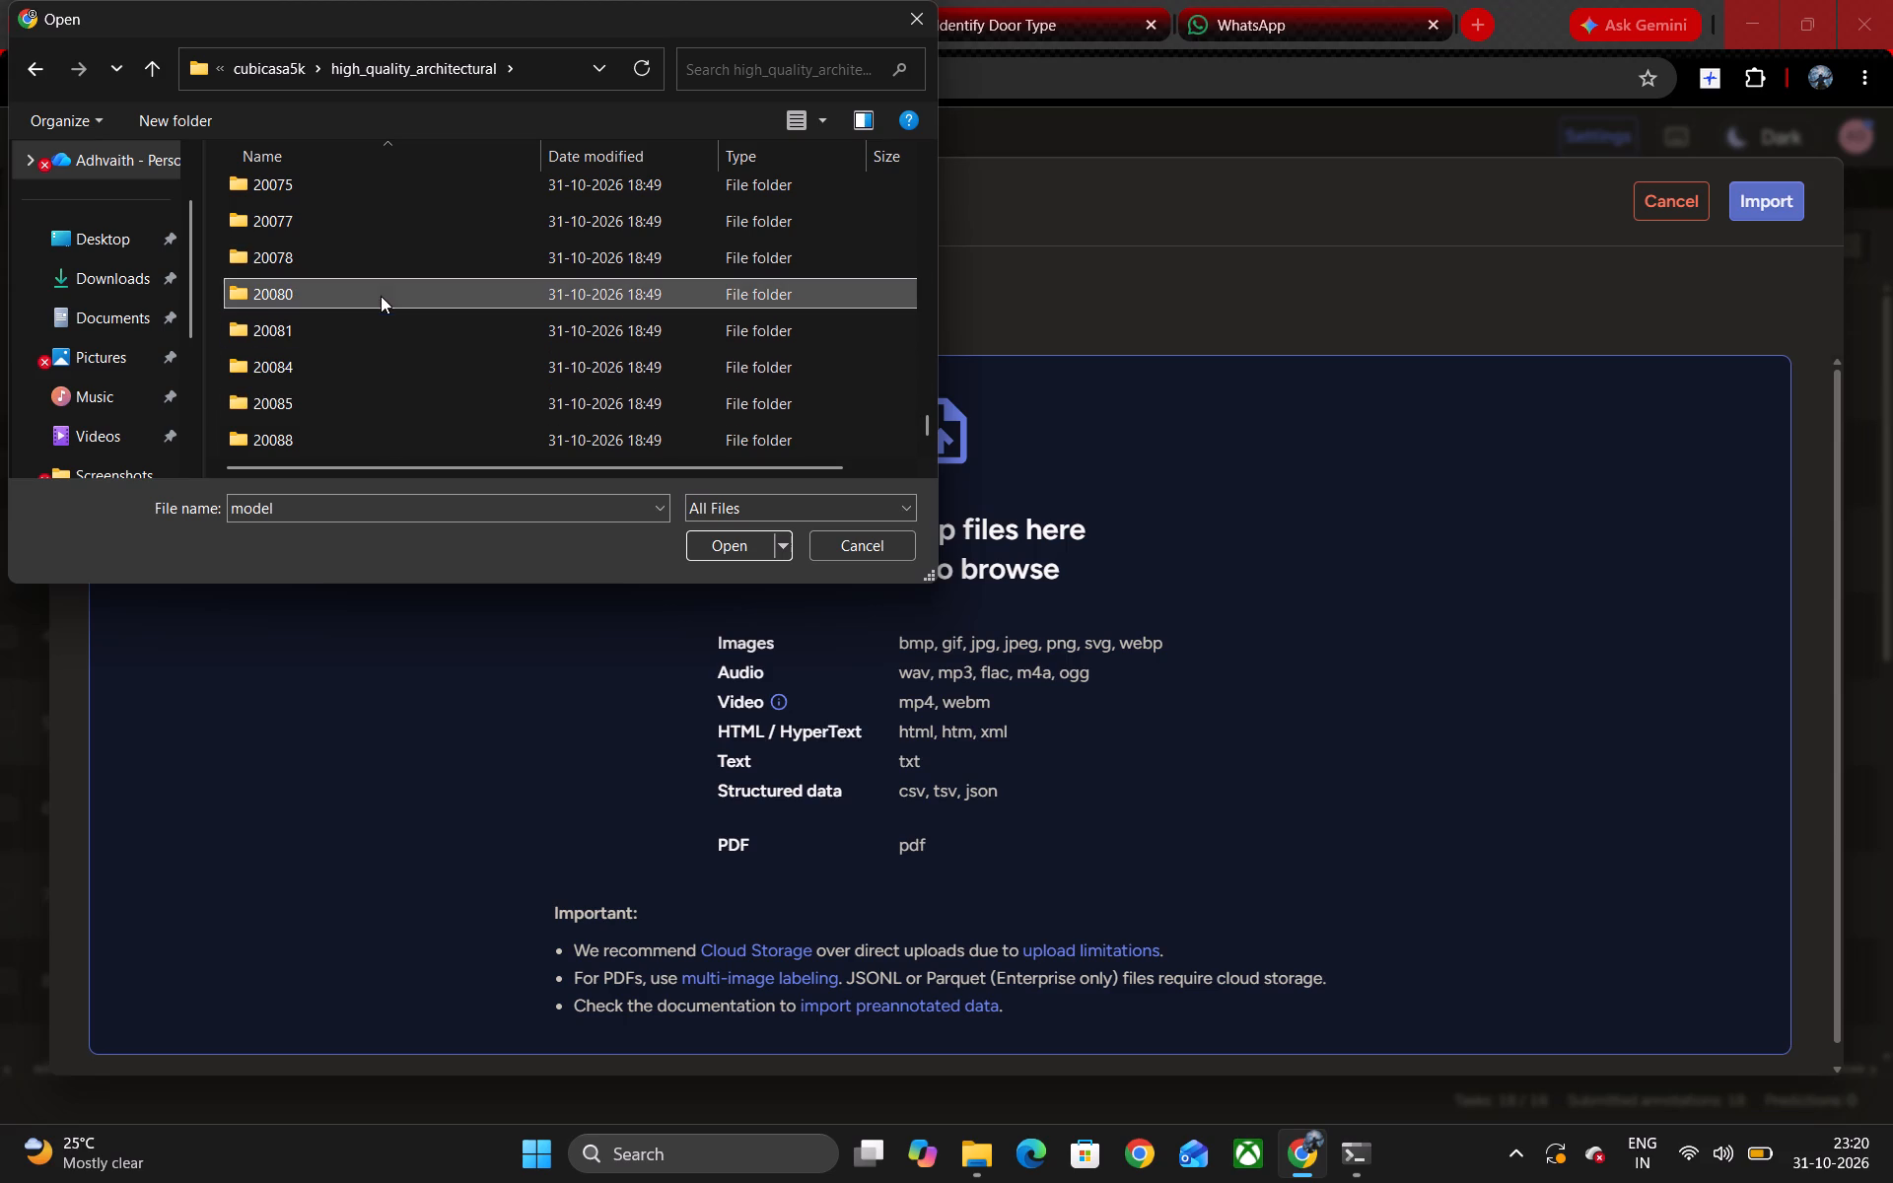
{"action": "left_click", "coordinate": [710, 551]}
{"action": "left_click", "coordinate": [313, 217]}
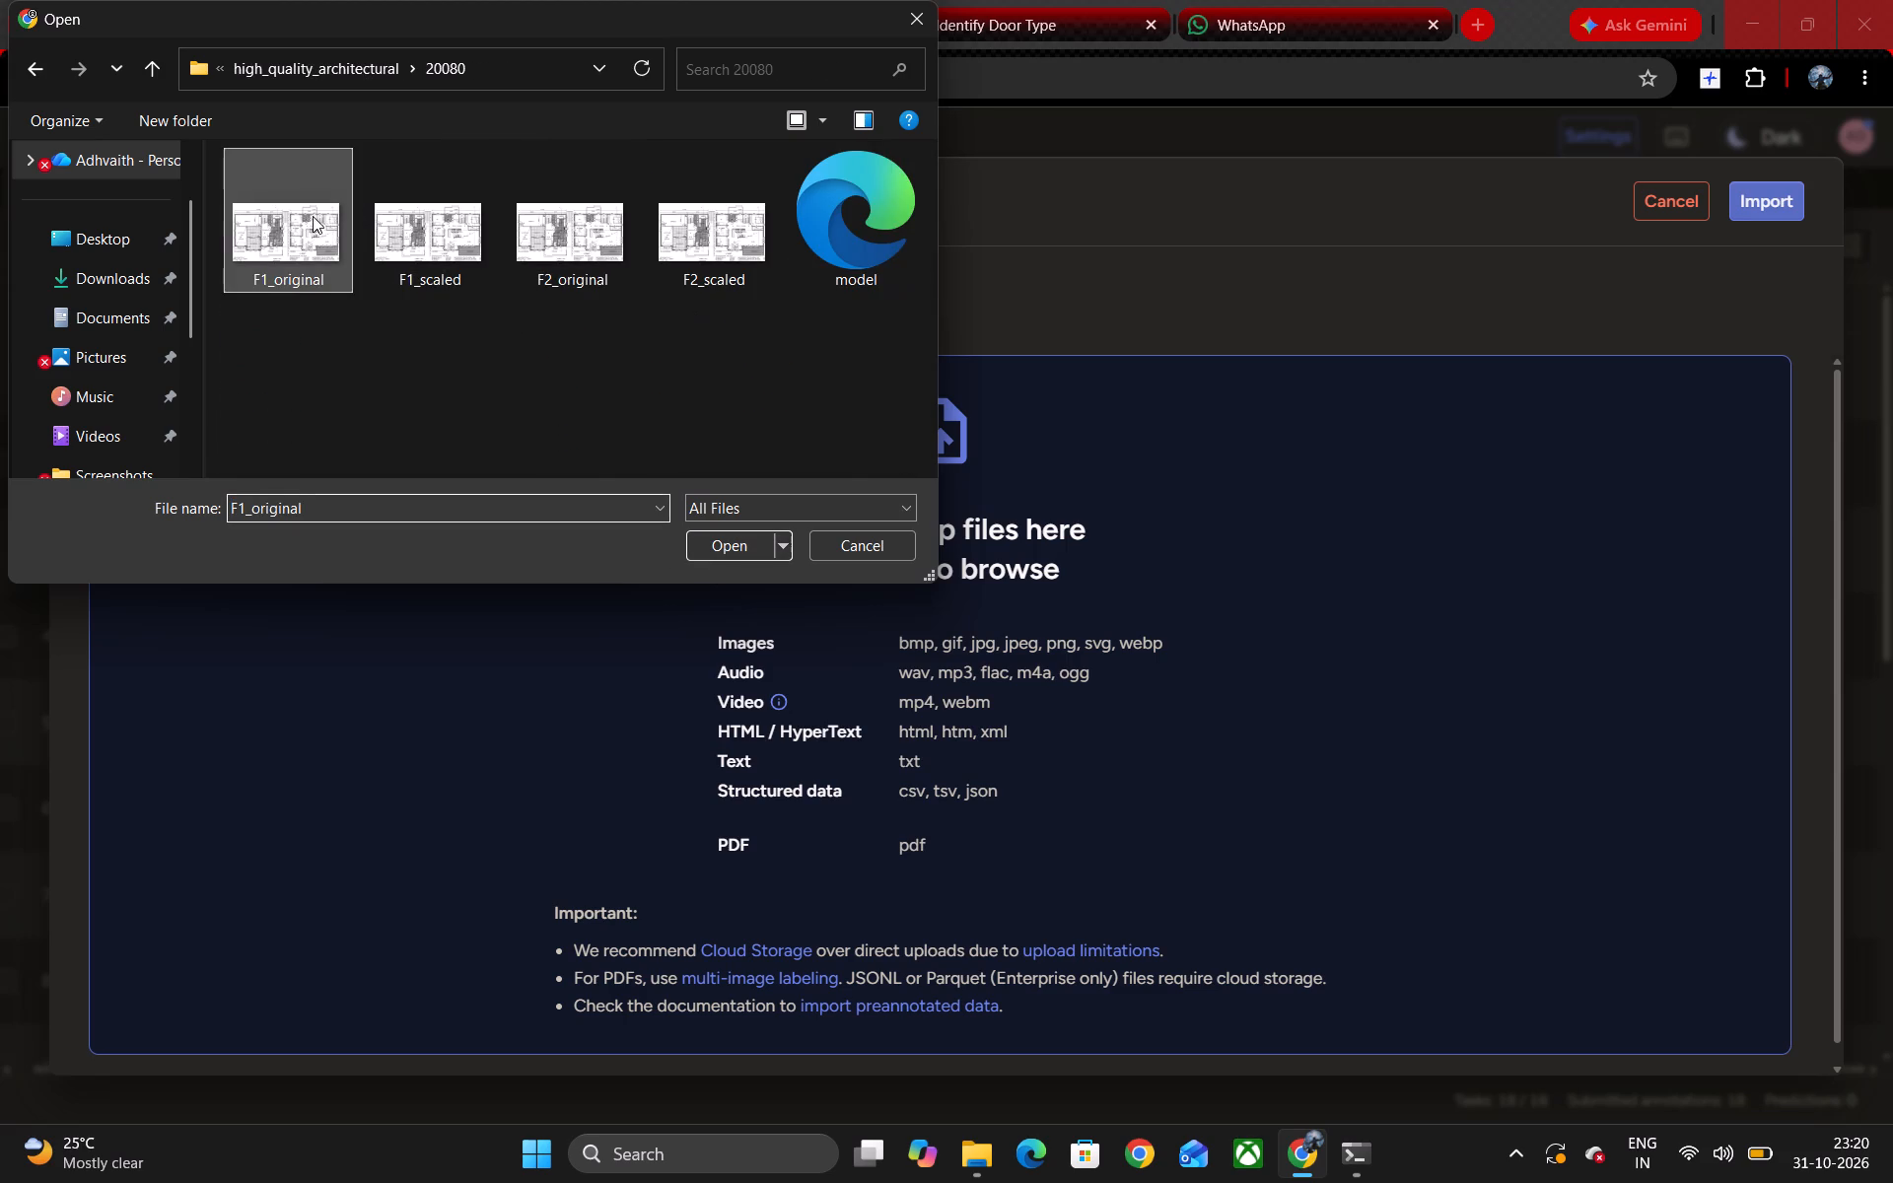
{"action": "left_click", "coordinate": [734, 541]}
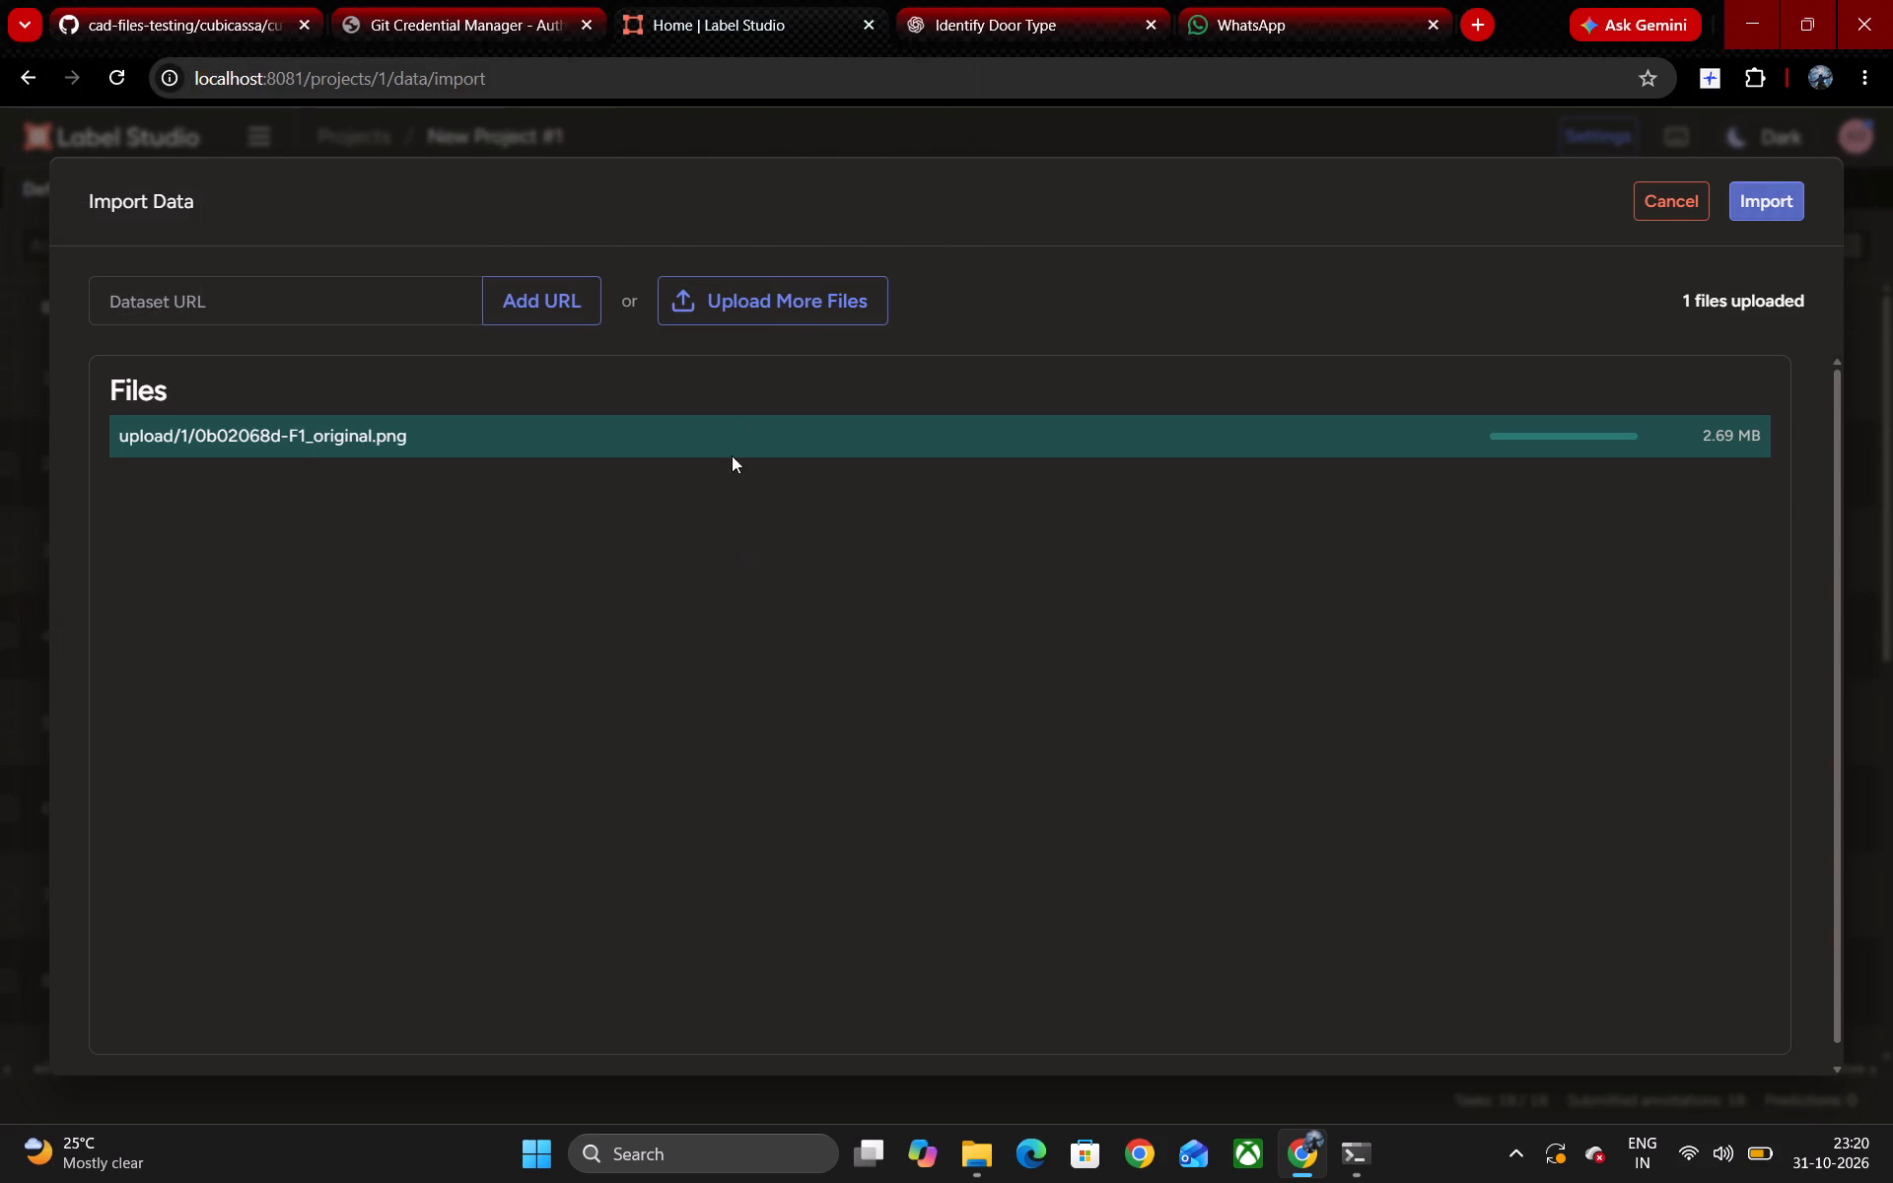
{"action": "left_click", "coordinate": [1741, 202]}
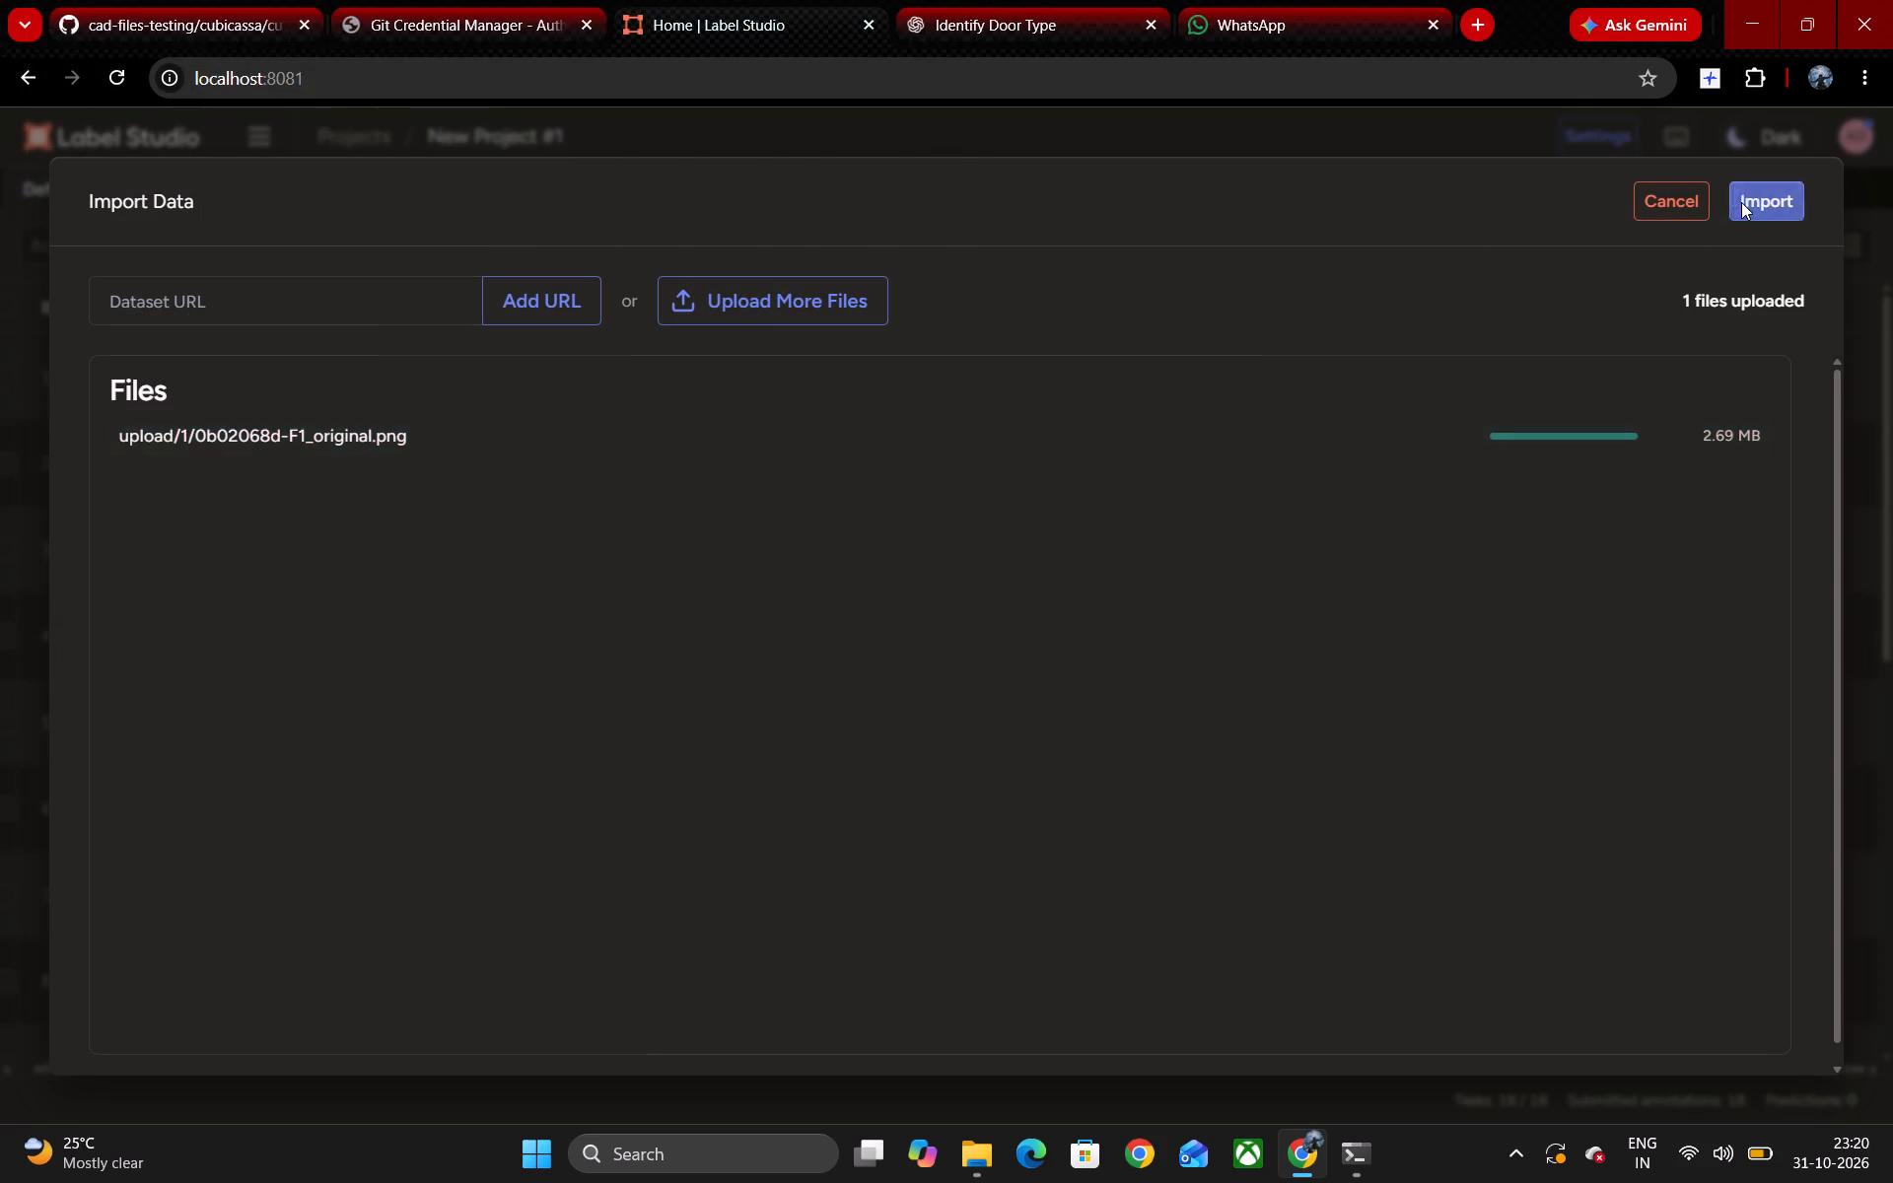
Open the newly imported floor plan task for labeling.
{"action": "scroll", "coordinate": [472, 836], "scroll_direction": "down", "scroll_amount": 18}
{"action": "left_click", "coordinate": [571, 1031]}
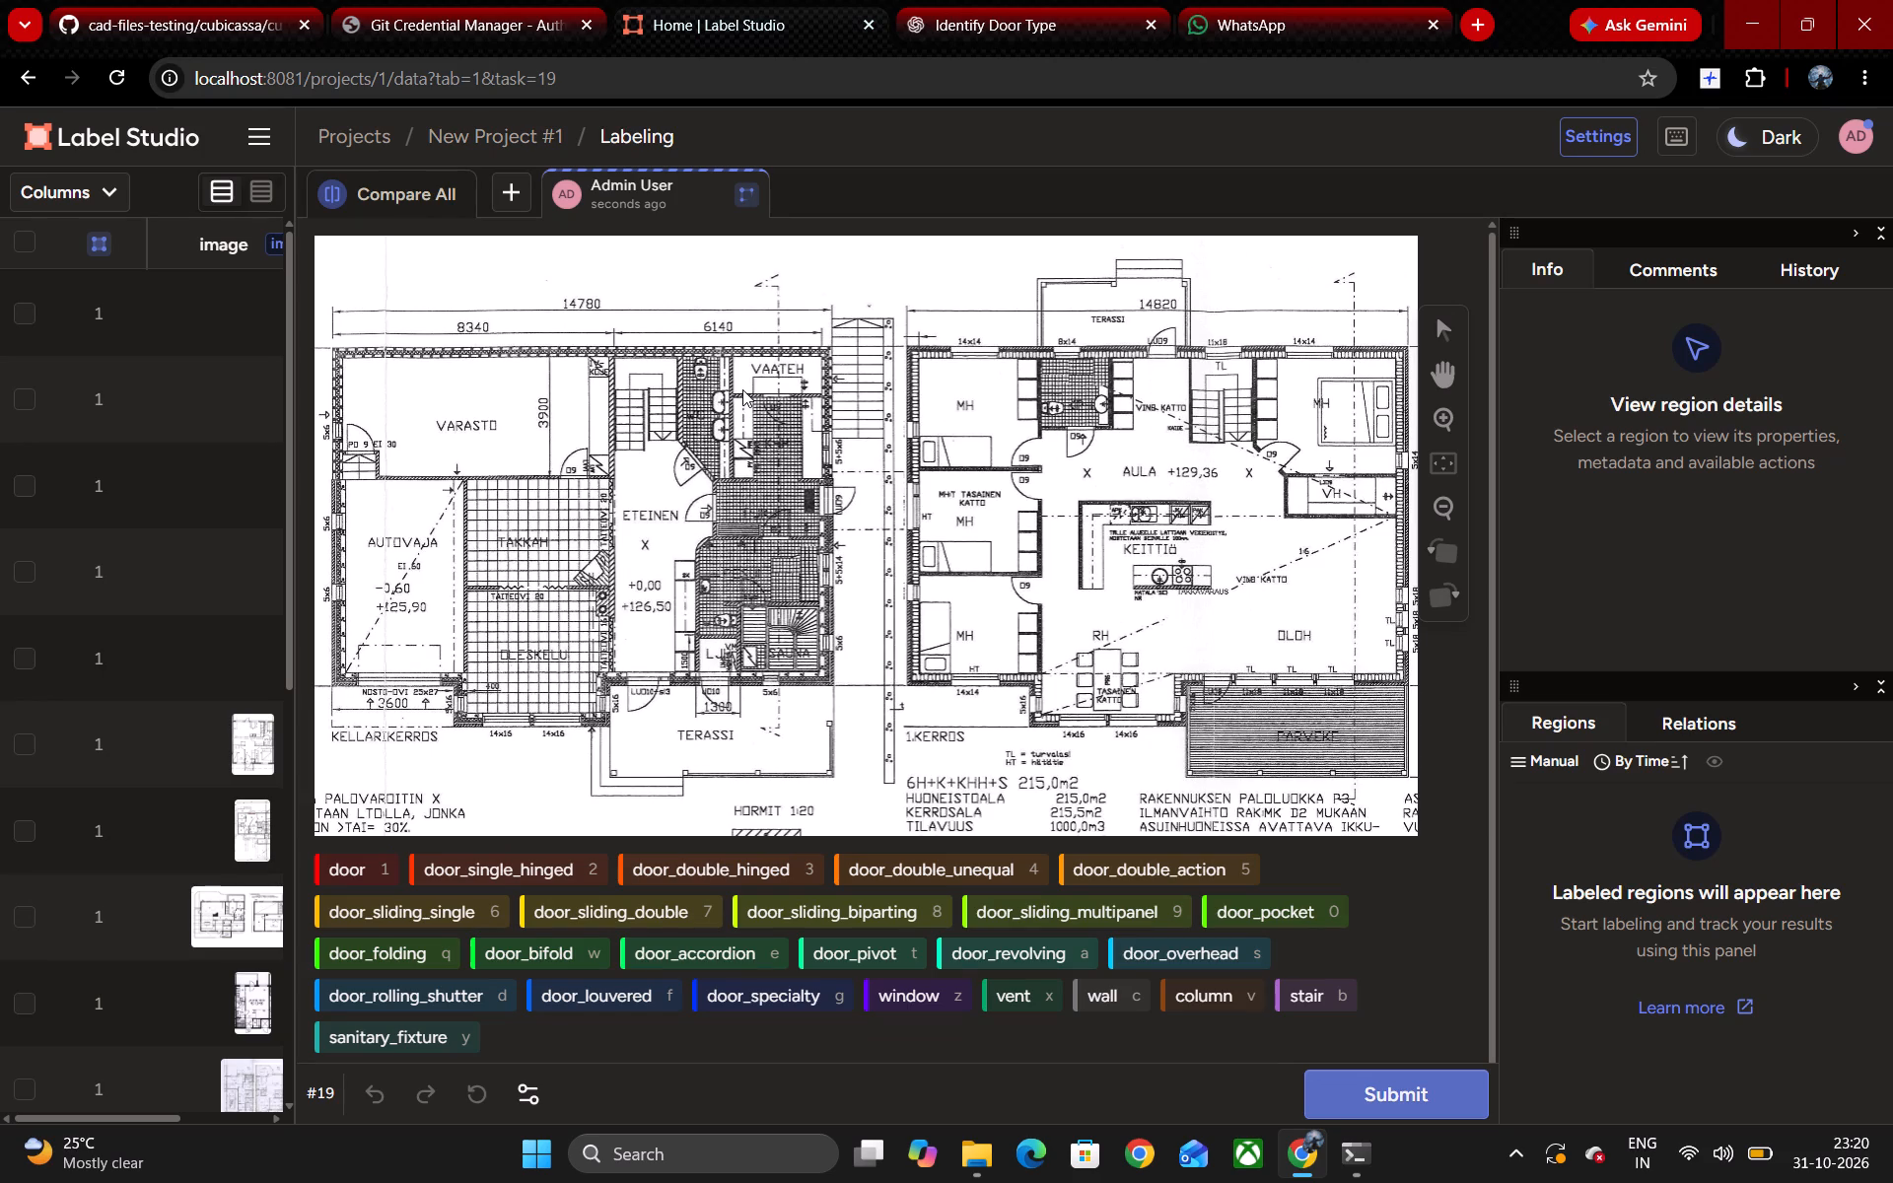
Box the exterior door of the VARASTO room on the KELLARIKERROS plan with the door label.
{"action": "scroll", "coordinate": [742, 391], "scroll_direction": "down", "scroll_amount": 1}
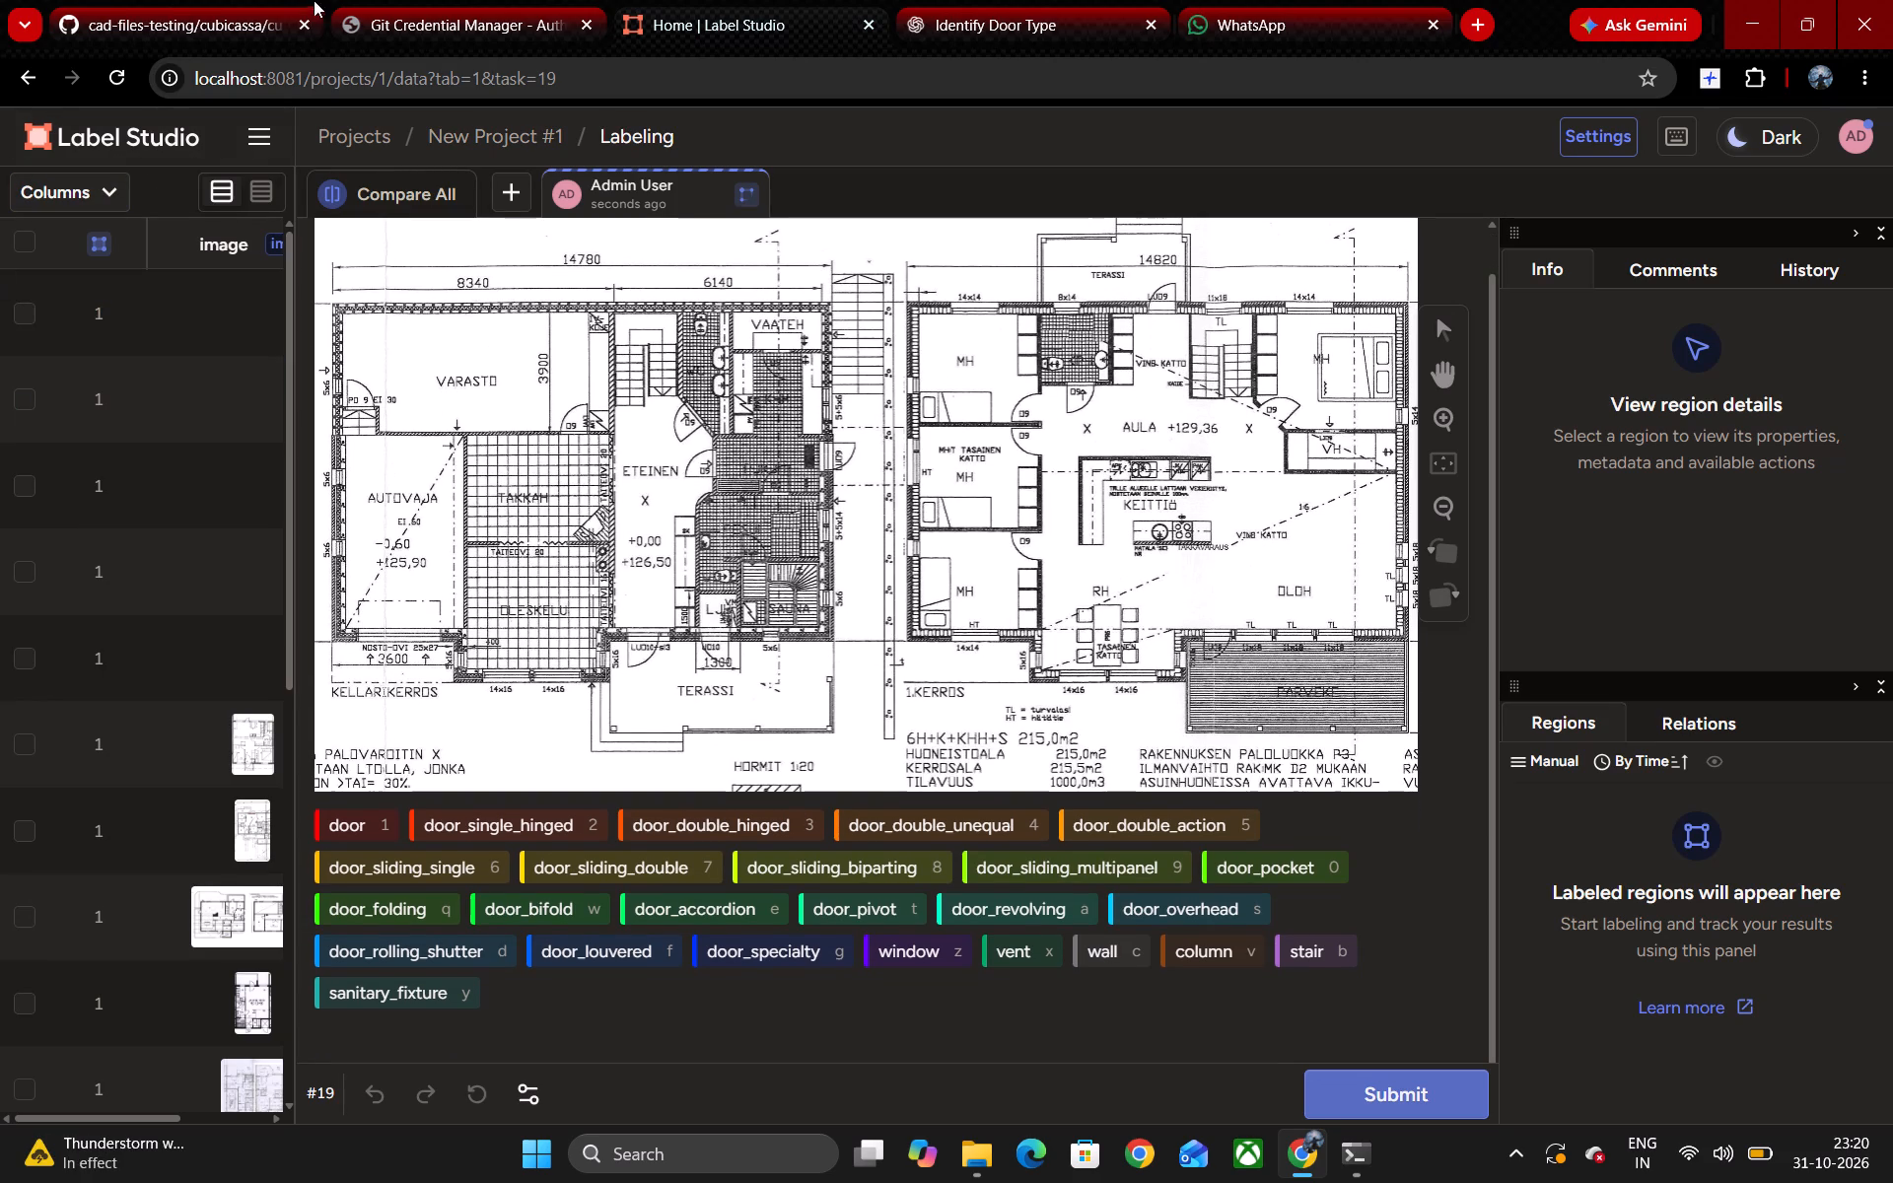
{"action": "key", "text": "1"}
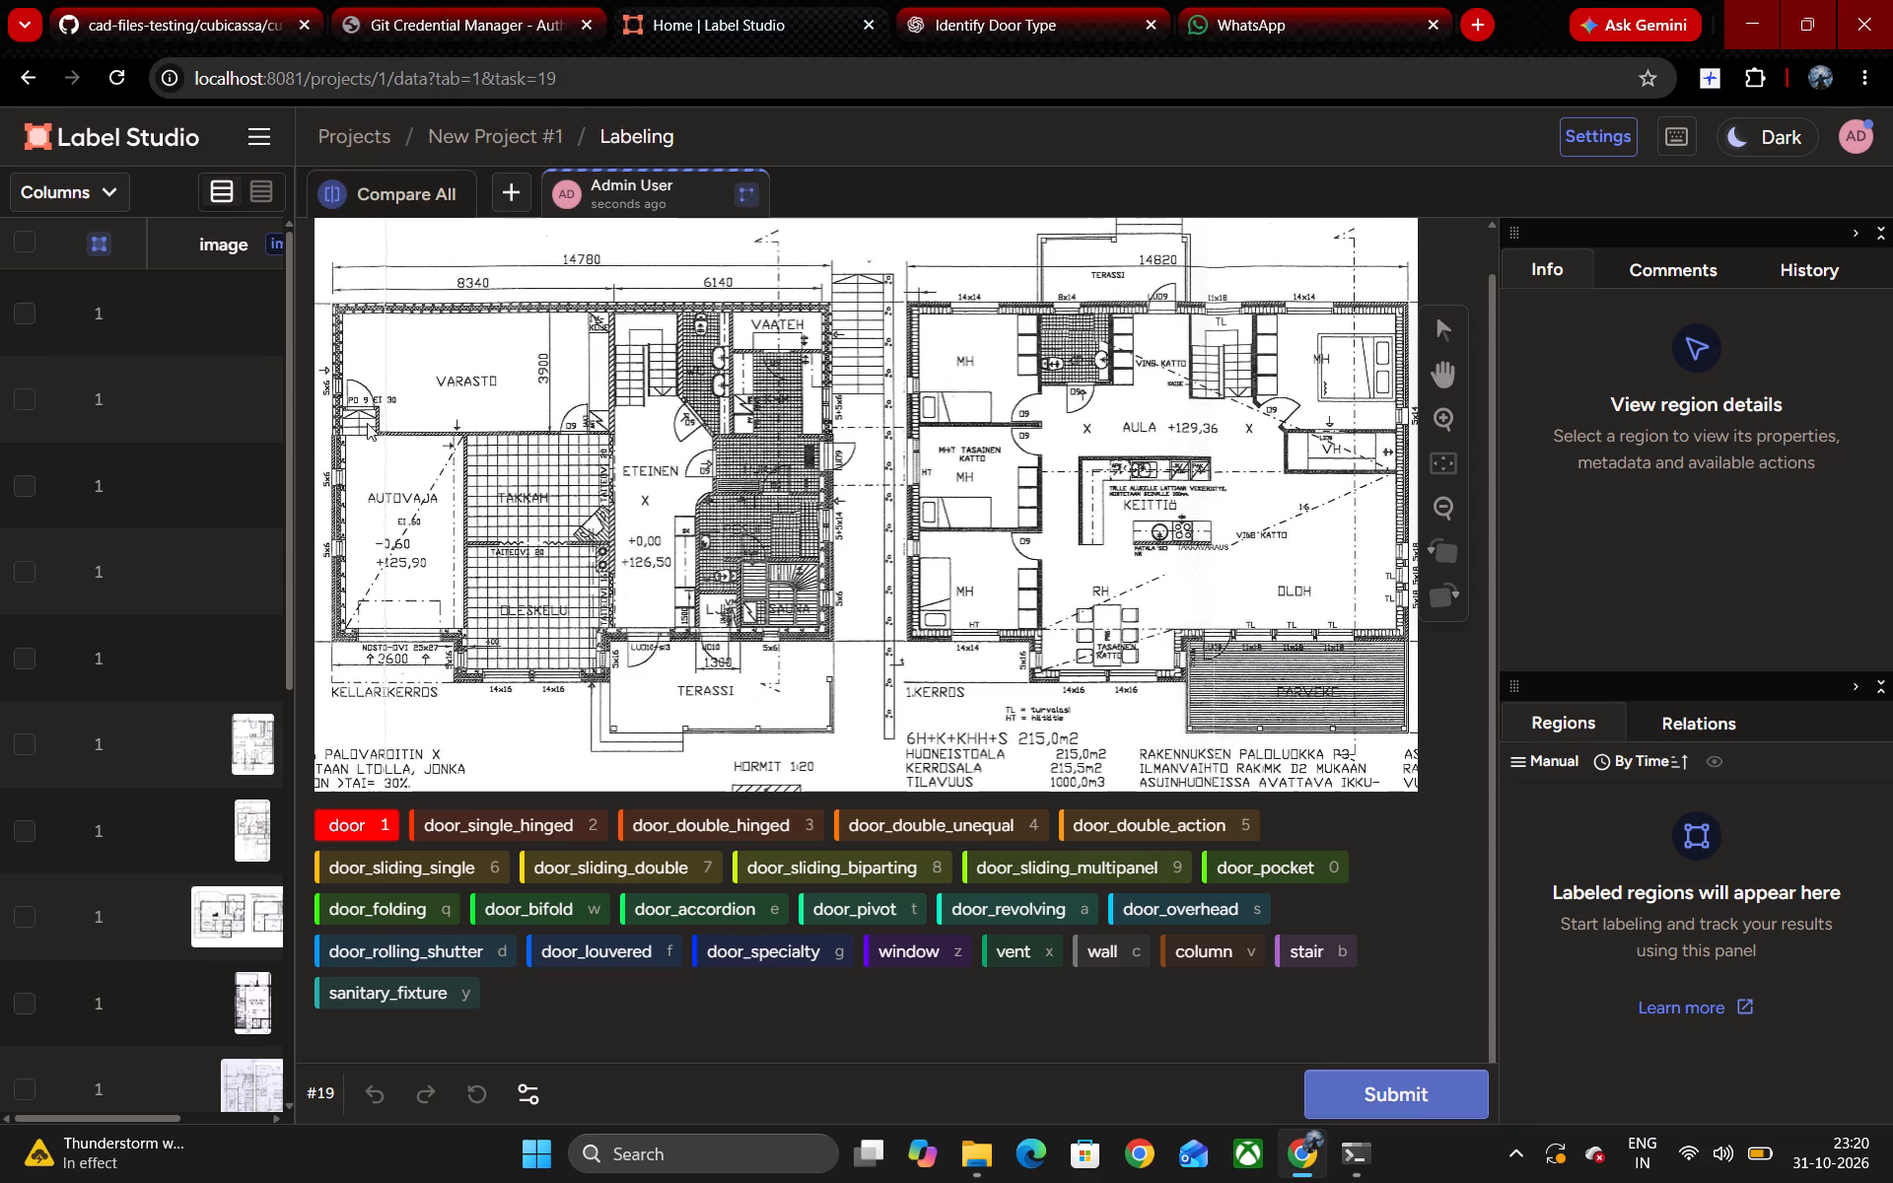
{"action": "left_click_drag", "start_coordinate": [373, 405], "coordinate": [330, 376]}
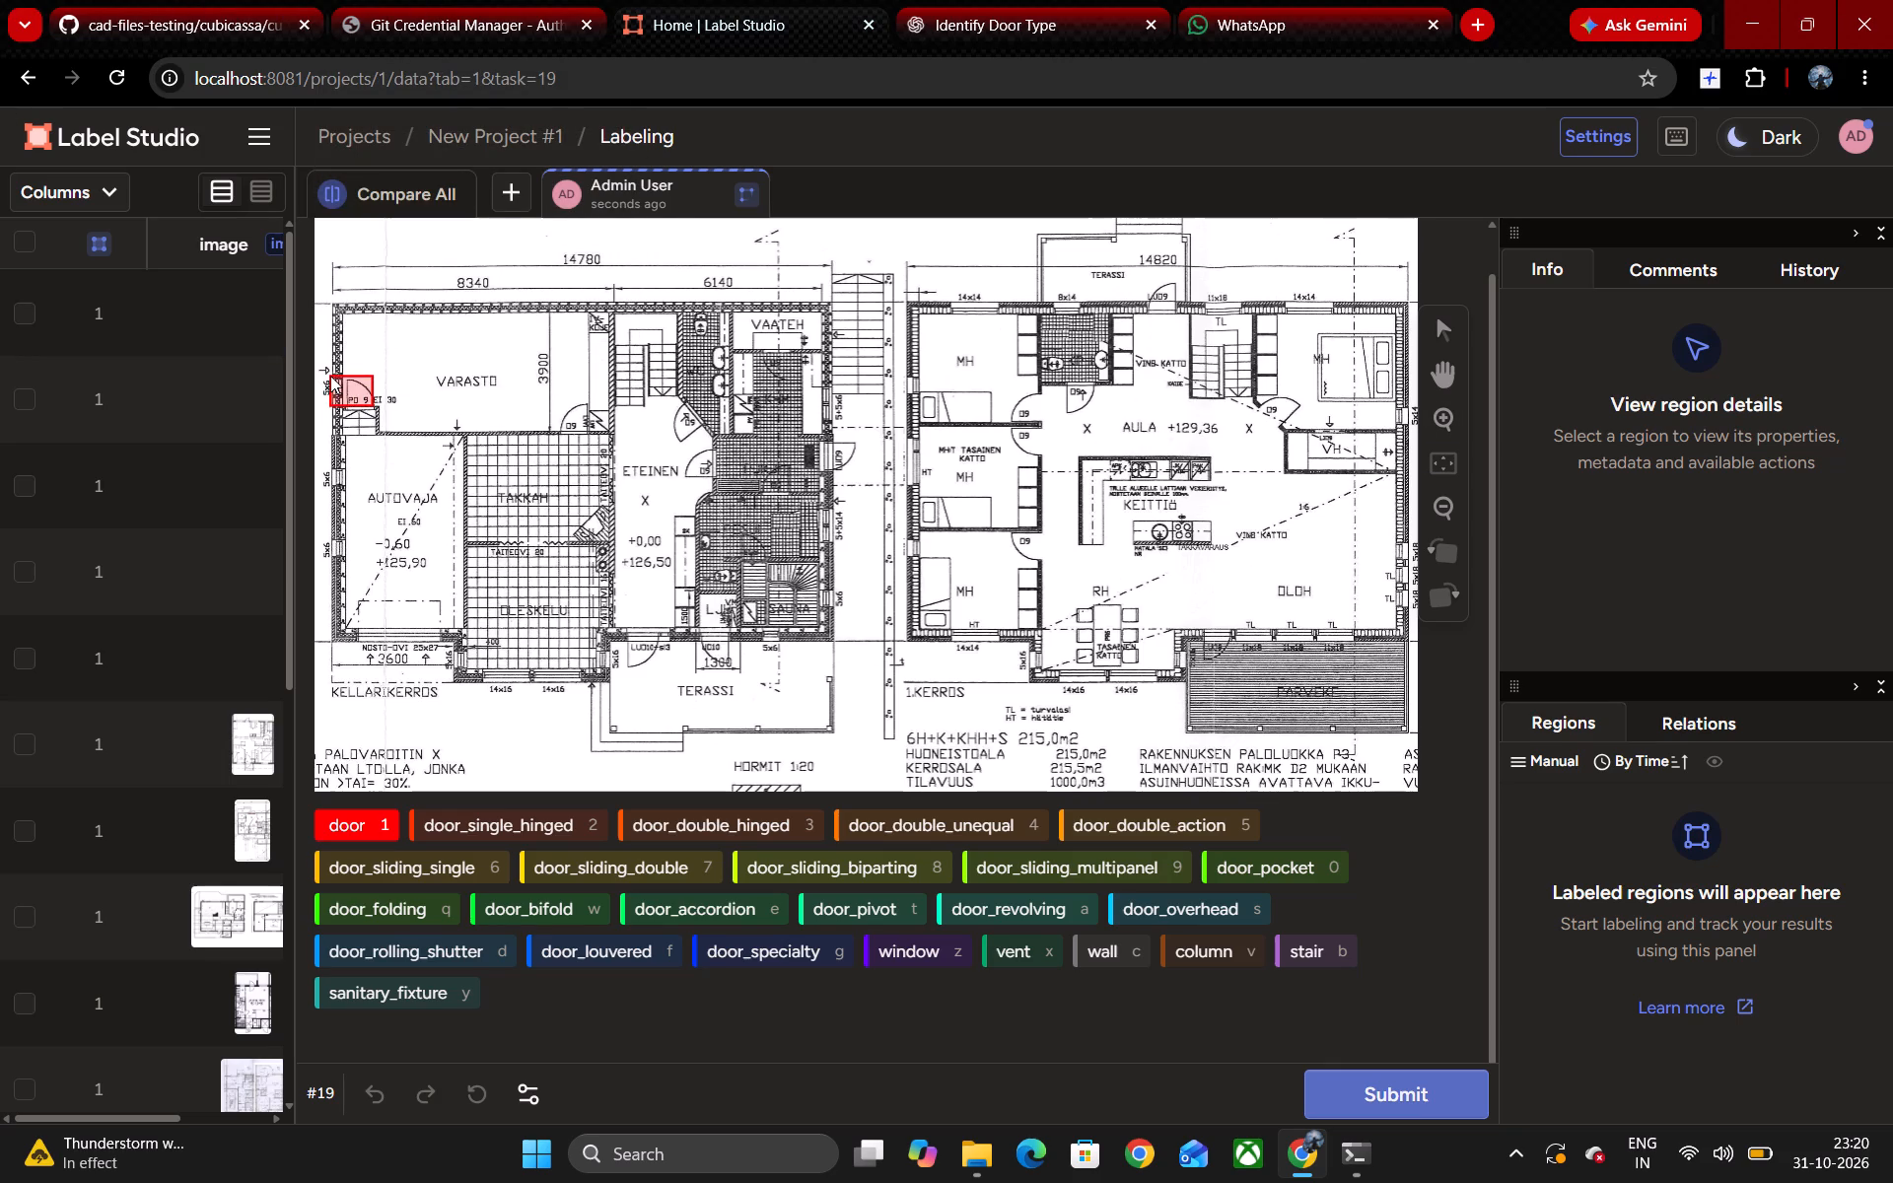
{"action": "left_click_drag", "start_coordinate": [330, 376], "coordinate": [345, 371]}
{"action": "left_click", "coordinate": [348, 383]}
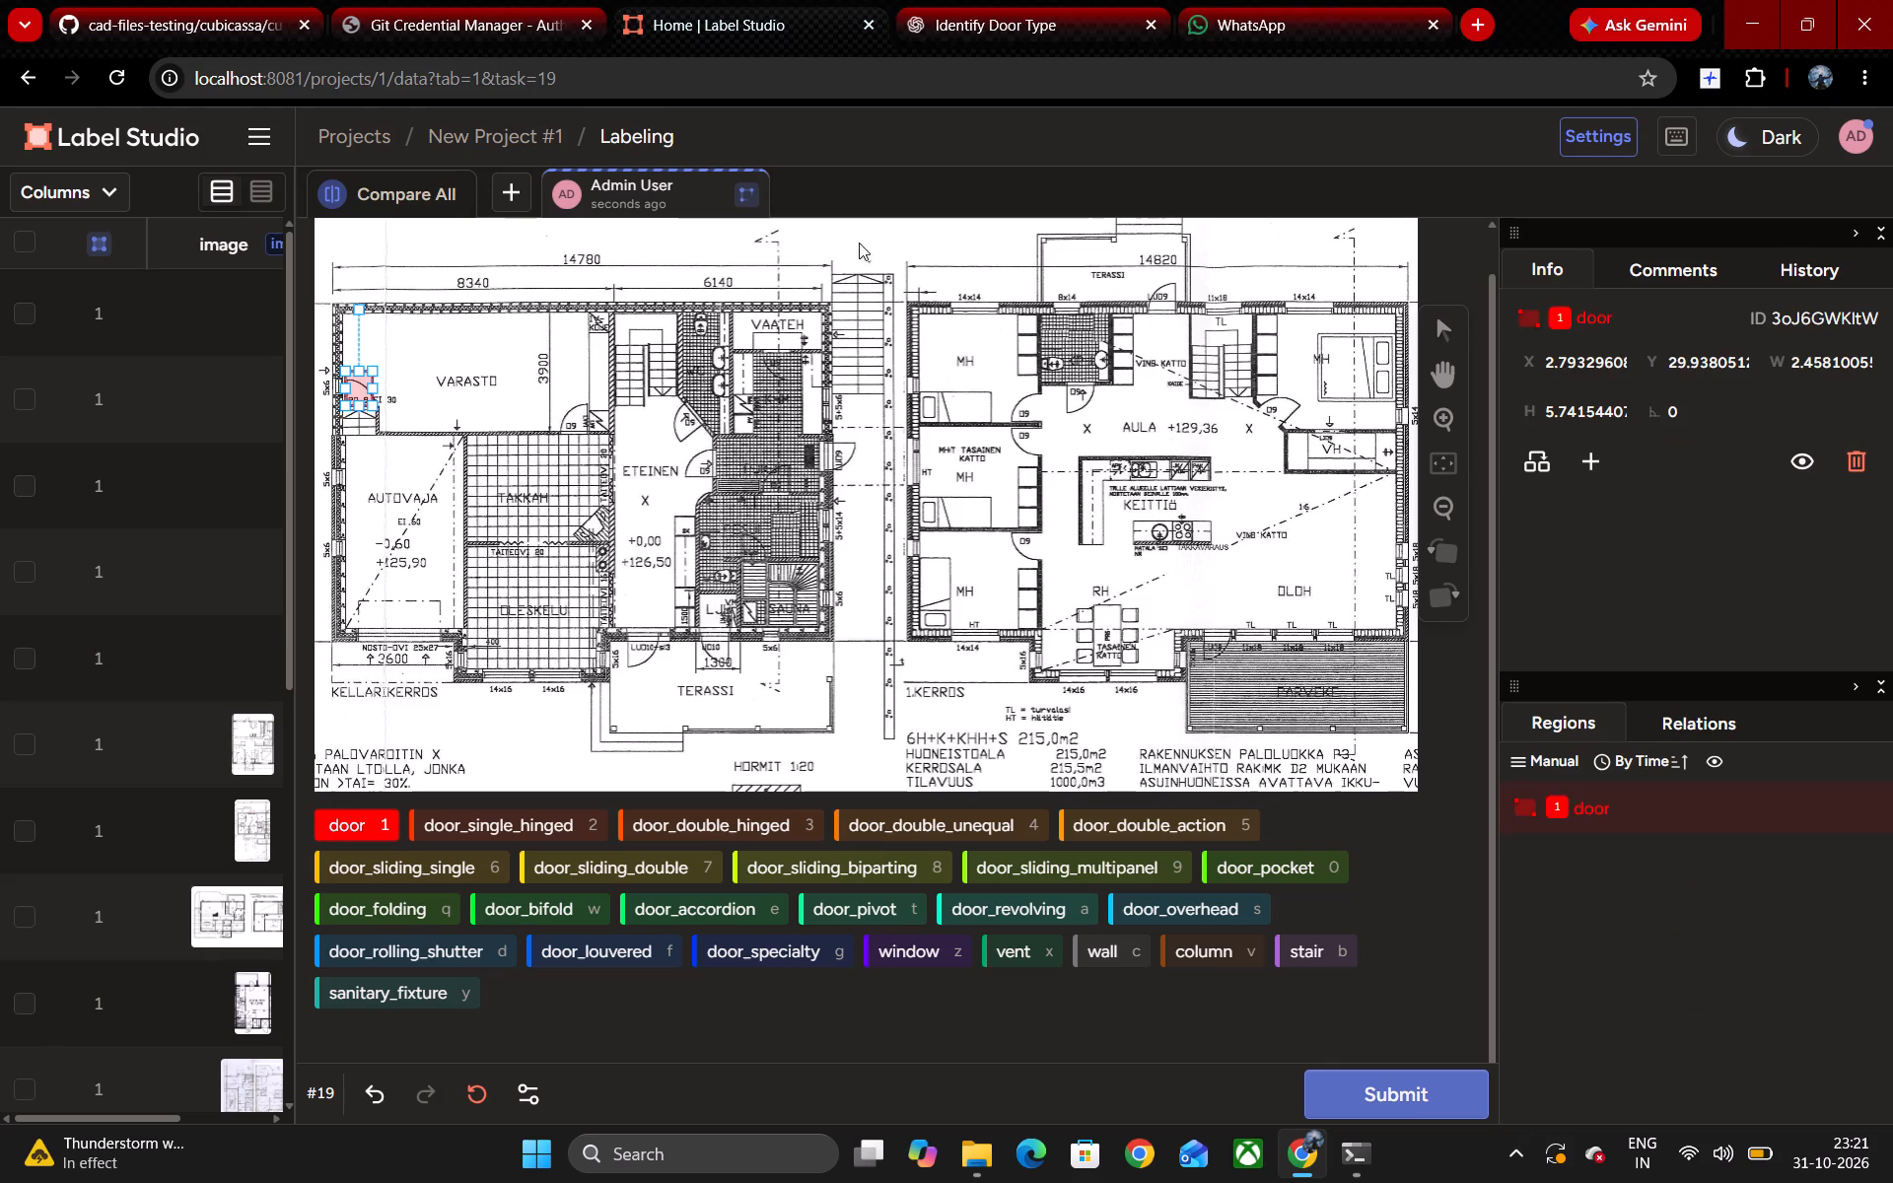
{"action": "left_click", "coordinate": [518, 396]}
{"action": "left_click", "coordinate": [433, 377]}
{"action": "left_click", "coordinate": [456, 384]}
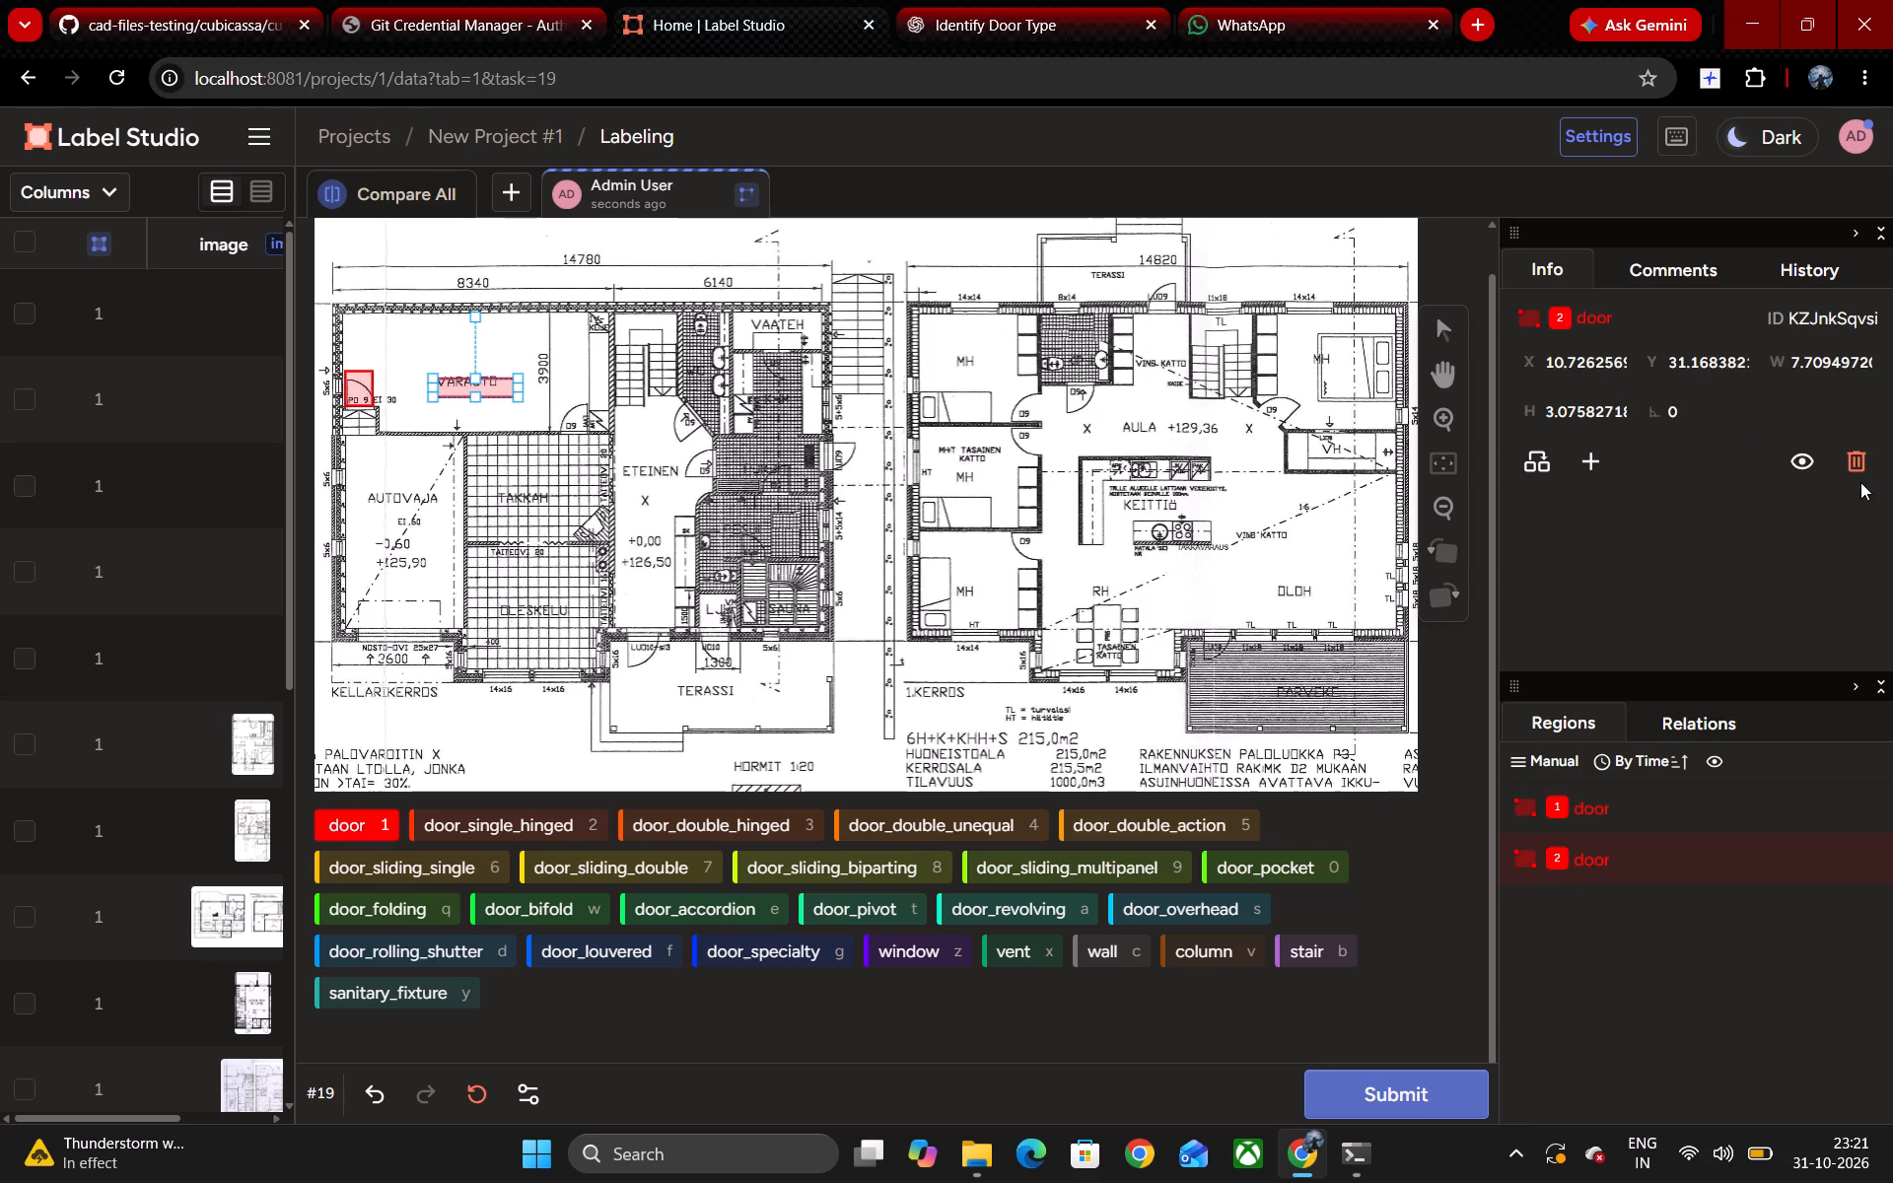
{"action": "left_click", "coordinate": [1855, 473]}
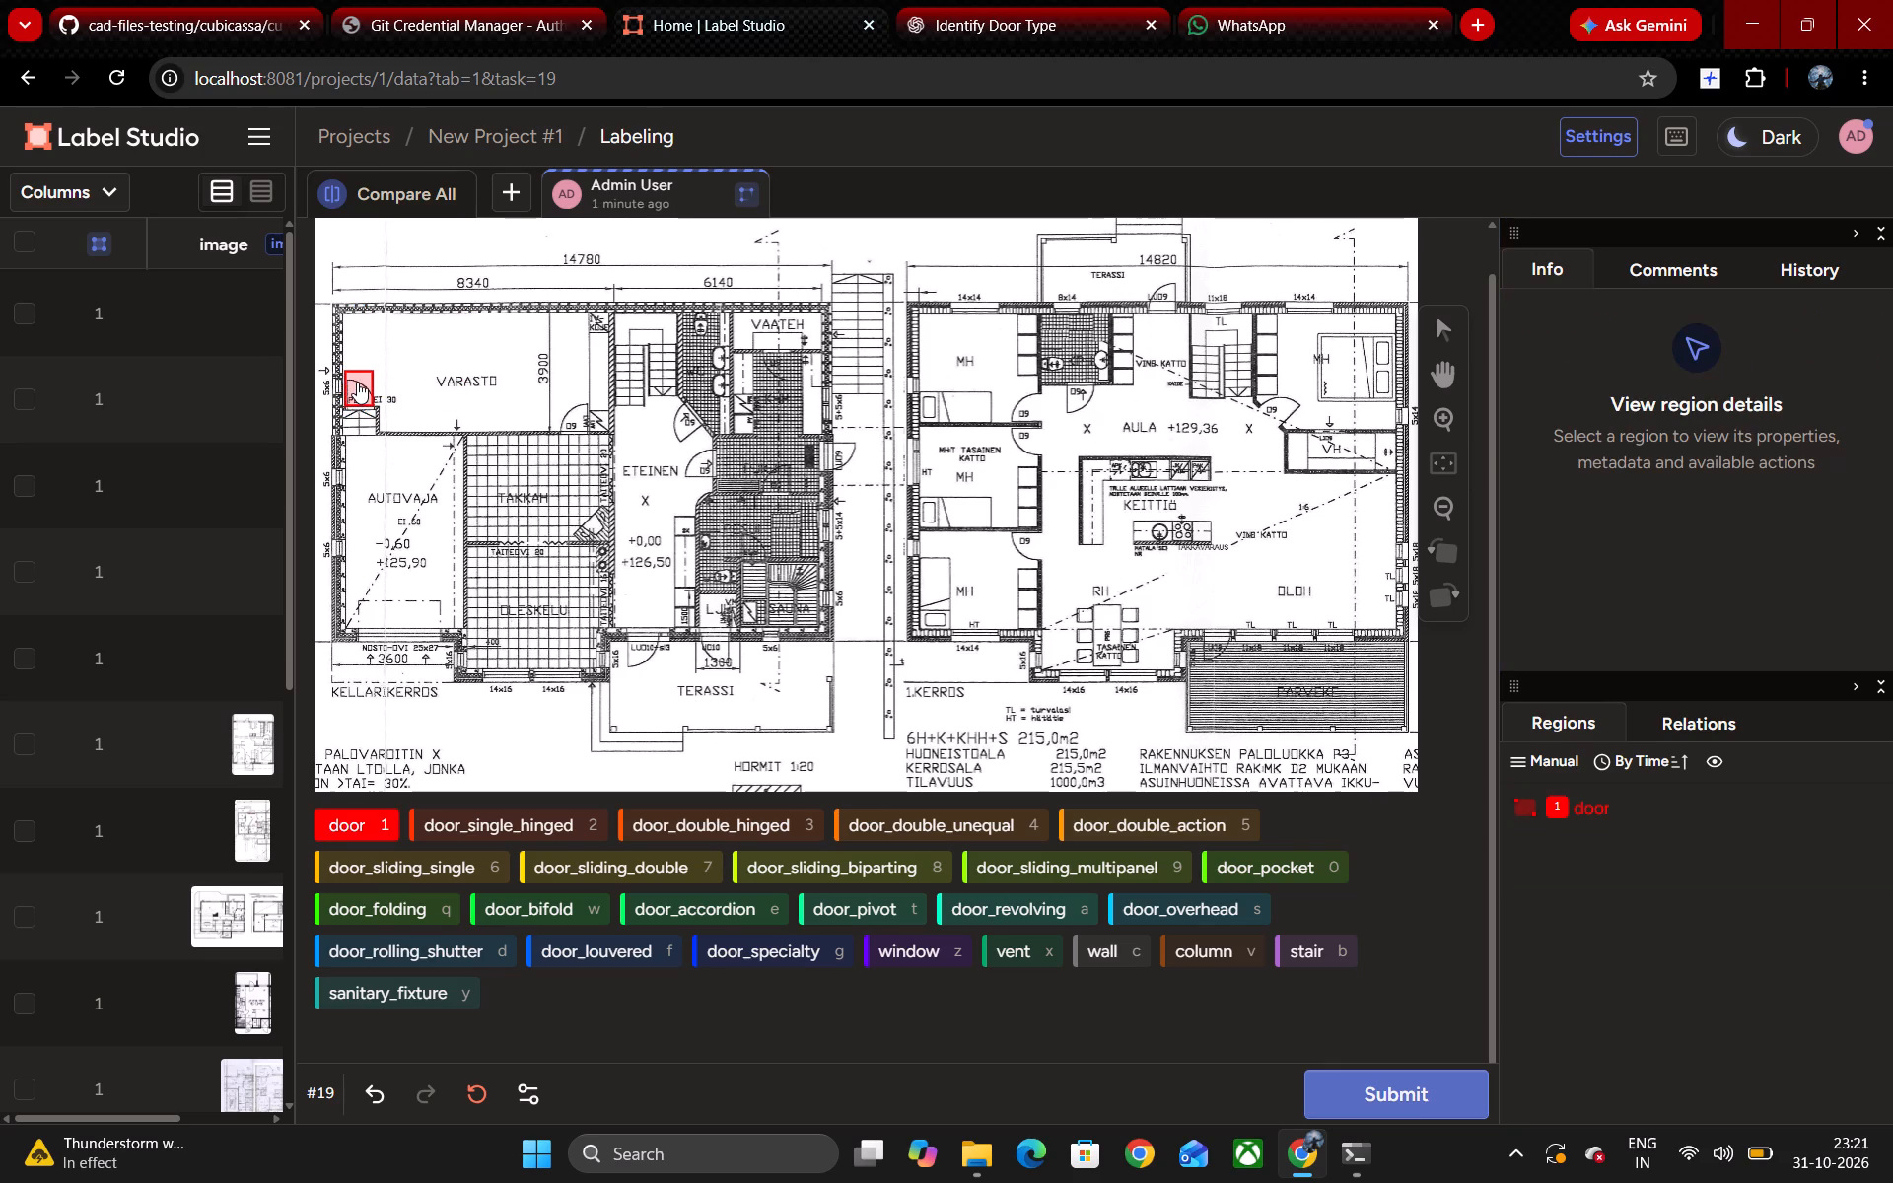
Box the KELLARIKERROS plan's exterior door opposite VARASTO and the door between ETEINEN and the hatched wet area as door.
{"action": "left_click", "coordinate": [357, 382]}
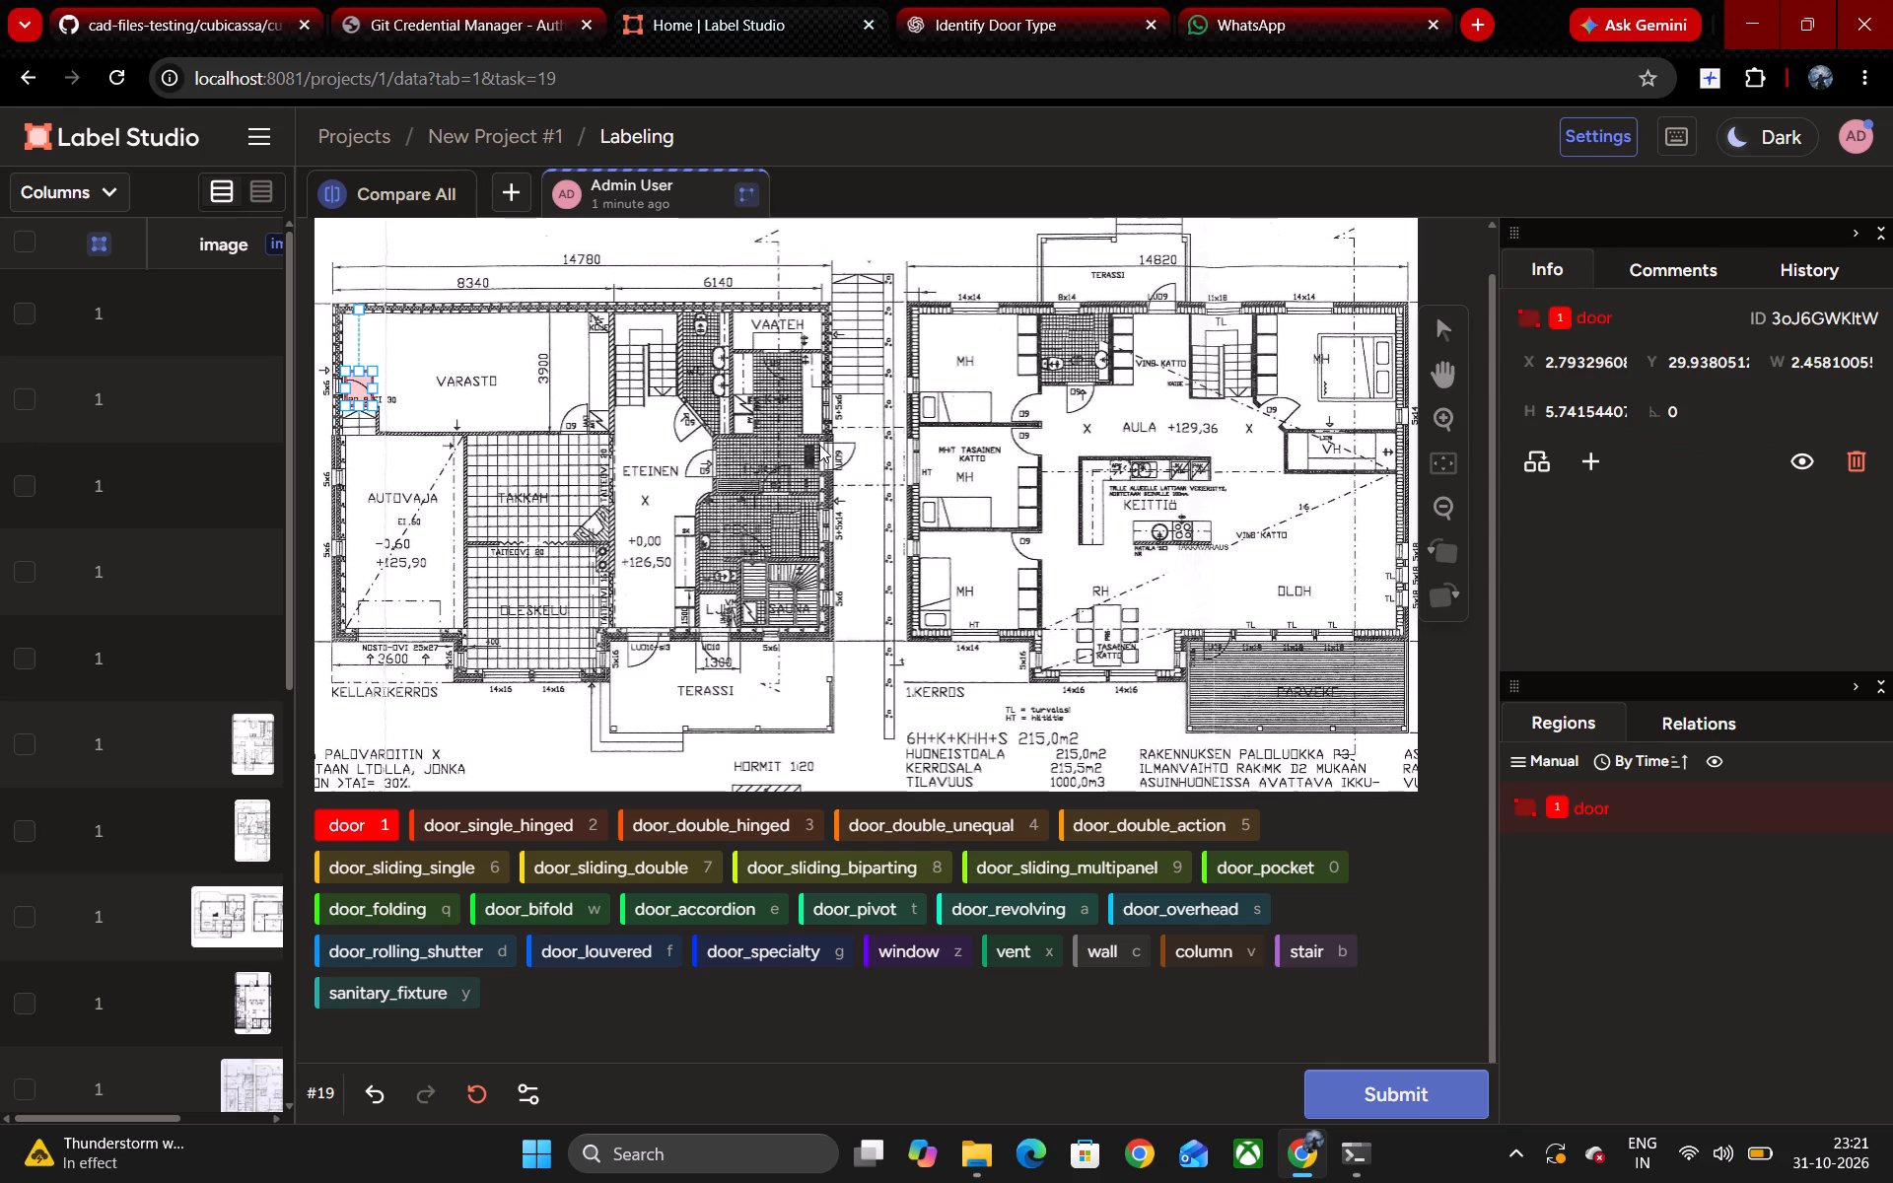
{"action": "left_click_drag", "start_coordinate": [822, 441], "coordinate": [857, 468]}
{"action": "left_click_drag", "start_coordinate": [857, 468], "coordinate": [860, 469]}
{"action": "left_click", "coordinate": [847, 445]}
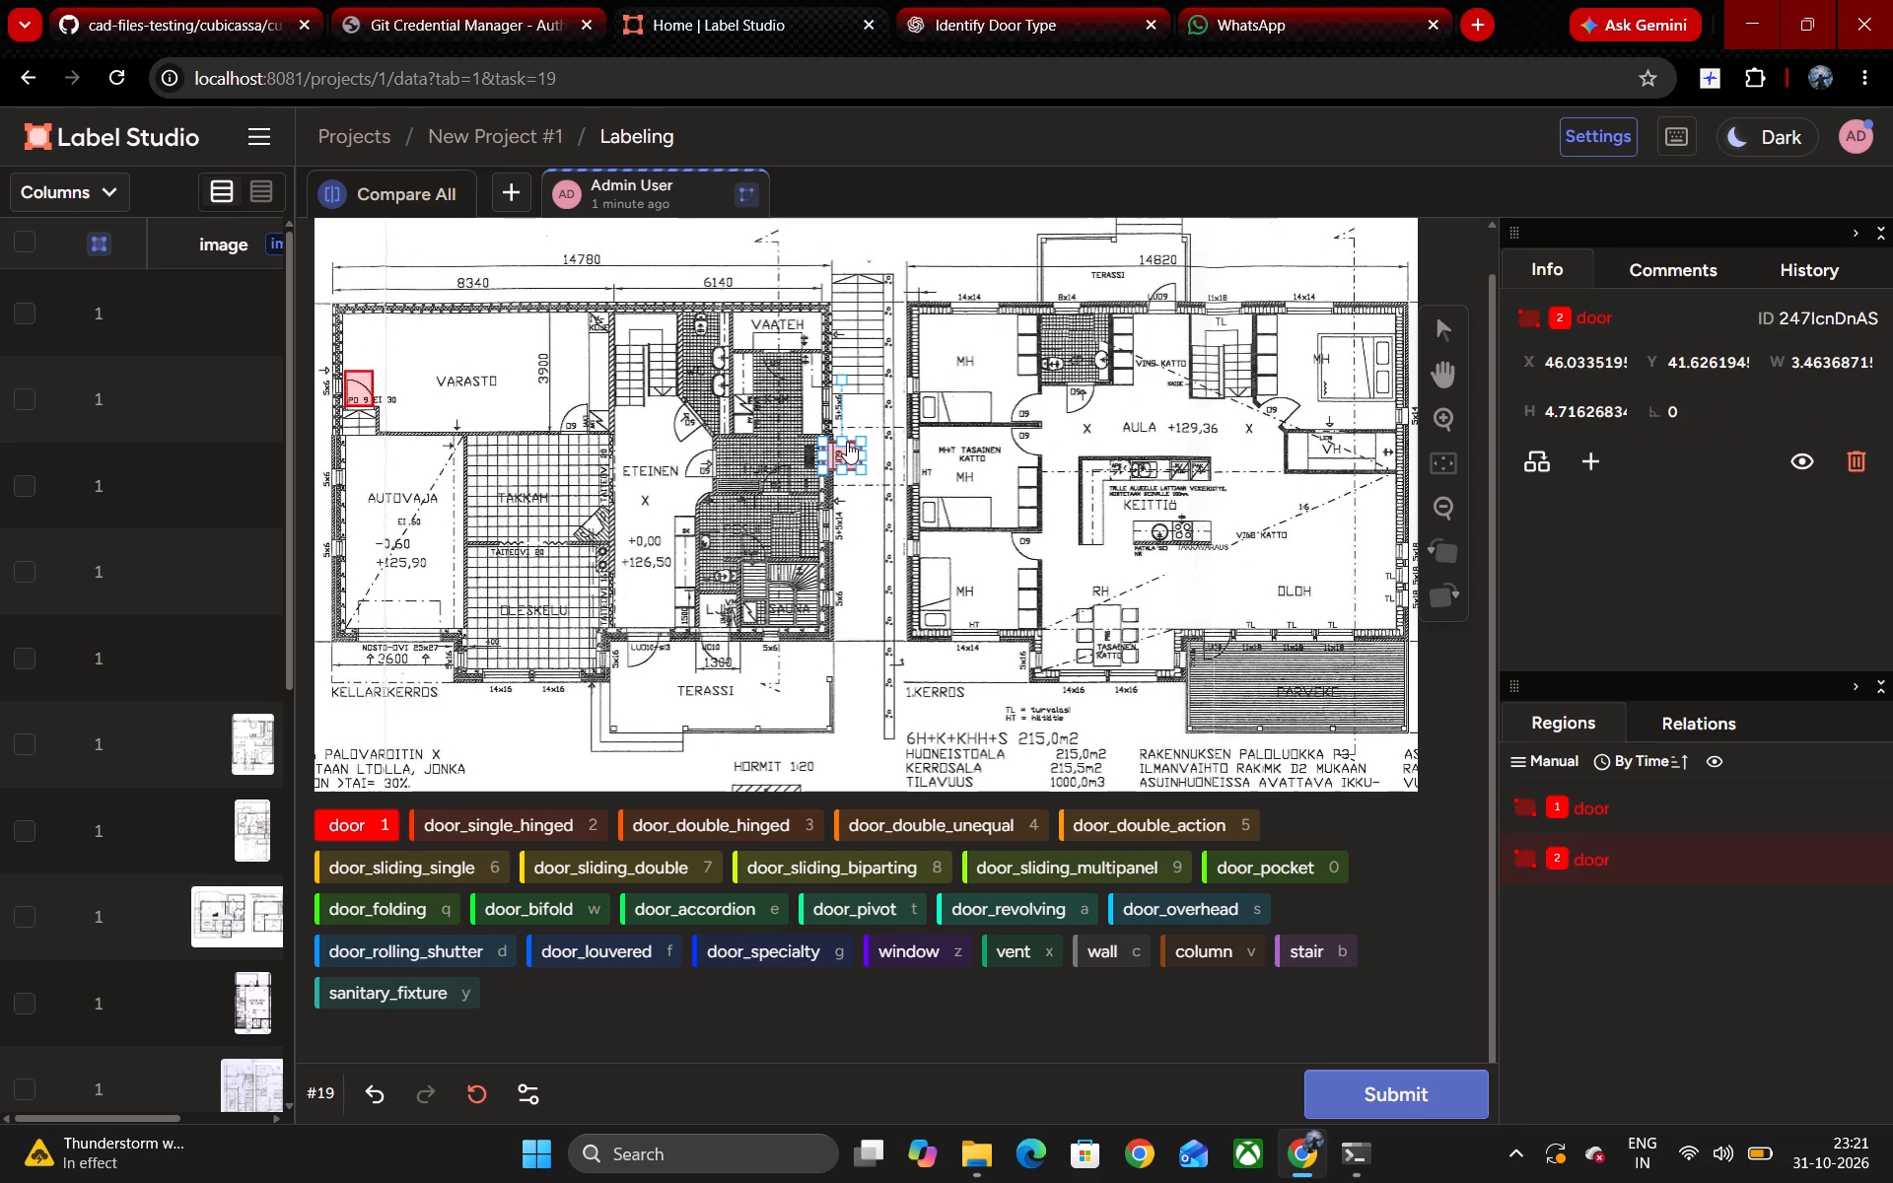
{"action": "left_click_drag", "start_coordinate": [717, 475], "coordinate": [680, 448]}
{"action": "left_click", "coordinate": [700, 462]}
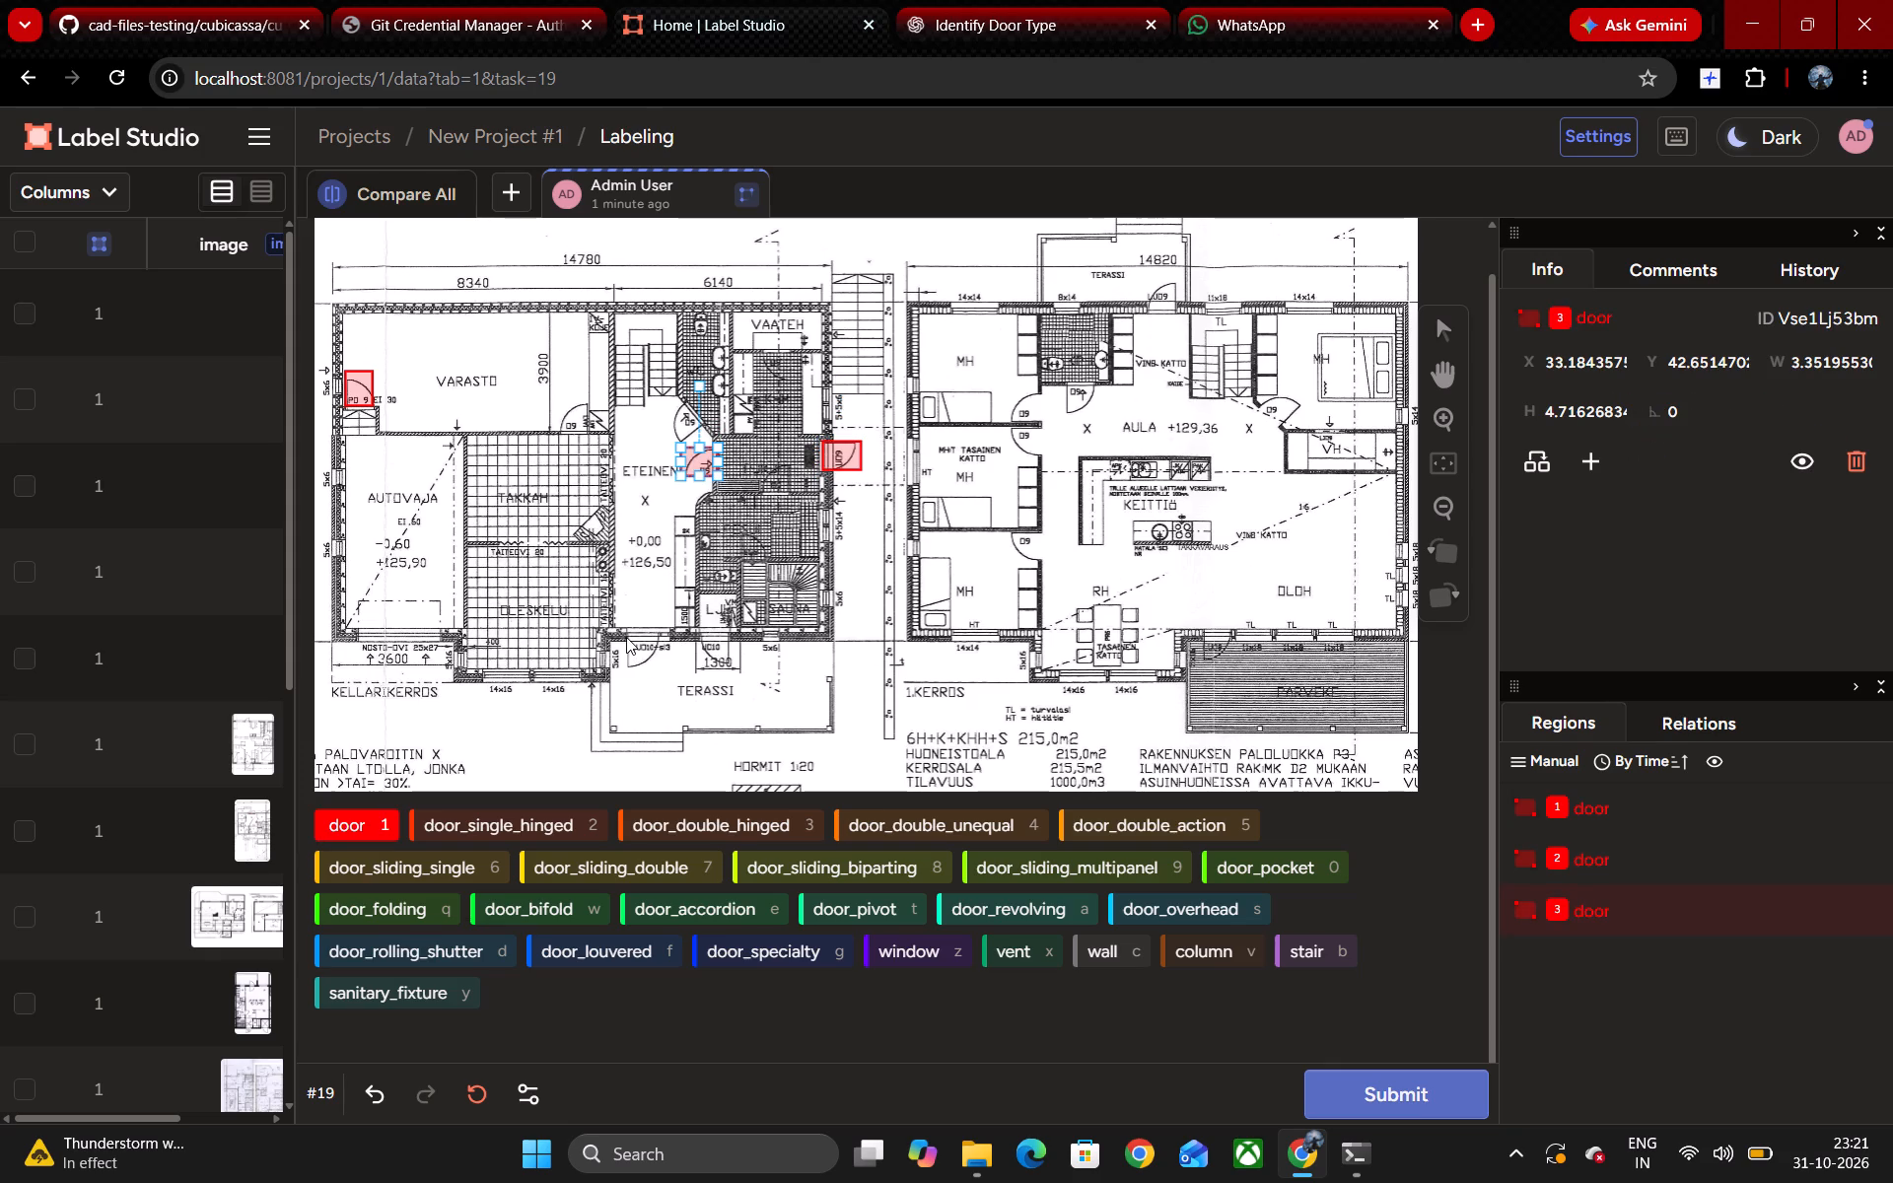
Box the two doors opening onto the TERASSI of the KELLARIKERROS plan with the door label.
{"action": "left_click_drag", "start_coordinate": [626, 629], "coordinate": [665, 671]}
{"action": "left_click_drag", "start_coordinate": [665, 671], "coordinate": [660, 669]}
{"action": "left_click", "coordinate": [645, 642]}
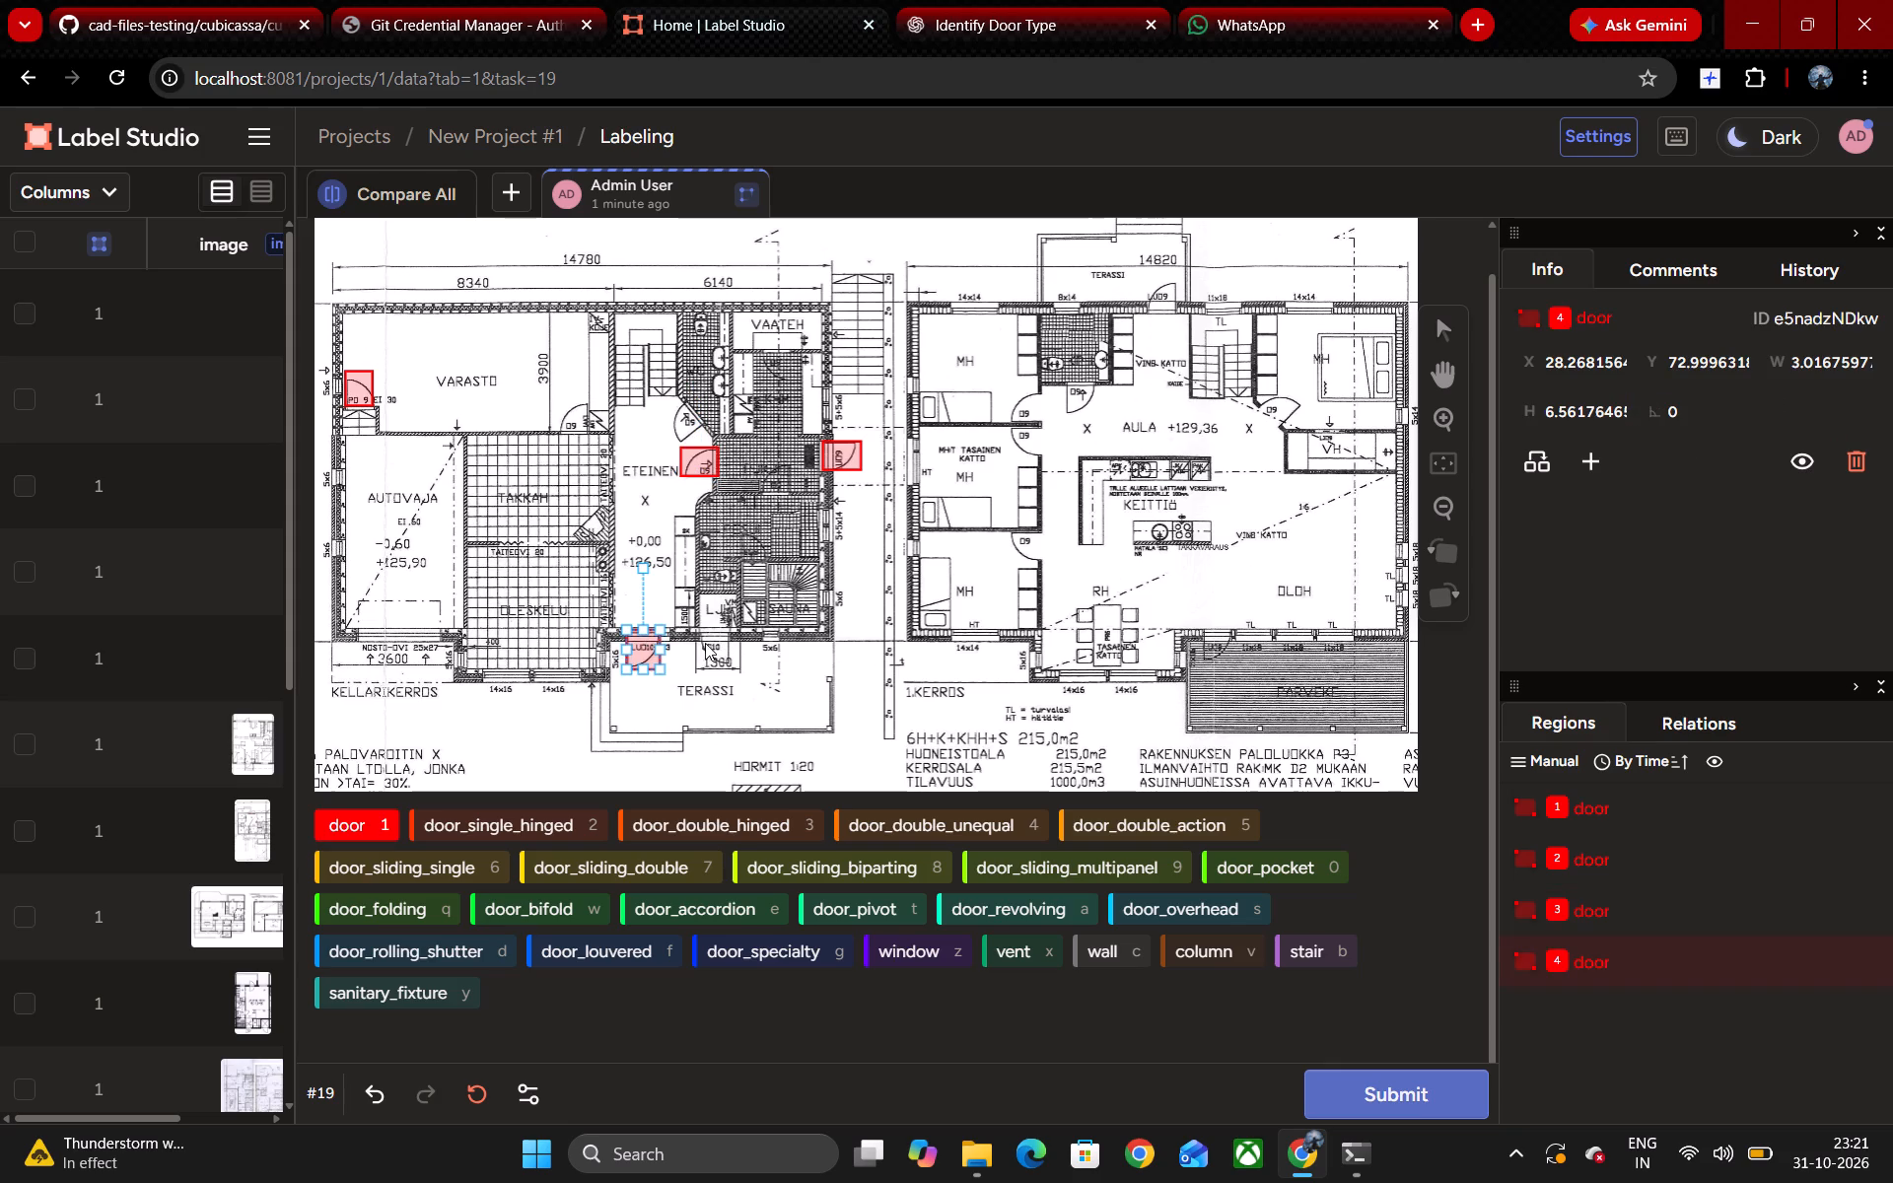
{"action": "left_click_drag", "start_coordinate": [698, 631], "coordinate": [733, 670]}
{"action": "left_click_drag", "start_coordinate": [733, 670], "coordinate": [727, 666]}
{"action": "left_click", "coordinate": [715, 642]}
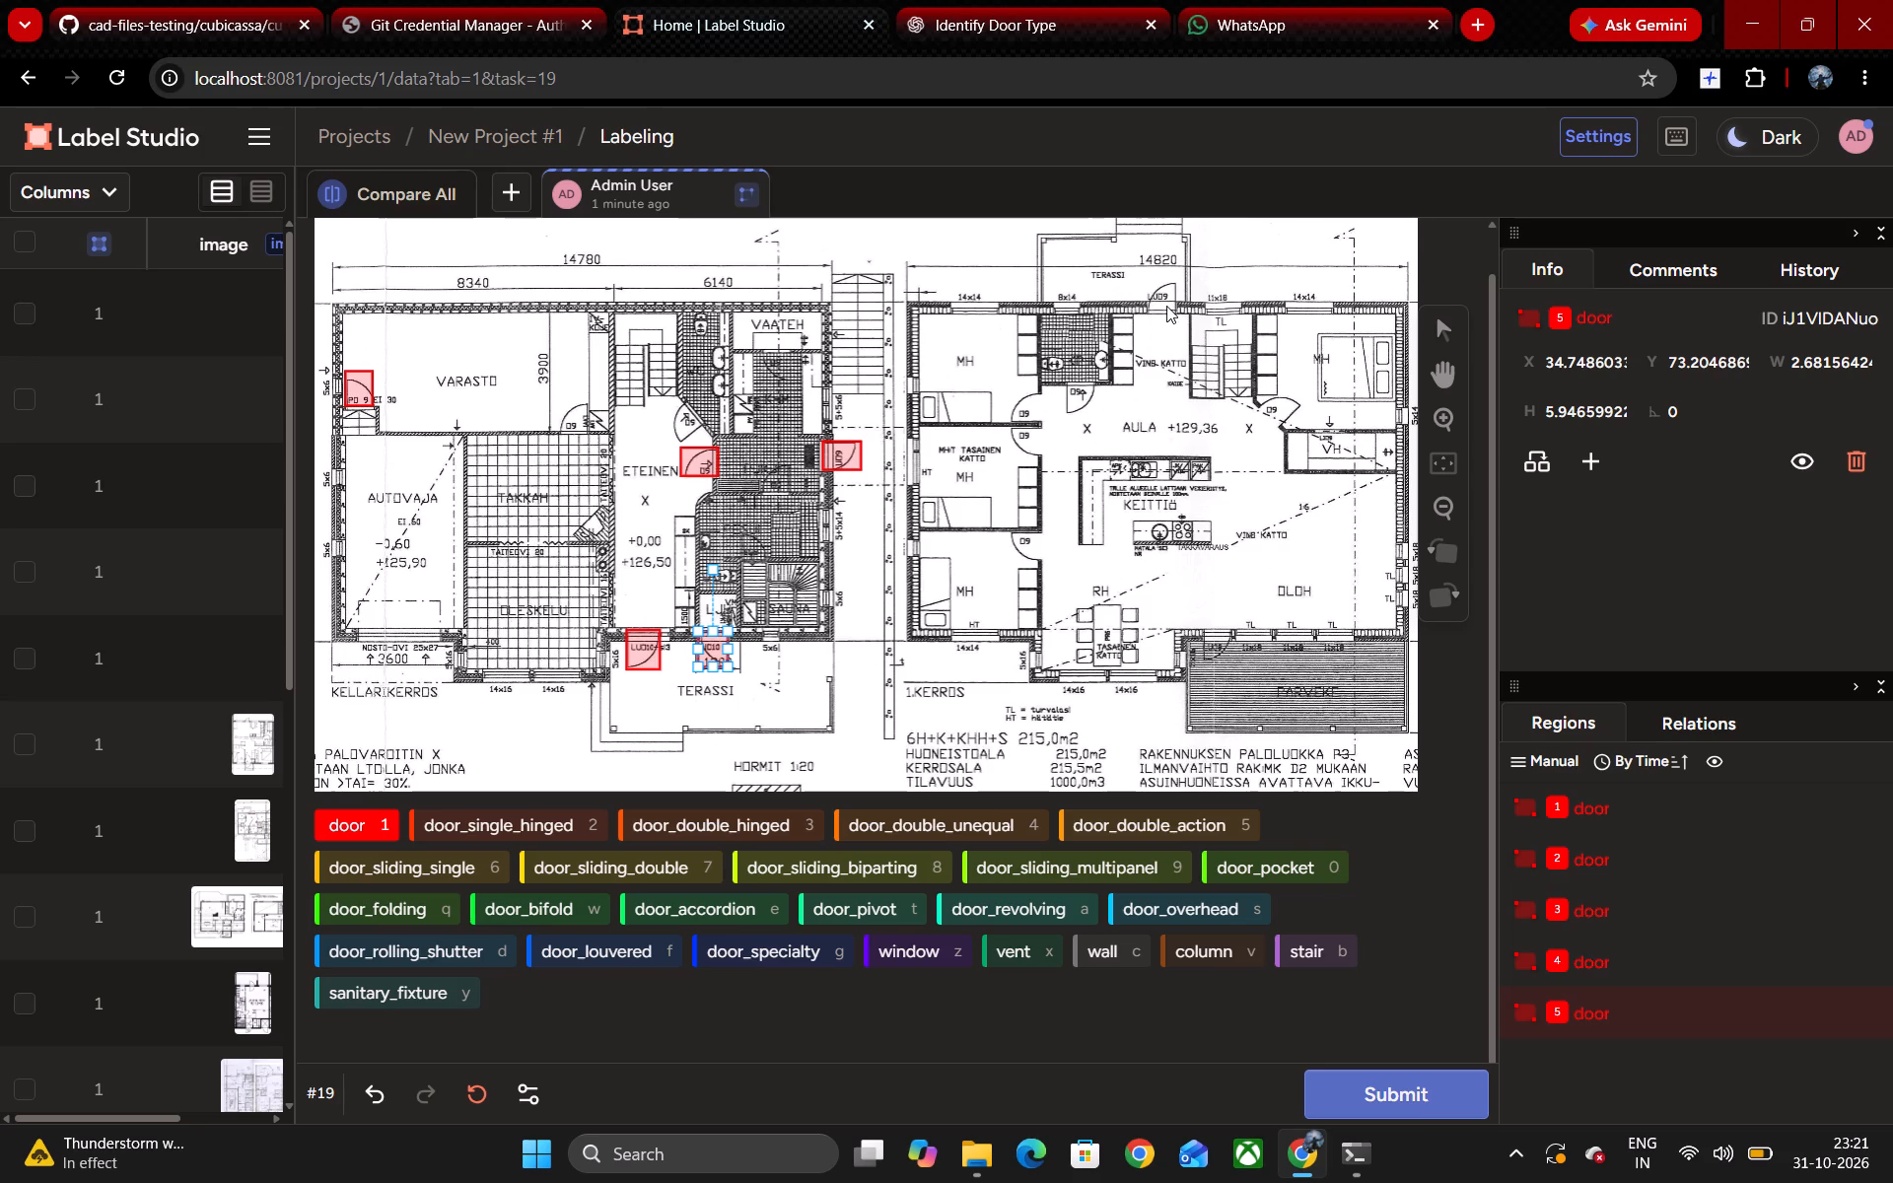
Box the door opening onto the TERASSI of the 1.KERROS plan with the door label.
{"action": "left_click_drag", "start_coordinate": [1174, 313], "coordinate": [1157, 285]}
{"action": "left_click_drag", "start_coordinate": [1157, 285], "coordinate": [1149, 276]}
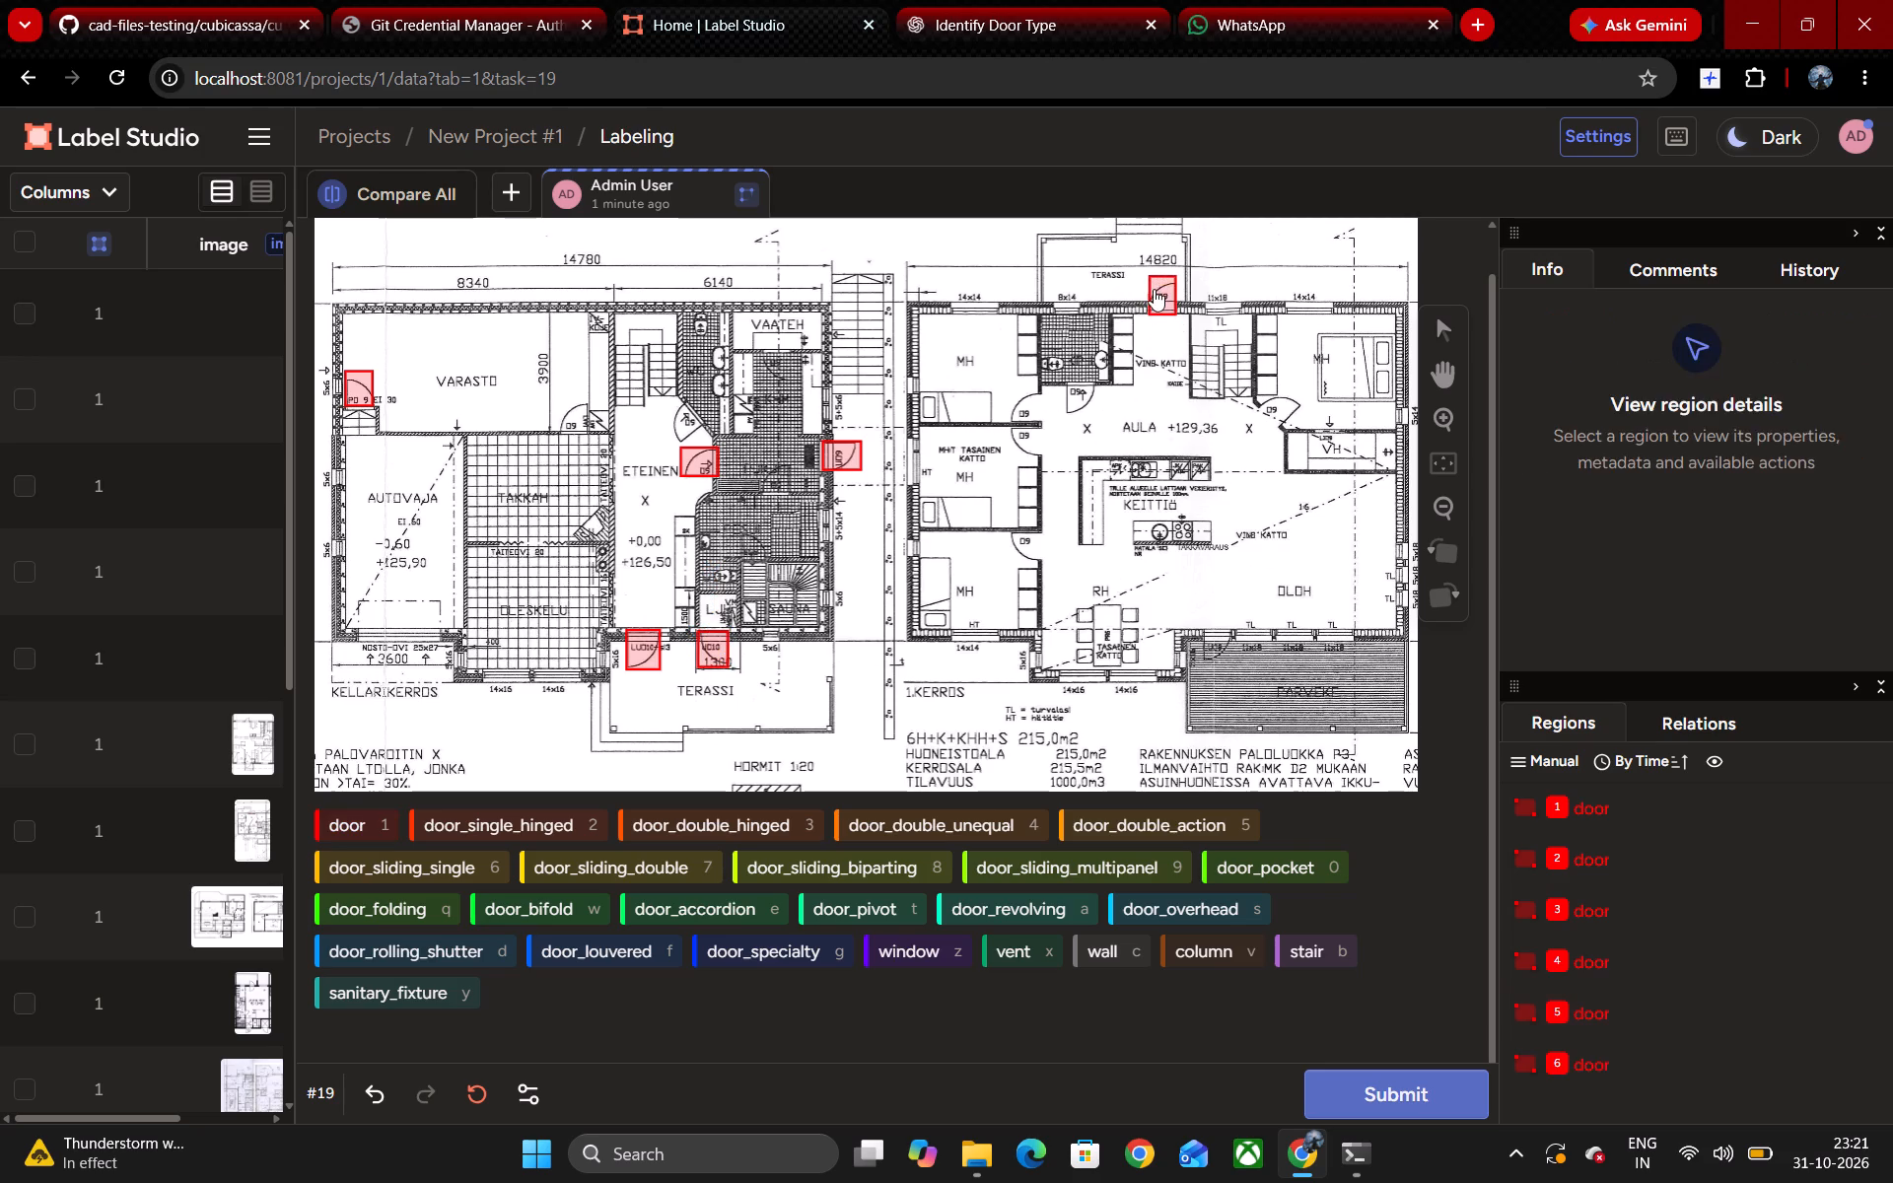
{"action": "left_click", "coordinate": [1155, 290]}
{"action": "left_click", "coordinate": [1157, 288]}
Box the interior door between VARASTO and the ETEINEN area on the KELLARIKERROS plan with the door label.
{"action": "left_click_drag", "start_coordinate": [1258, 403], "coordinate": [1291, 431]}
{"action": "scroll", "coordinate": [1214, 518], "scroll_direction": "up", "scroll_amount": 3}
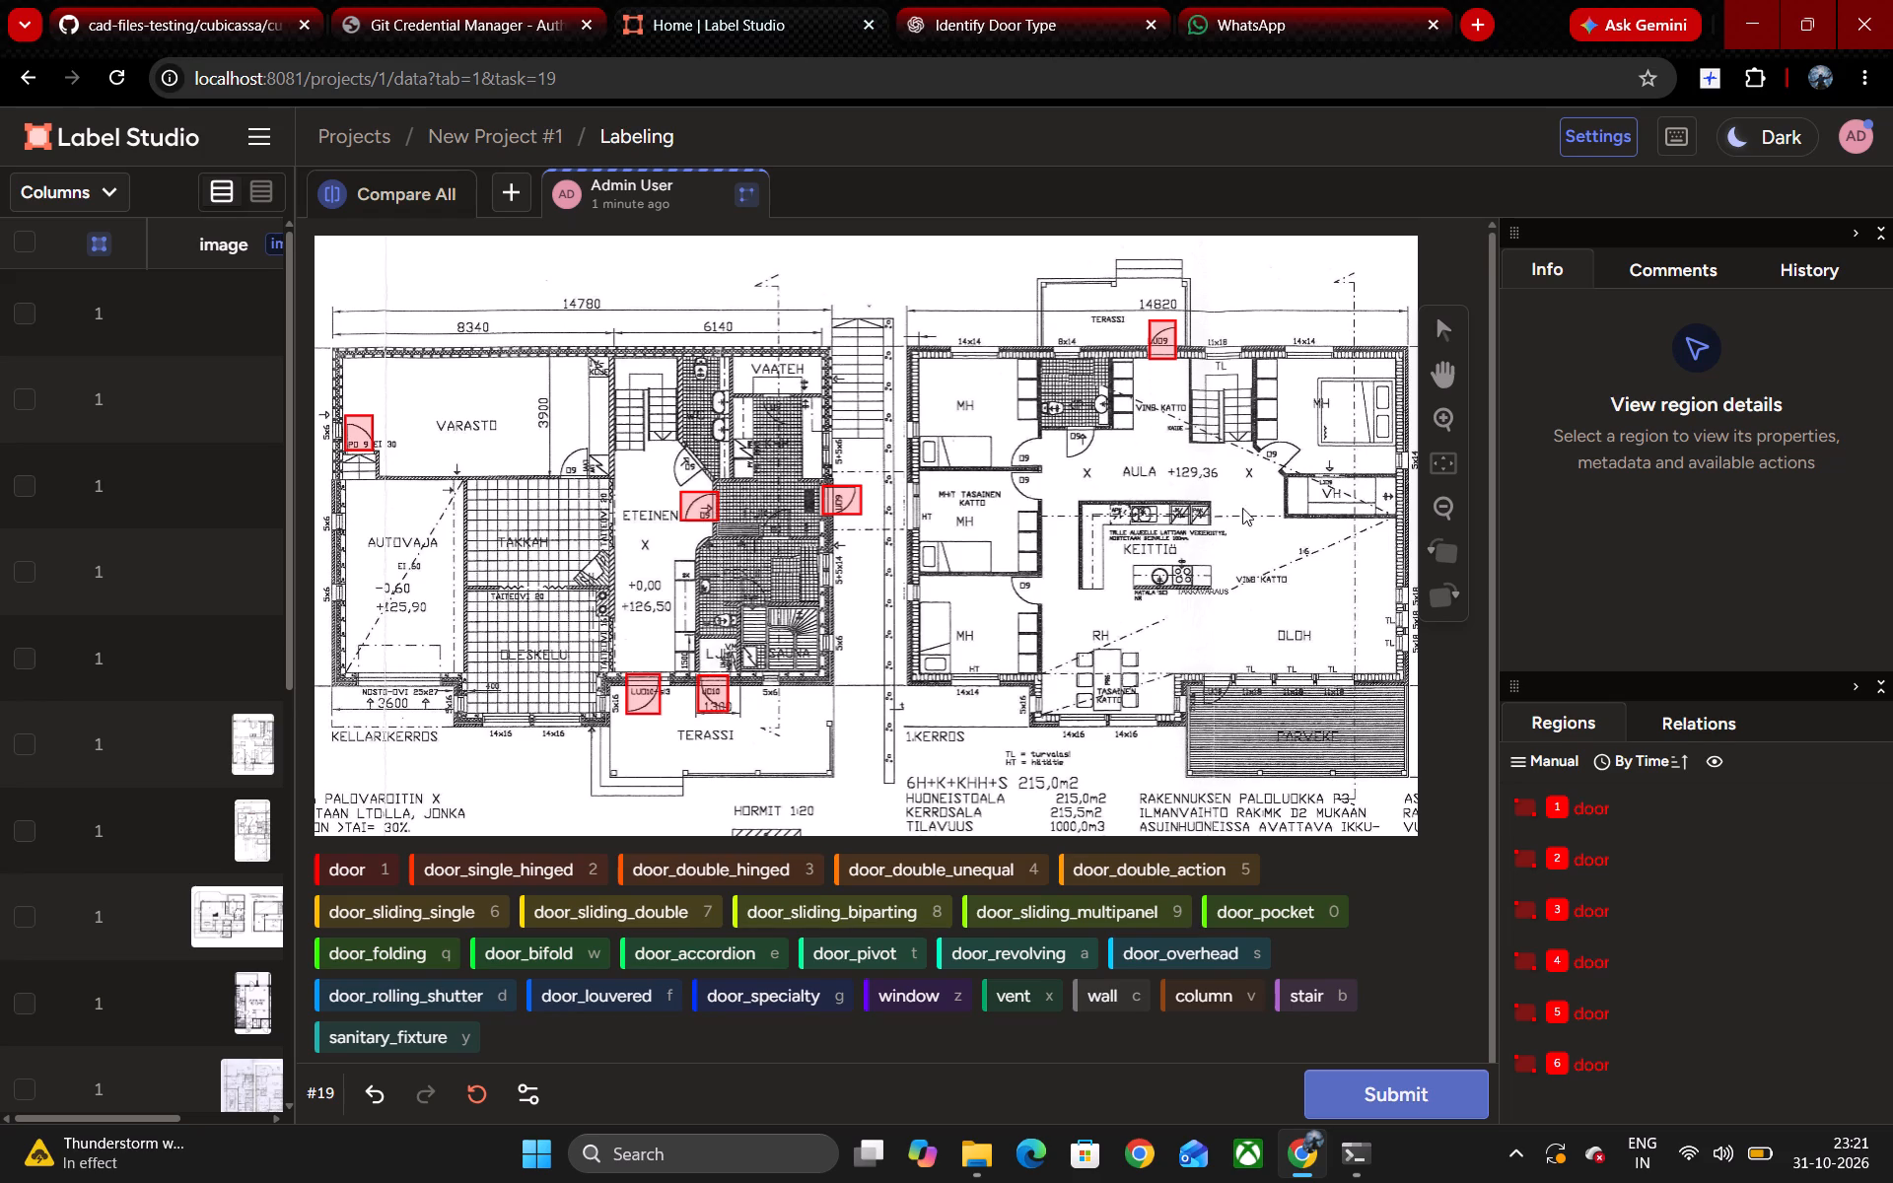
{"action": "left_click", "coordinate": [1162, 340]}
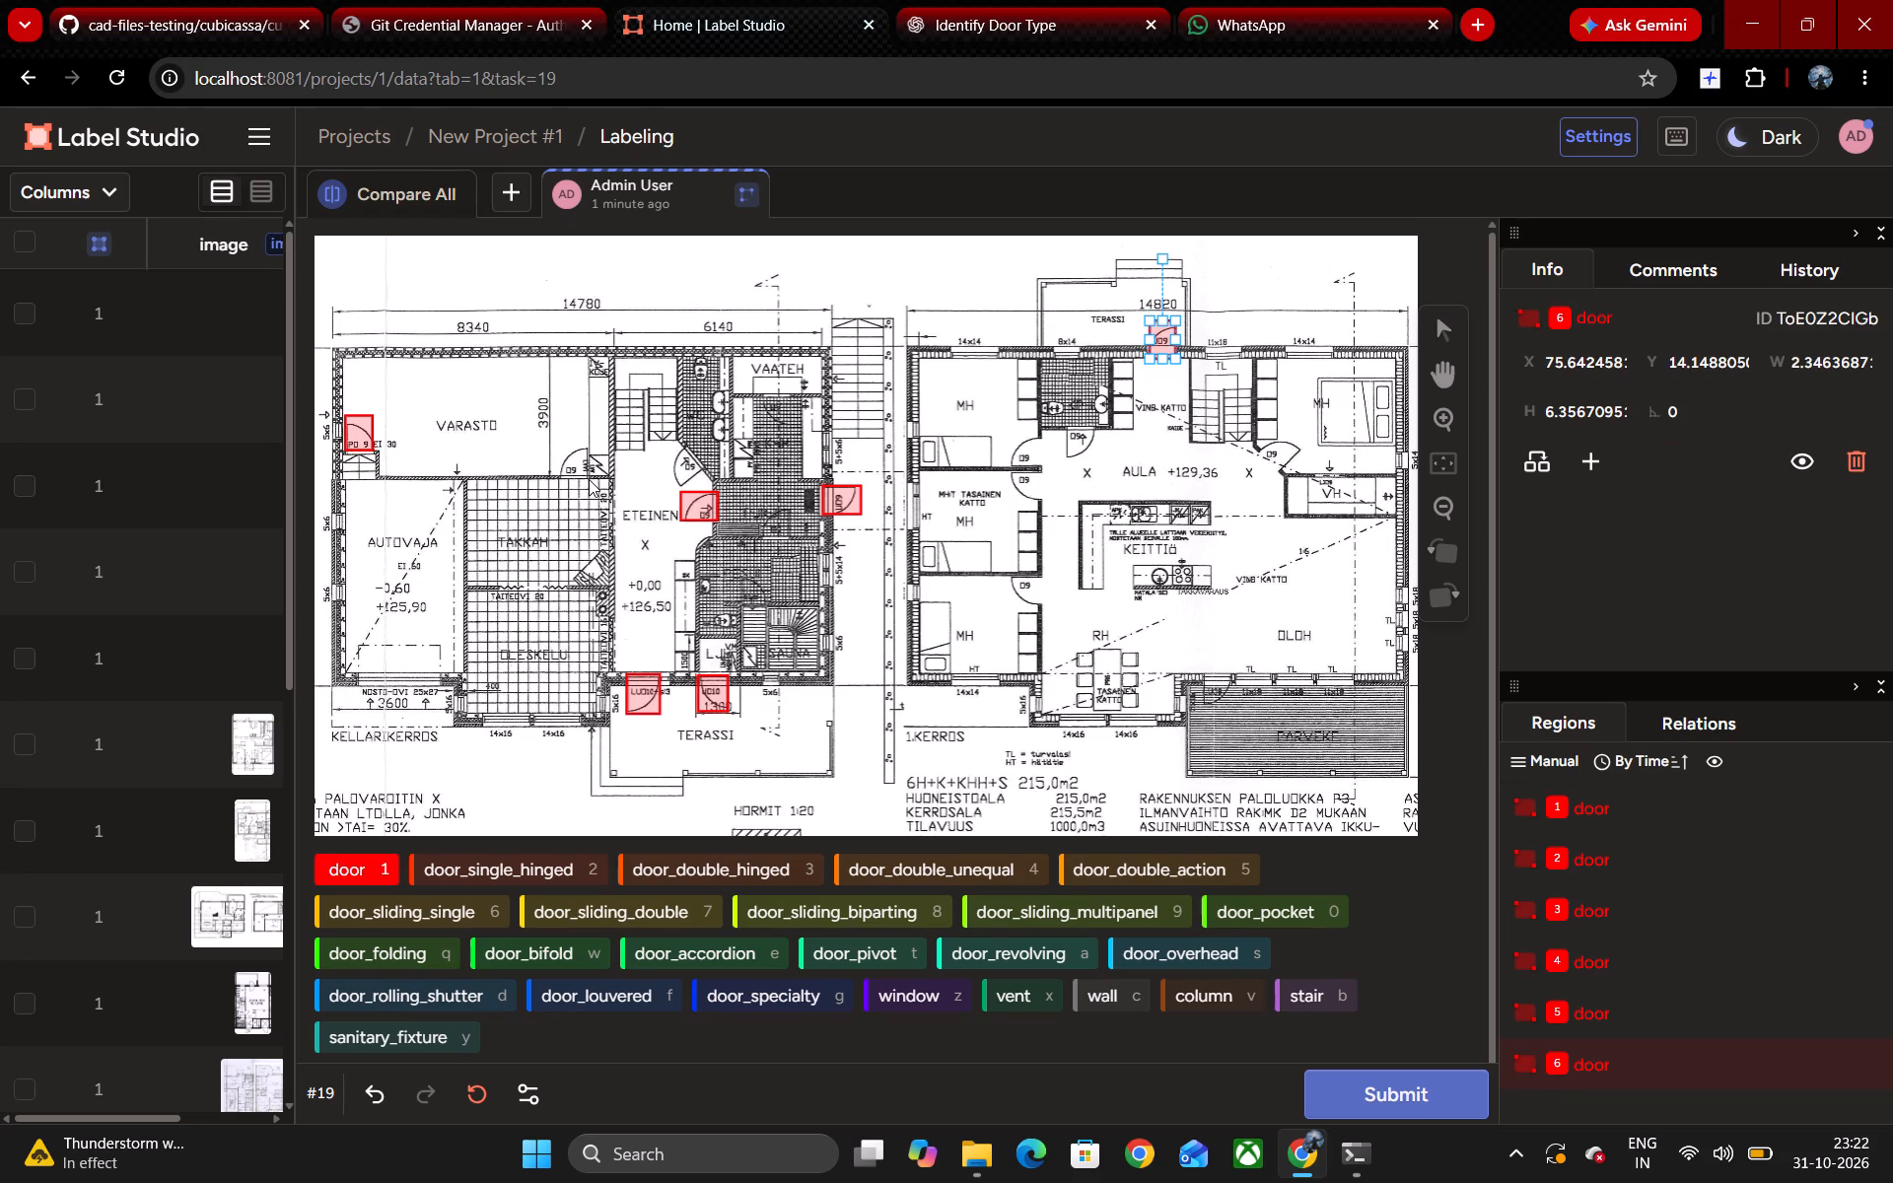
{"action": "left_click_drag", "start_coordinate": [589, 479], "coordinate": [559, 448]}
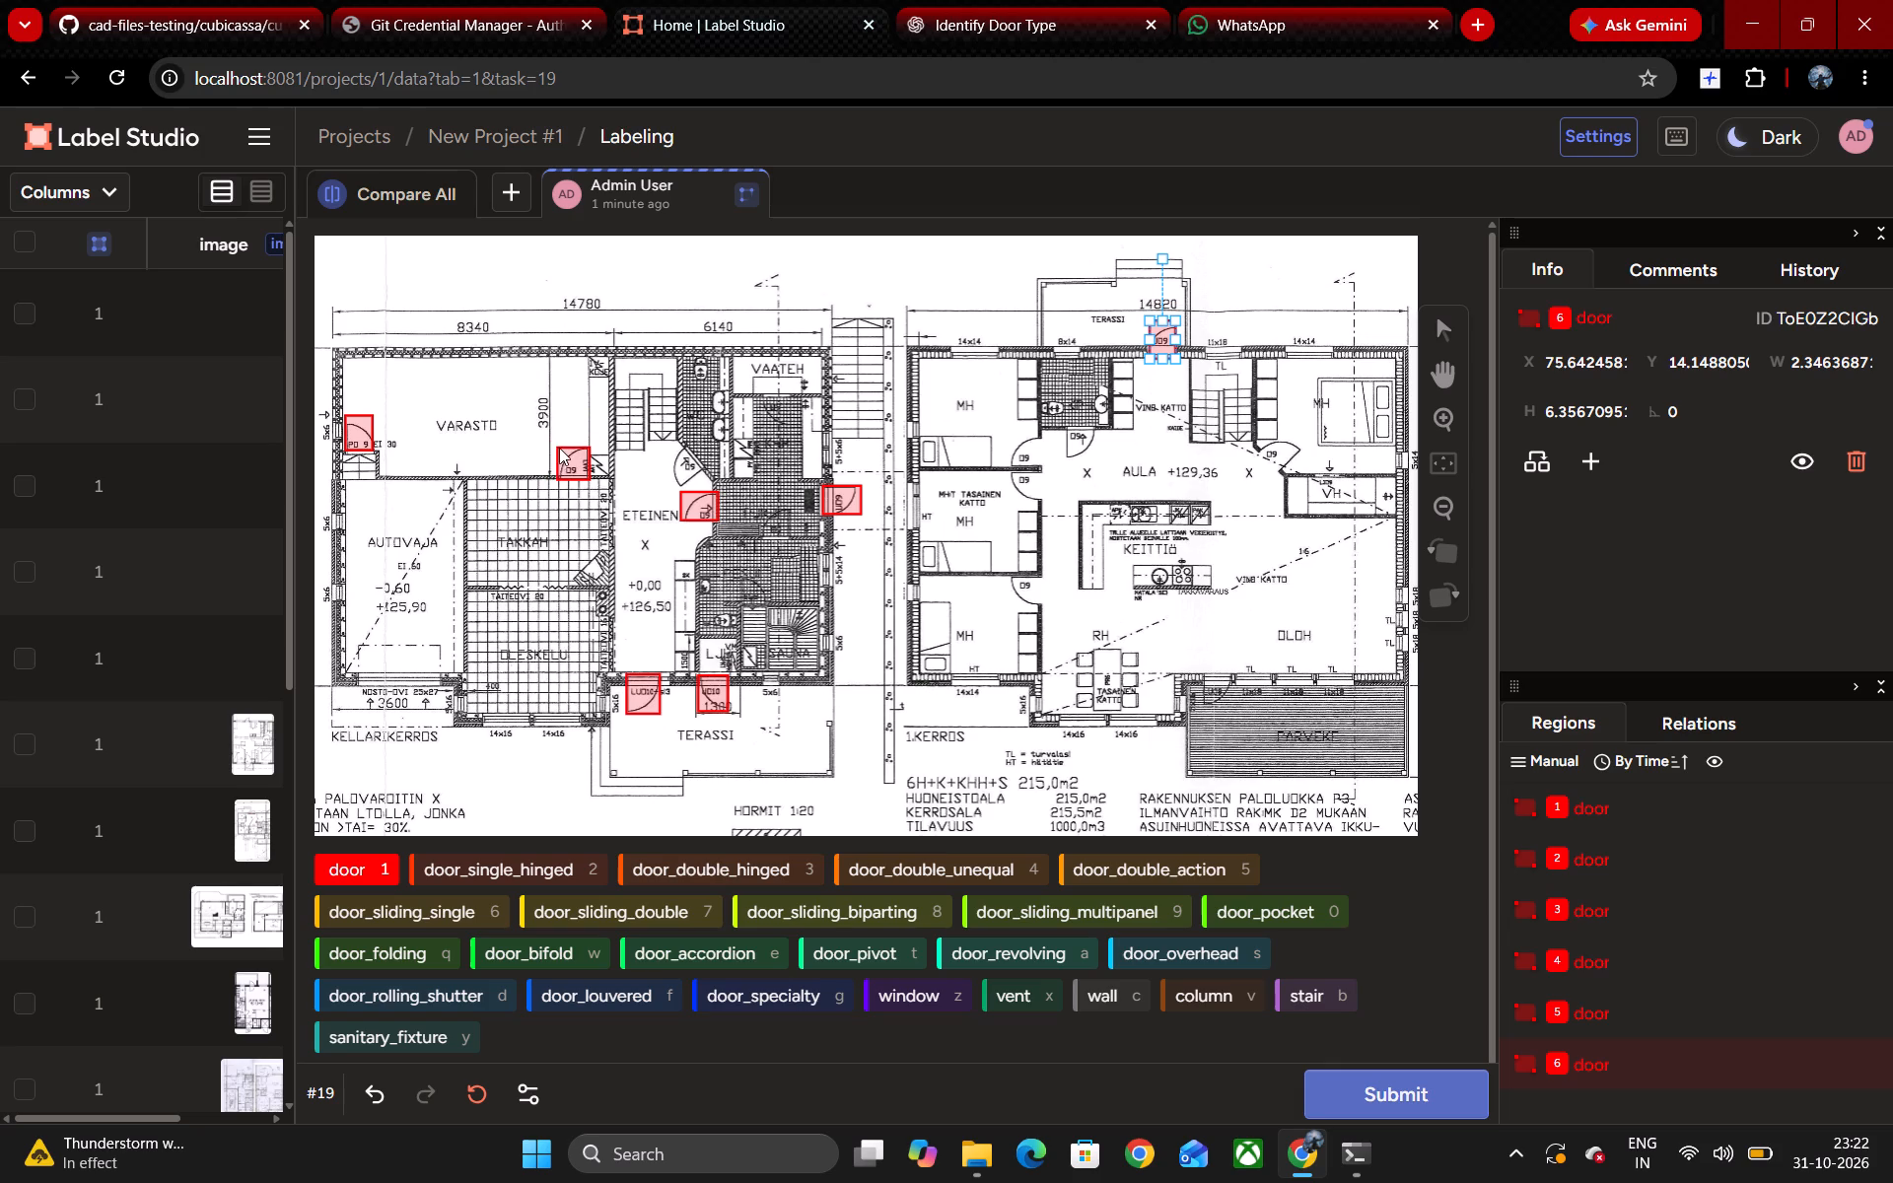
{"action": "left_click_drag", "start_coordinate": [559, 448], "coordinate": [559, 442]}
{"action": "left_click", "coordinate": [589, 438]}
{"action": "left_click", "coordinate": [582, 447]}
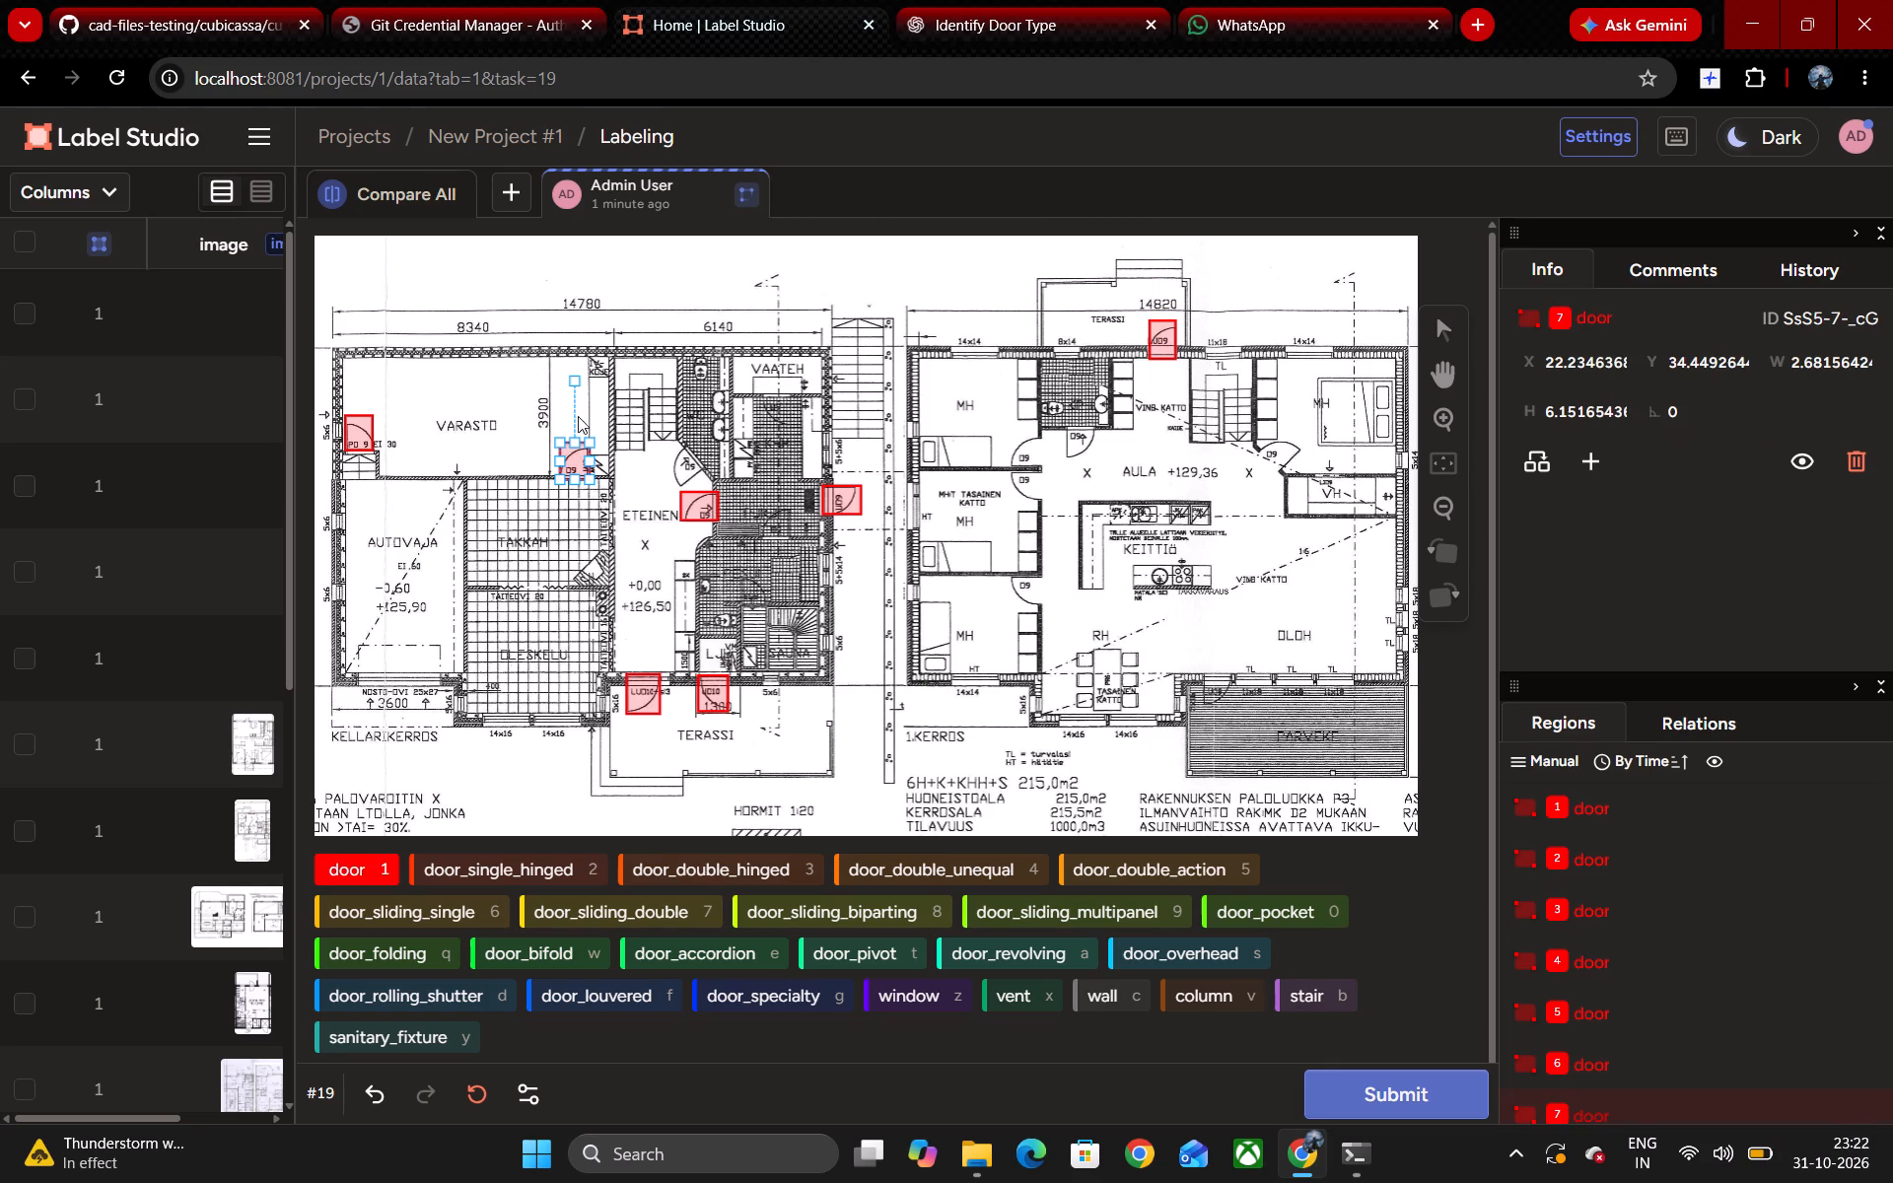
{"action": "left_click", "coordinate": [581, 455]}
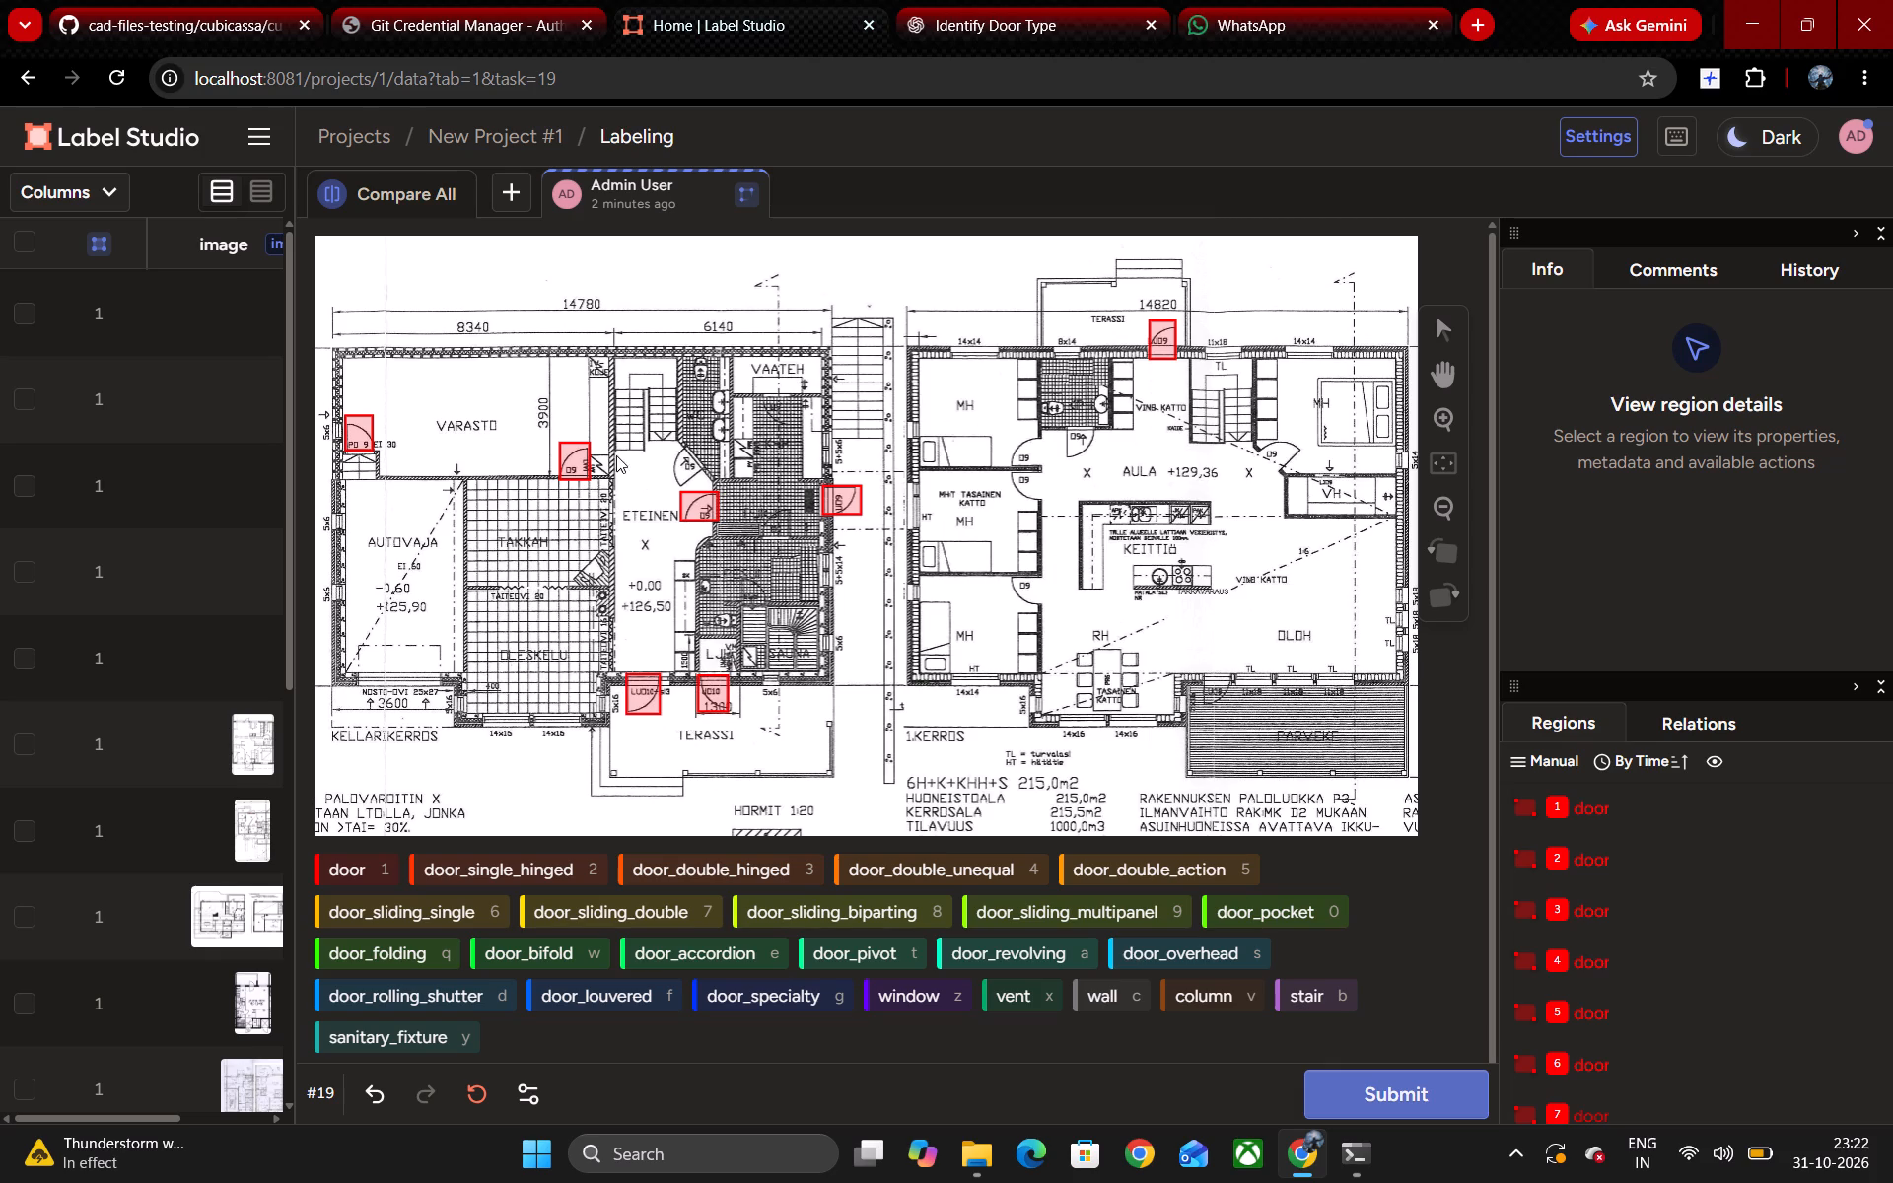
Box the door between the hatched wet room and AULA on the 1.KERROS plan with the door label.
{"action": "left_click", "coordinate": [576, 459]}
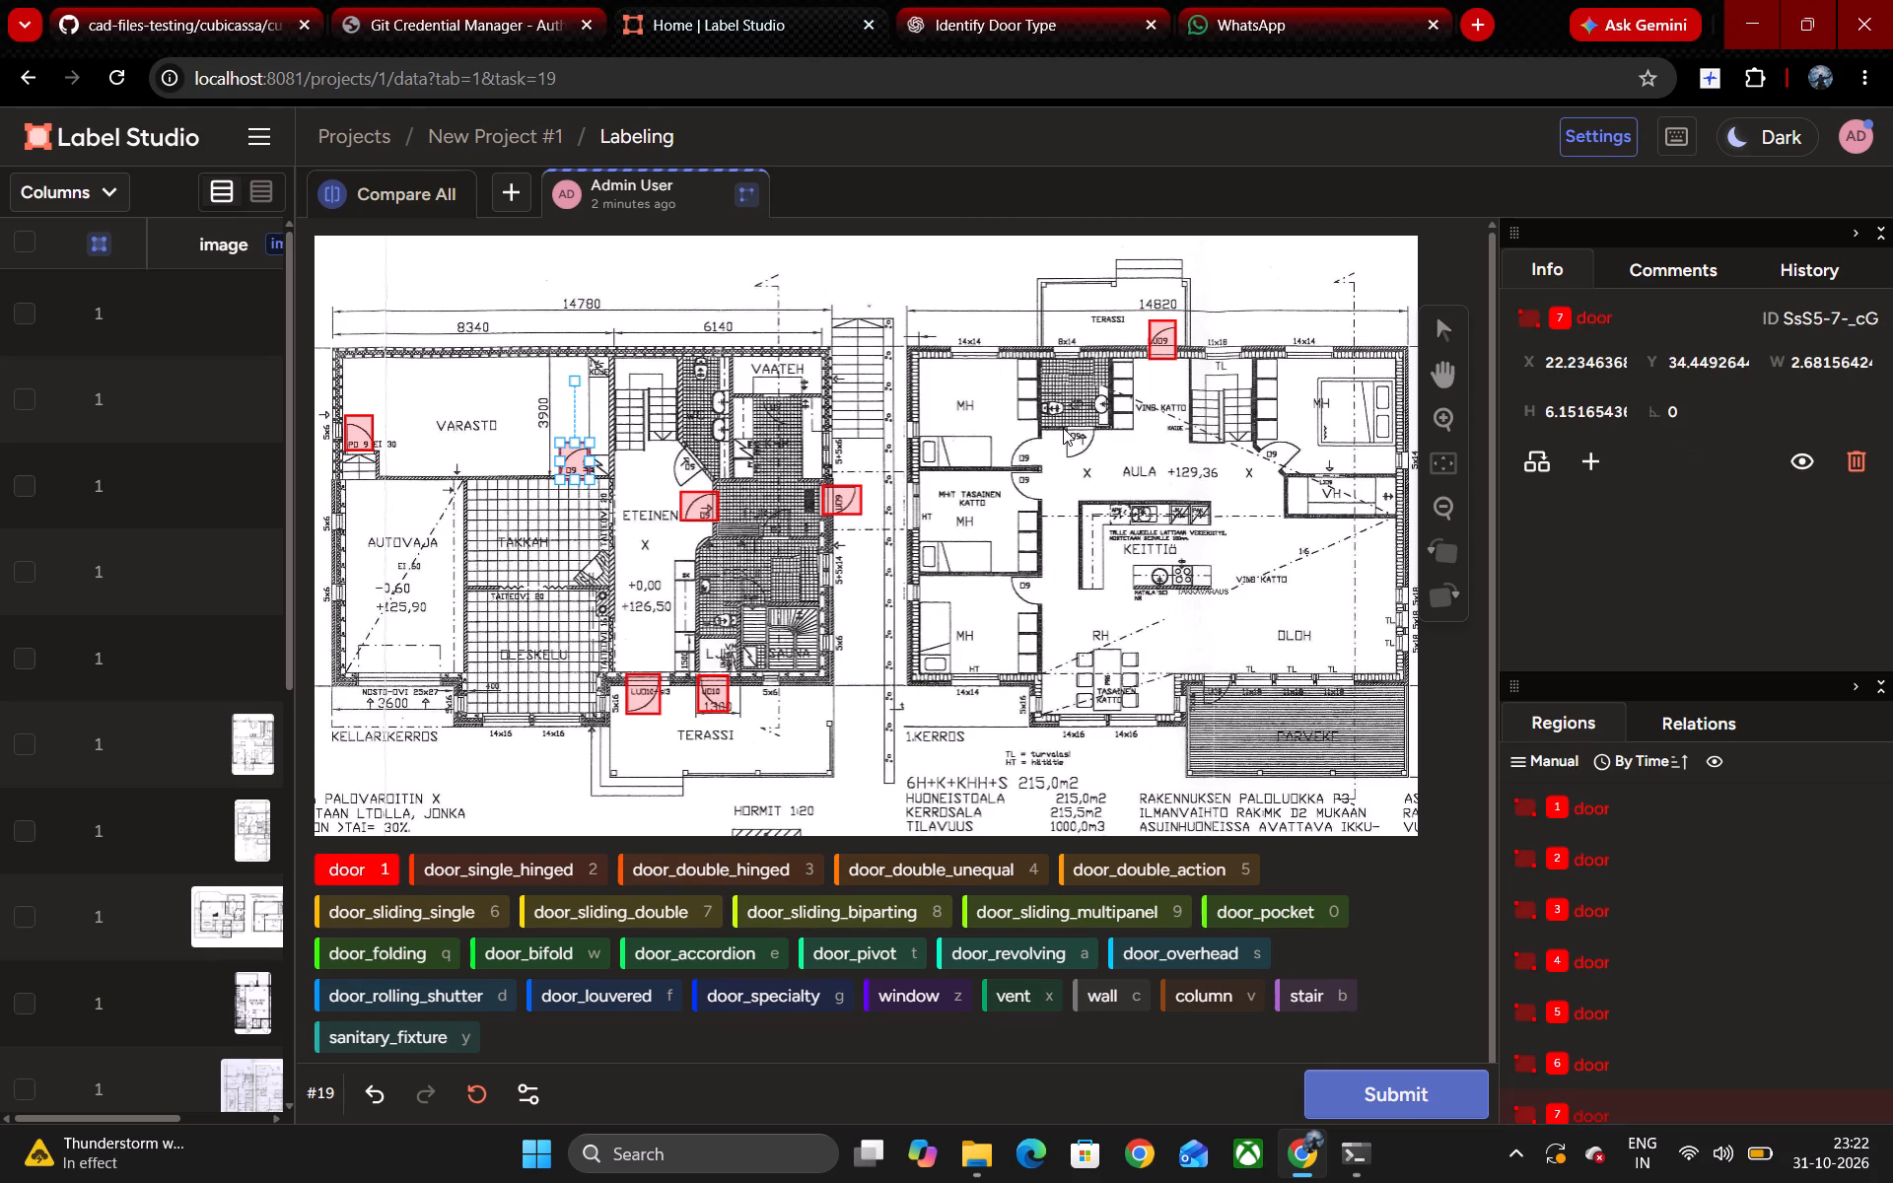
{"action": "left_click_drag", "start_coordinate": [1067, 425], "coordinate": [1097, 463]}
{"action": "left_click_drag", "start_coordinate": [1097, 463], "coordinate": [1095, 459]}
{"action": "double_click", "coordinate": [1079, 430]}
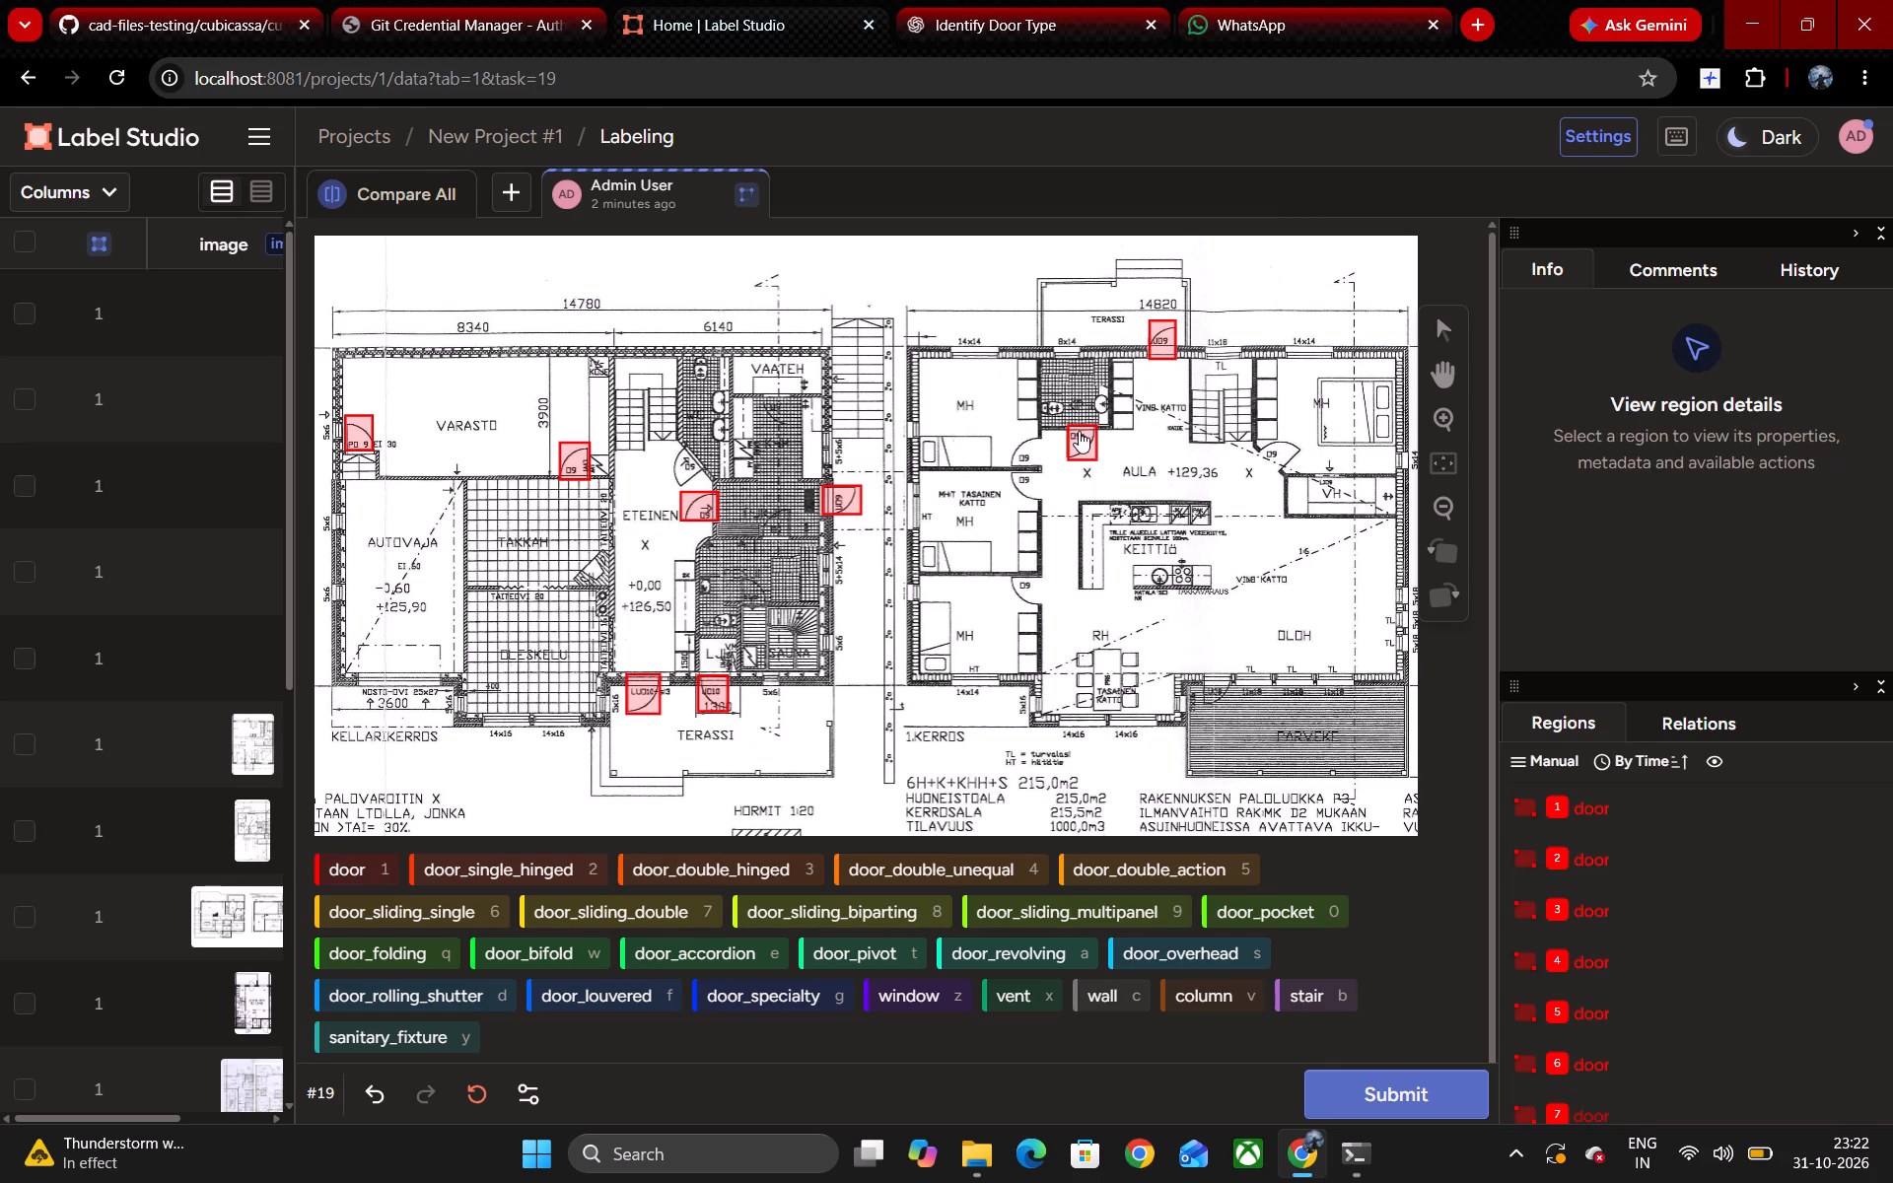
{"action": "left_click", "coordinate": [1081, 433]}
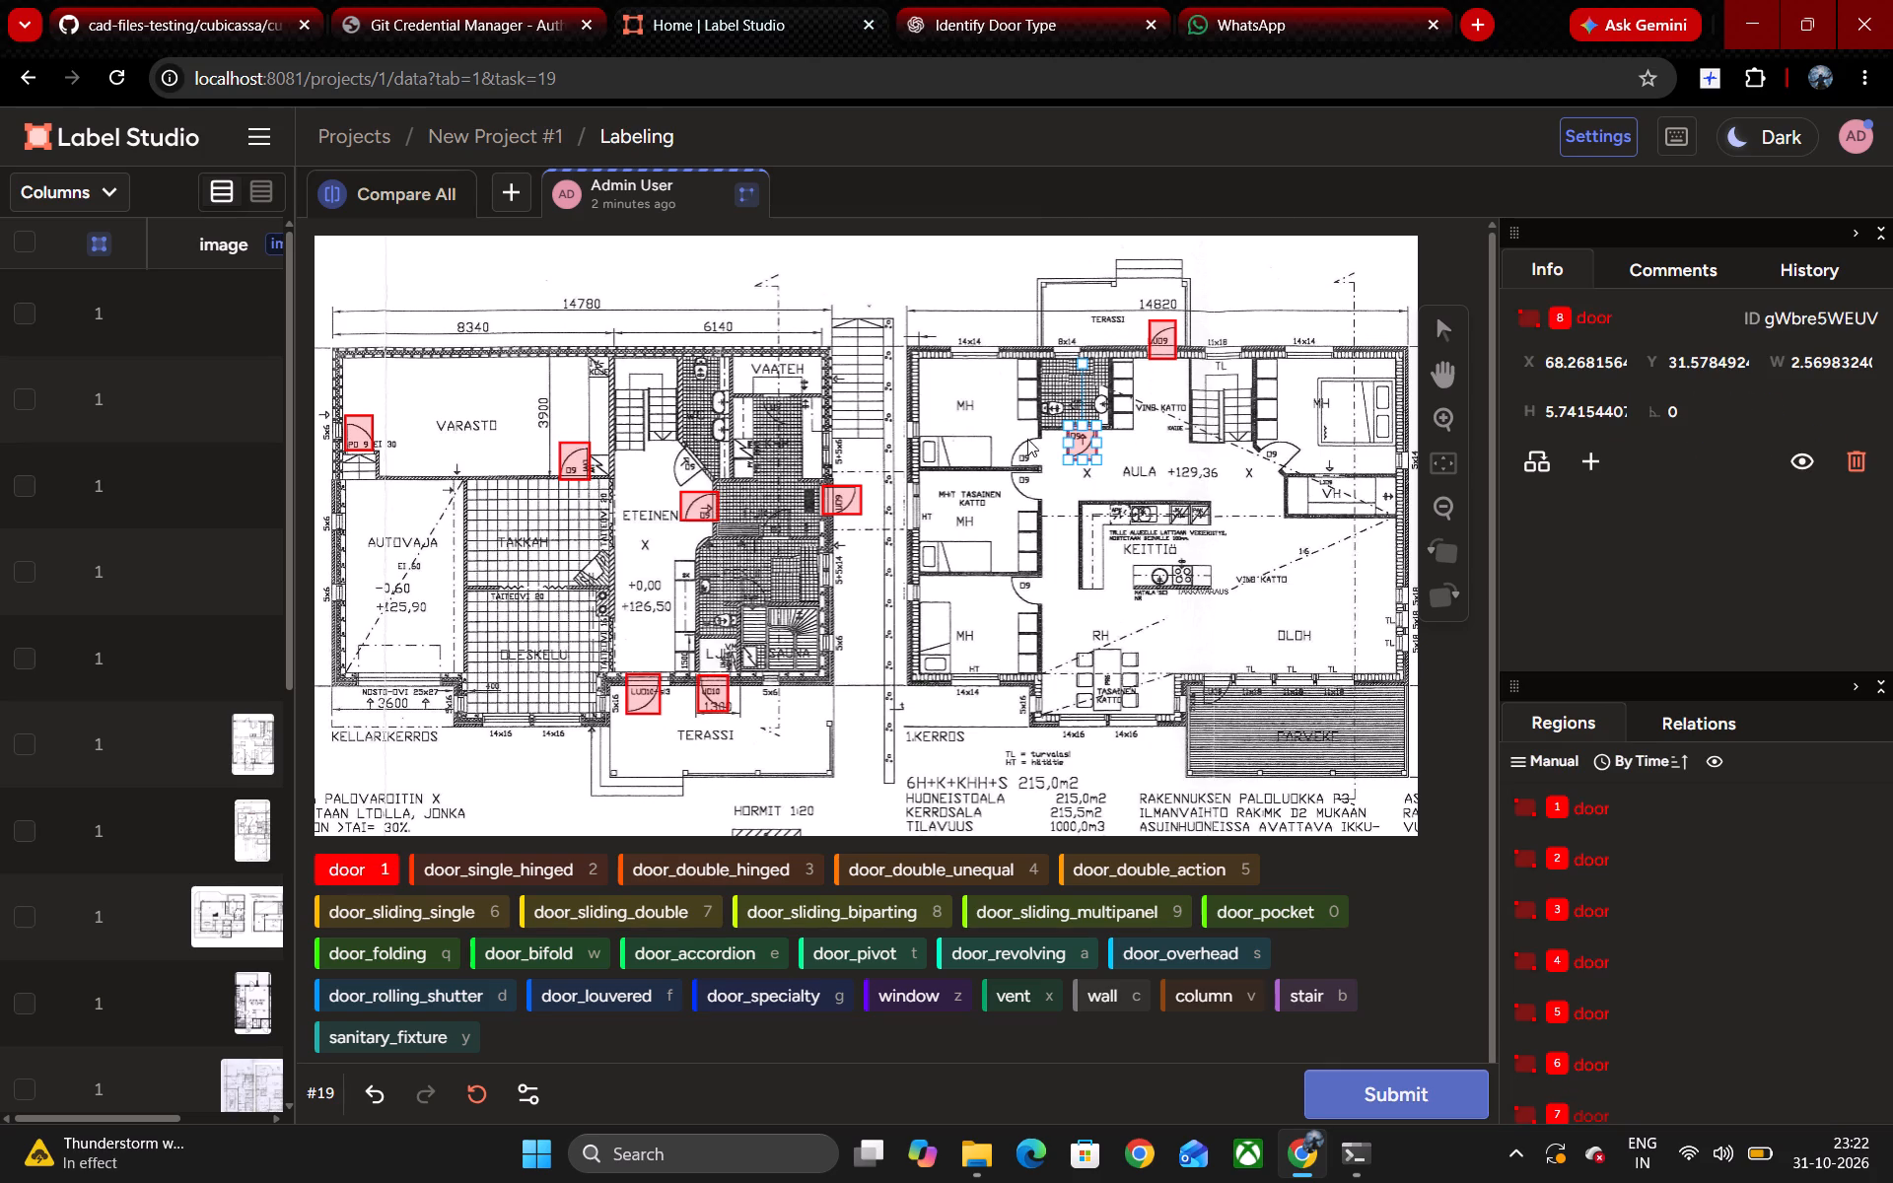
{"action": "left_click", "coordinate": [1073, 435]}
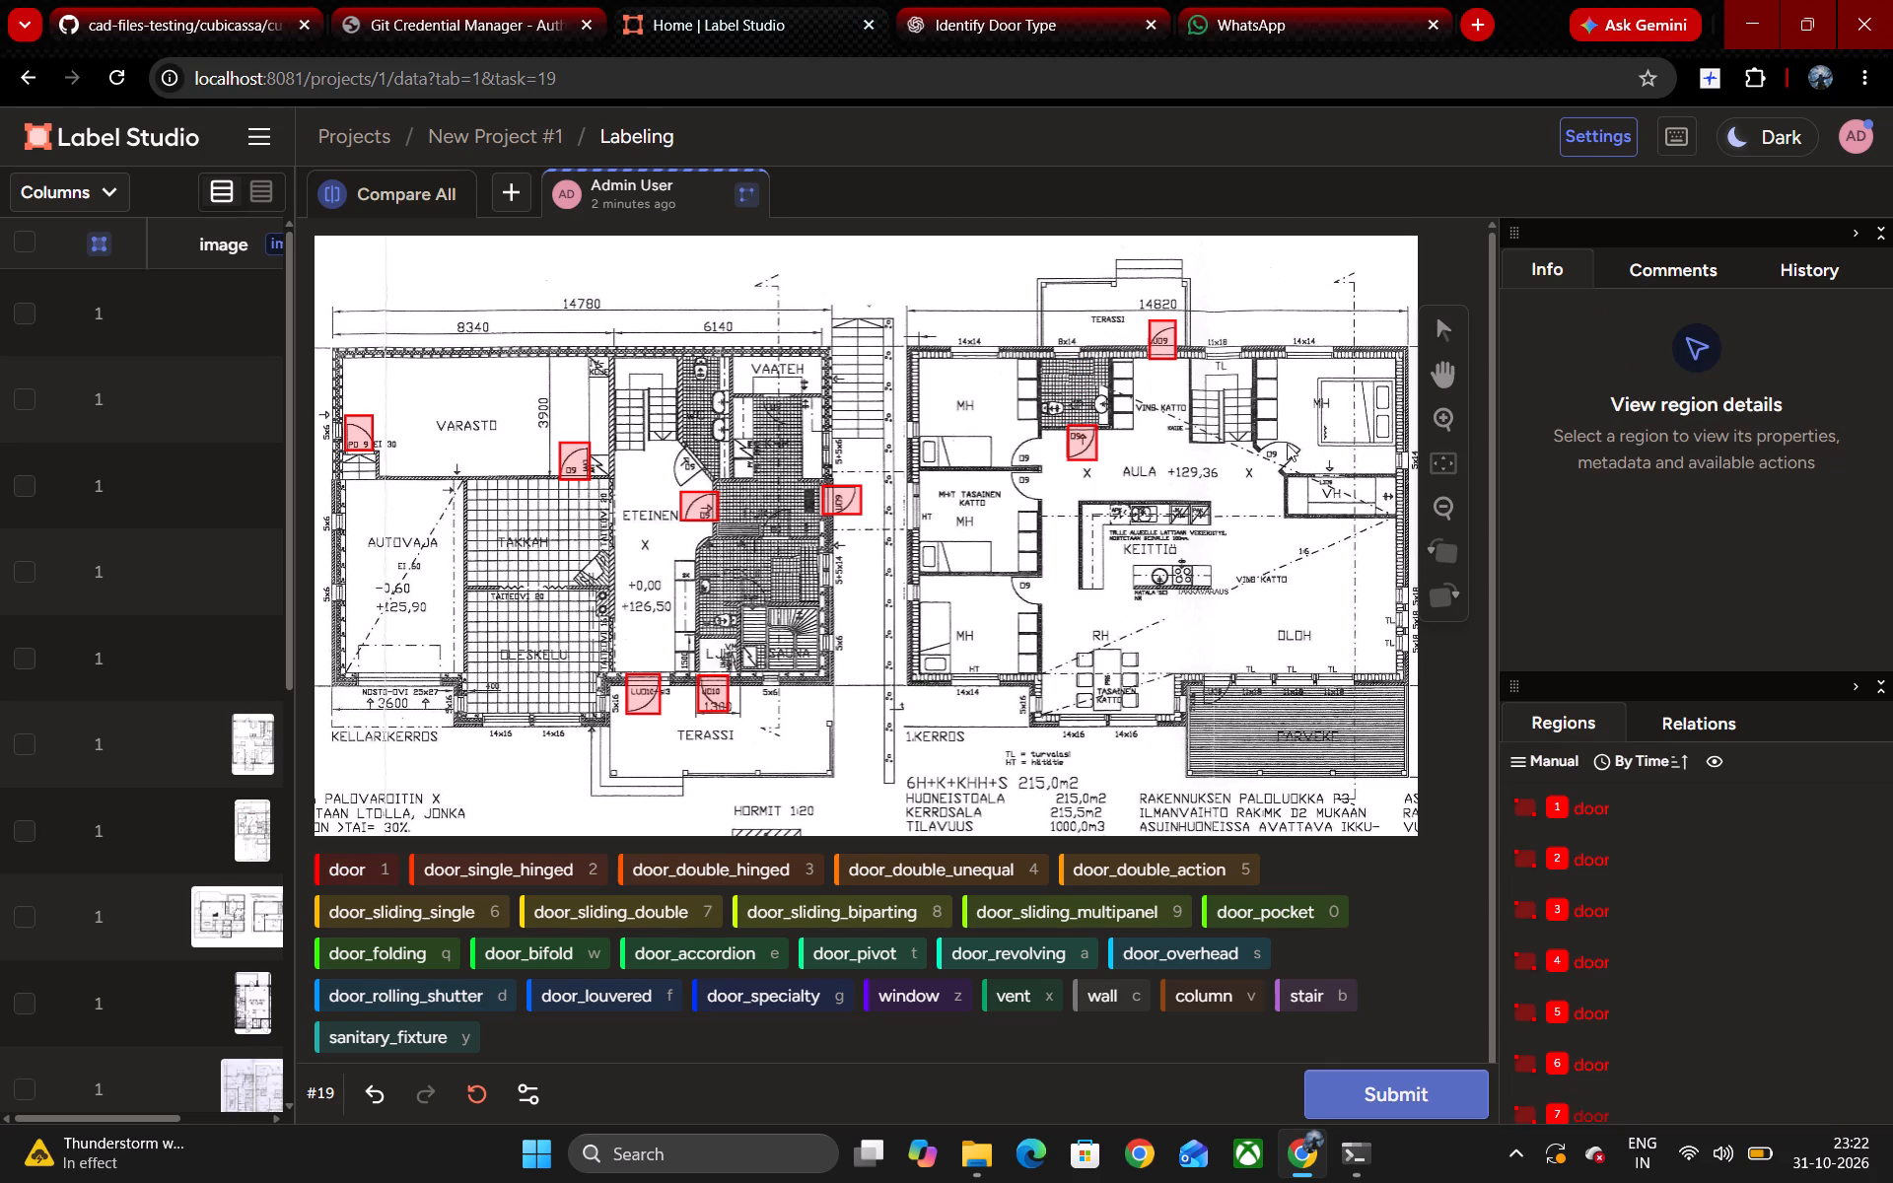
Box the angled door between AULA and the MH bedroom beside VH as door, rotating the box to about 141°.
{"action": "left_click", "coordinate": [1086, 442]}
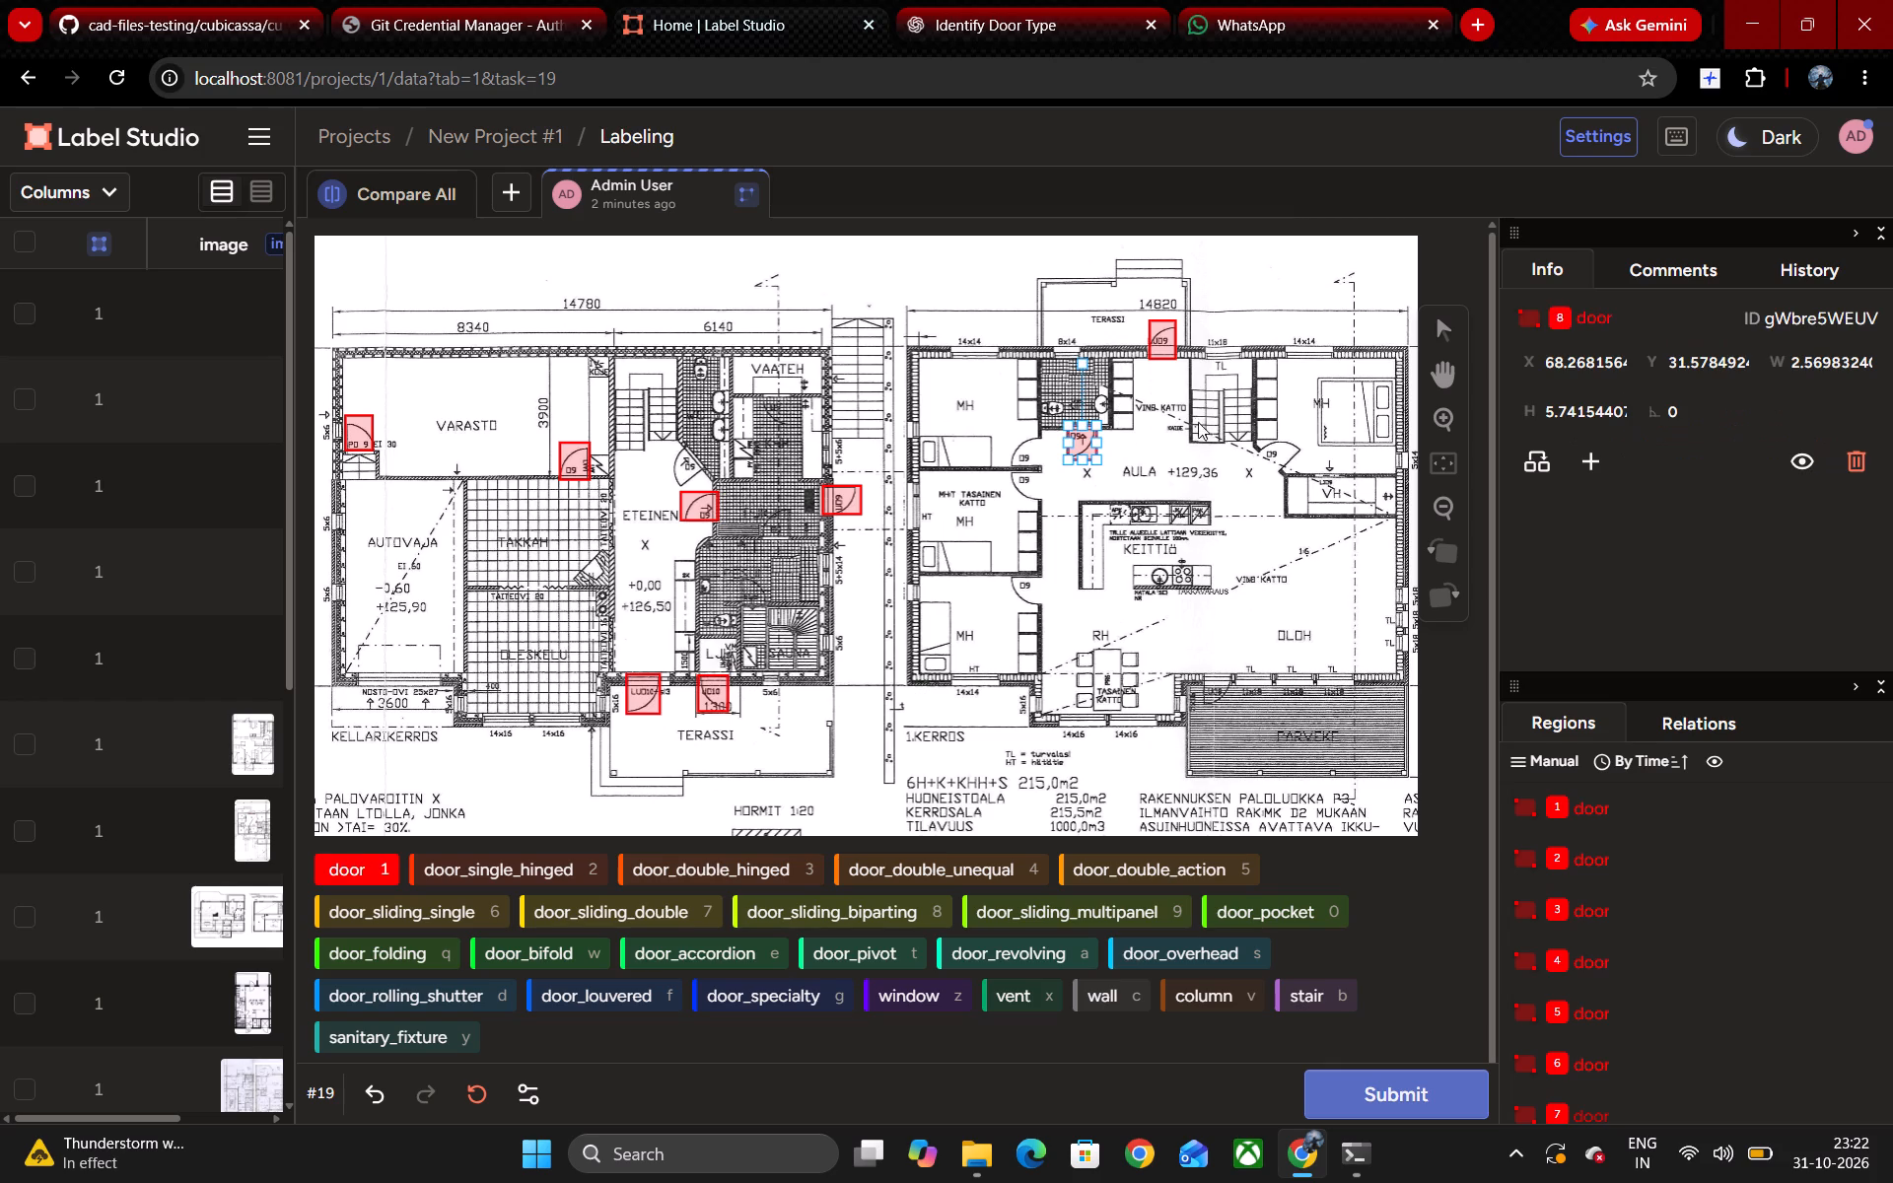
{"action": "left_click_drag", "start_coordinate": [1256, 450], "coordinate": [1284, 467]}
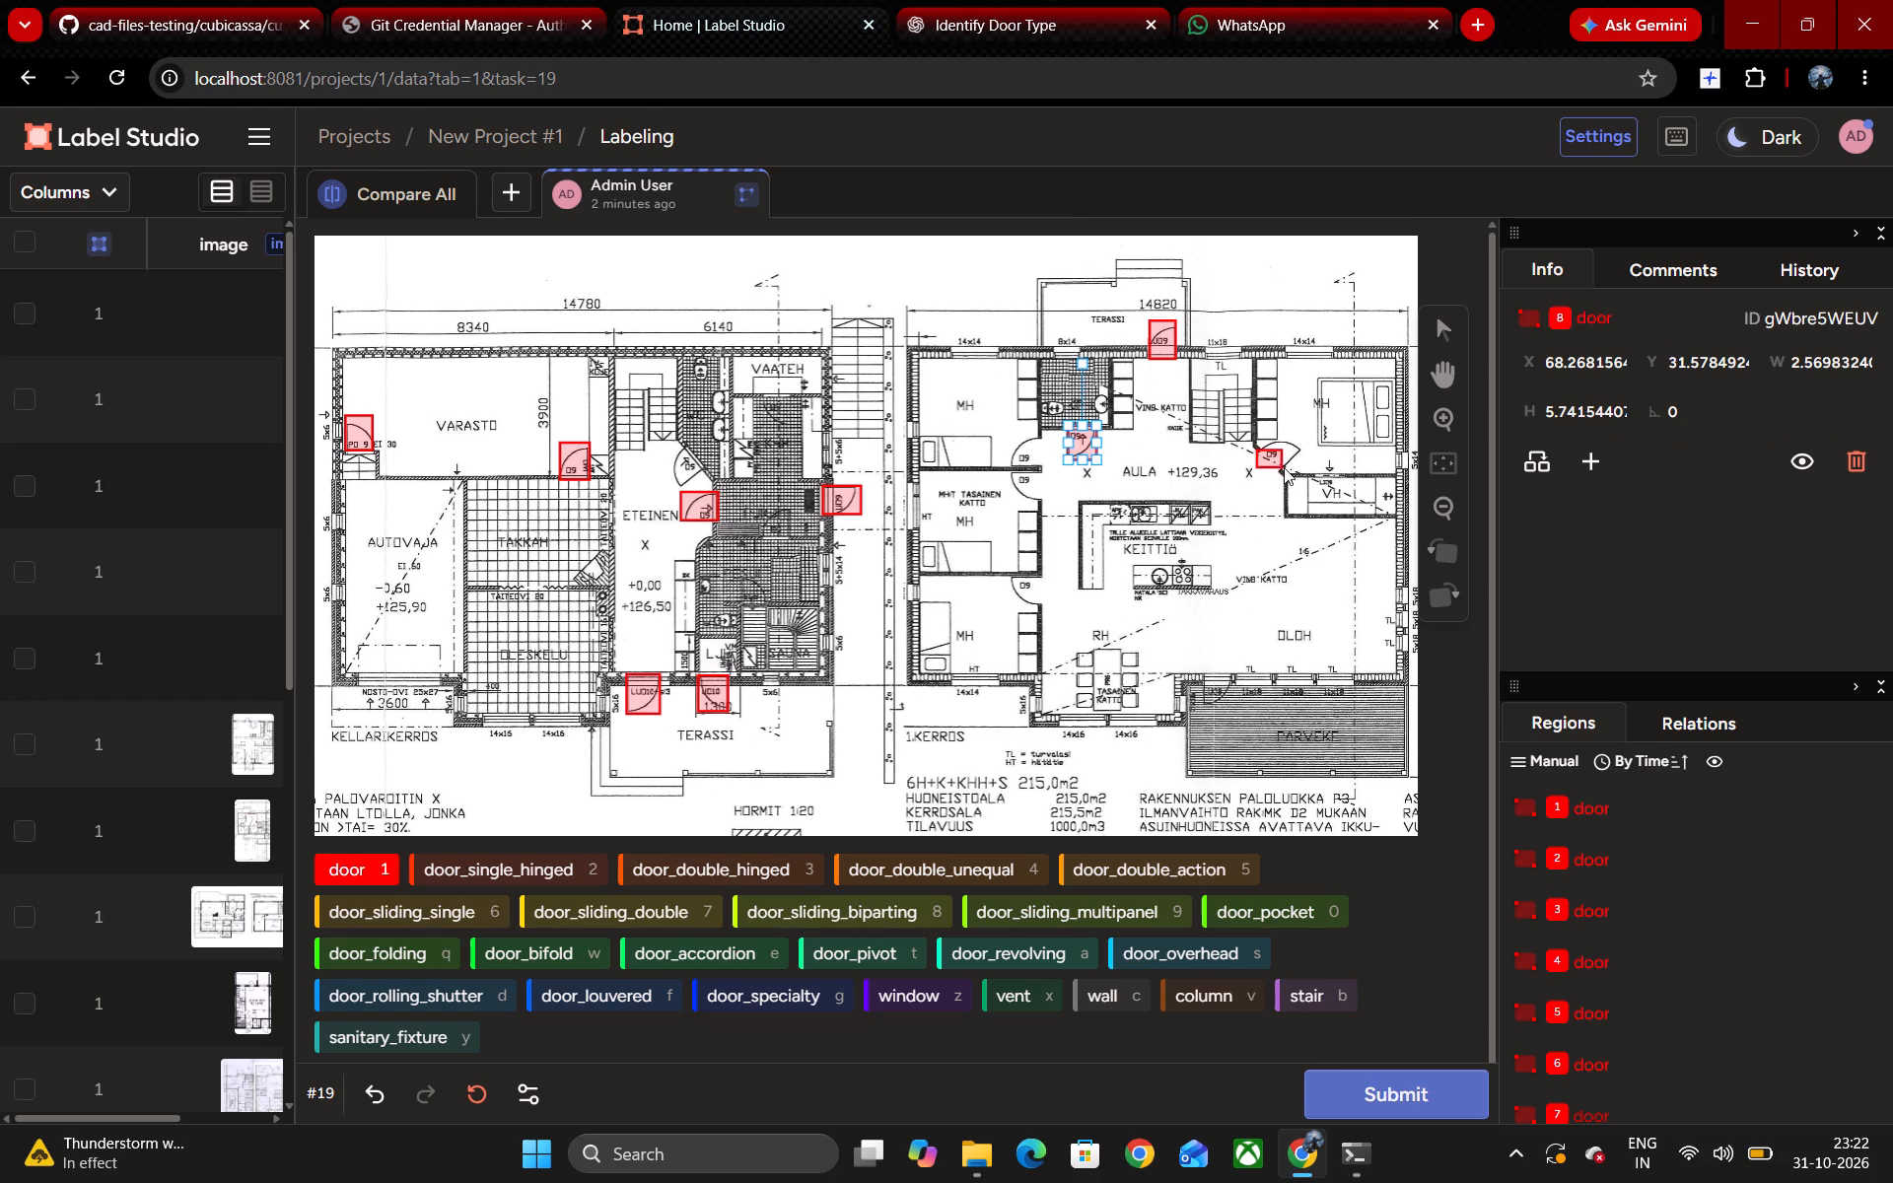
{"action": "left_click_drag", "start_coordinate": [1284, 467], "coordinate": [1310, 463]}
{"action": "left_click", "coordinate": [1282, 451]}
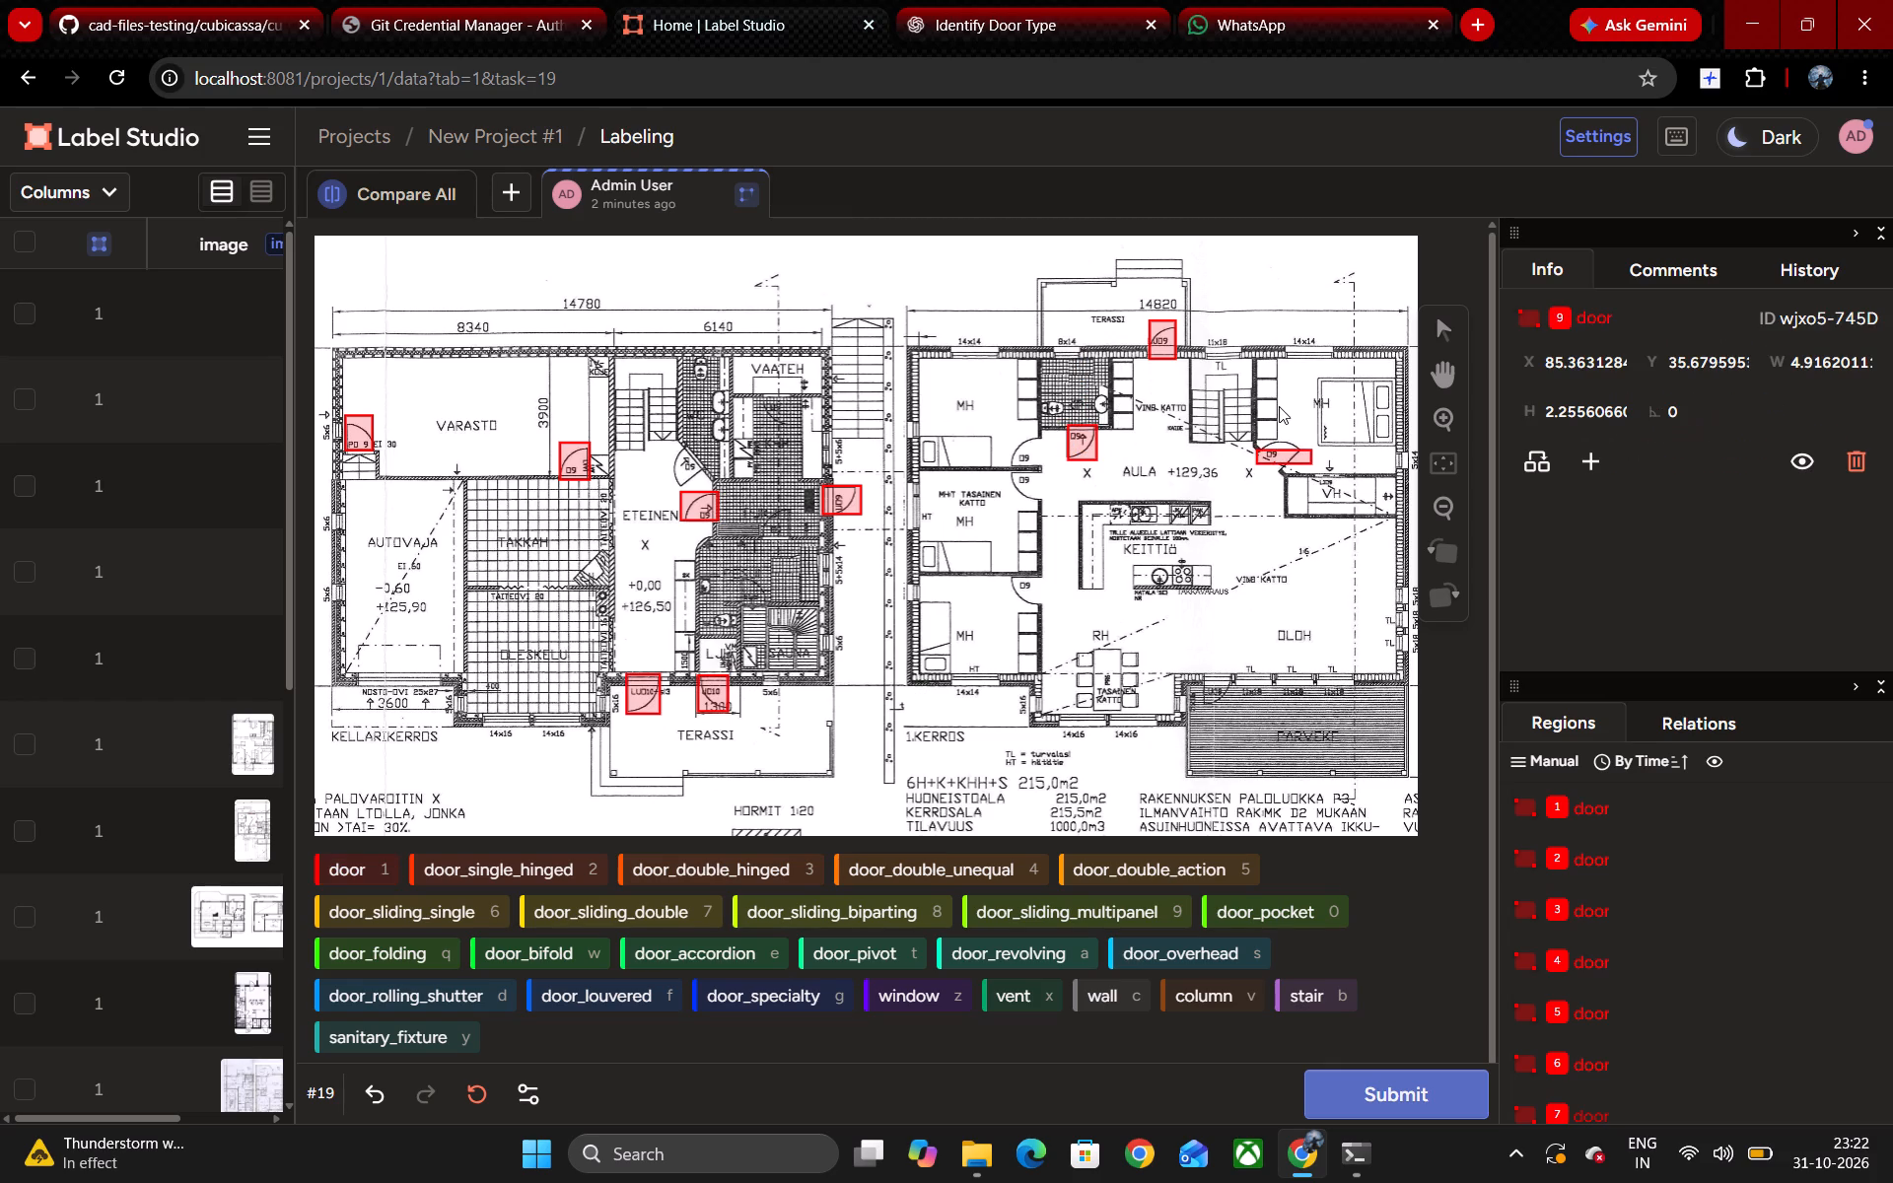
{"action": "left_click_drag", "start_coordinate": [1281, 389], "coordinate": [1310, 452]}
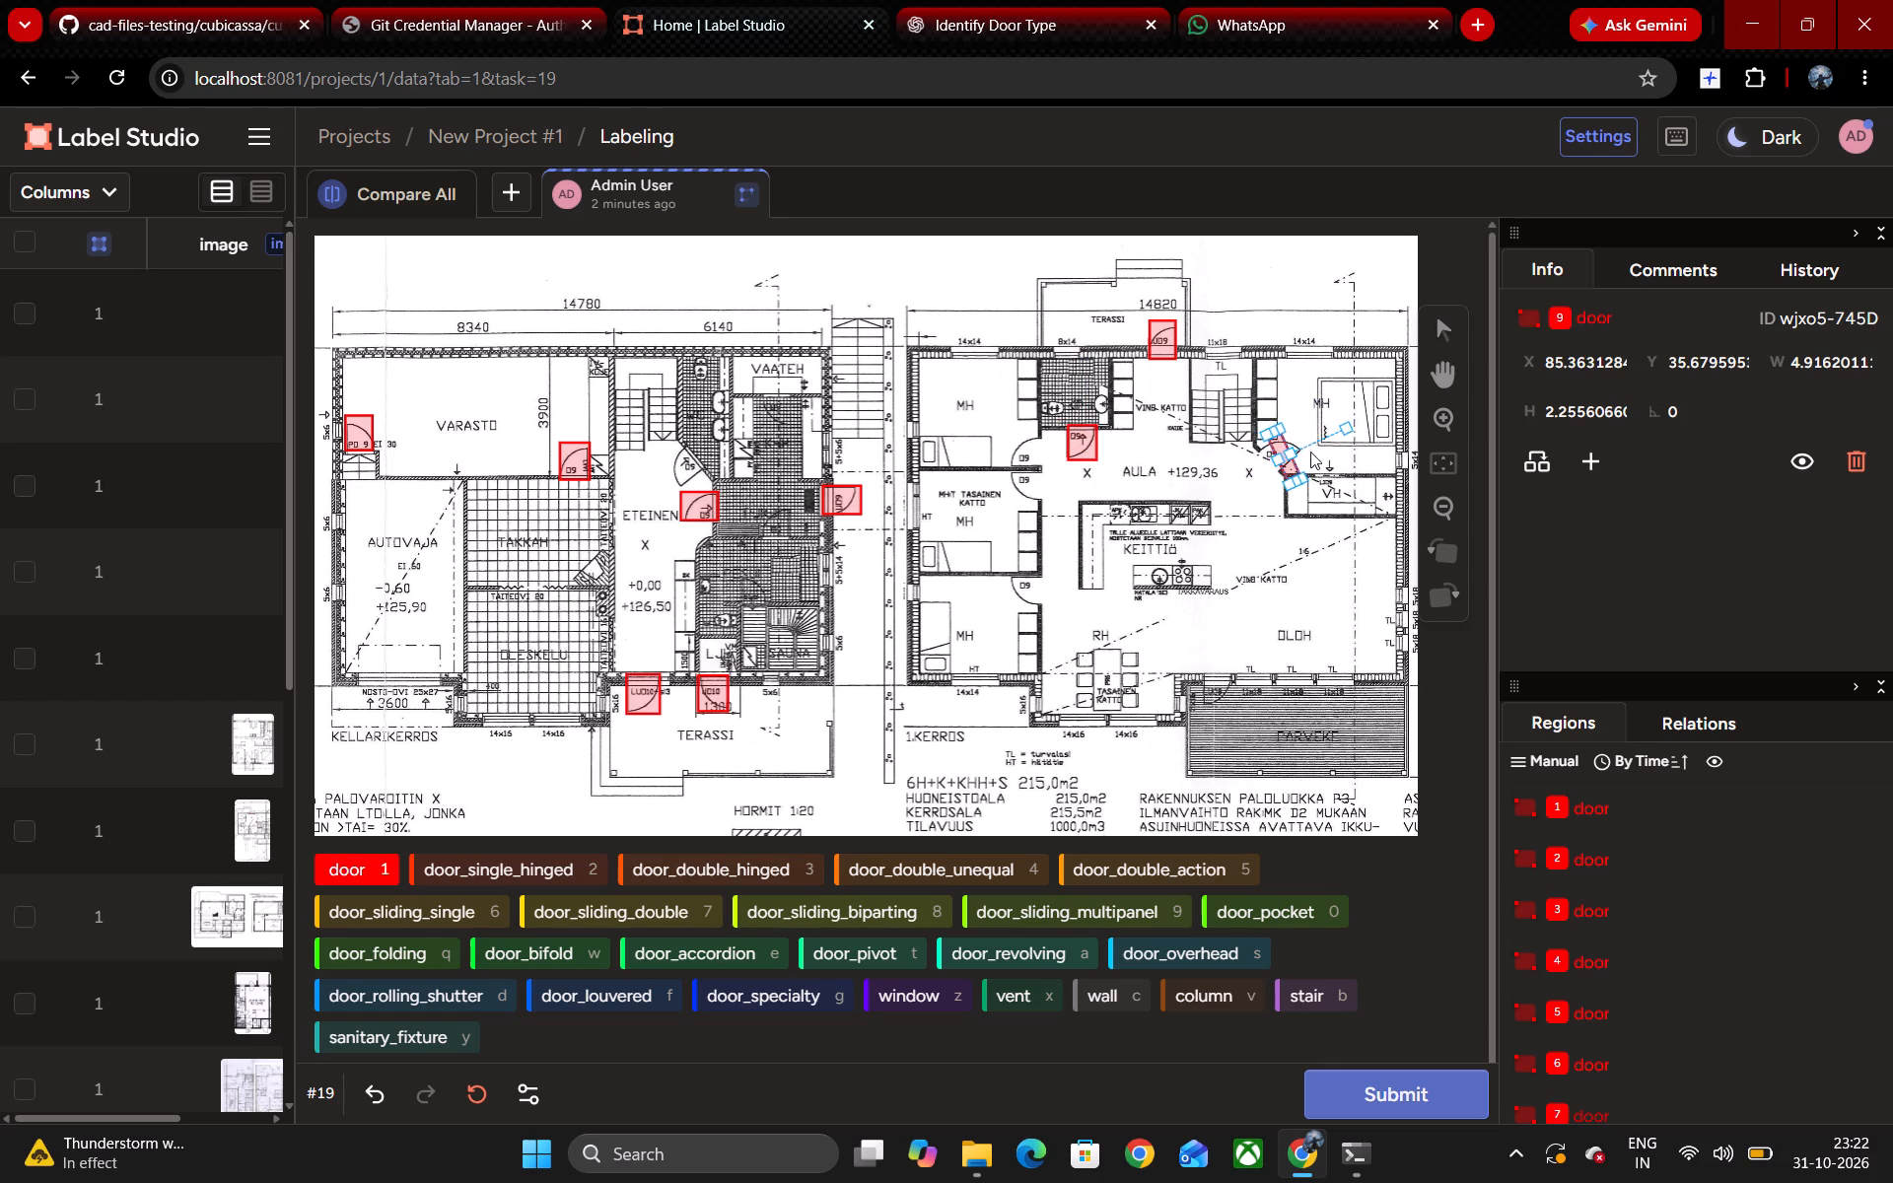
{"action": "left_click_drag", "start_coordinate": [1310, 452], "coordinate": [1297, 480]}
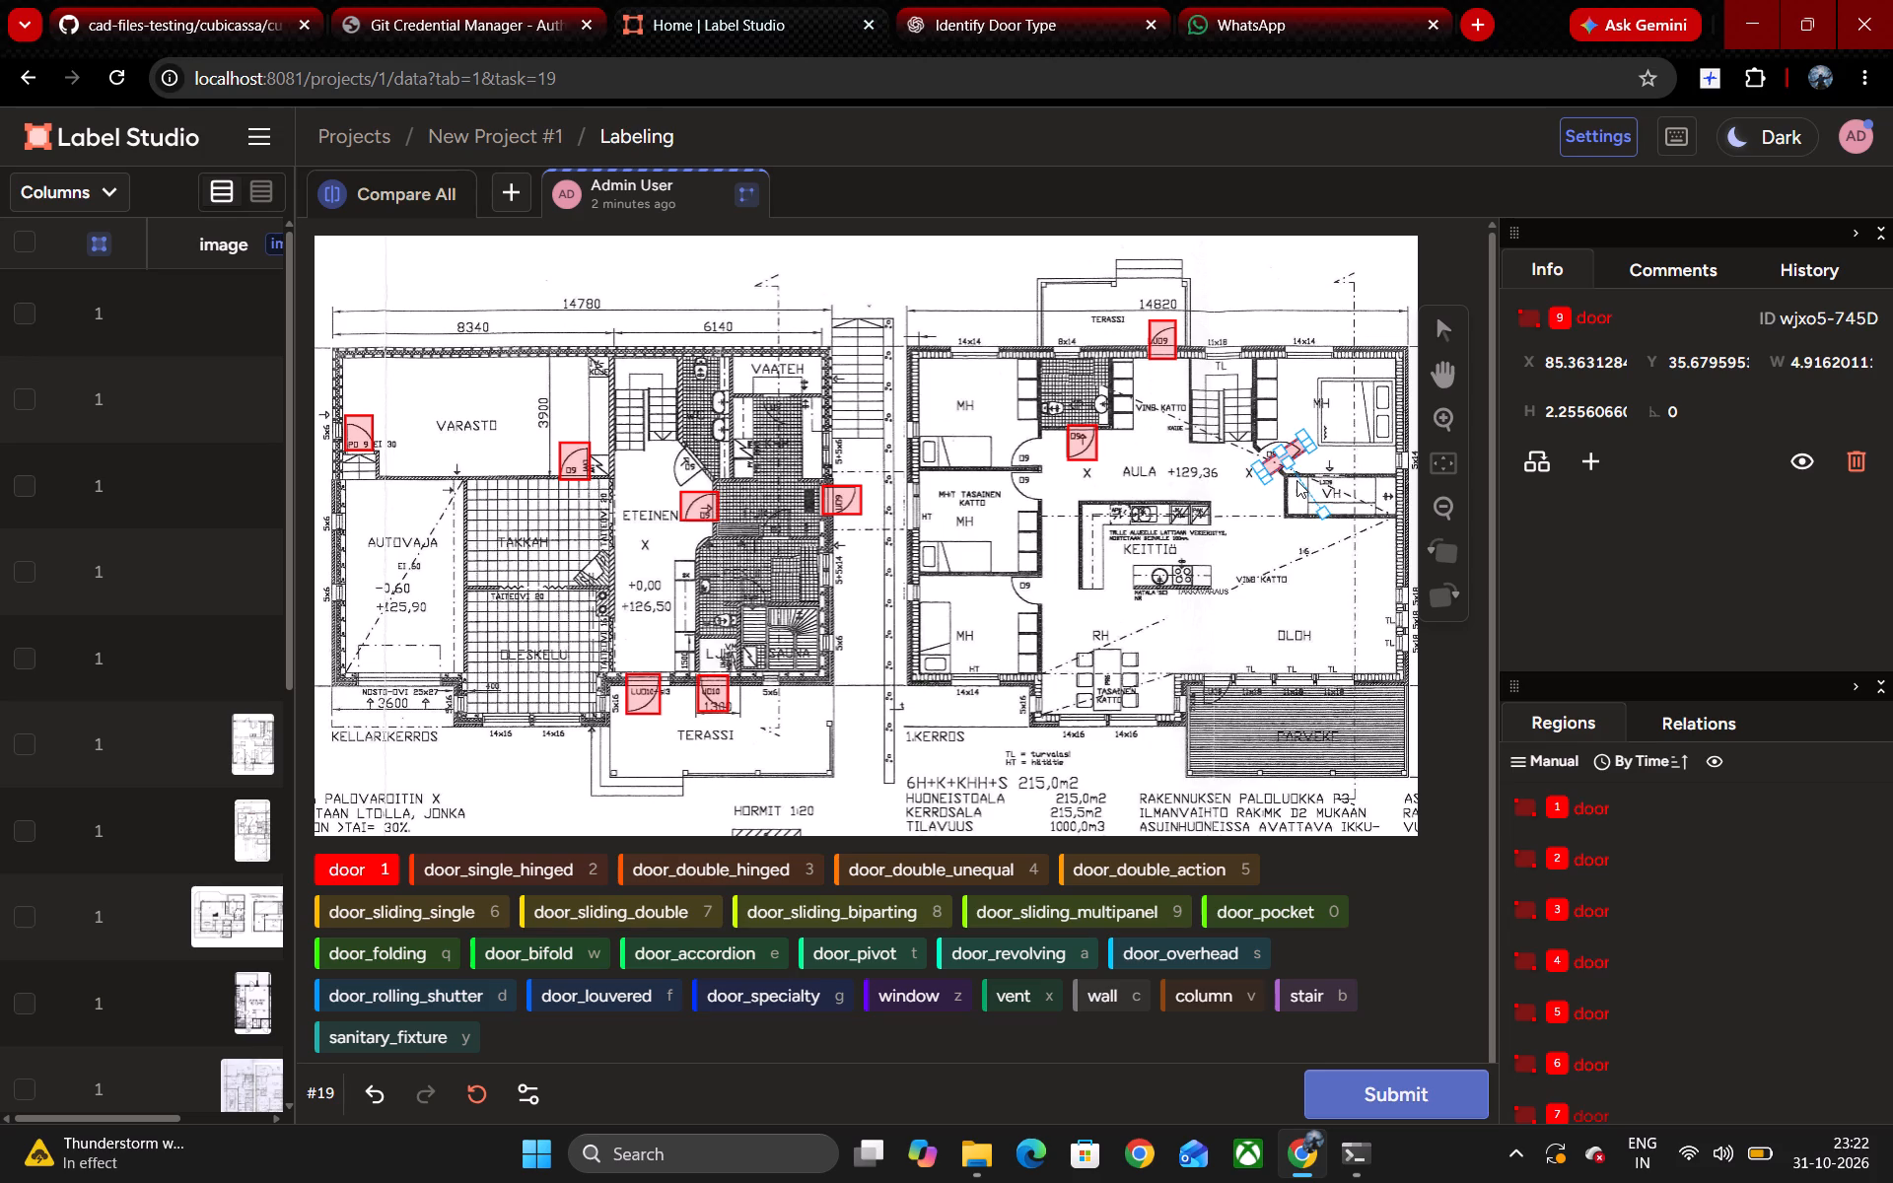
{"action": "left_click_drag", "start_coordinate": [1297, 480], "coordinate": [1297, 473]}
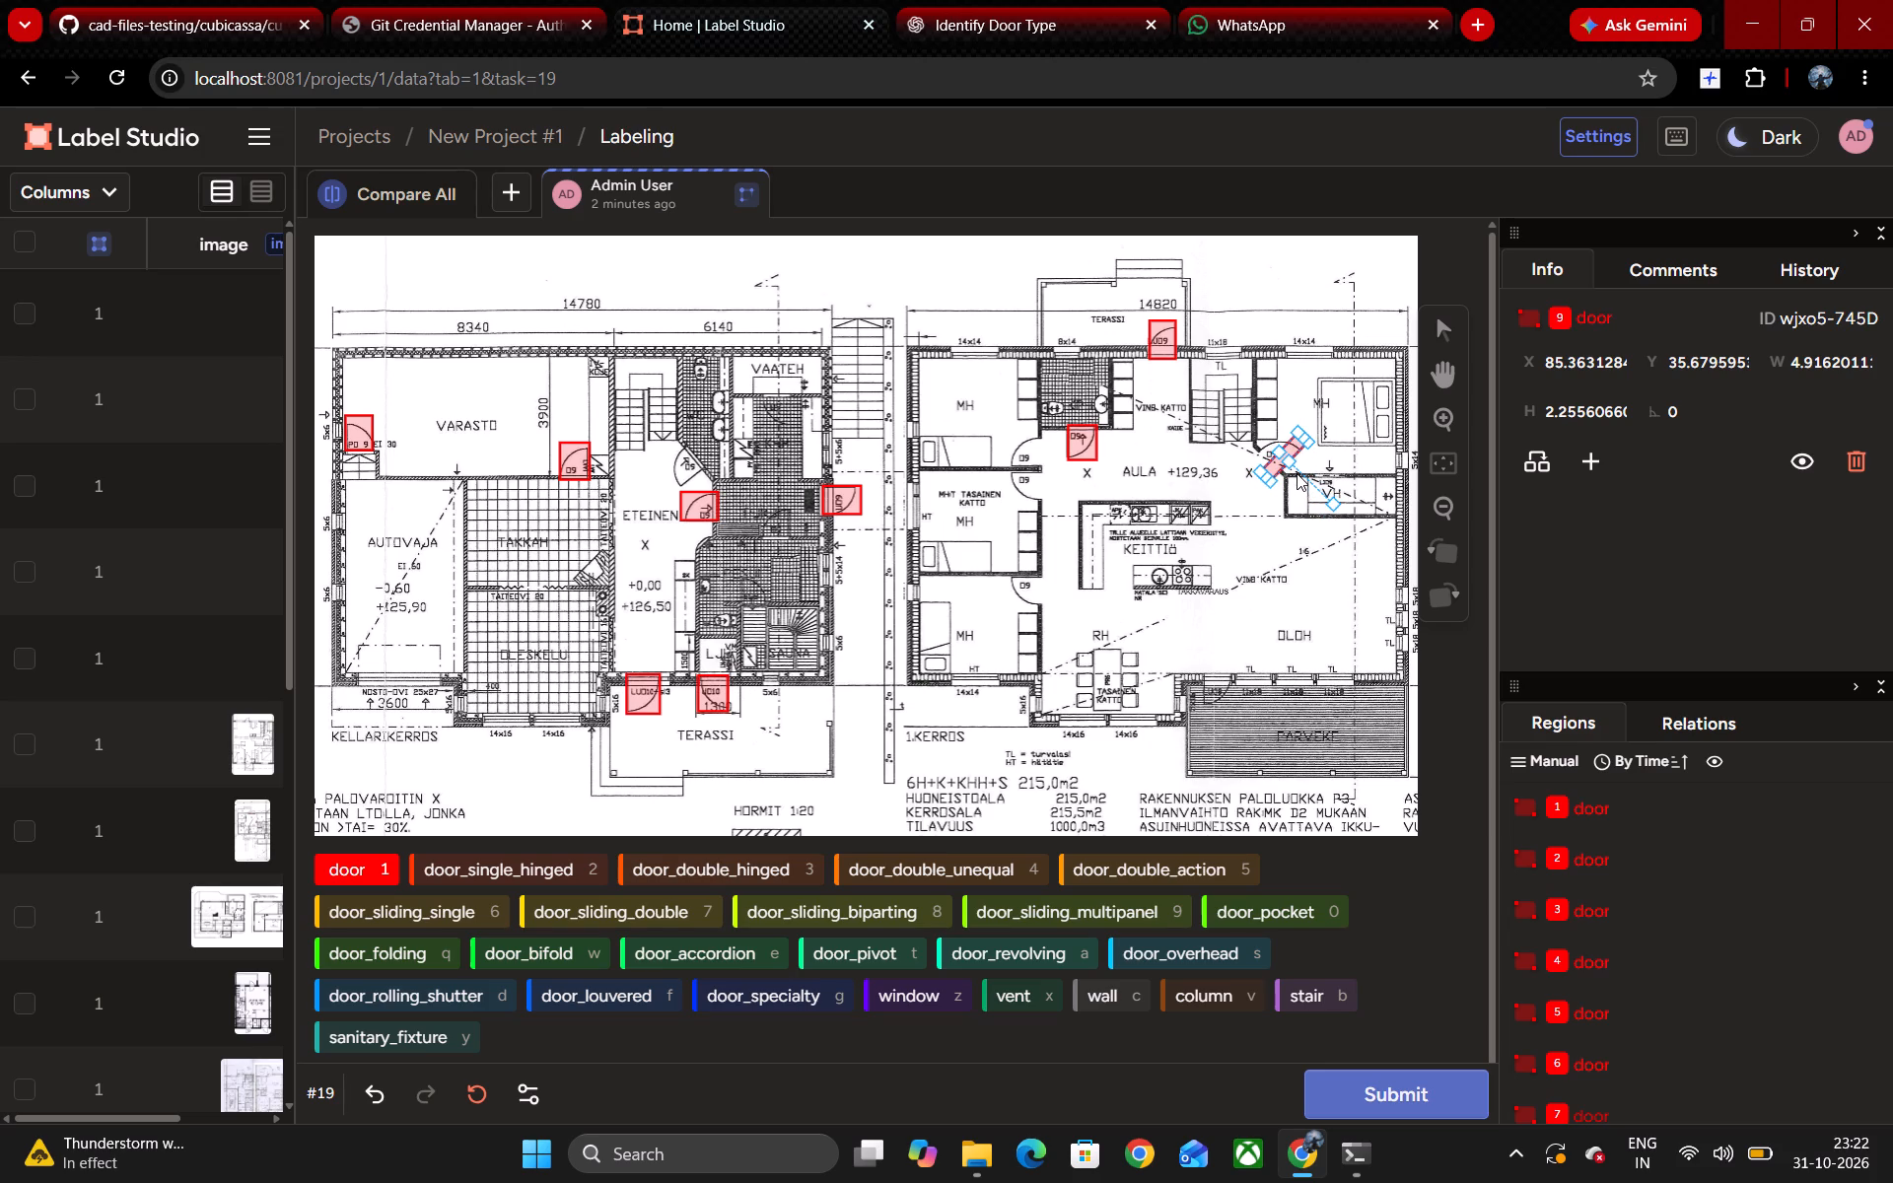
{"action": "left_click_drag", "start_coordinate": [1297, 473], "coordinate": [1294, 473]}
Resize the rotated MH door box to about 3.5 by 4.6 and reposition it to fit the angled door swing.
{"action": "left_click_drag", "start_coordinate": [1278, 450], "coordinate": [1259, 437]}
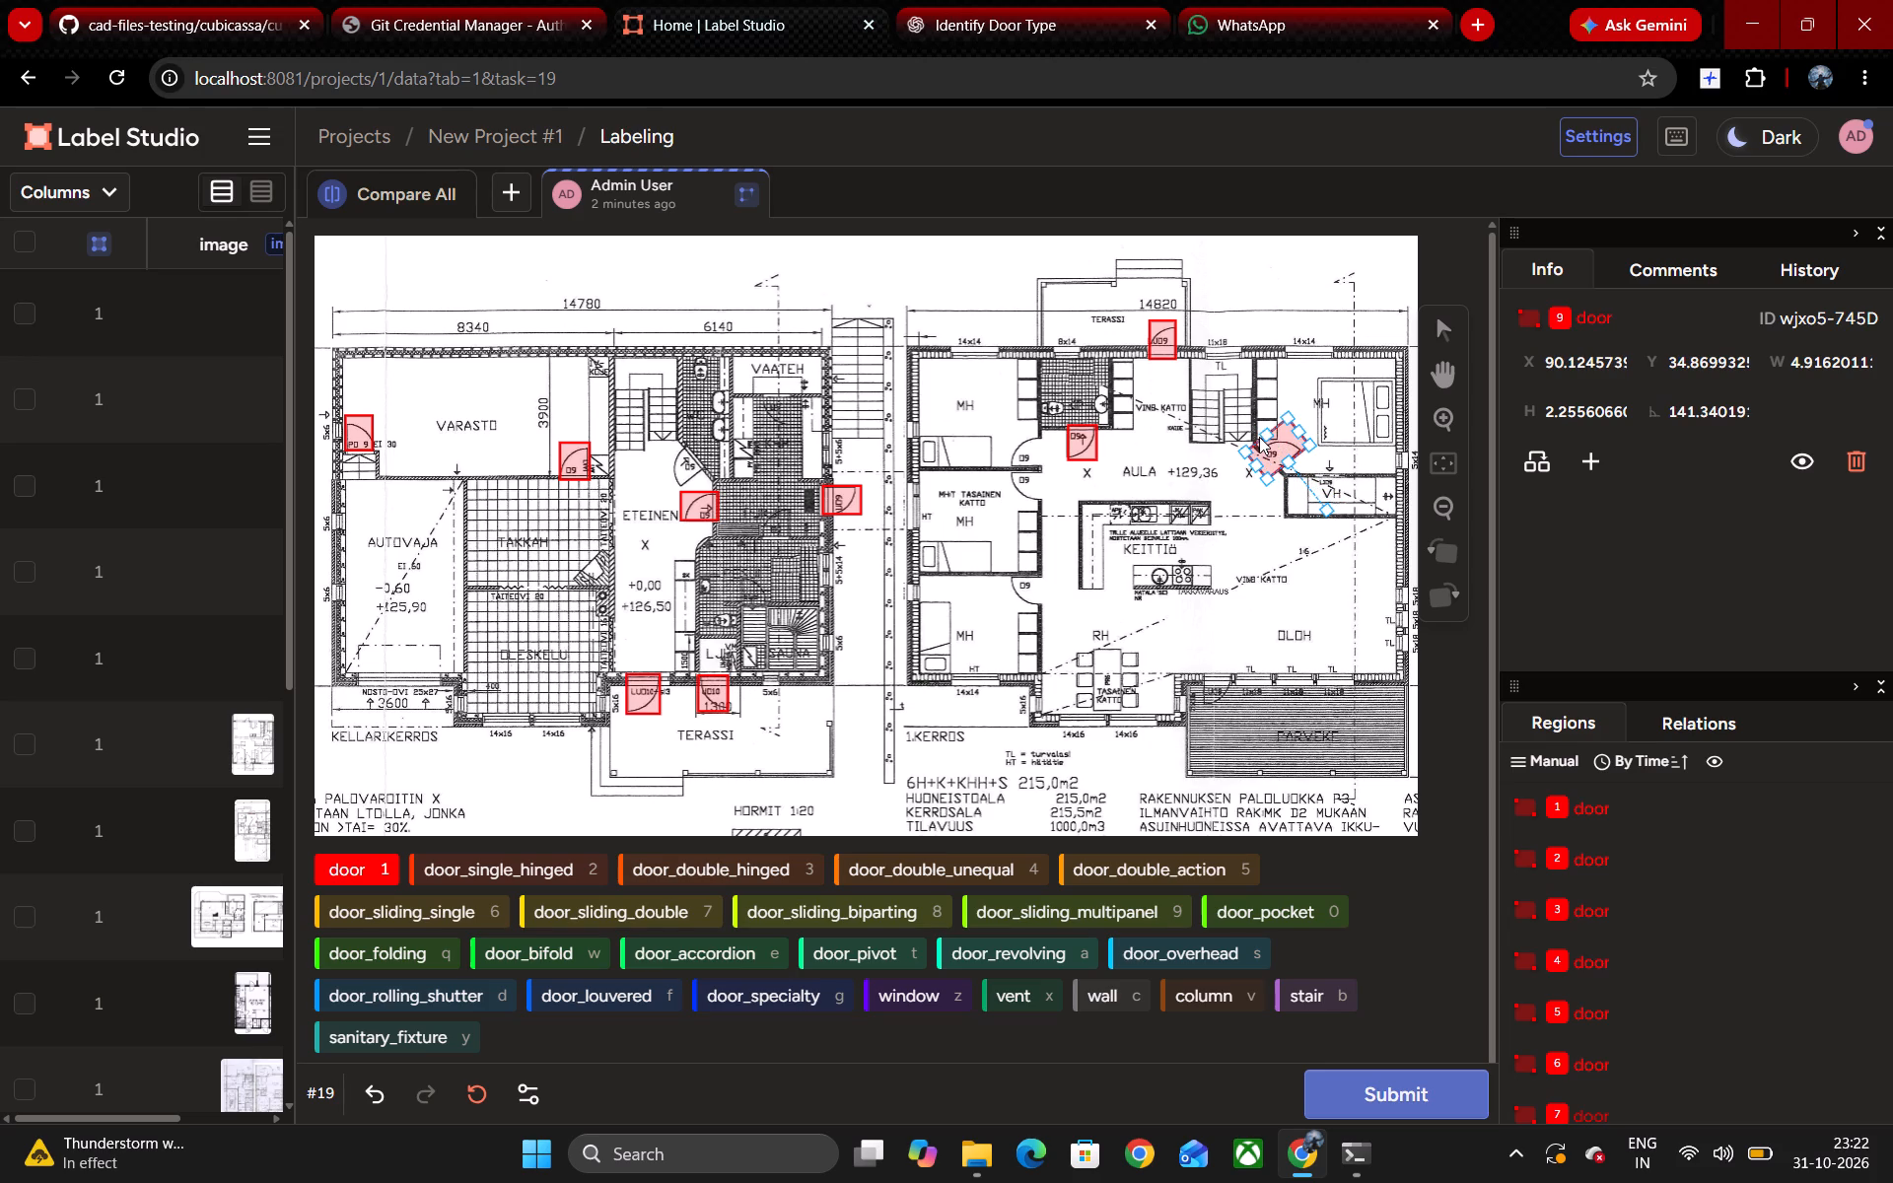
{"action": "left_click_drag", "start_coordinate": [1259, 437], "coordinate": [1263, 443]}
{"action": "left_click", "coordinate": [1258, 457]}
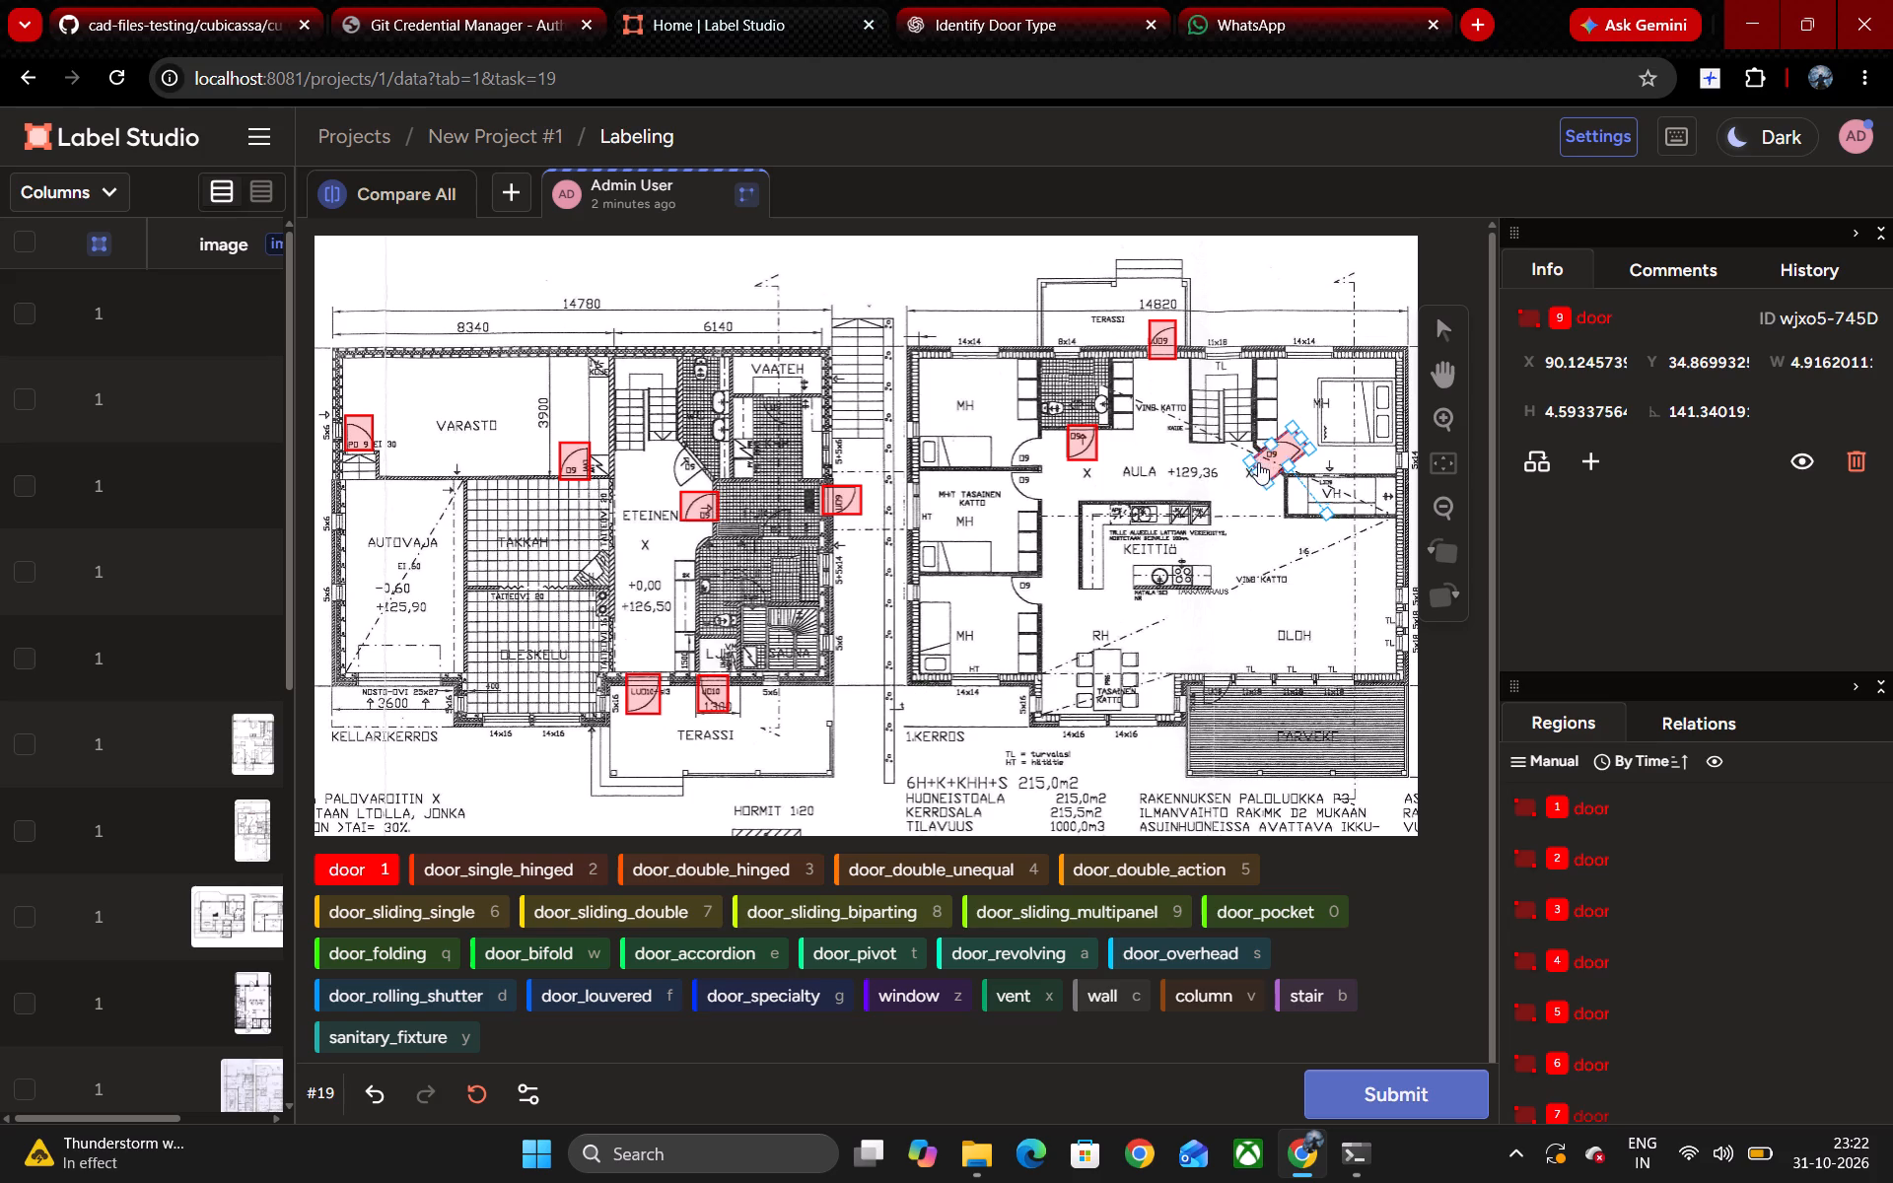
{"action": "left_click", "coordinate": [1257, 451]}
{"action": "double_click", "coordinate": [1276, 455]}
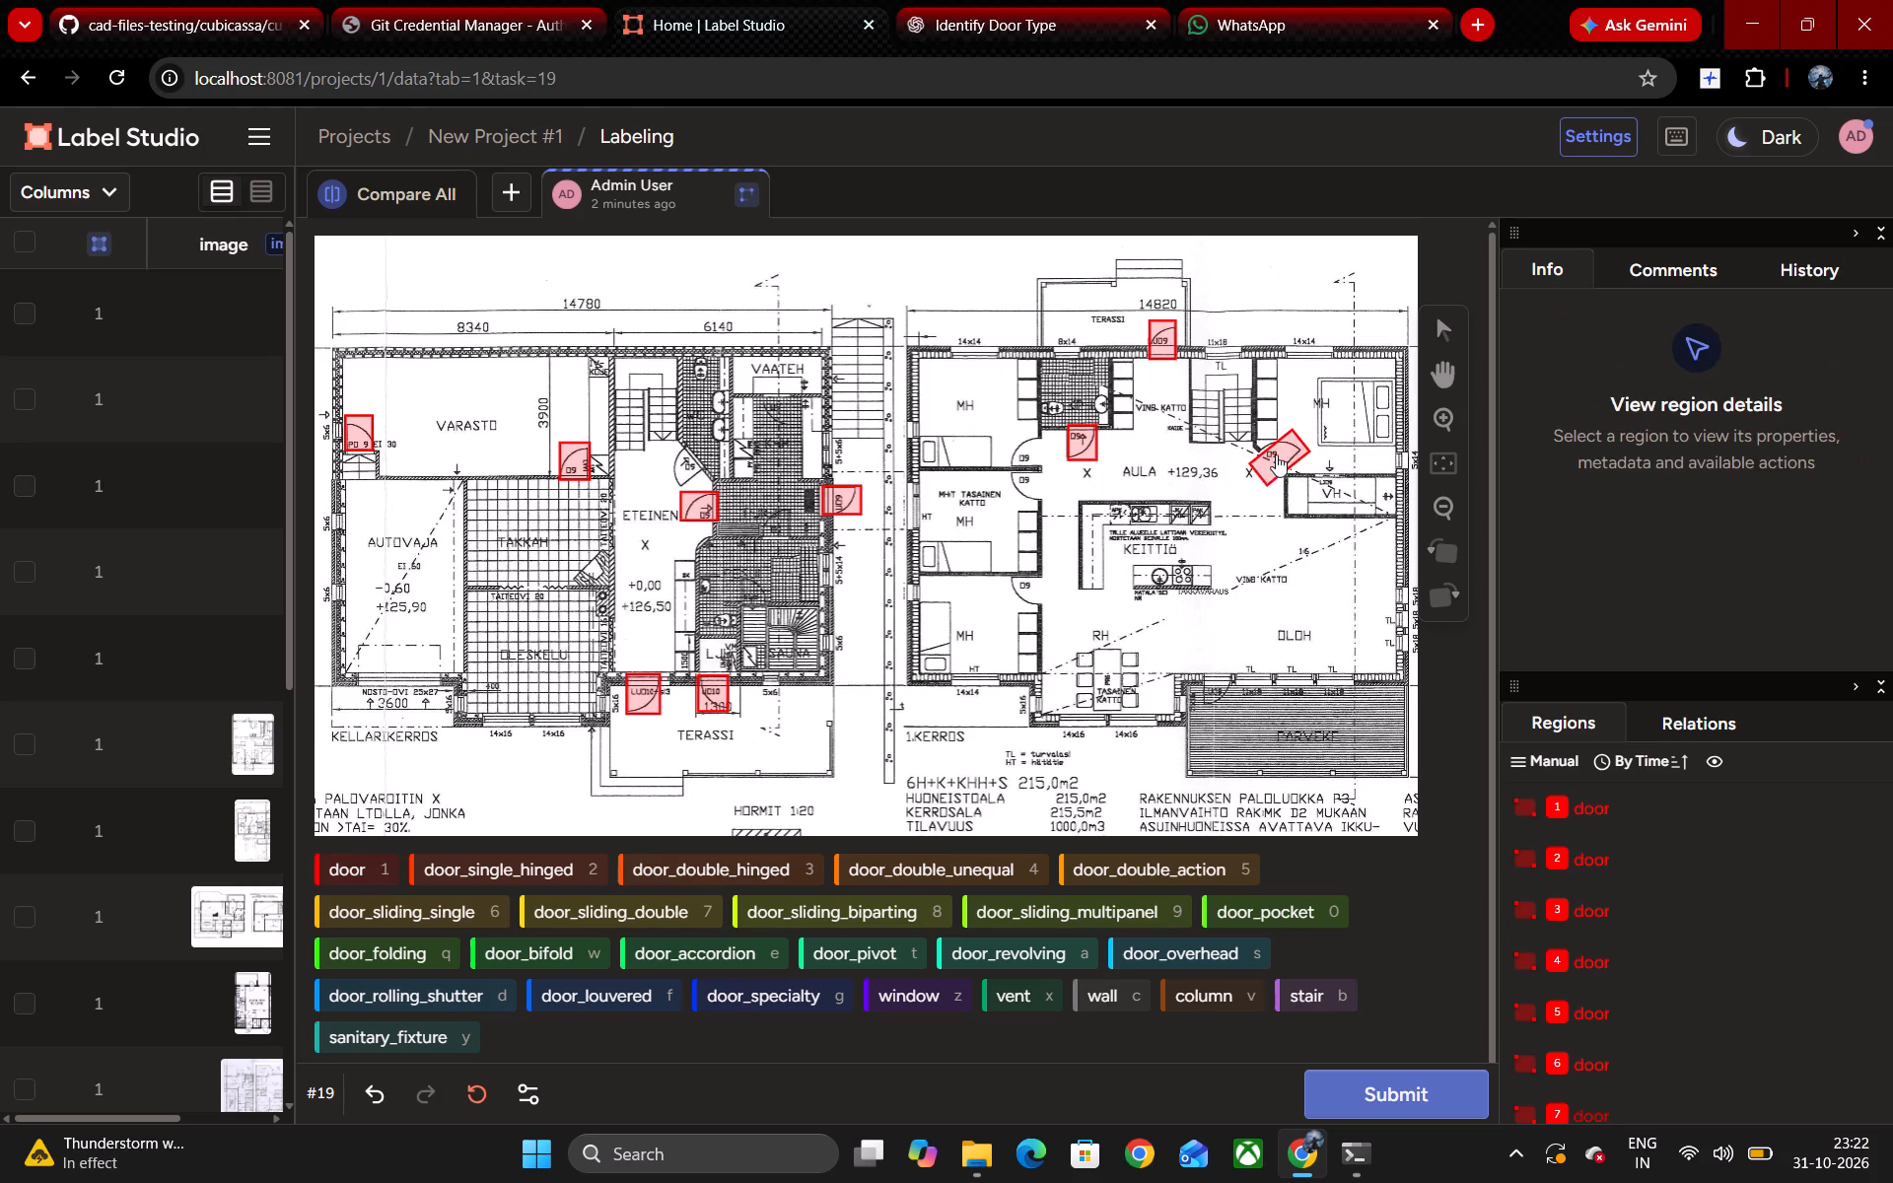
{"action": "left_click", "coordinate": [1273, 445]}
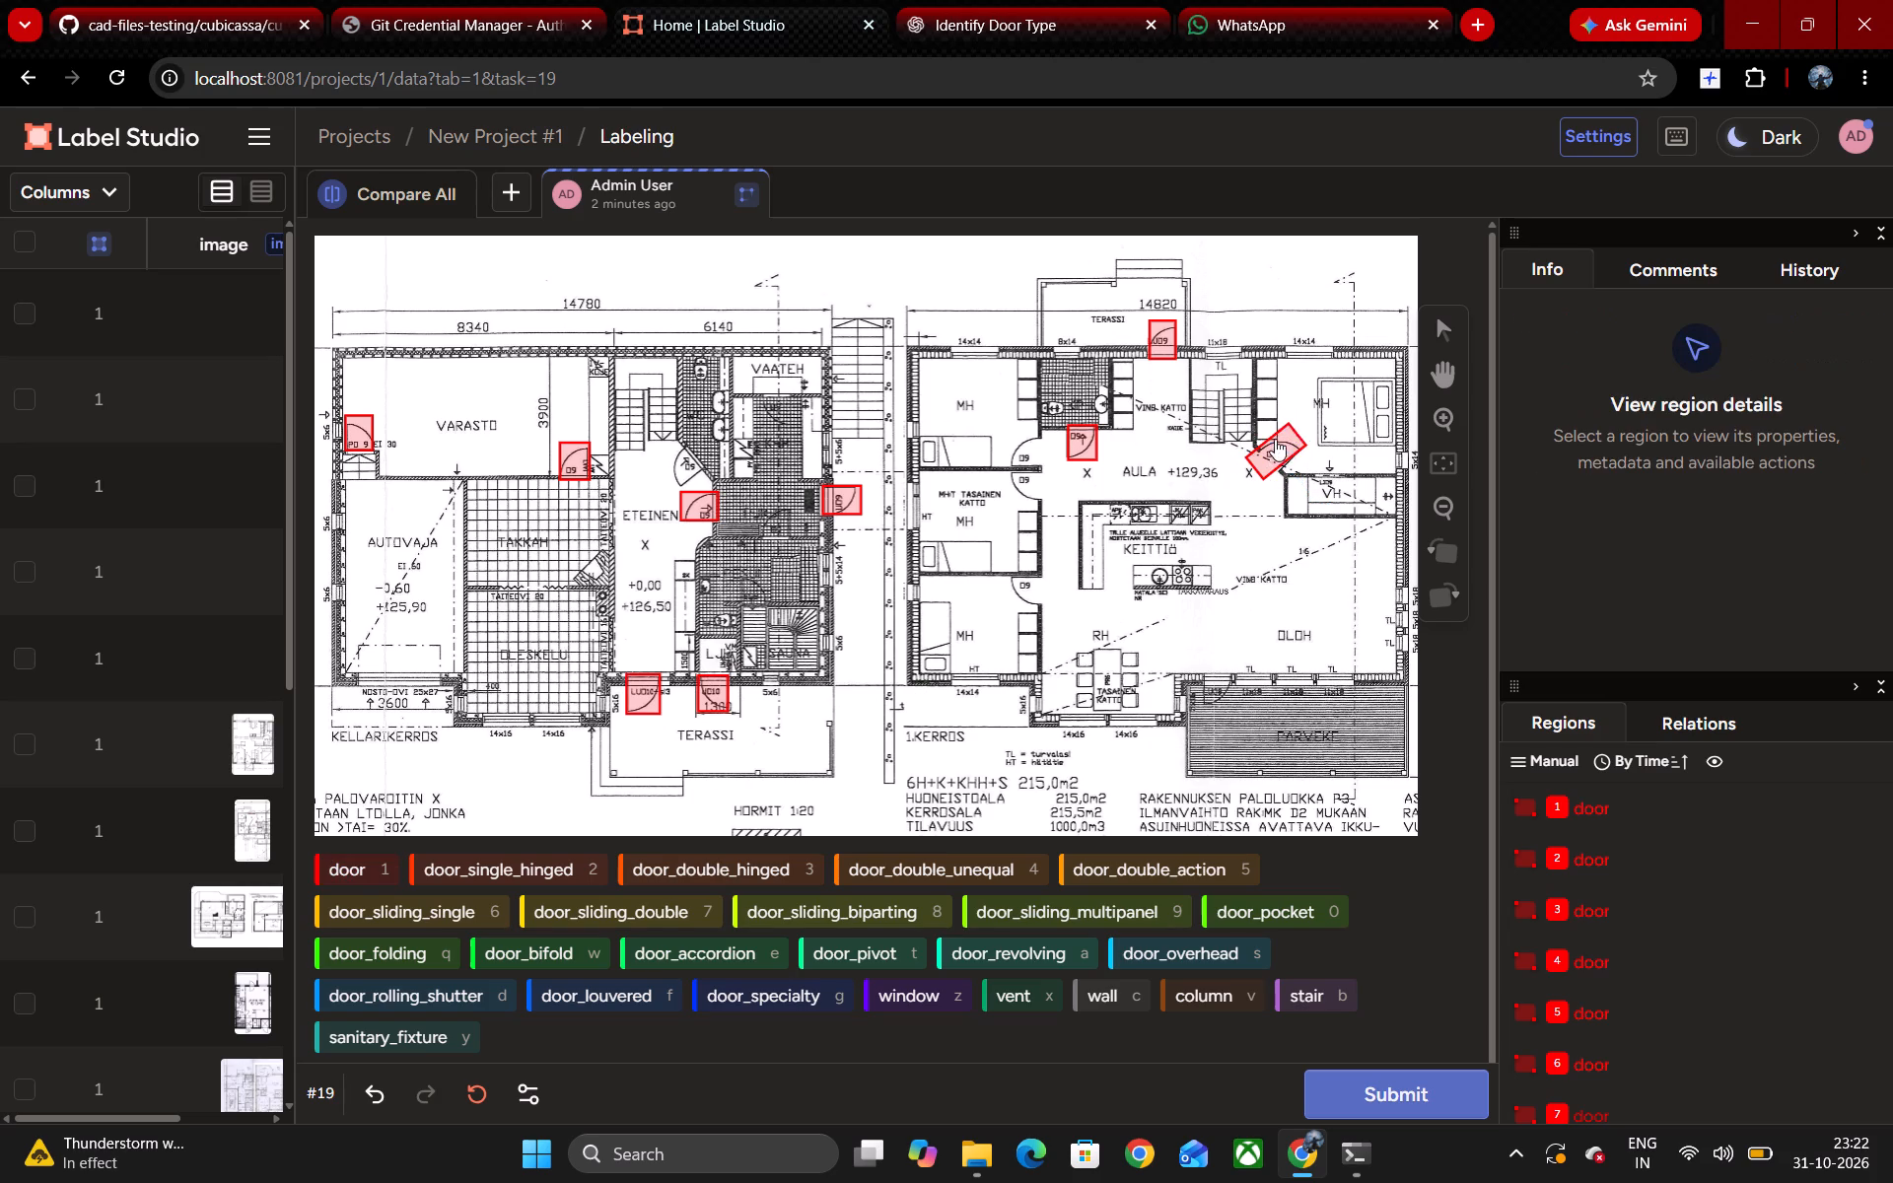
{"action": "left_click", "coordinate": [1292, 437]}
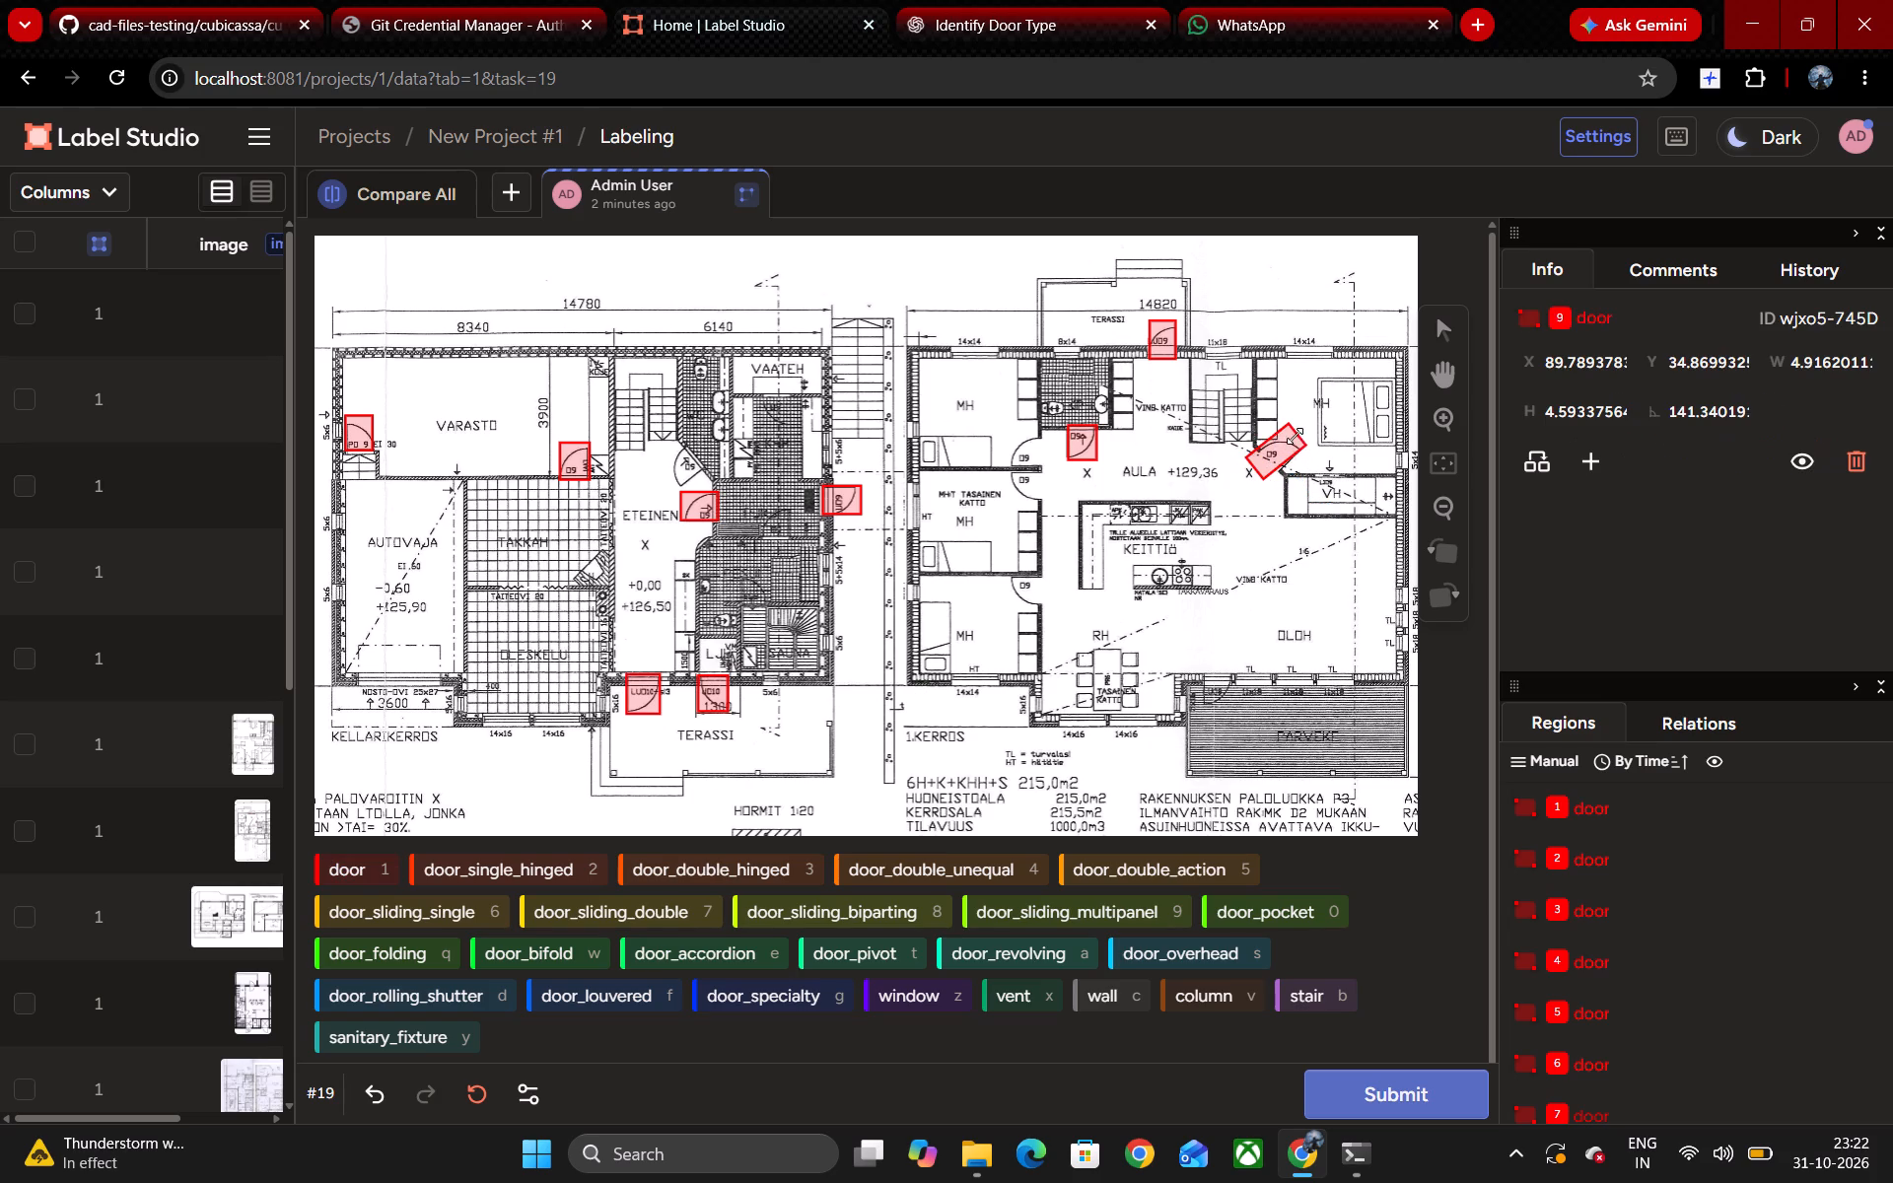
{"action": "left_click_drag", "start_coordinate": [1295, 436], "coordinate": [1302, 449]}
{"action": "left_click", "coordinate": [1279, 455]}
{"action": "left_click", "coordinate": [1272, 440]}
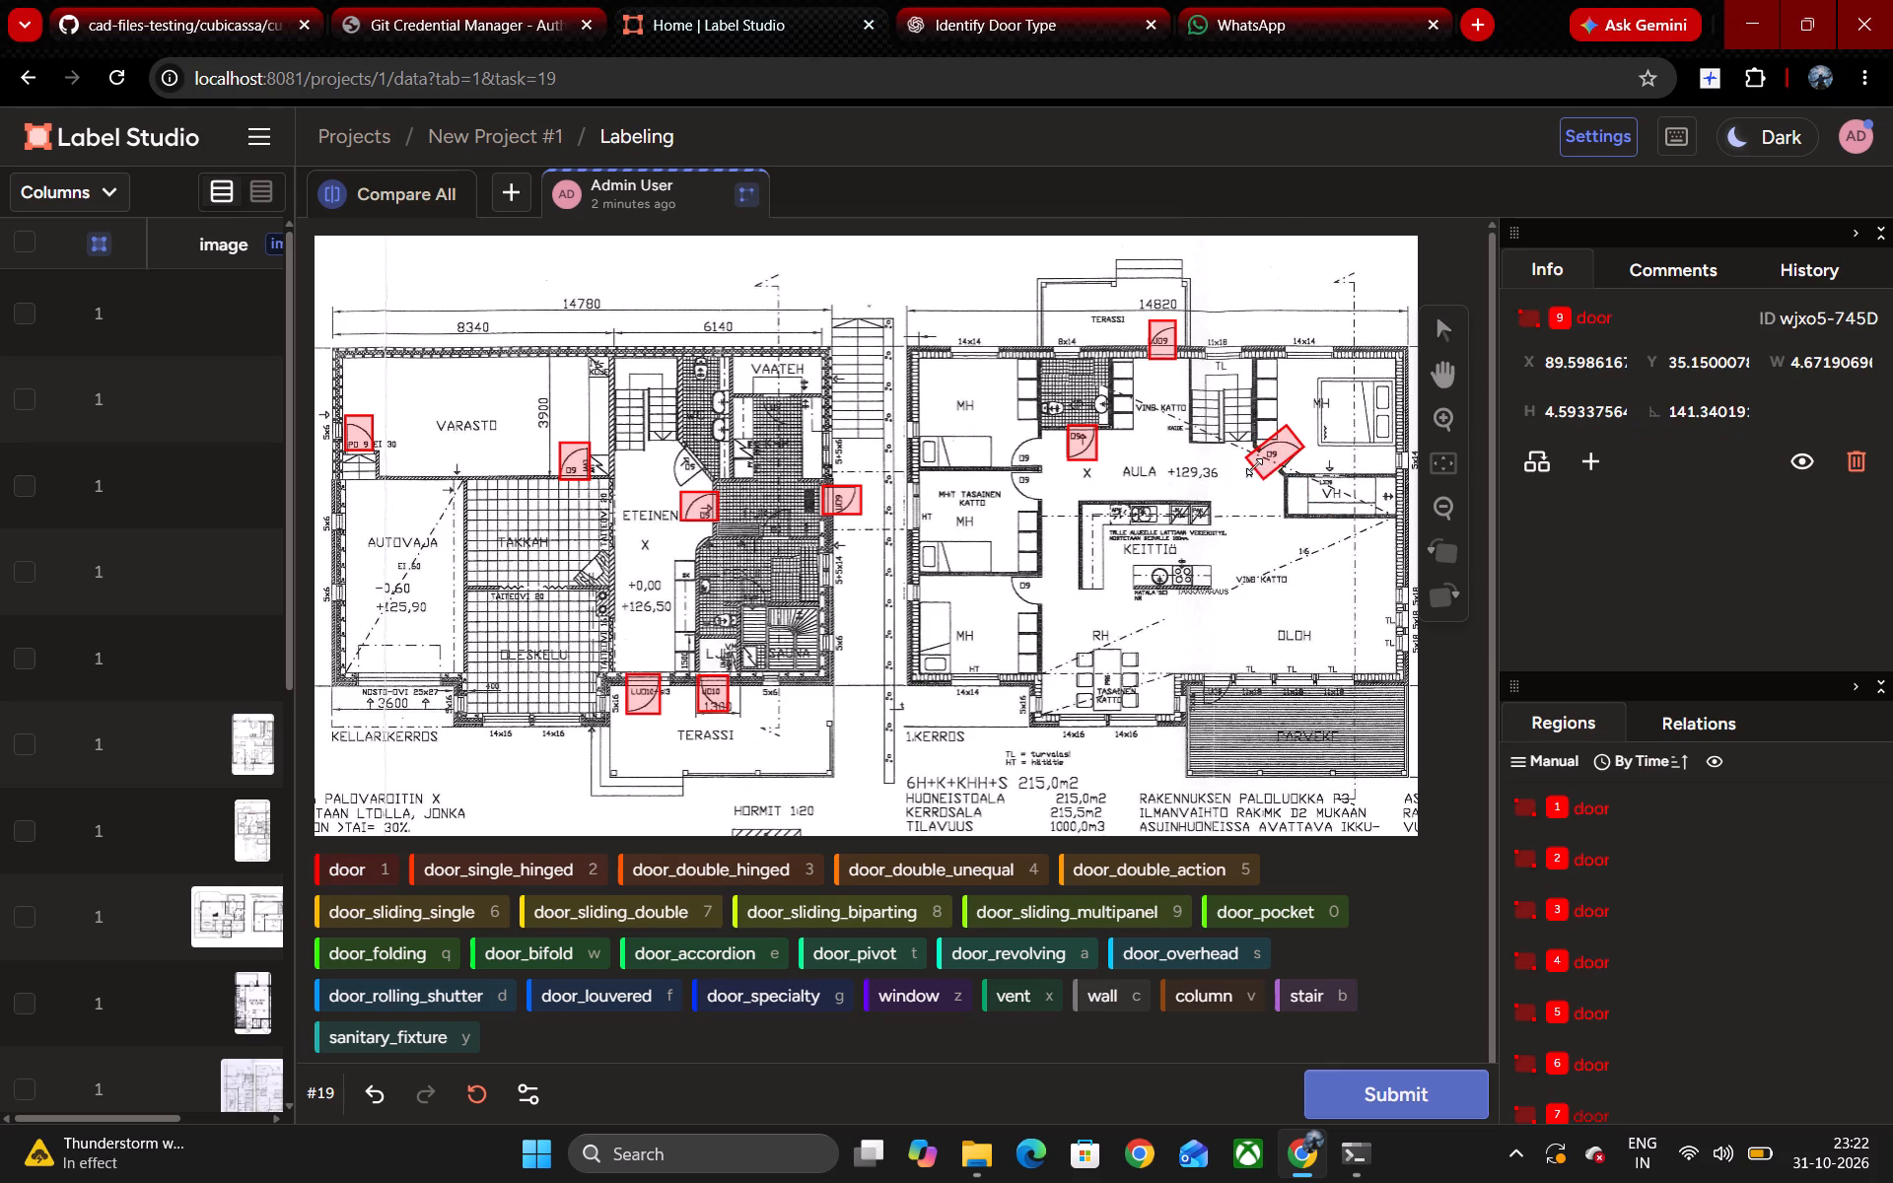
{"action": "left_click_drag", "start_coordinate": [1254, 466], "coordinate": [1264, 457]}
{"action": "left_click", "coordinate": [1272, 445]}
Box the angled door between ETEINEN and the toilet on the KELLARIKERROS plan as door, rotating the box to about 230°.
{"action": "left_click", "coordinate": [1274, 443]}
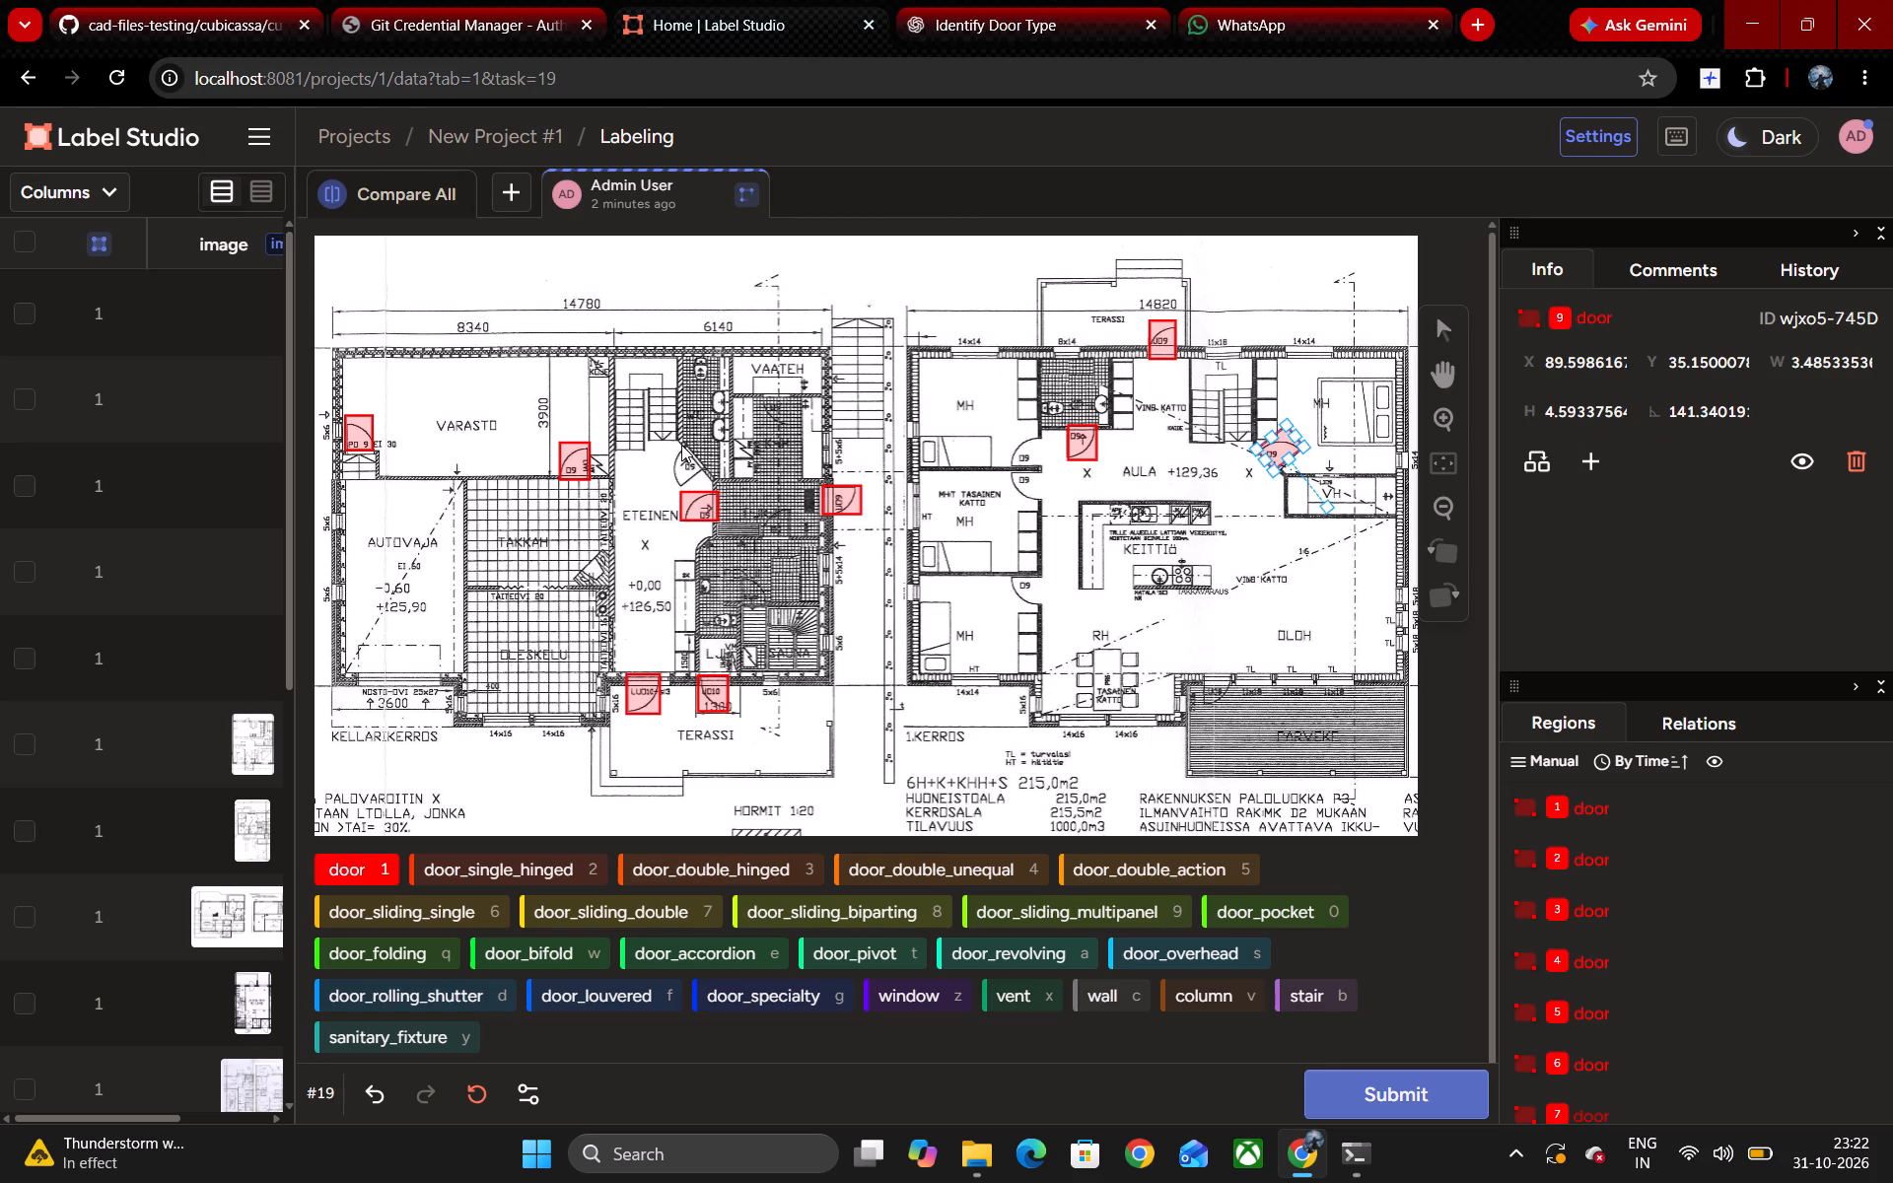
{"action": "left_click_drag", "start_coordinate": [690, 440], "coordinate": [694, 497]}
{"action": "left_click_drag", "start_coordinate": [694, 497], "coordinate": [721, 497]}
{"action": "left_click", "coordinate": [695, 463]}
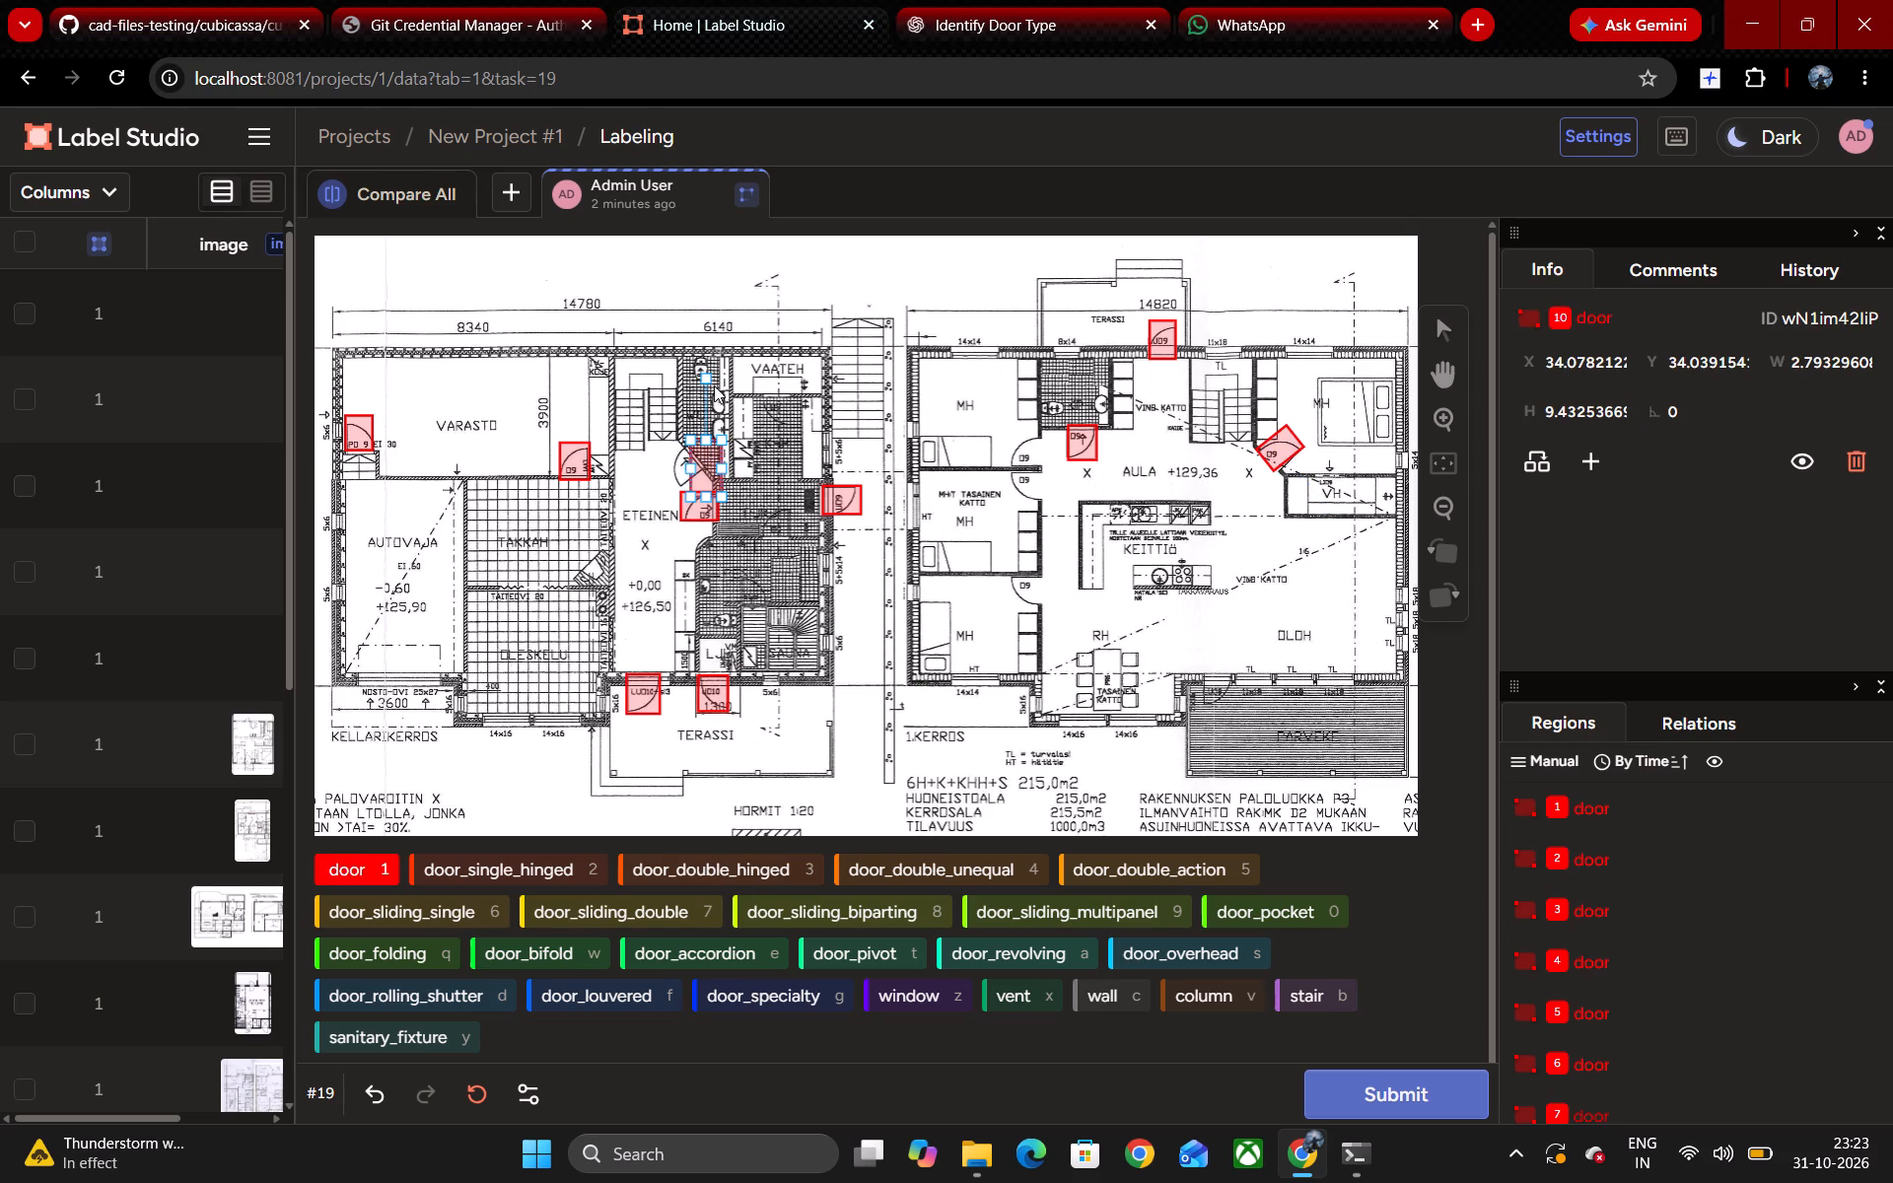
{"action": "left_click_drag", "start_coordinate": [704, 381], "coordinate": [641, 495]}
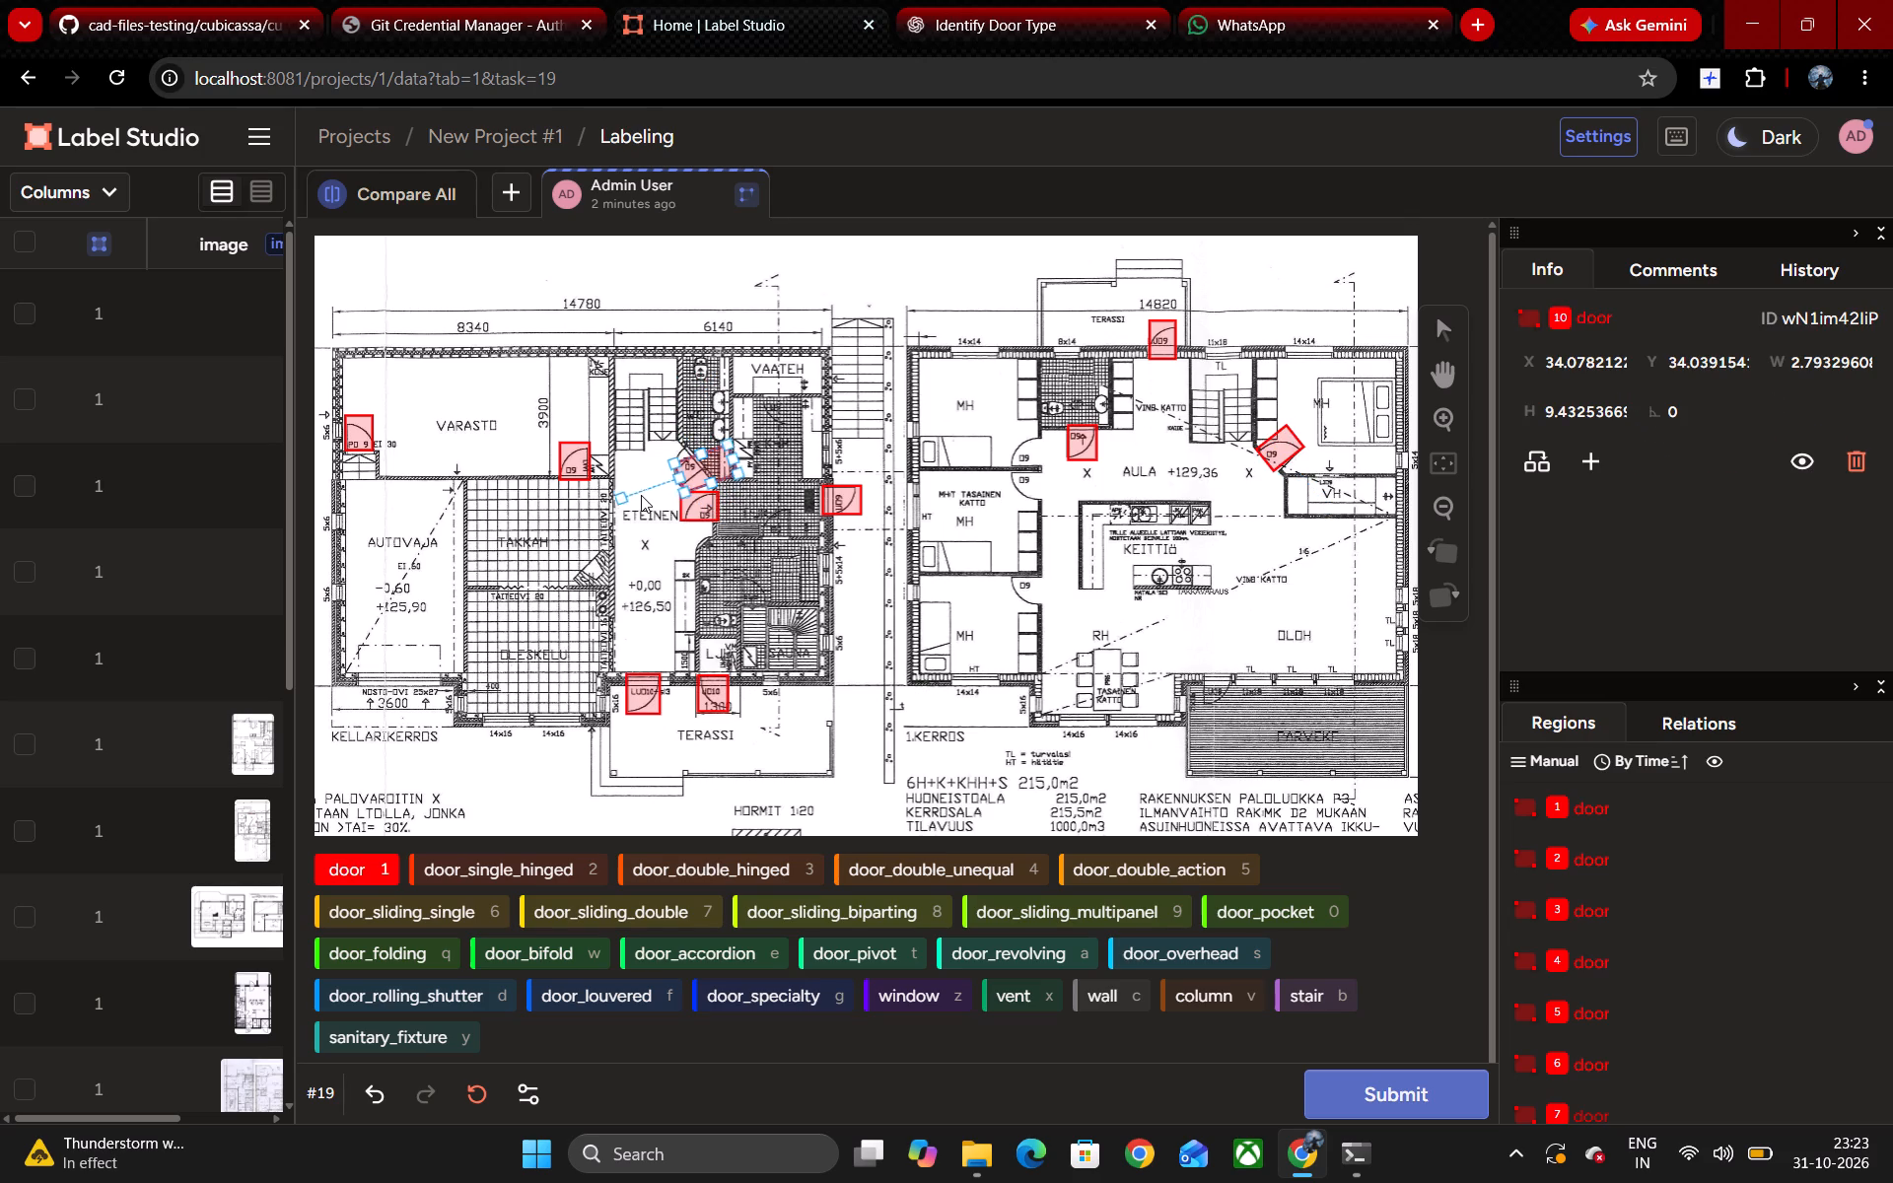
{"action": "left_click_drag", "start_coordinate": [641, 495], "coordinate": [648, 519]}
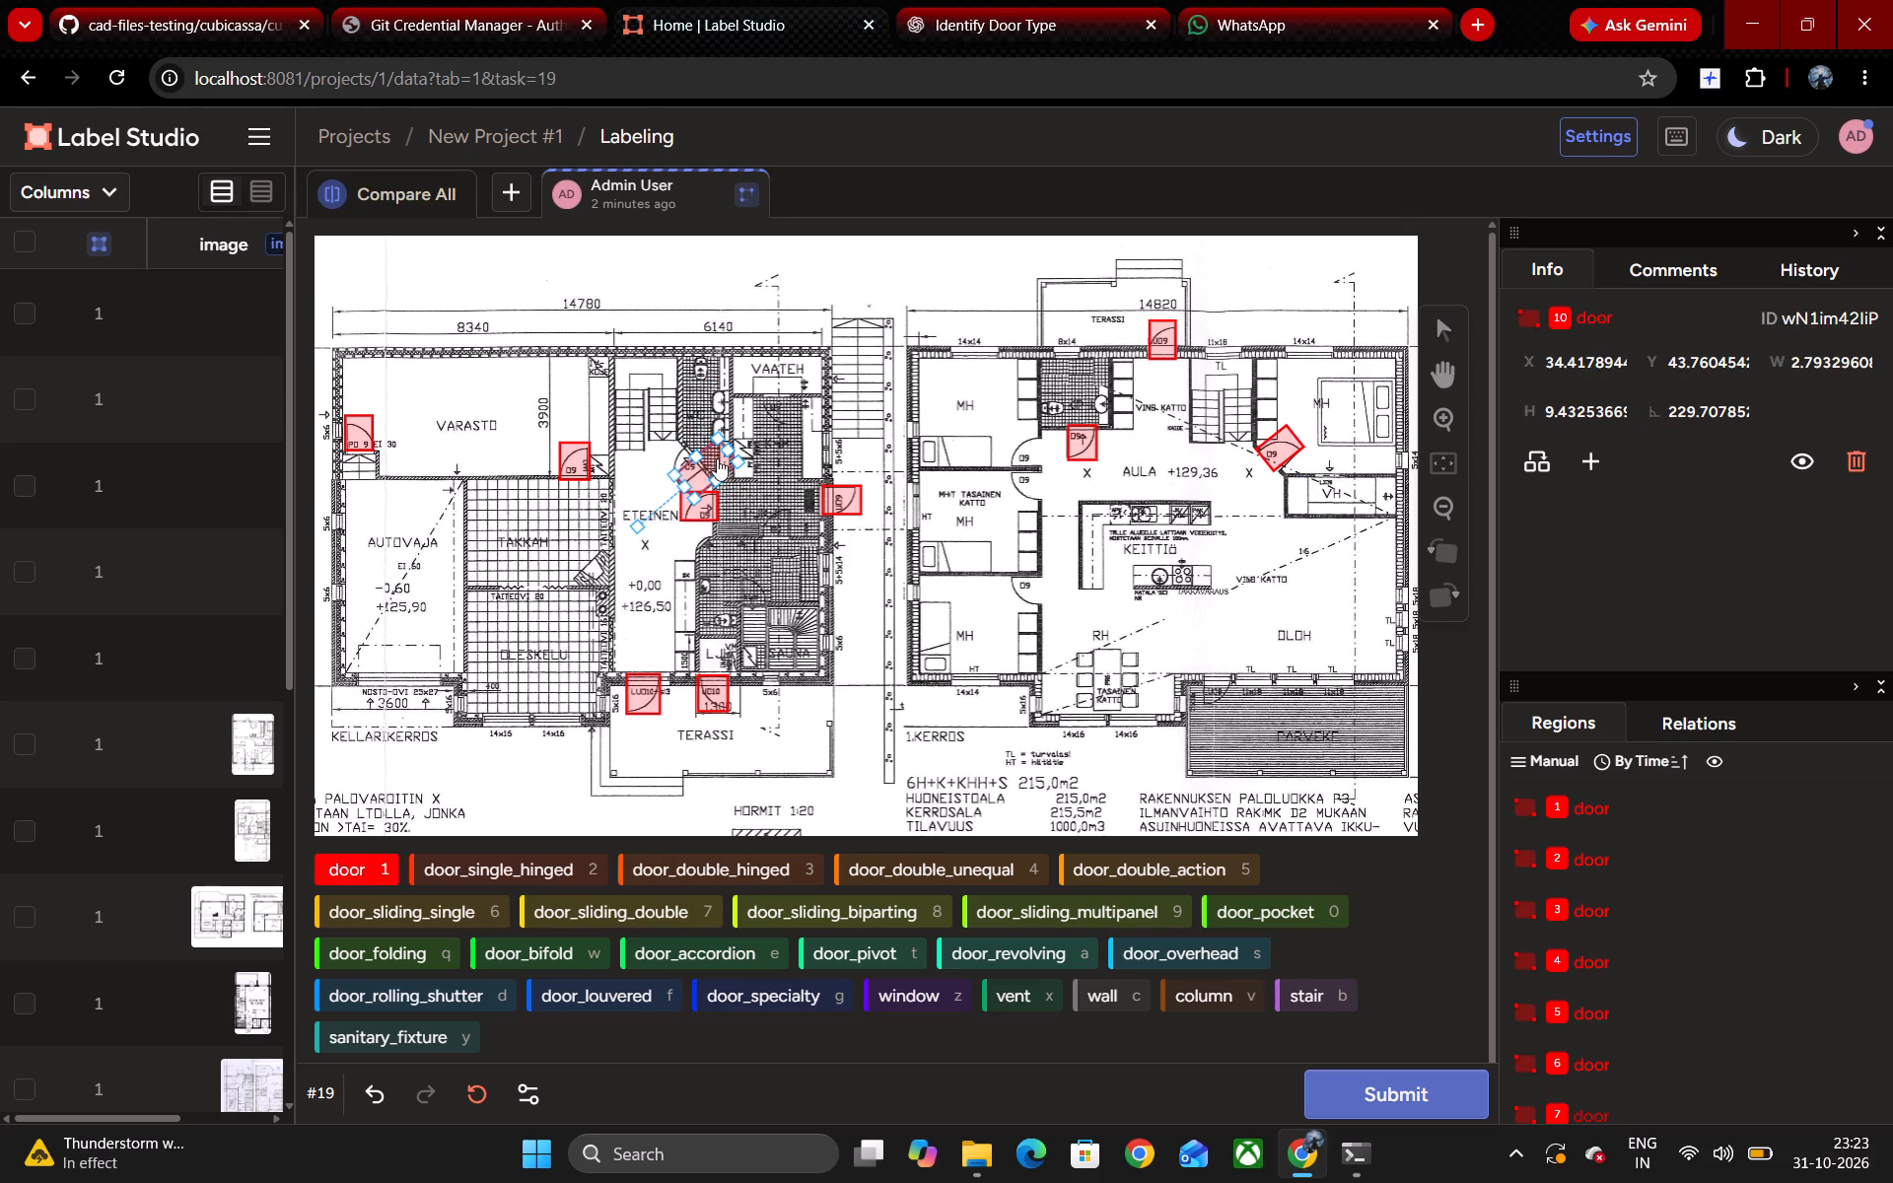
Reposition the rotated door box between ETEINEN and the toilet on the KELLARIKERROS plan over the angled door swing.
{"action": "left_click_drag", "start_coordinate": [713, 461], "coordinate": [687, 459]}
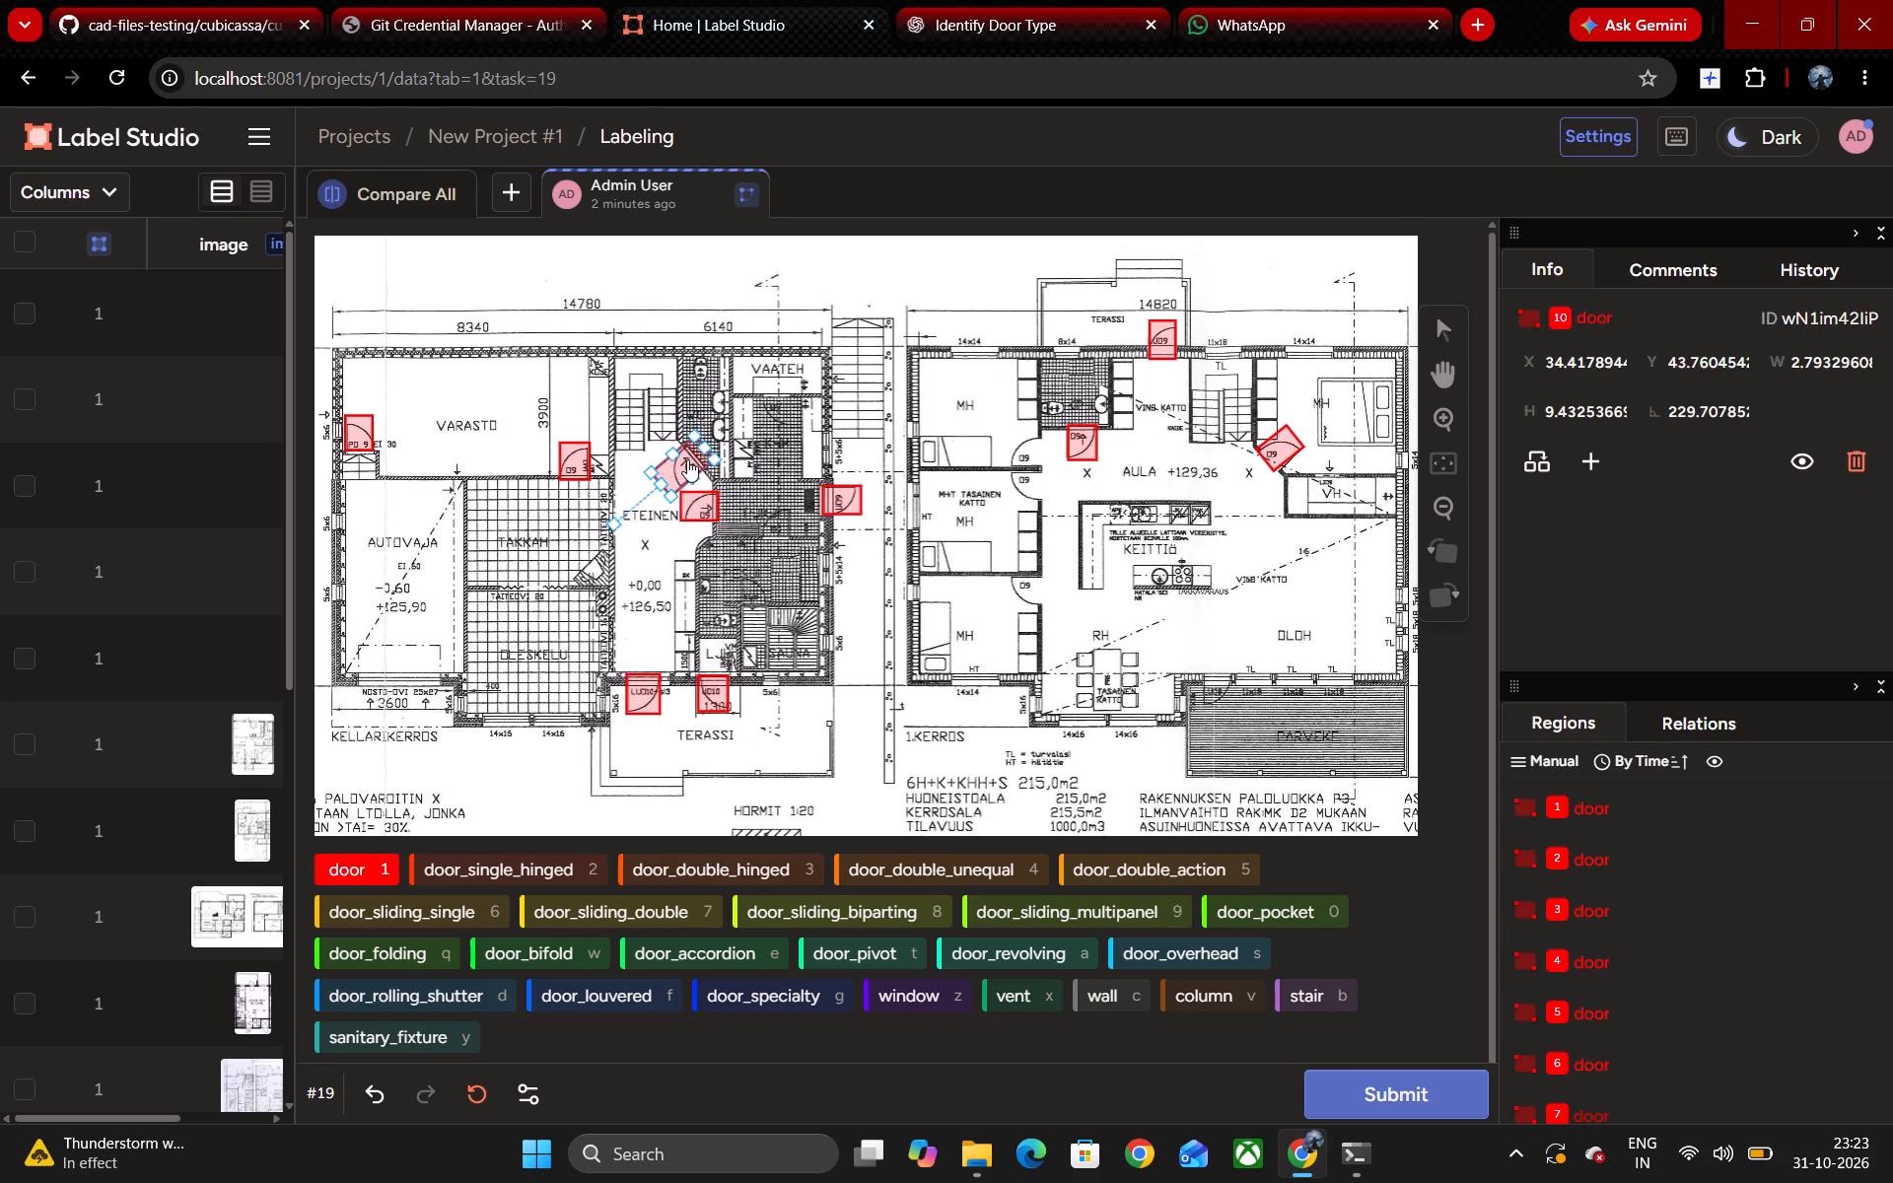
{"action": "left_click_drag", "start_coordinate": [687, 459], "coordinate": [680, 463]}
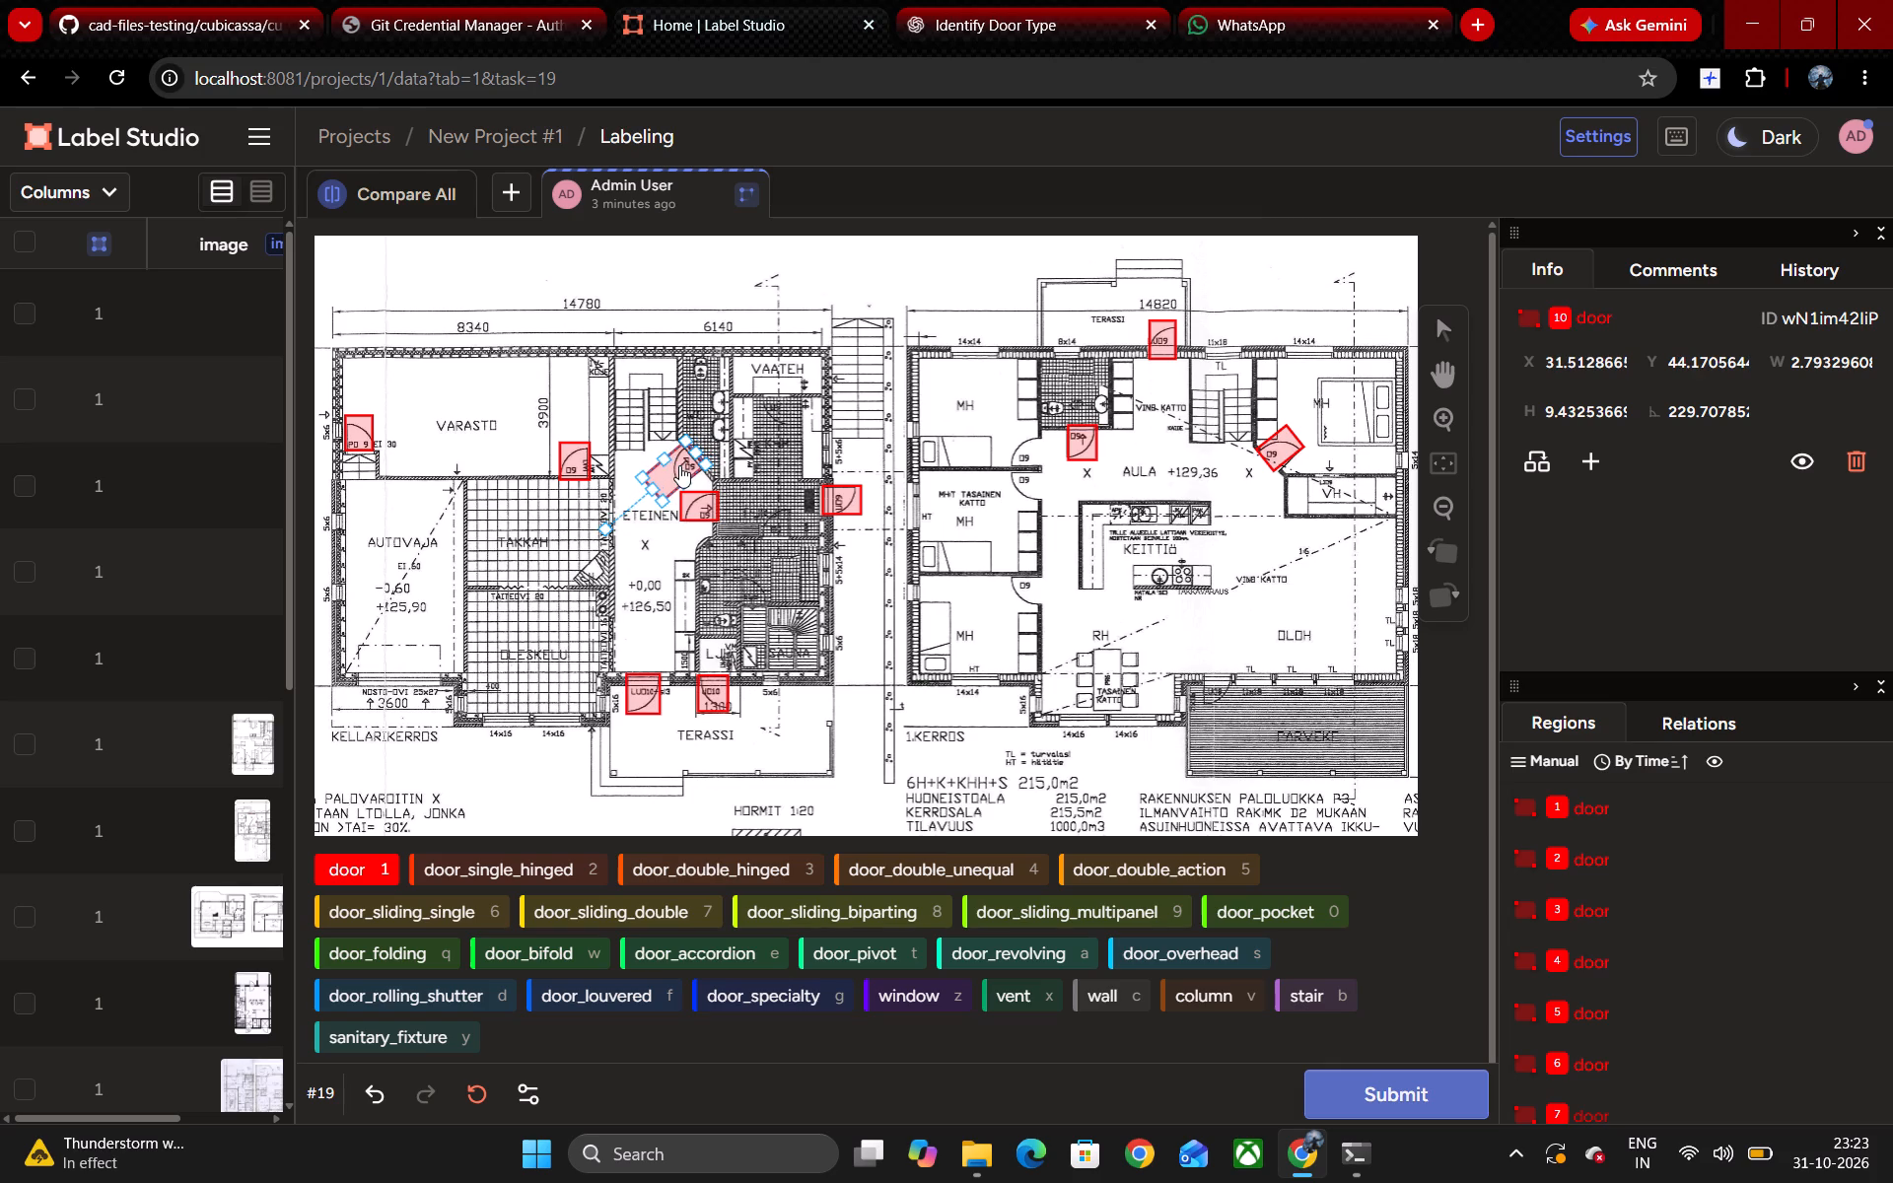
{"action": "left_click", "coordinate": [676, 464]}
{"action": "left_click", "coordinate": [675, 462]}
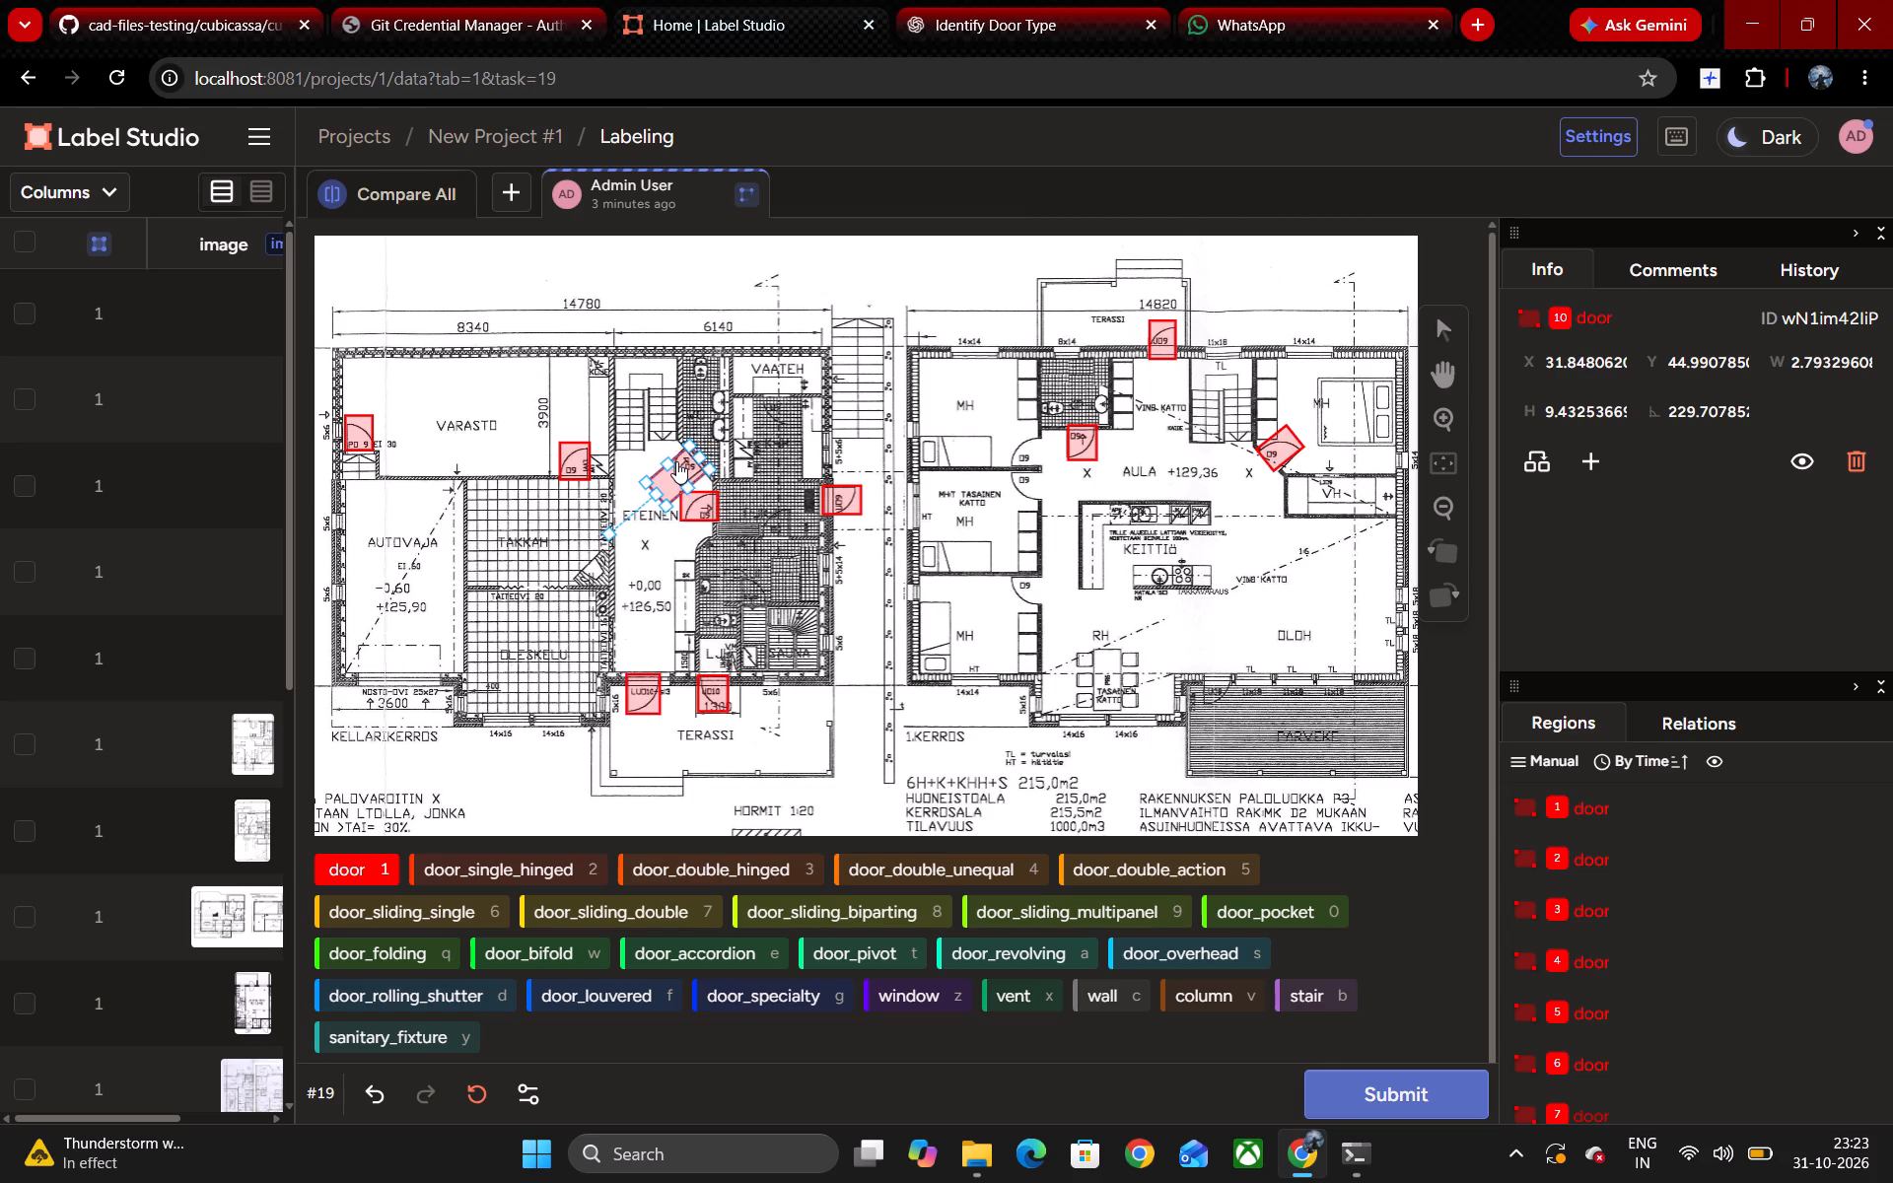
{"action": "left_click", "coordinate": [679, 459]}
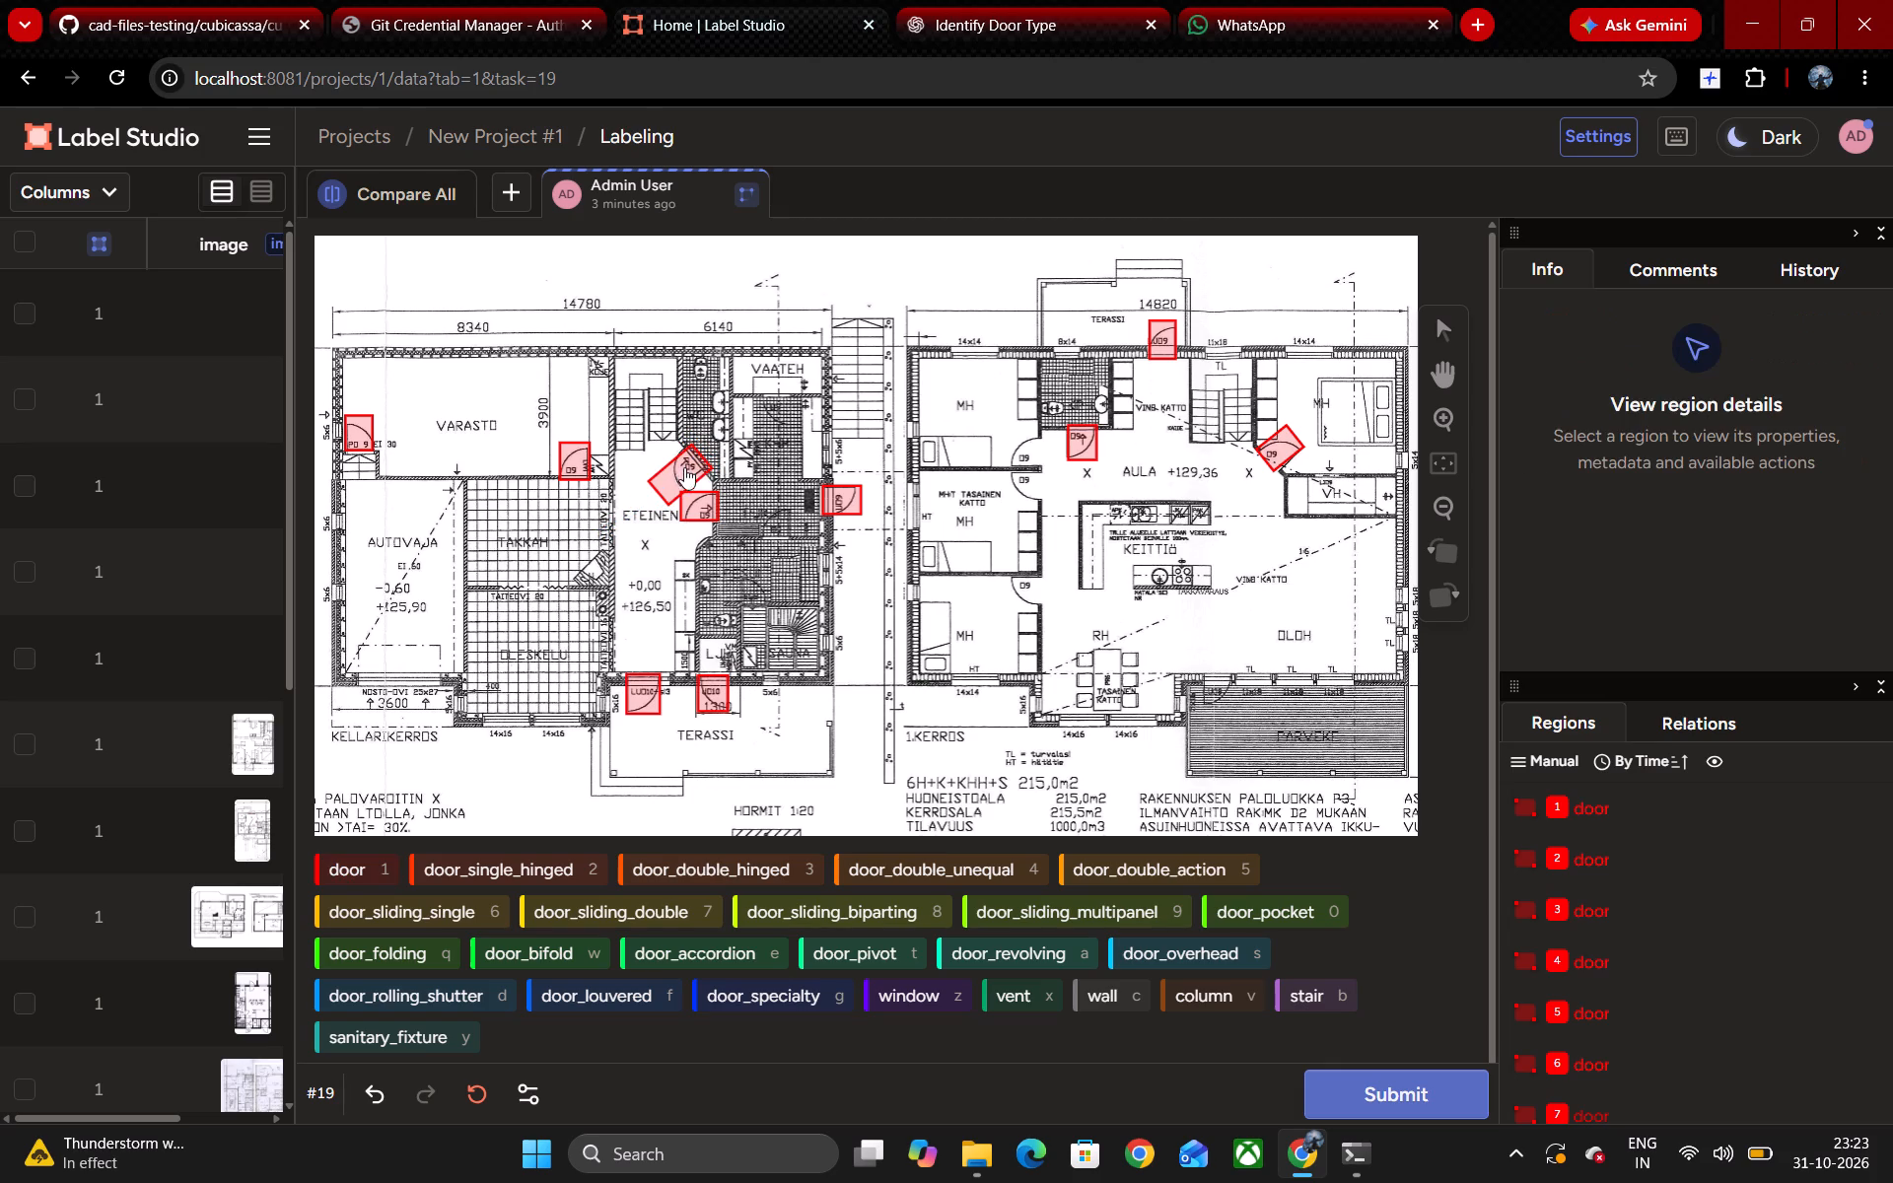
{"action": "left_click", "coordinate": [658, 482]}
{"action": "left_click", "coordinate": [669, 456]}
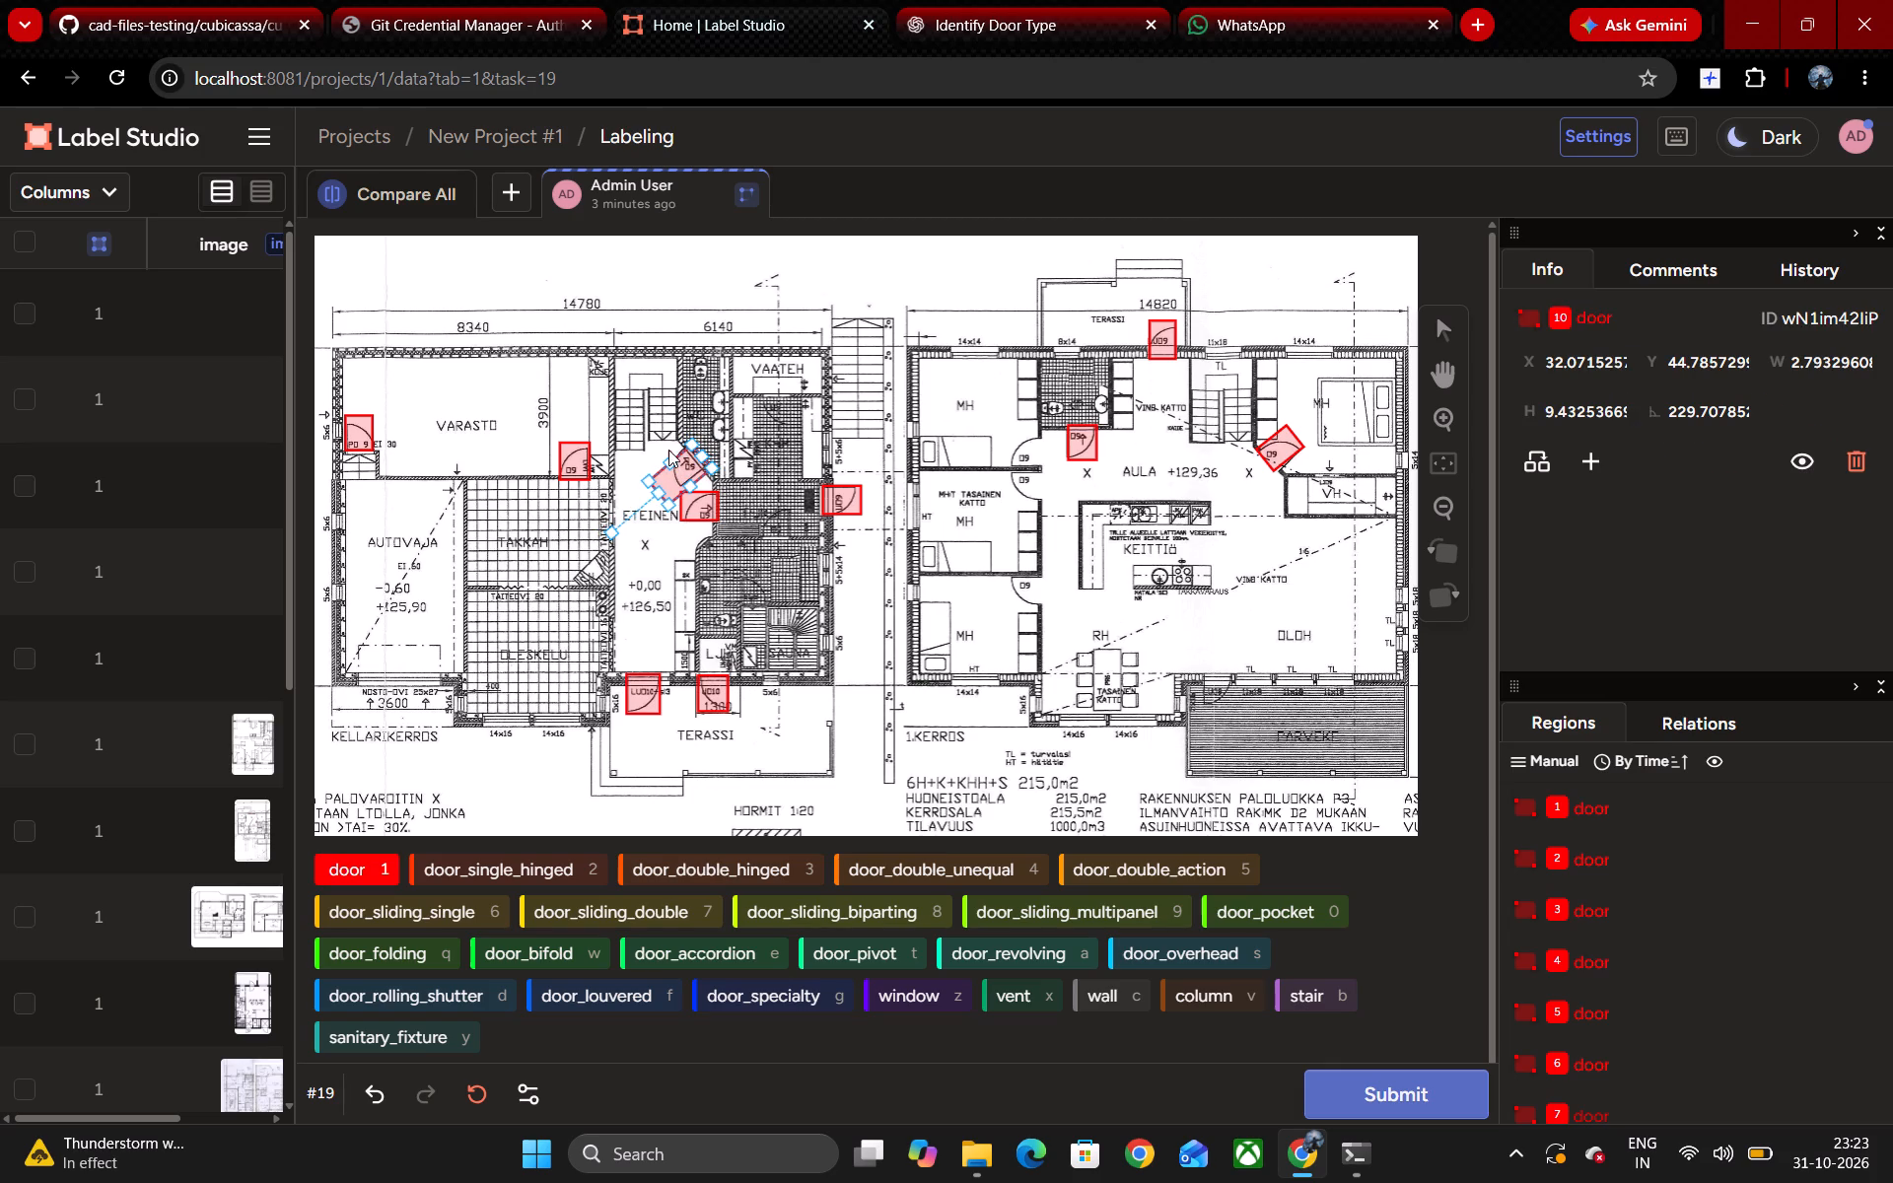
{"action": "left_click", "coordinate": [672, 459]}
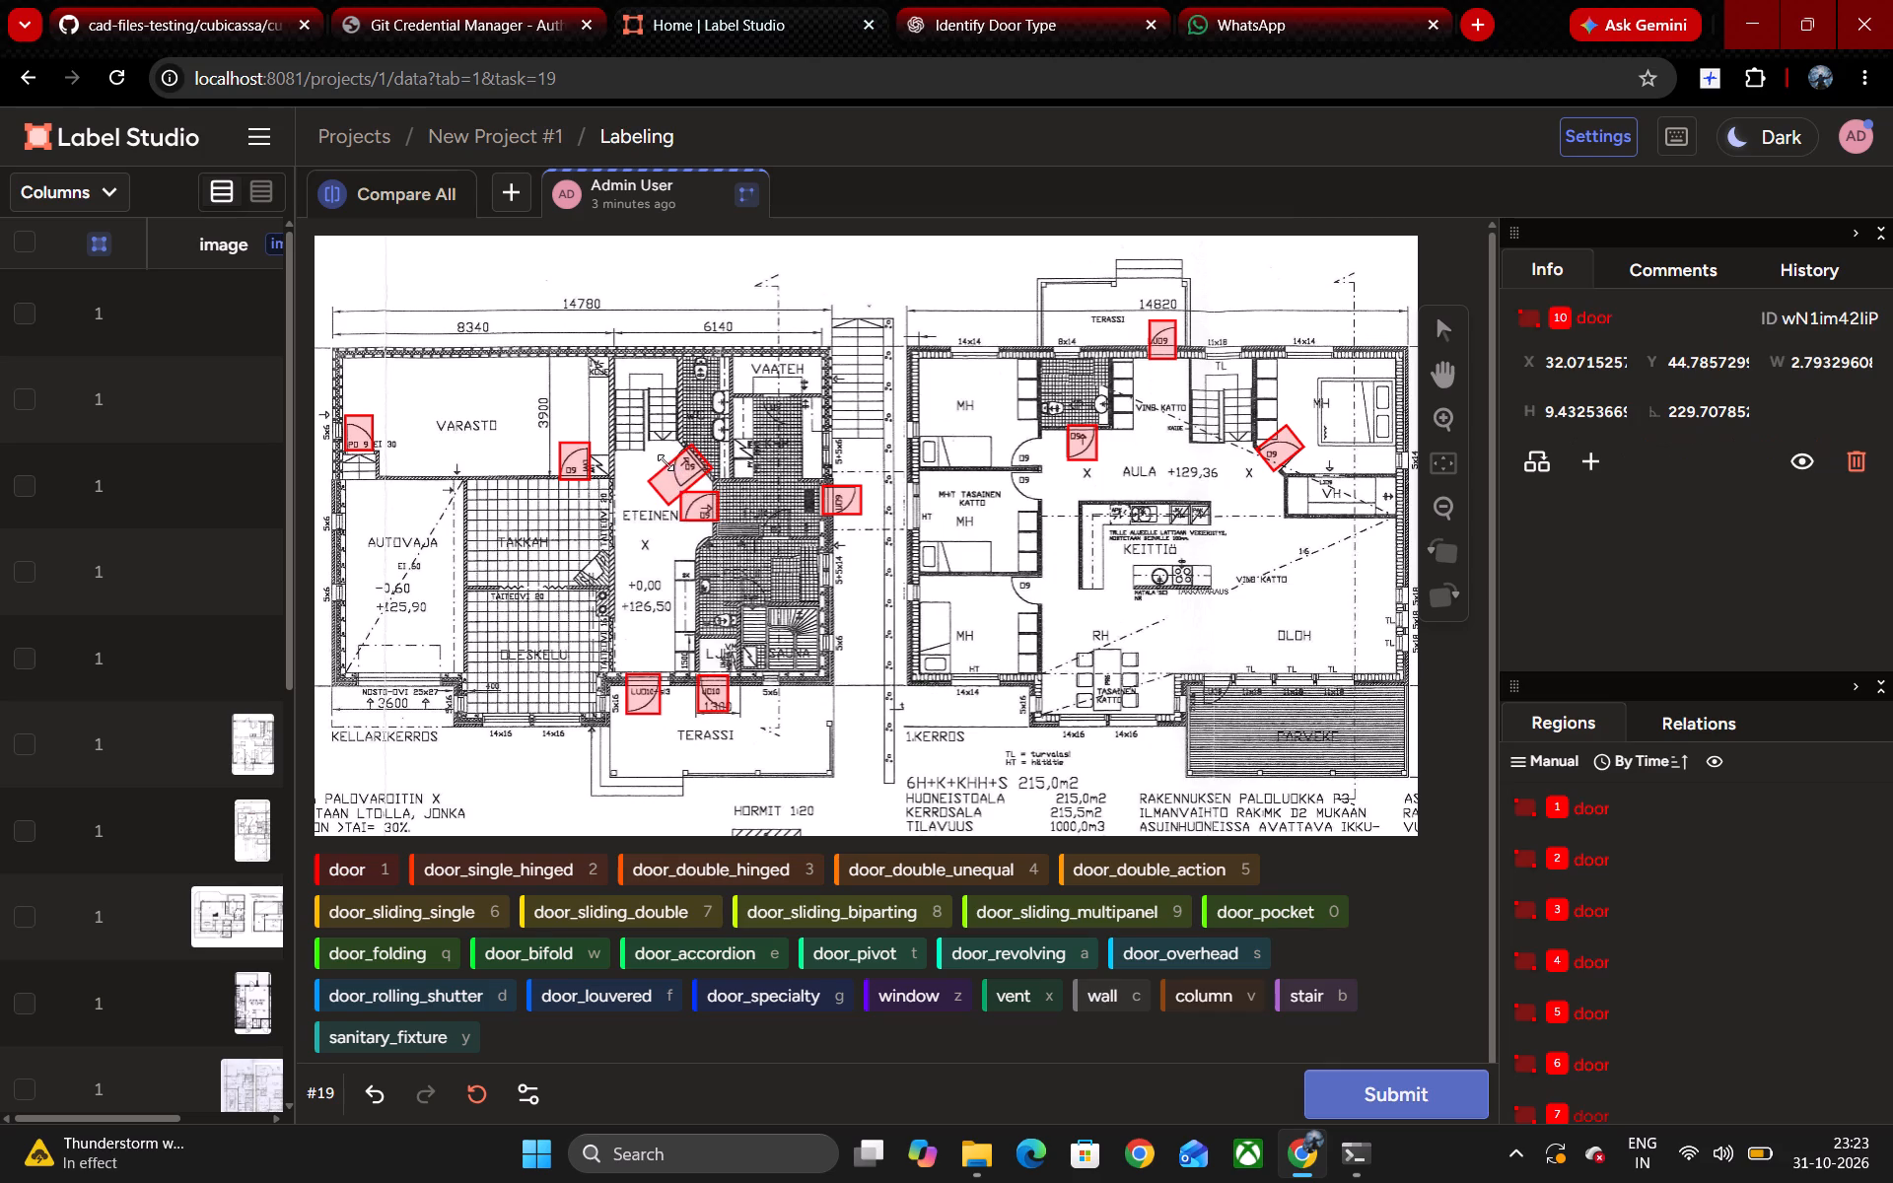
Resize the rotated toilet door box to about 3.3 by 7.3 and shift it to fit the angled door swing.
{"action": "left_click", "coordinate": [666, 462]}
{"action": "double_click", "coordinate": [673, 465]}
{"action": "left_click_drag", "start_coordinate": [651, 491], "coordinate": [666, 485]}
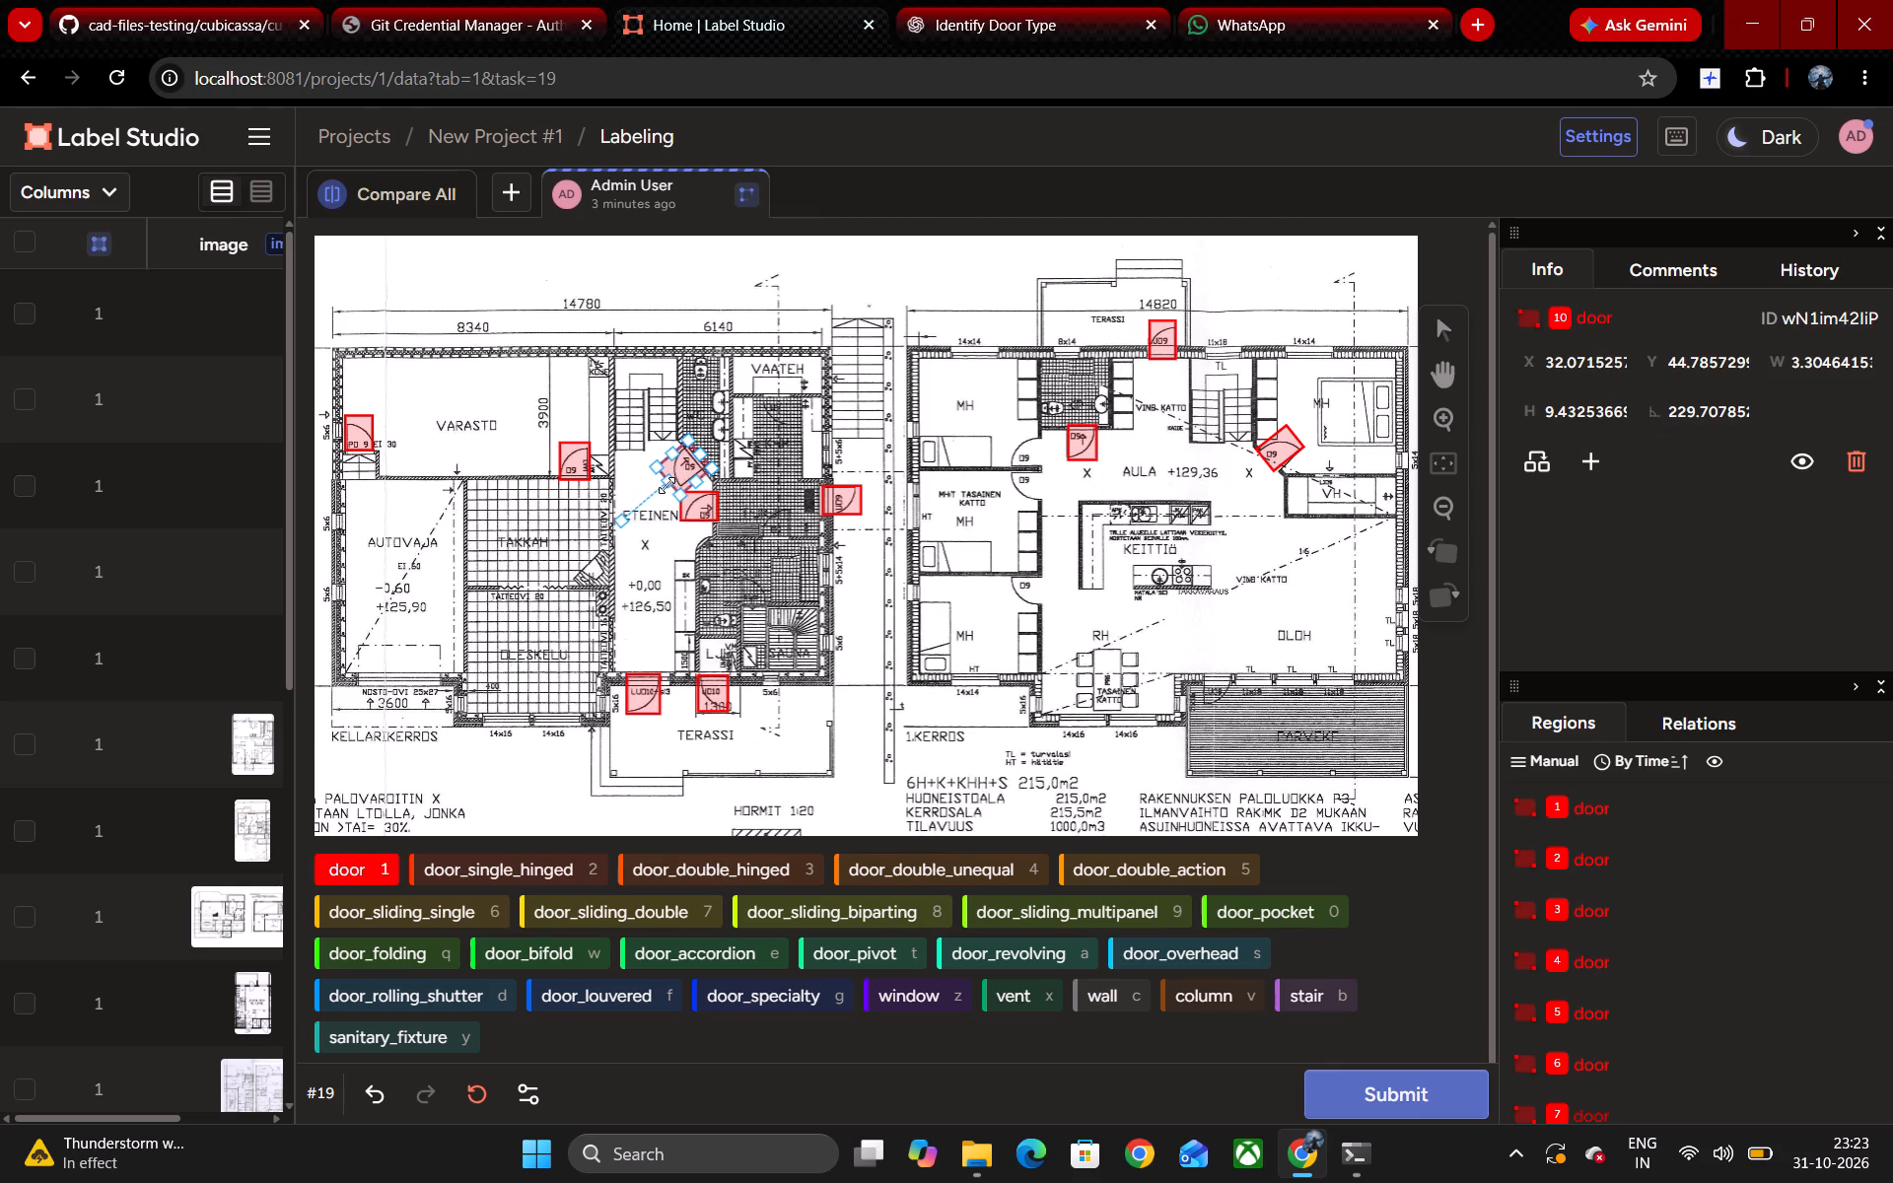
{"action": "left_click_drag", "start_coordinate": [666, 485], "coordinate": [666, 489]}
{"action": "double_click", "coordinate": [670, 467]}
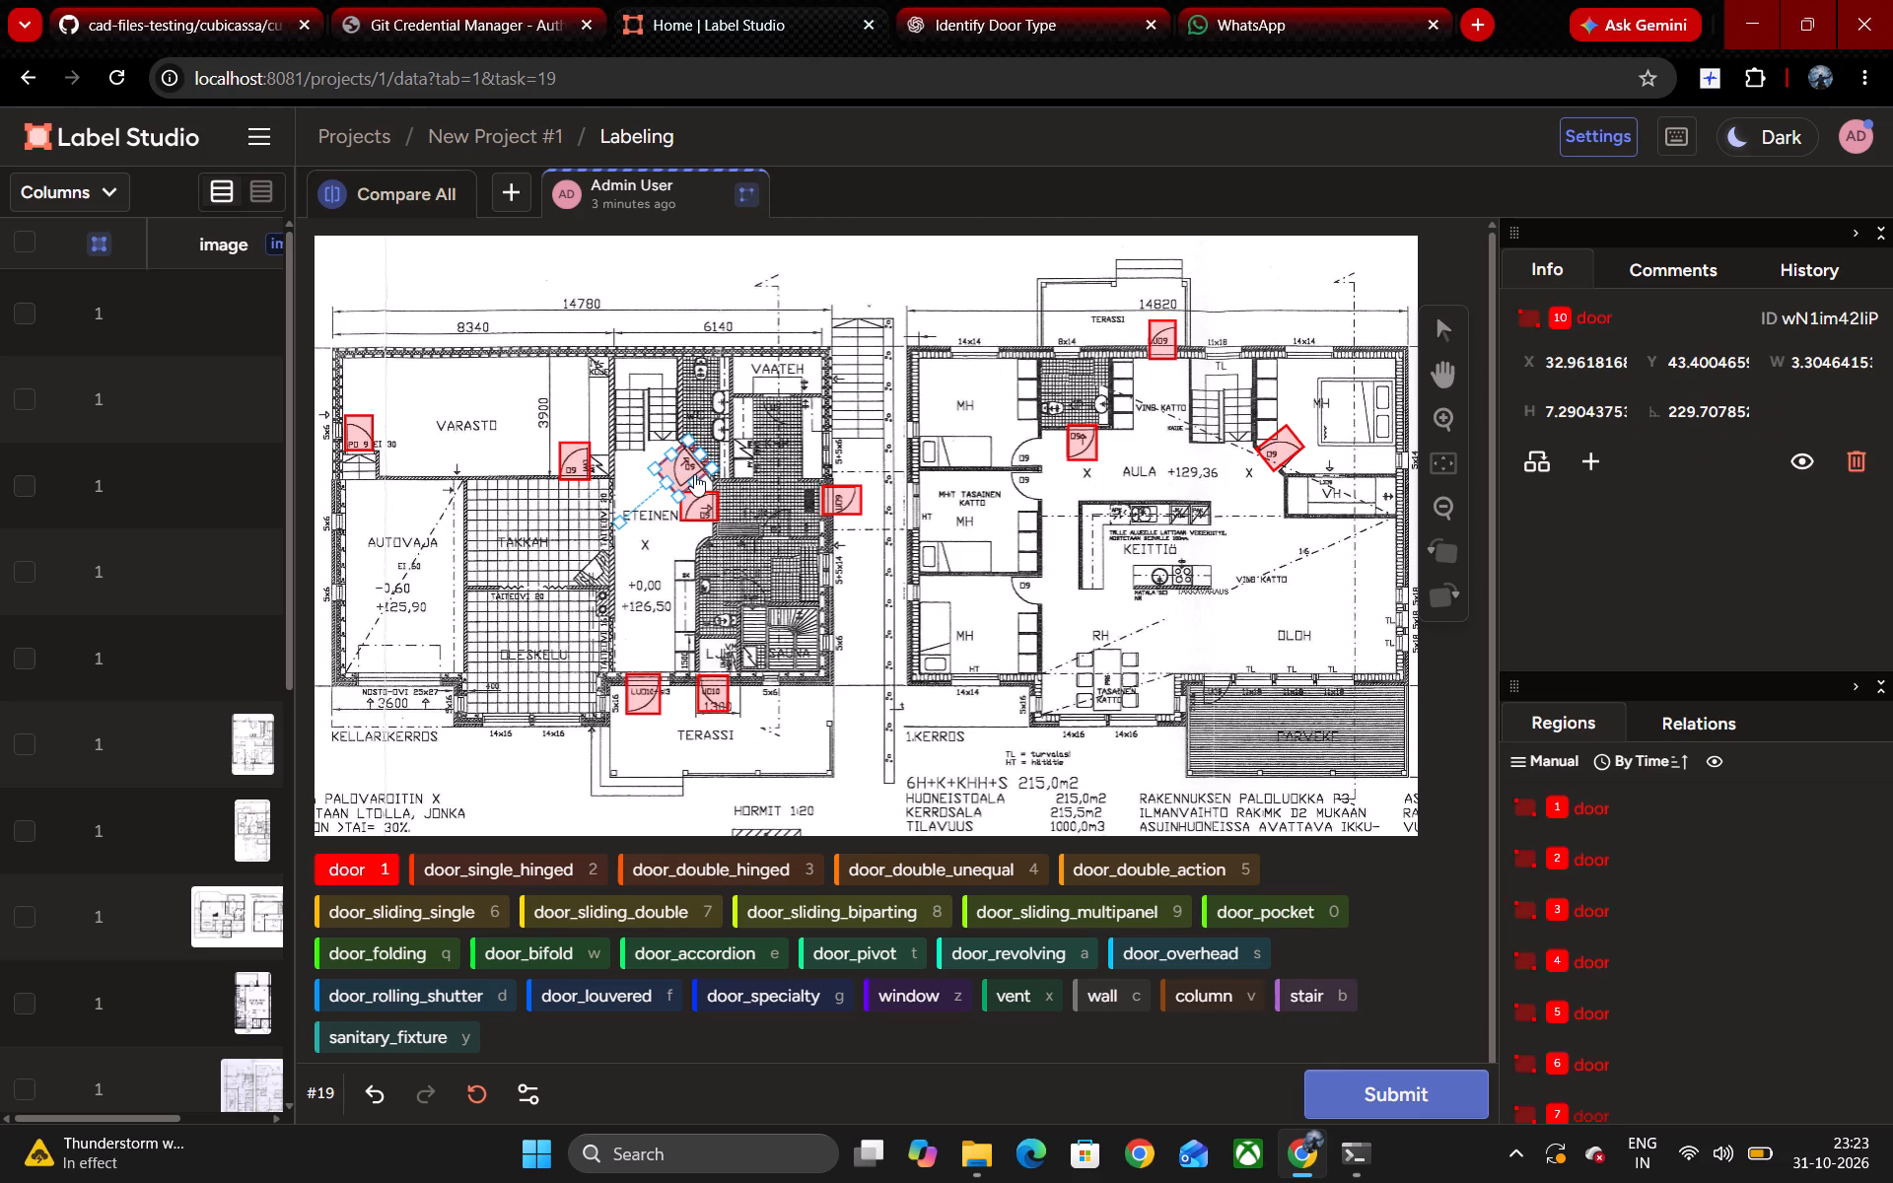
{"action": "left_click", "coordinate": [695, 473]}
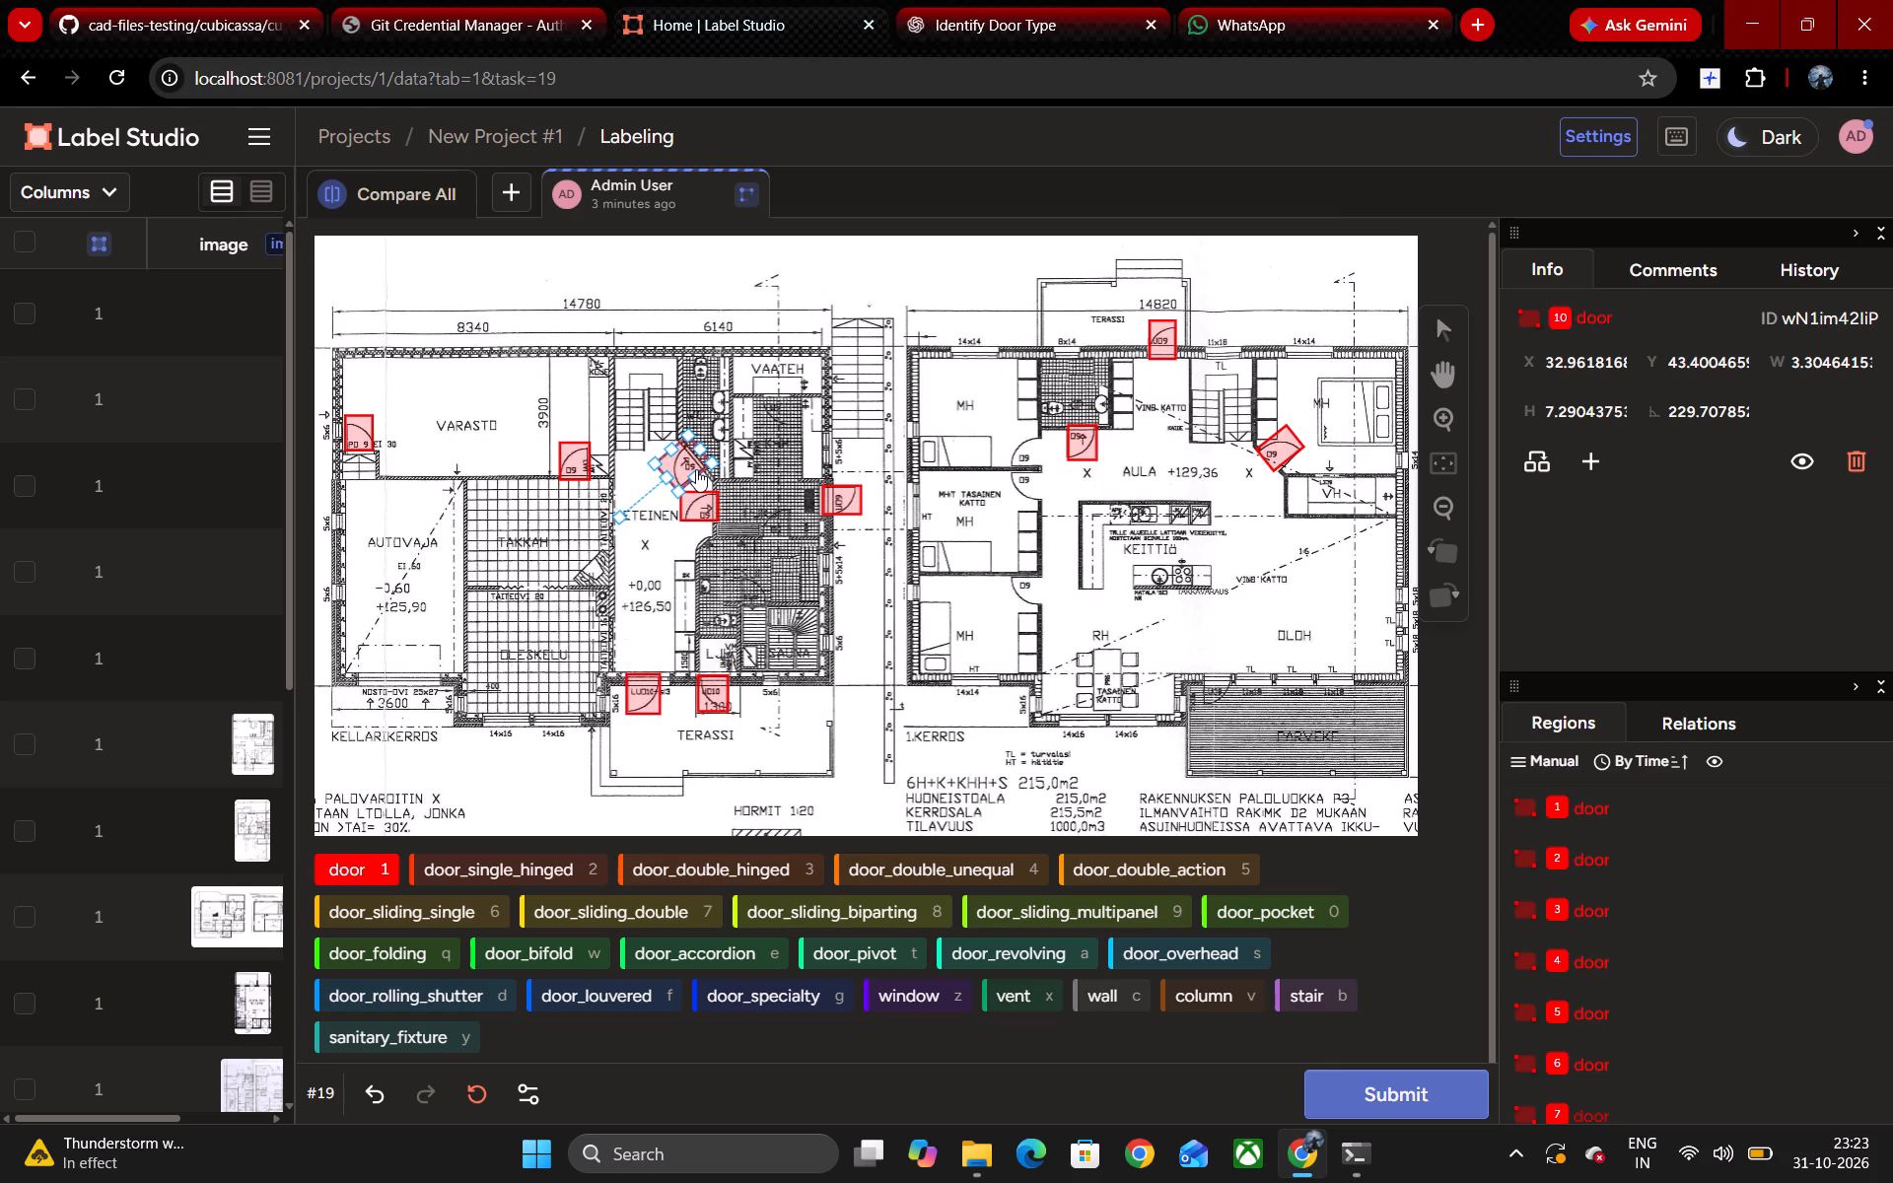
{"action": "double_click", "coordinate": [679, 452]}
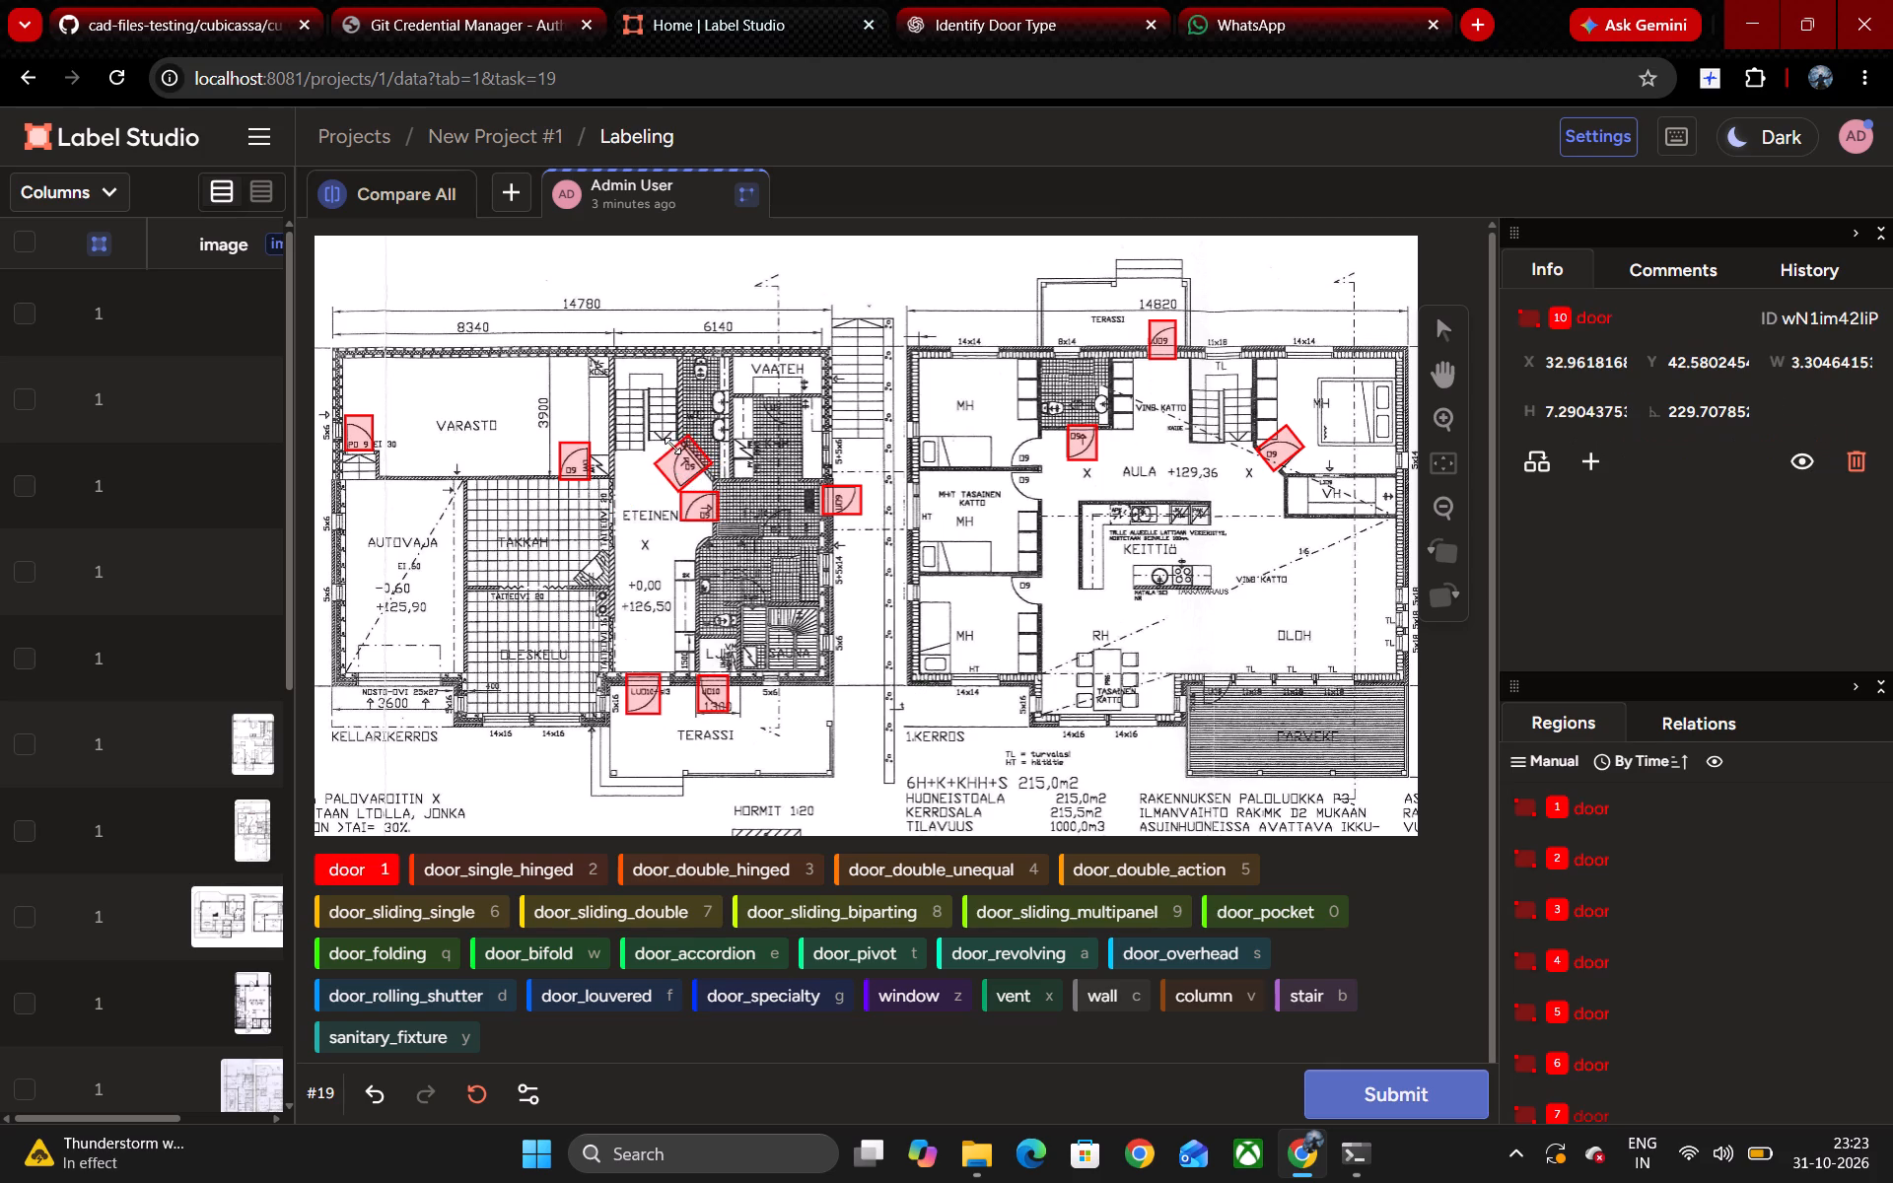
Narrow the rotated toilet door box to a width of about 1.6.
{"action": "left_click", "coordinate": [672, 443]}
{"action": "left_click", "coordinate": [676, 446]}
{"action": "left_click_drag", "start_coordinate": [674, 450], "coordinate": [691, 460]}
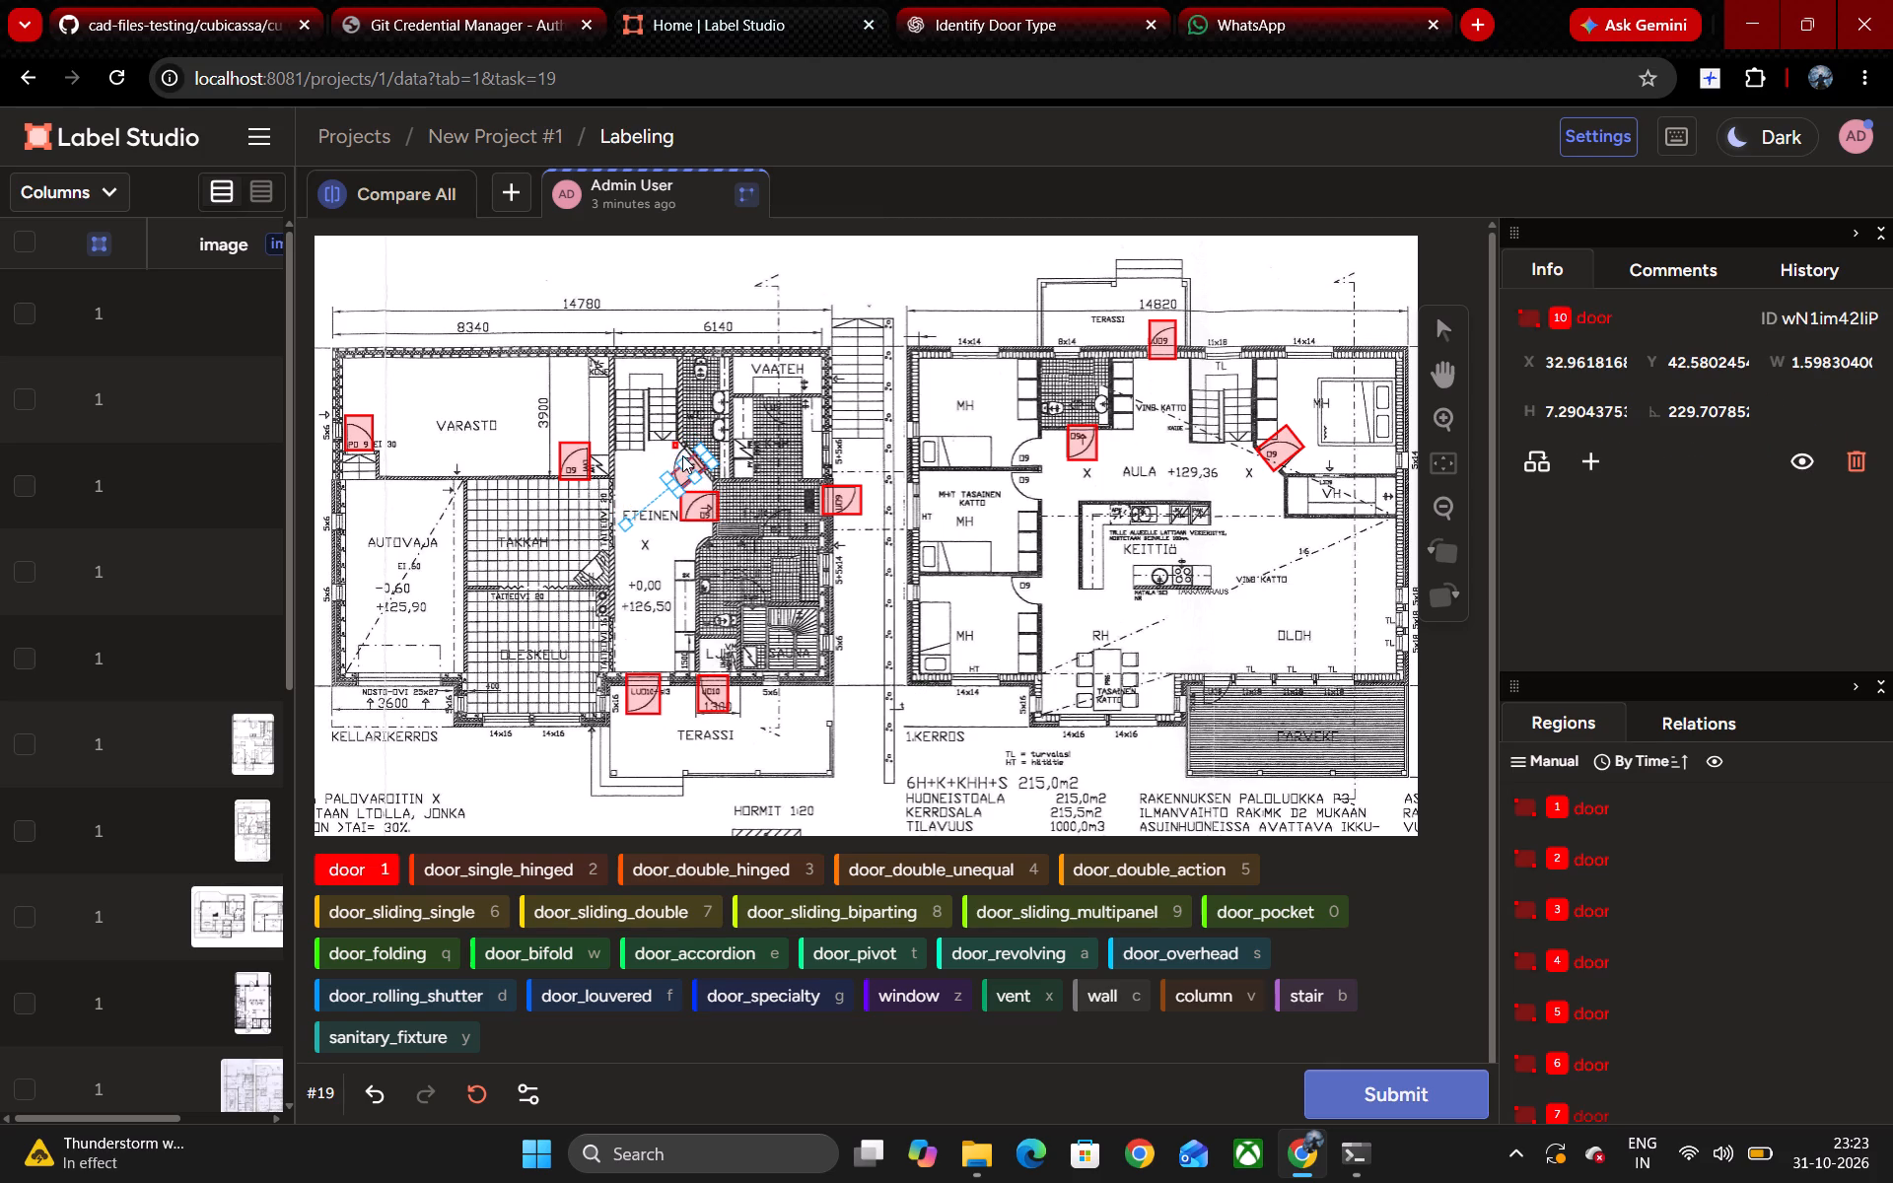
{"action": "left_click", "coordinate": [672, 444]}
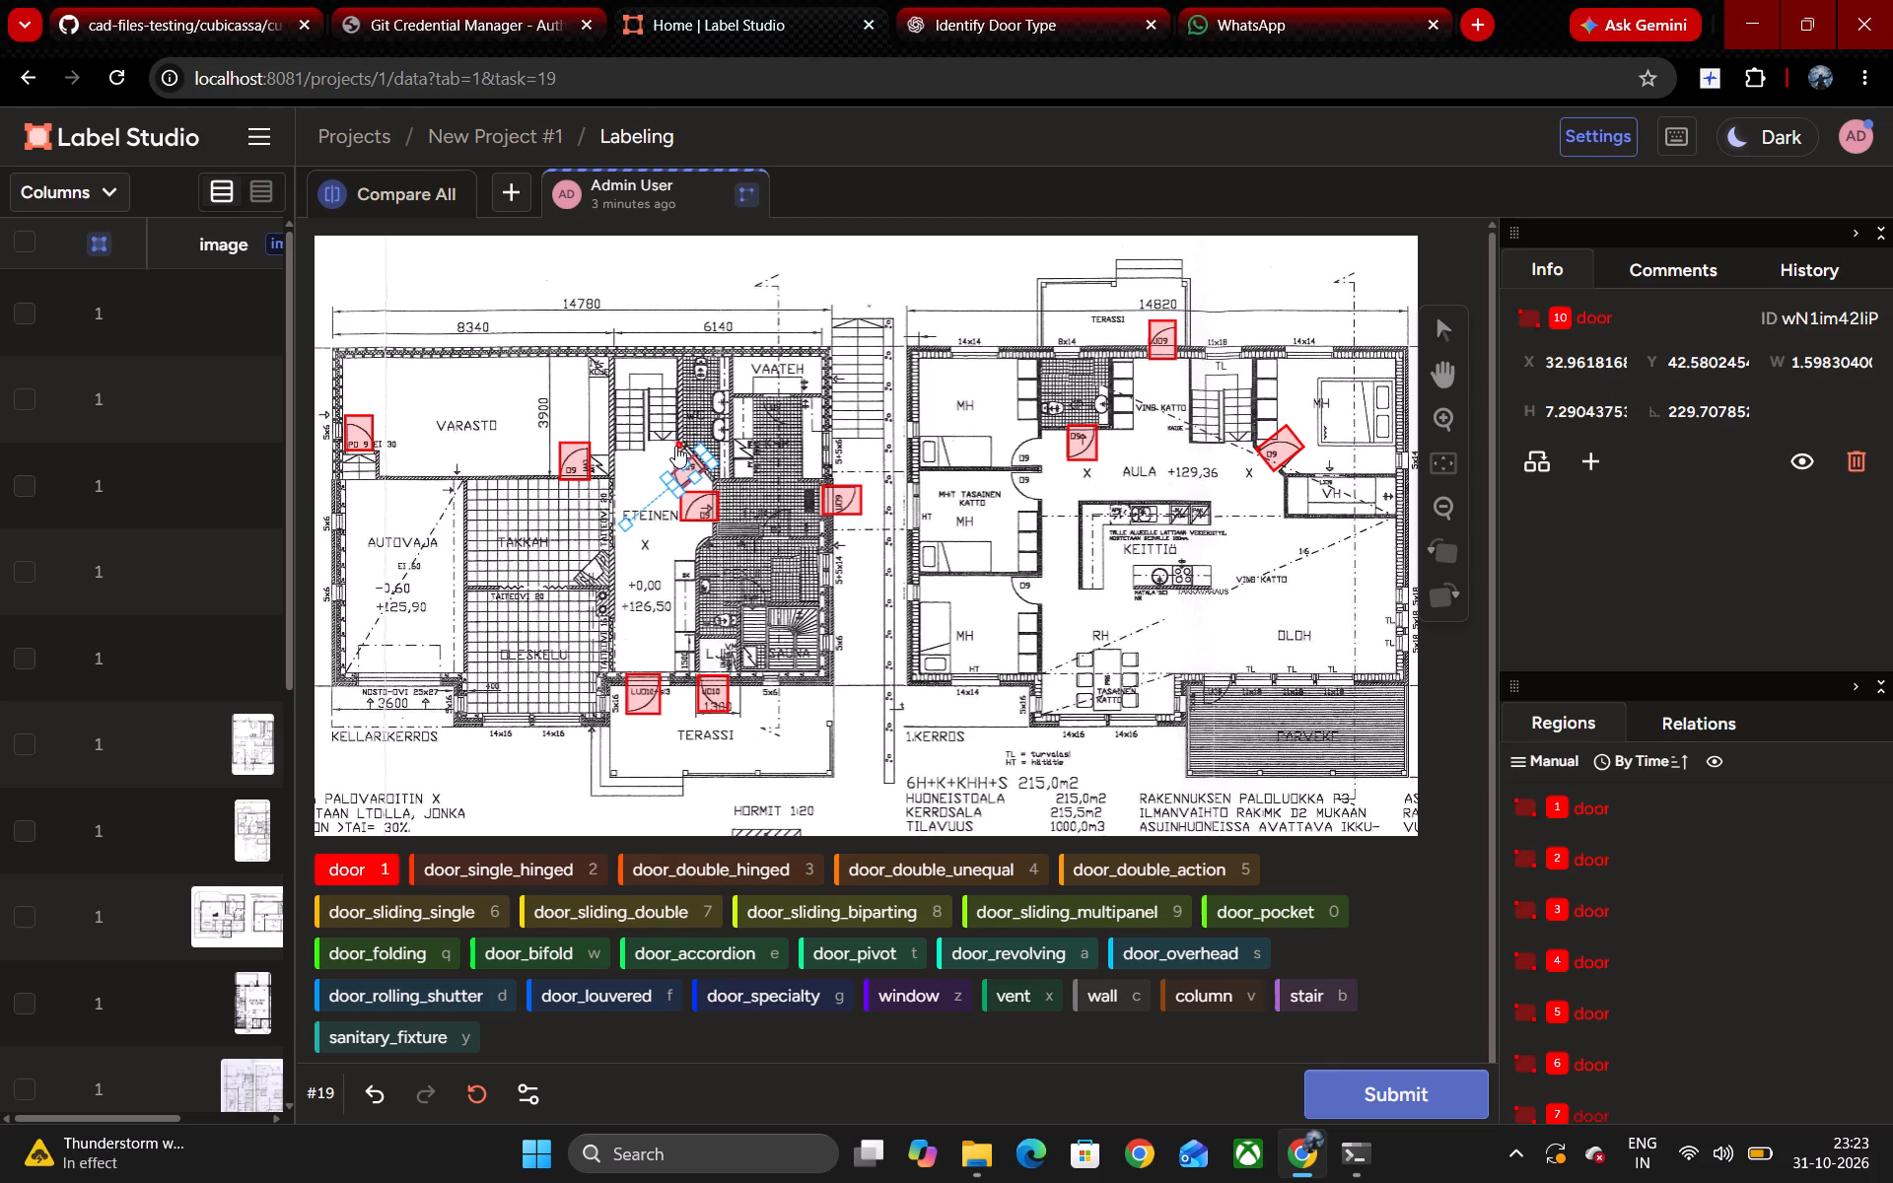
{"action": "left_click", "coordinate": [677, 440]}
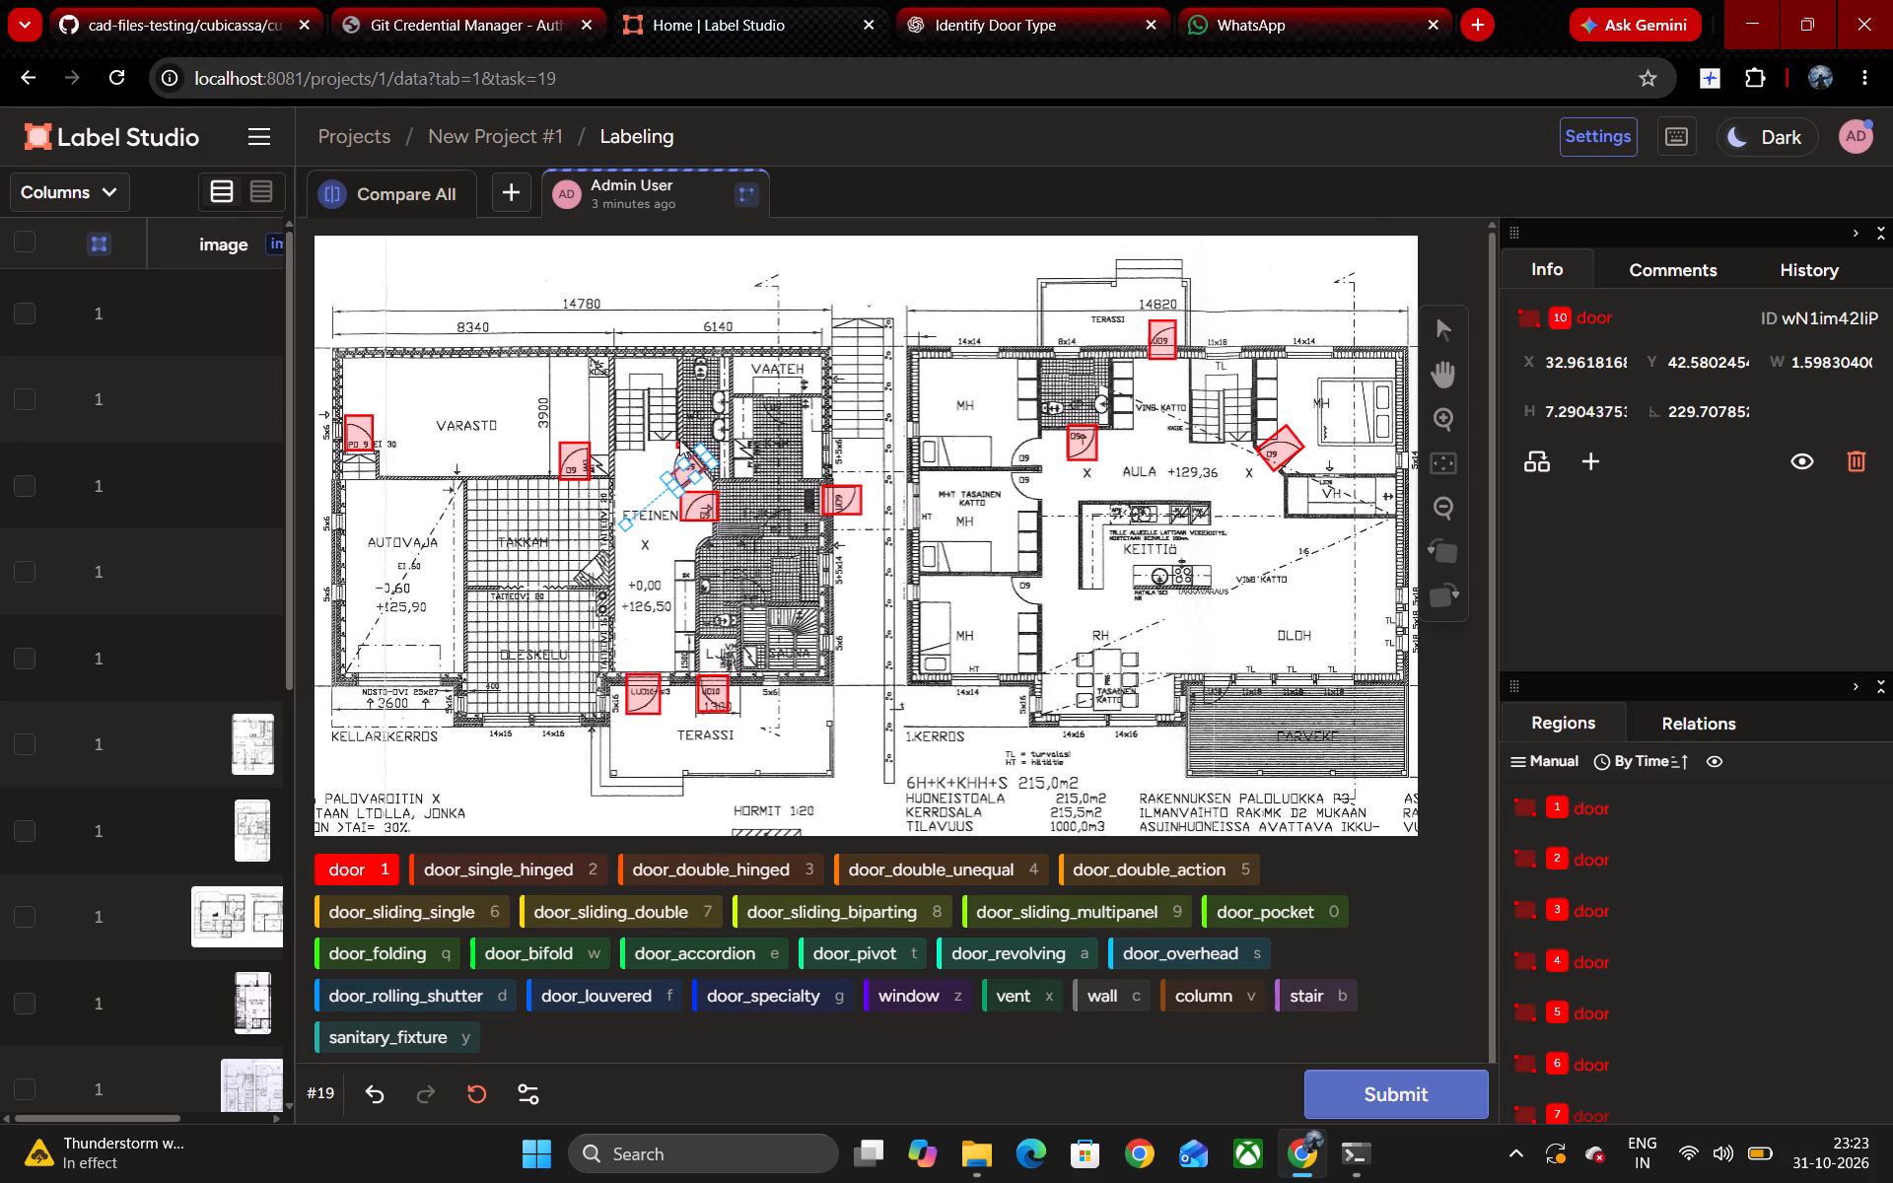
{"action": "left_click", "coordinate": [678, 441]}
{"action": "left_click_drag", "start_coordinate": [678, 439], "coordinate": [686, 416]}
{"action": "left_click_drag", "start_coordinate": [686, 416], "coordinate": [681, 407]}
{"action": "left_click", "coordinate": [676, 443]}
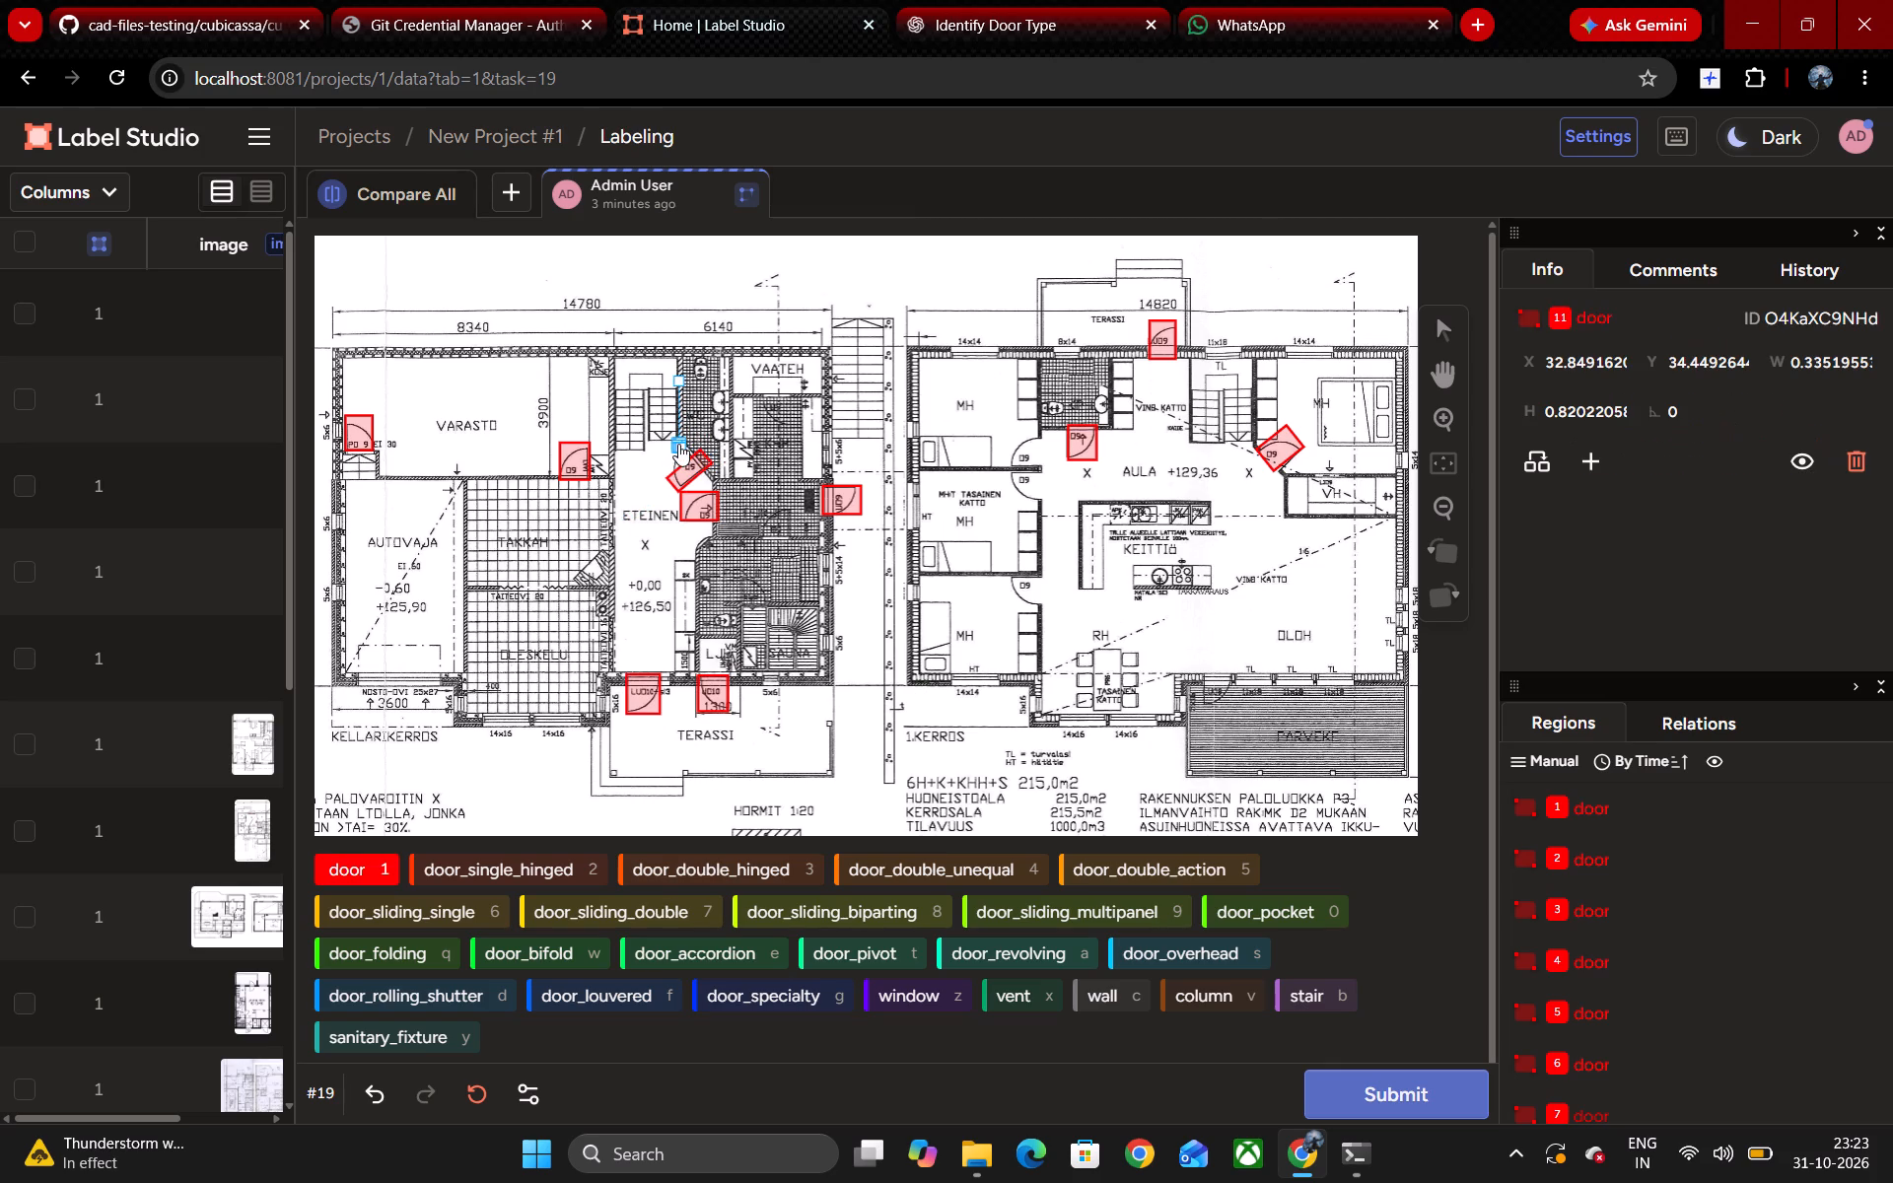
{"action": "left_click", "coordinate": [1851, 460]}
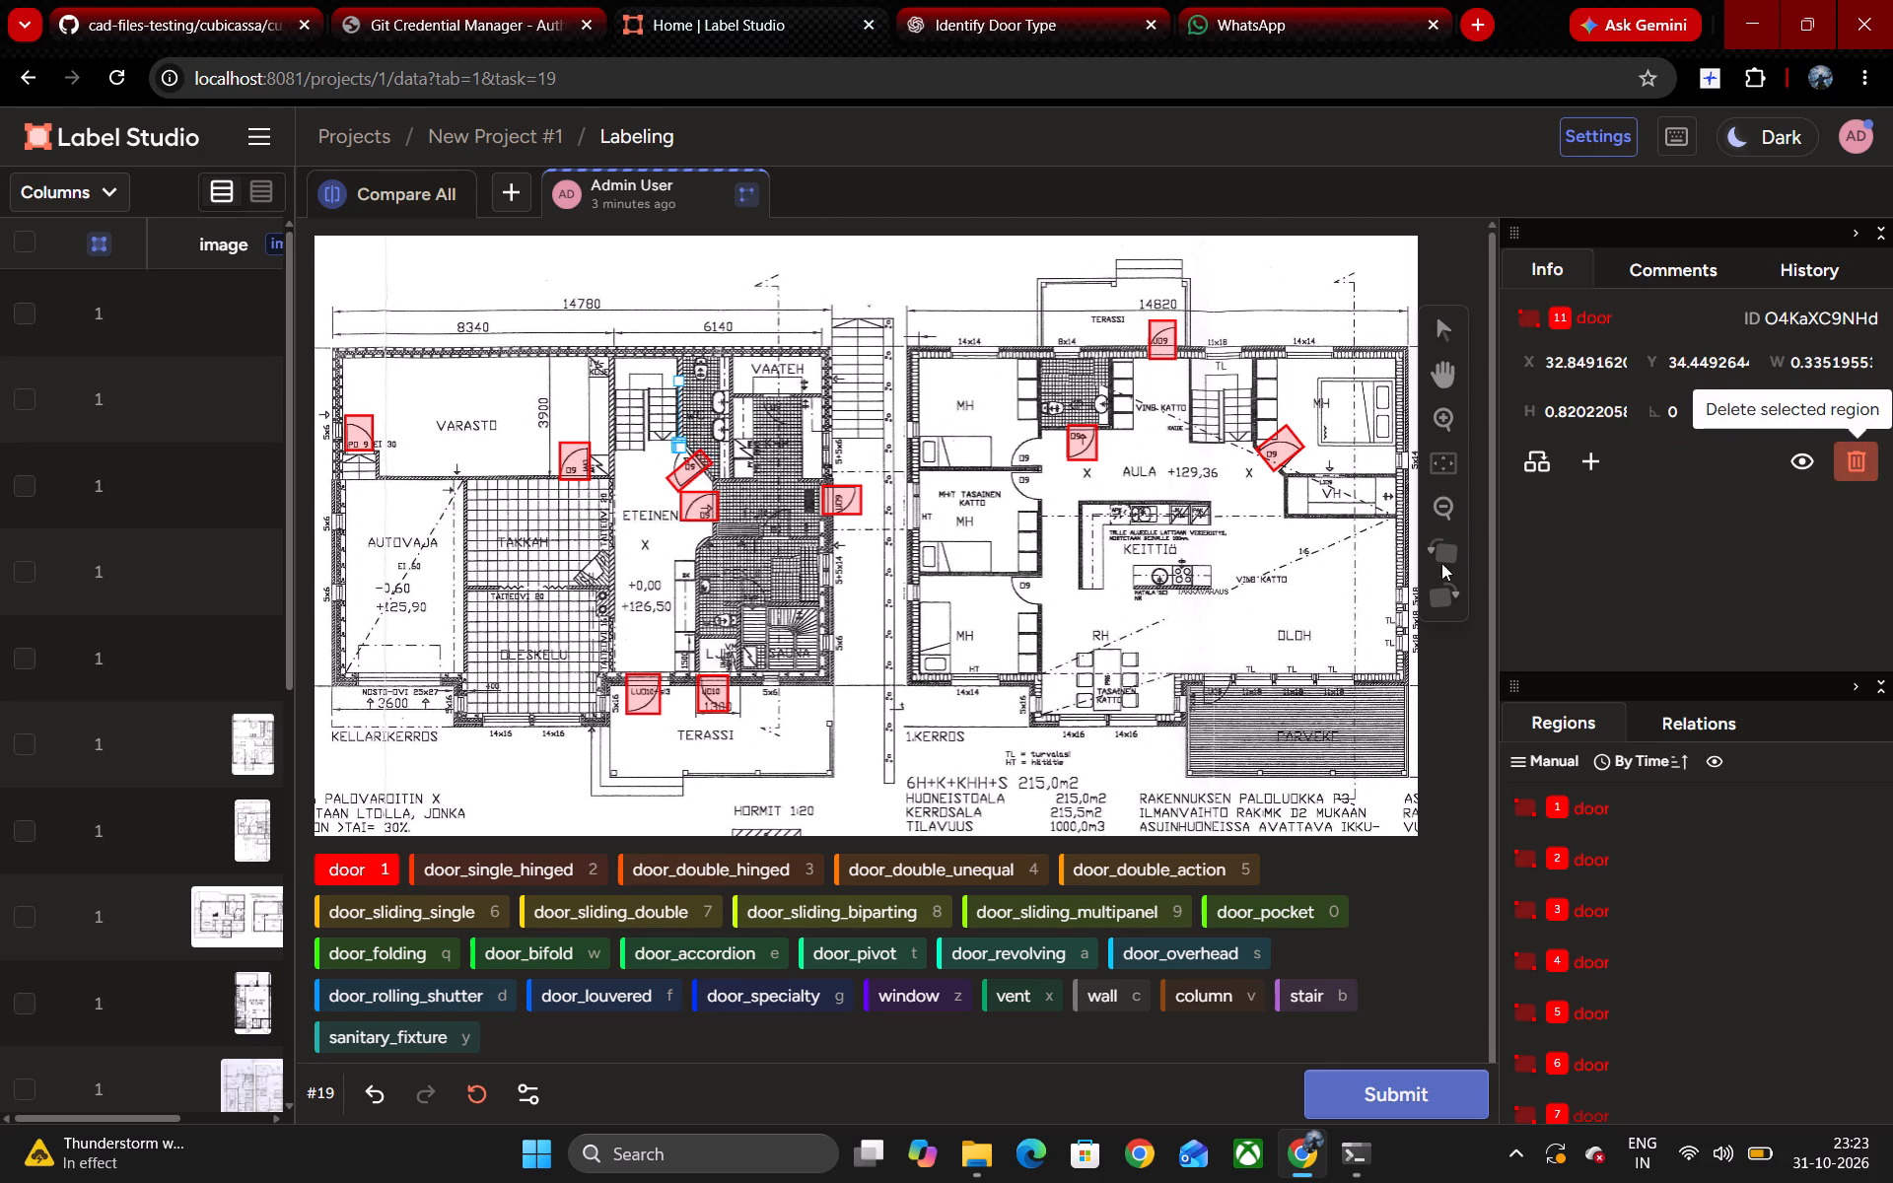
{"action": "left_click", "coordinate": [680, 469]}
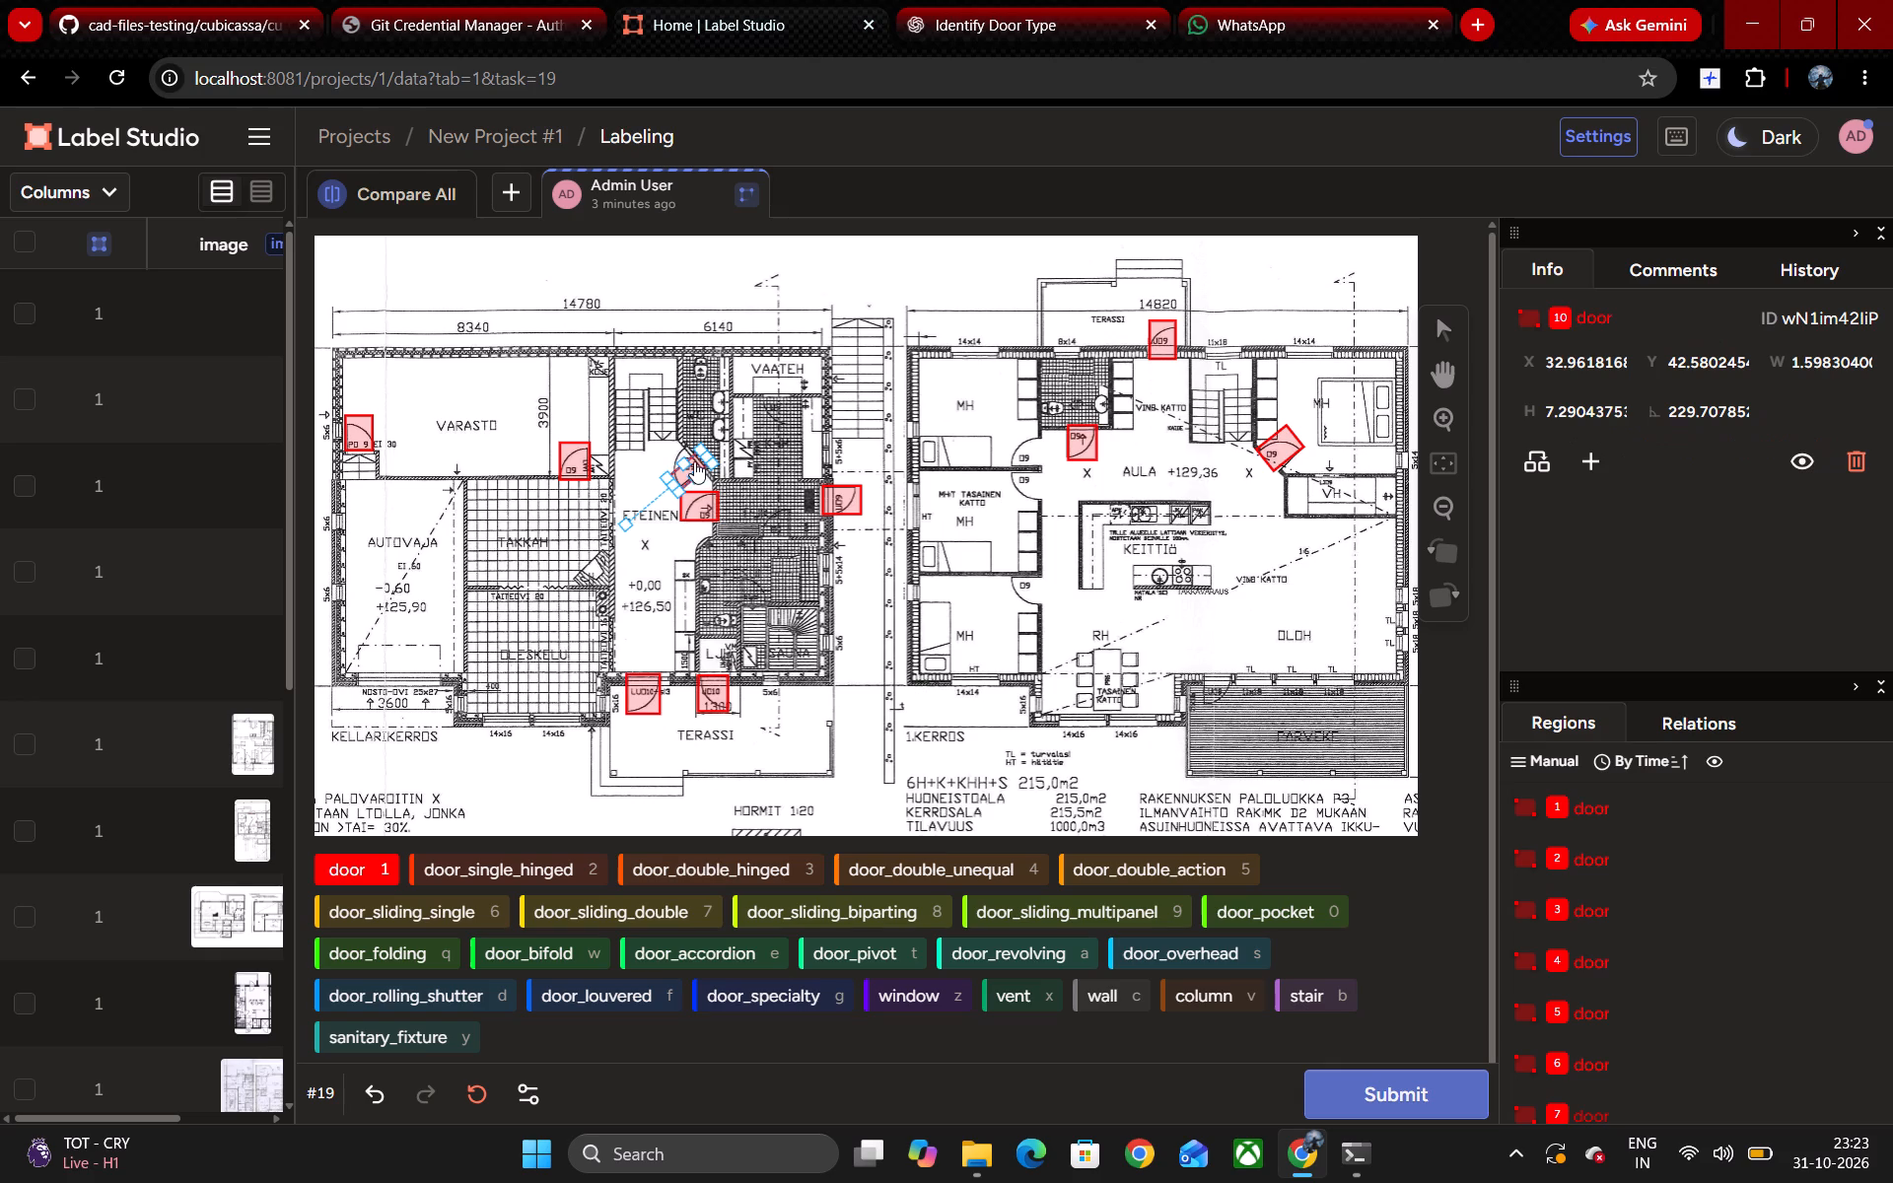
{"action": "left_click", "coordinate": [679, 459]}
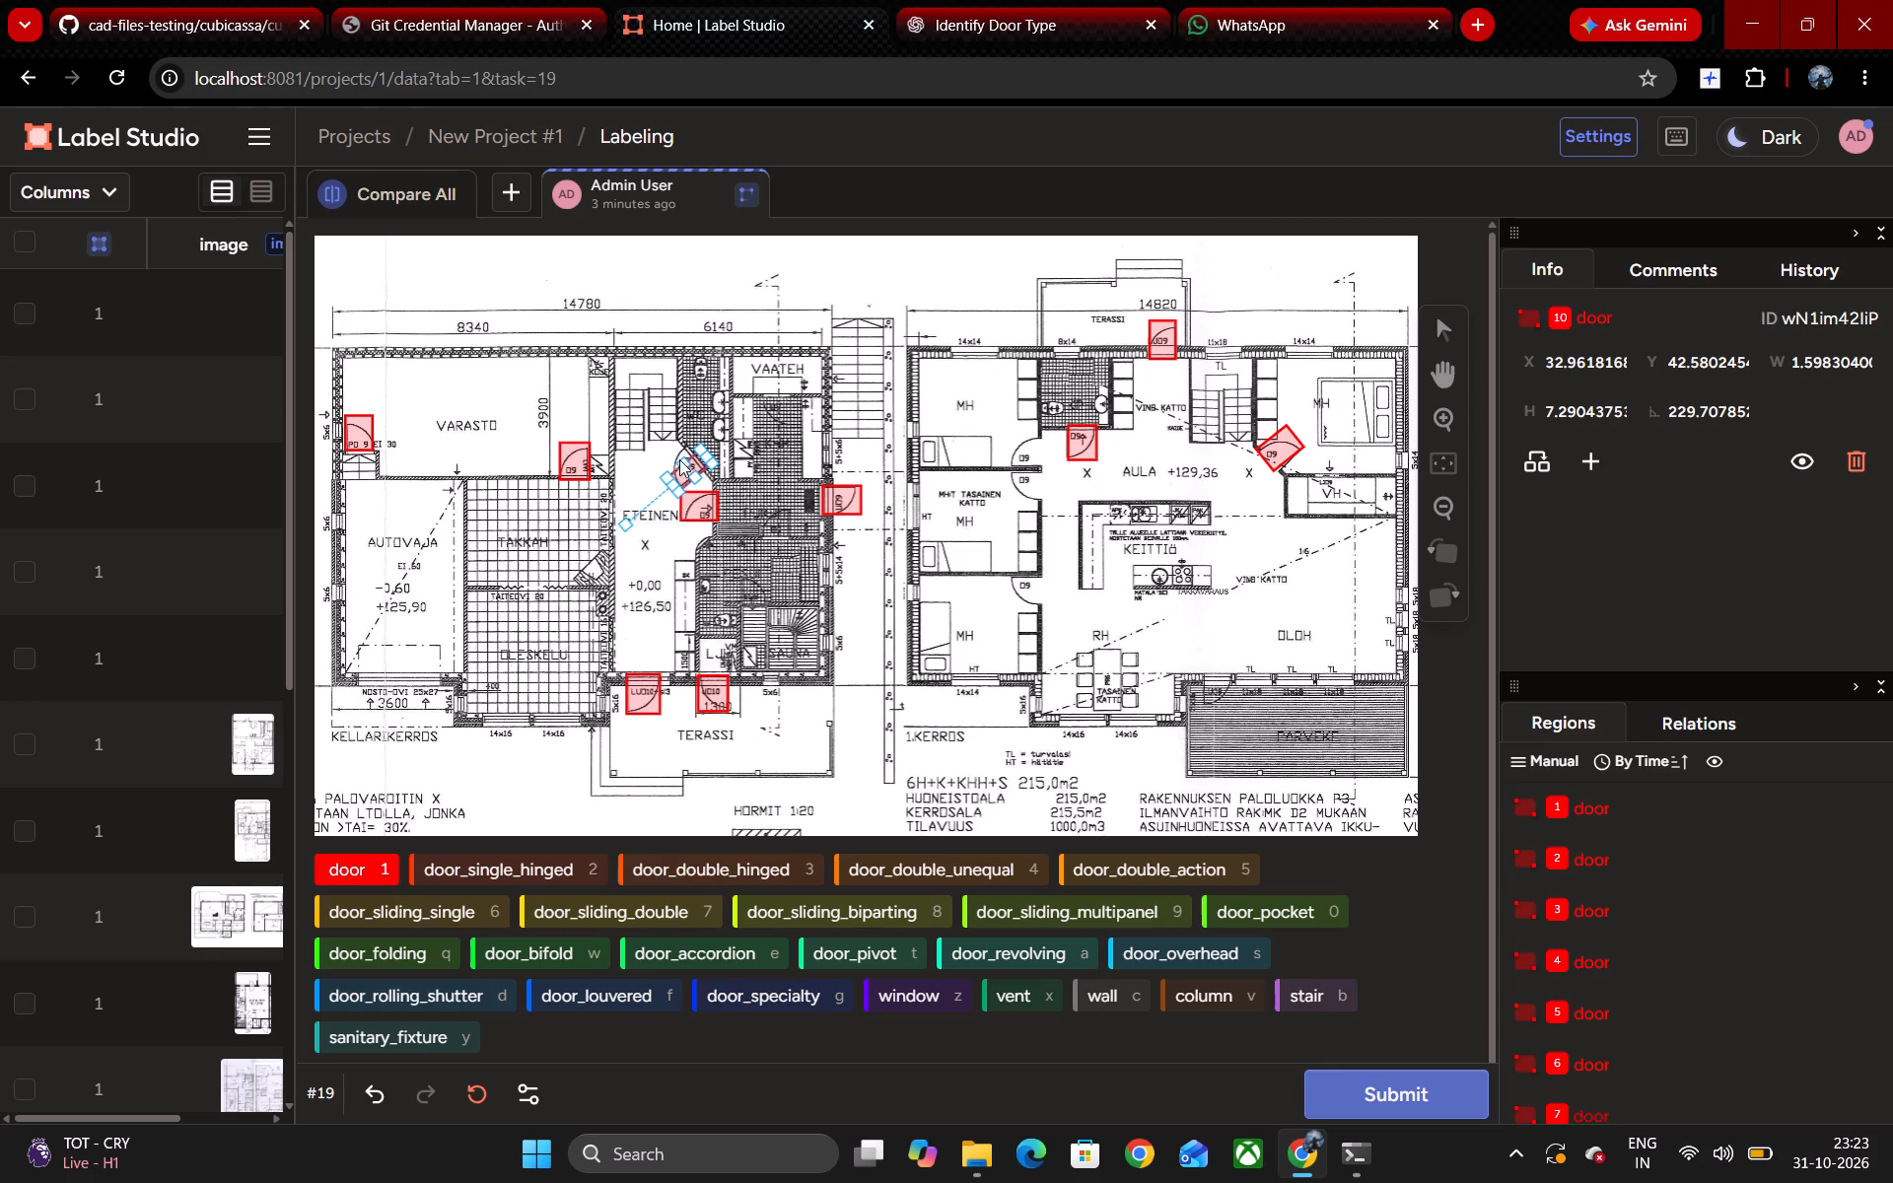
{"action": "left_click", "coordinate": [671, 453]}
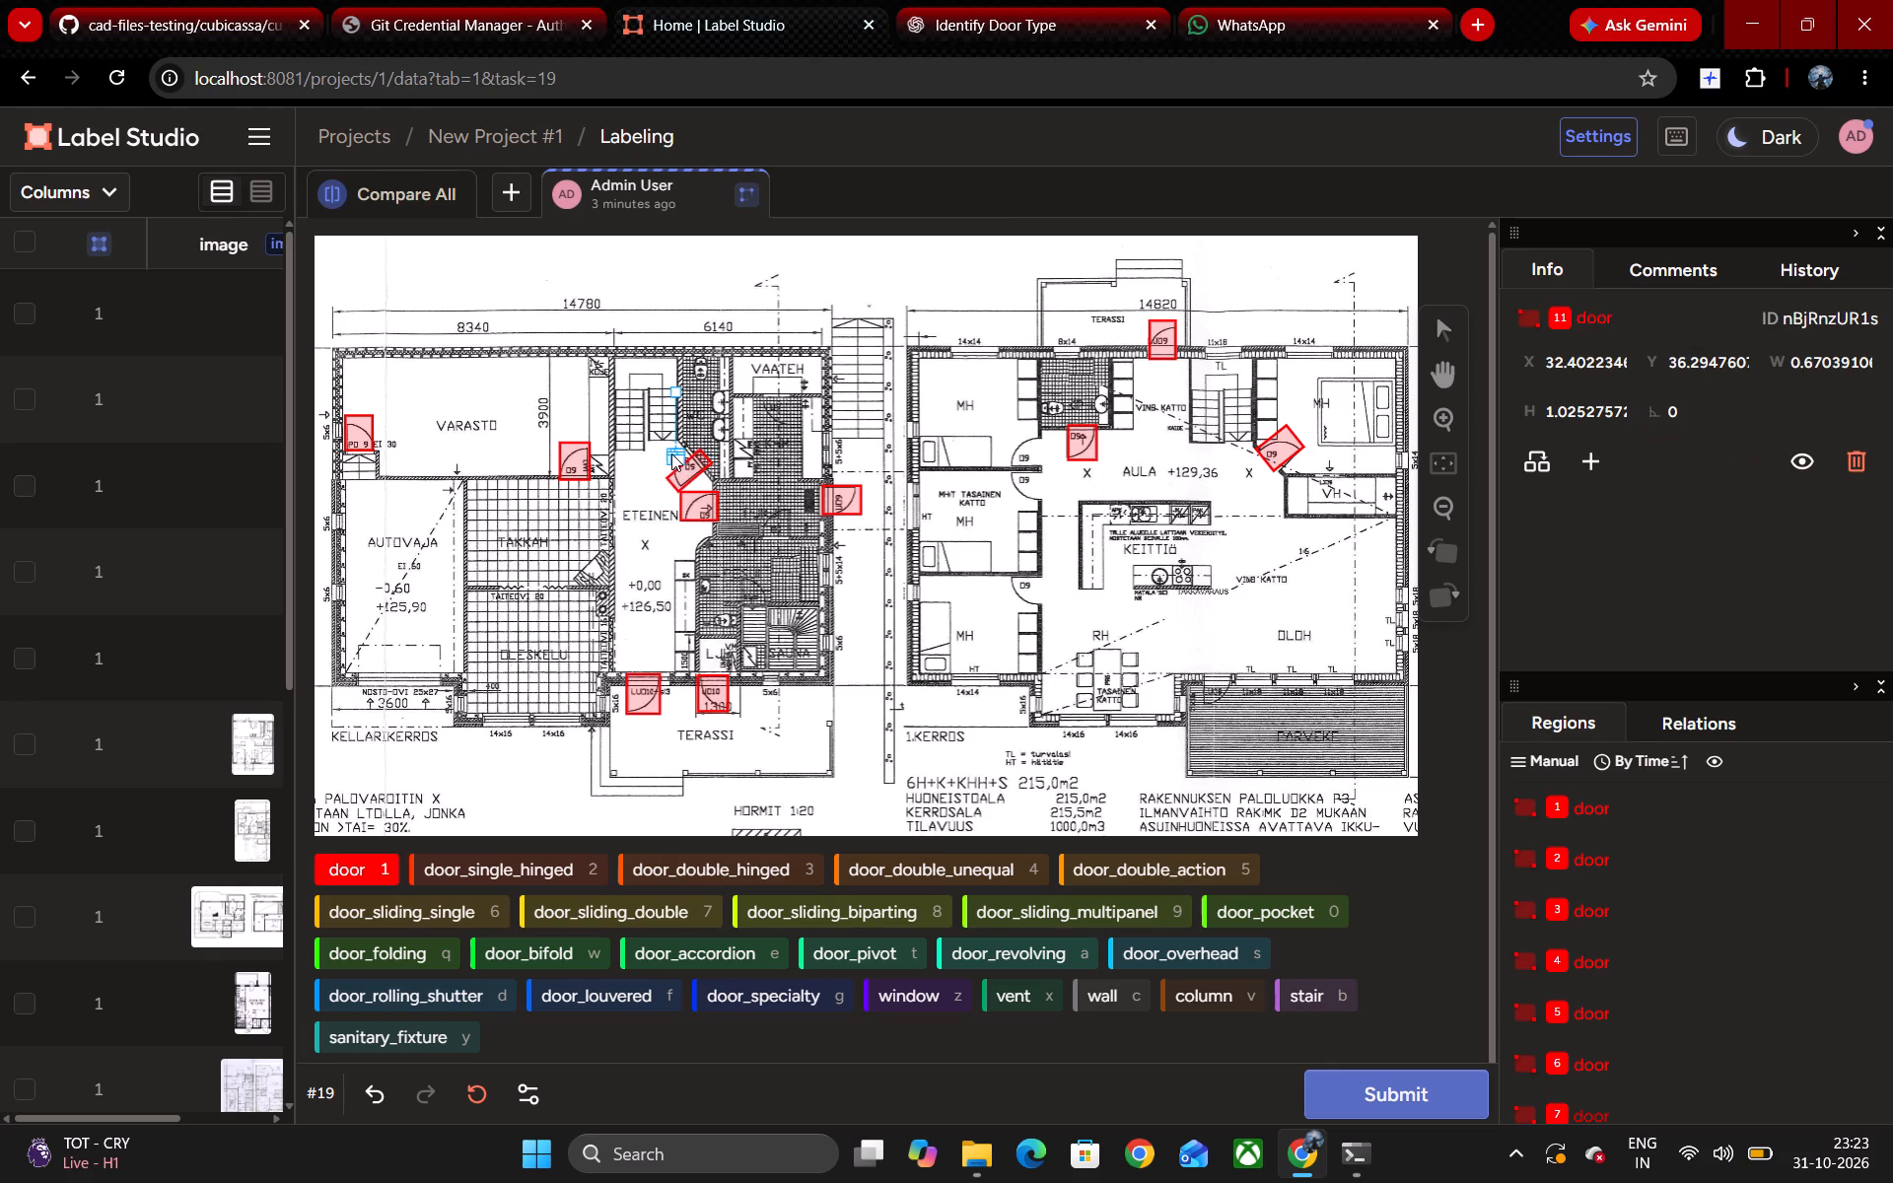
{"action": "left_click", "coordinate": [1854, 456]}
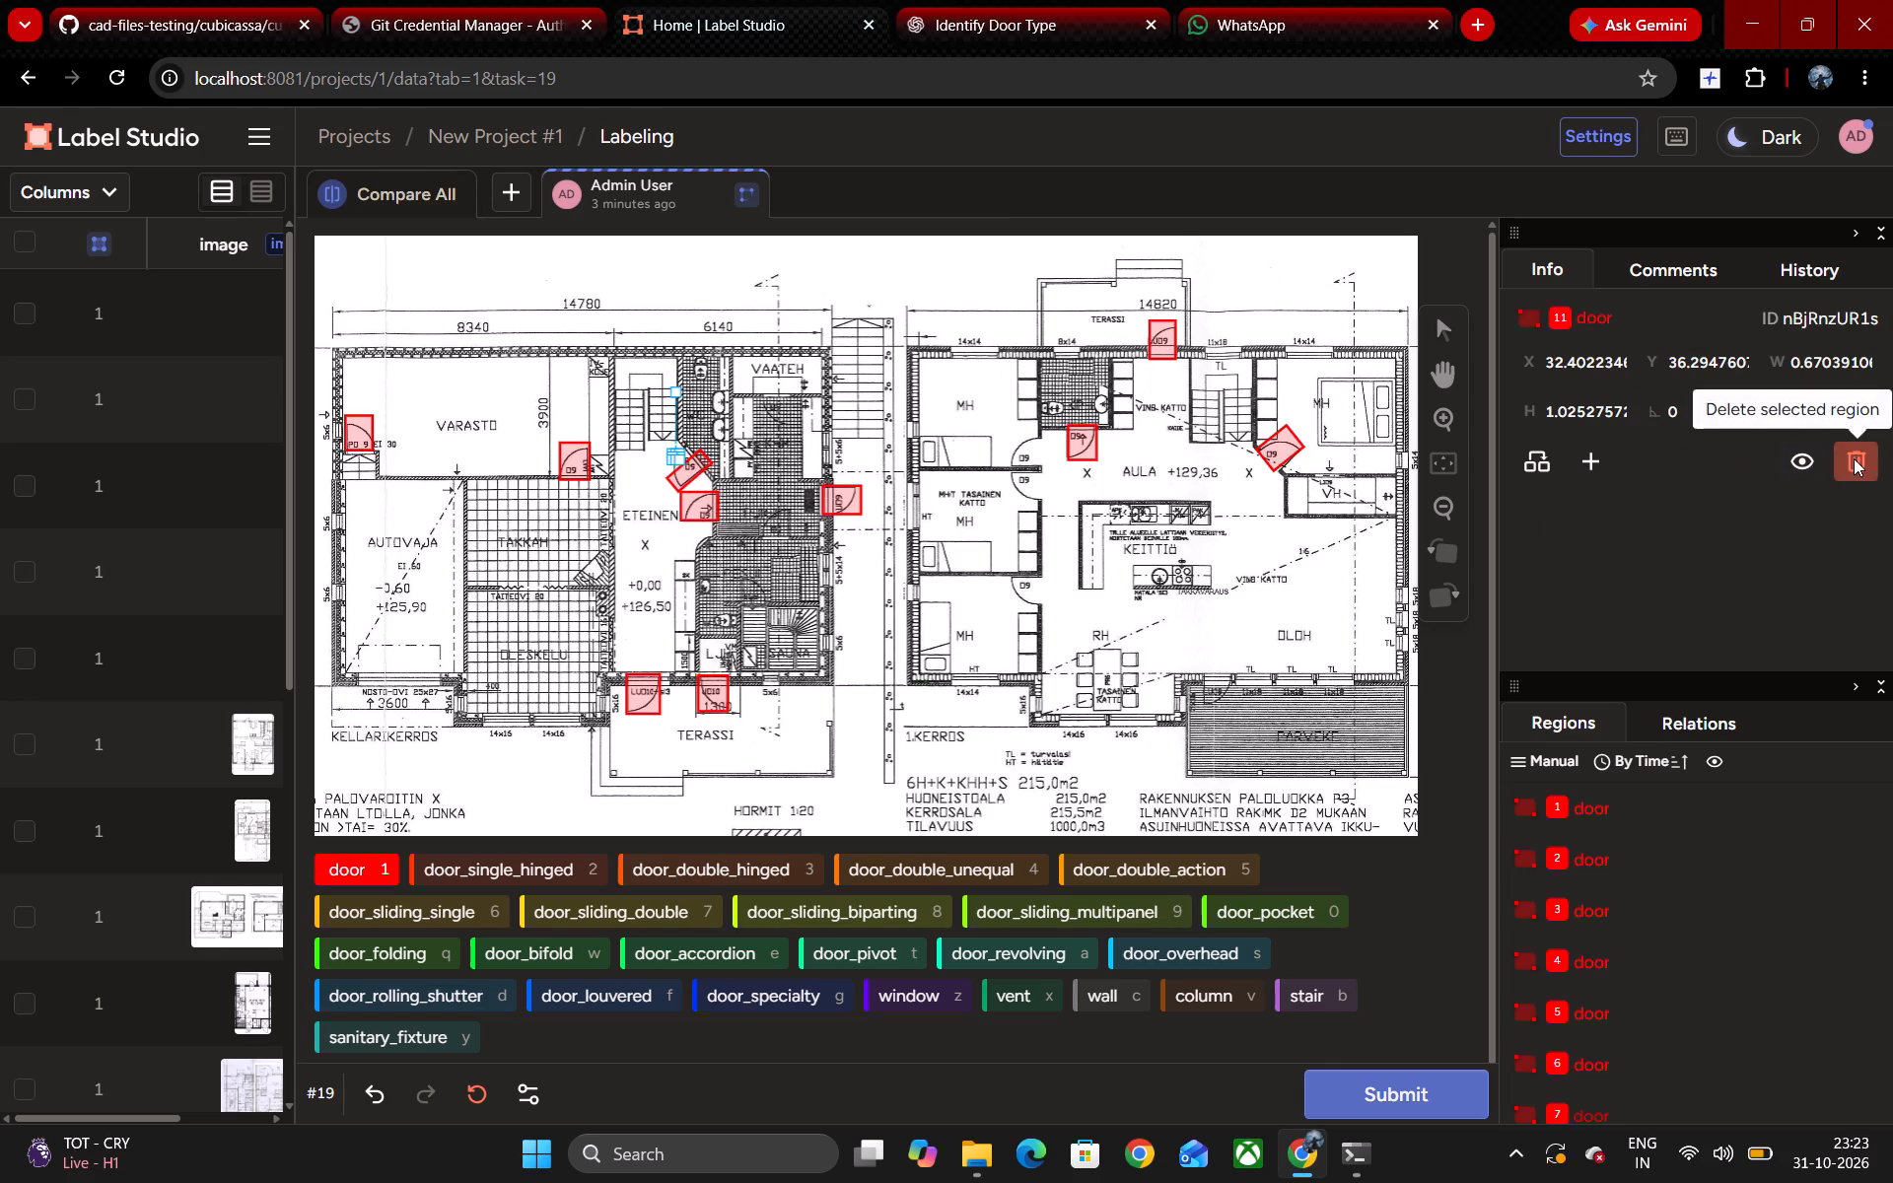
Widen the rotated toilet door box so it covers the whole angled door swing beside ETEINEN.
{"action": "left_click", "coordinate": [693, 471]}
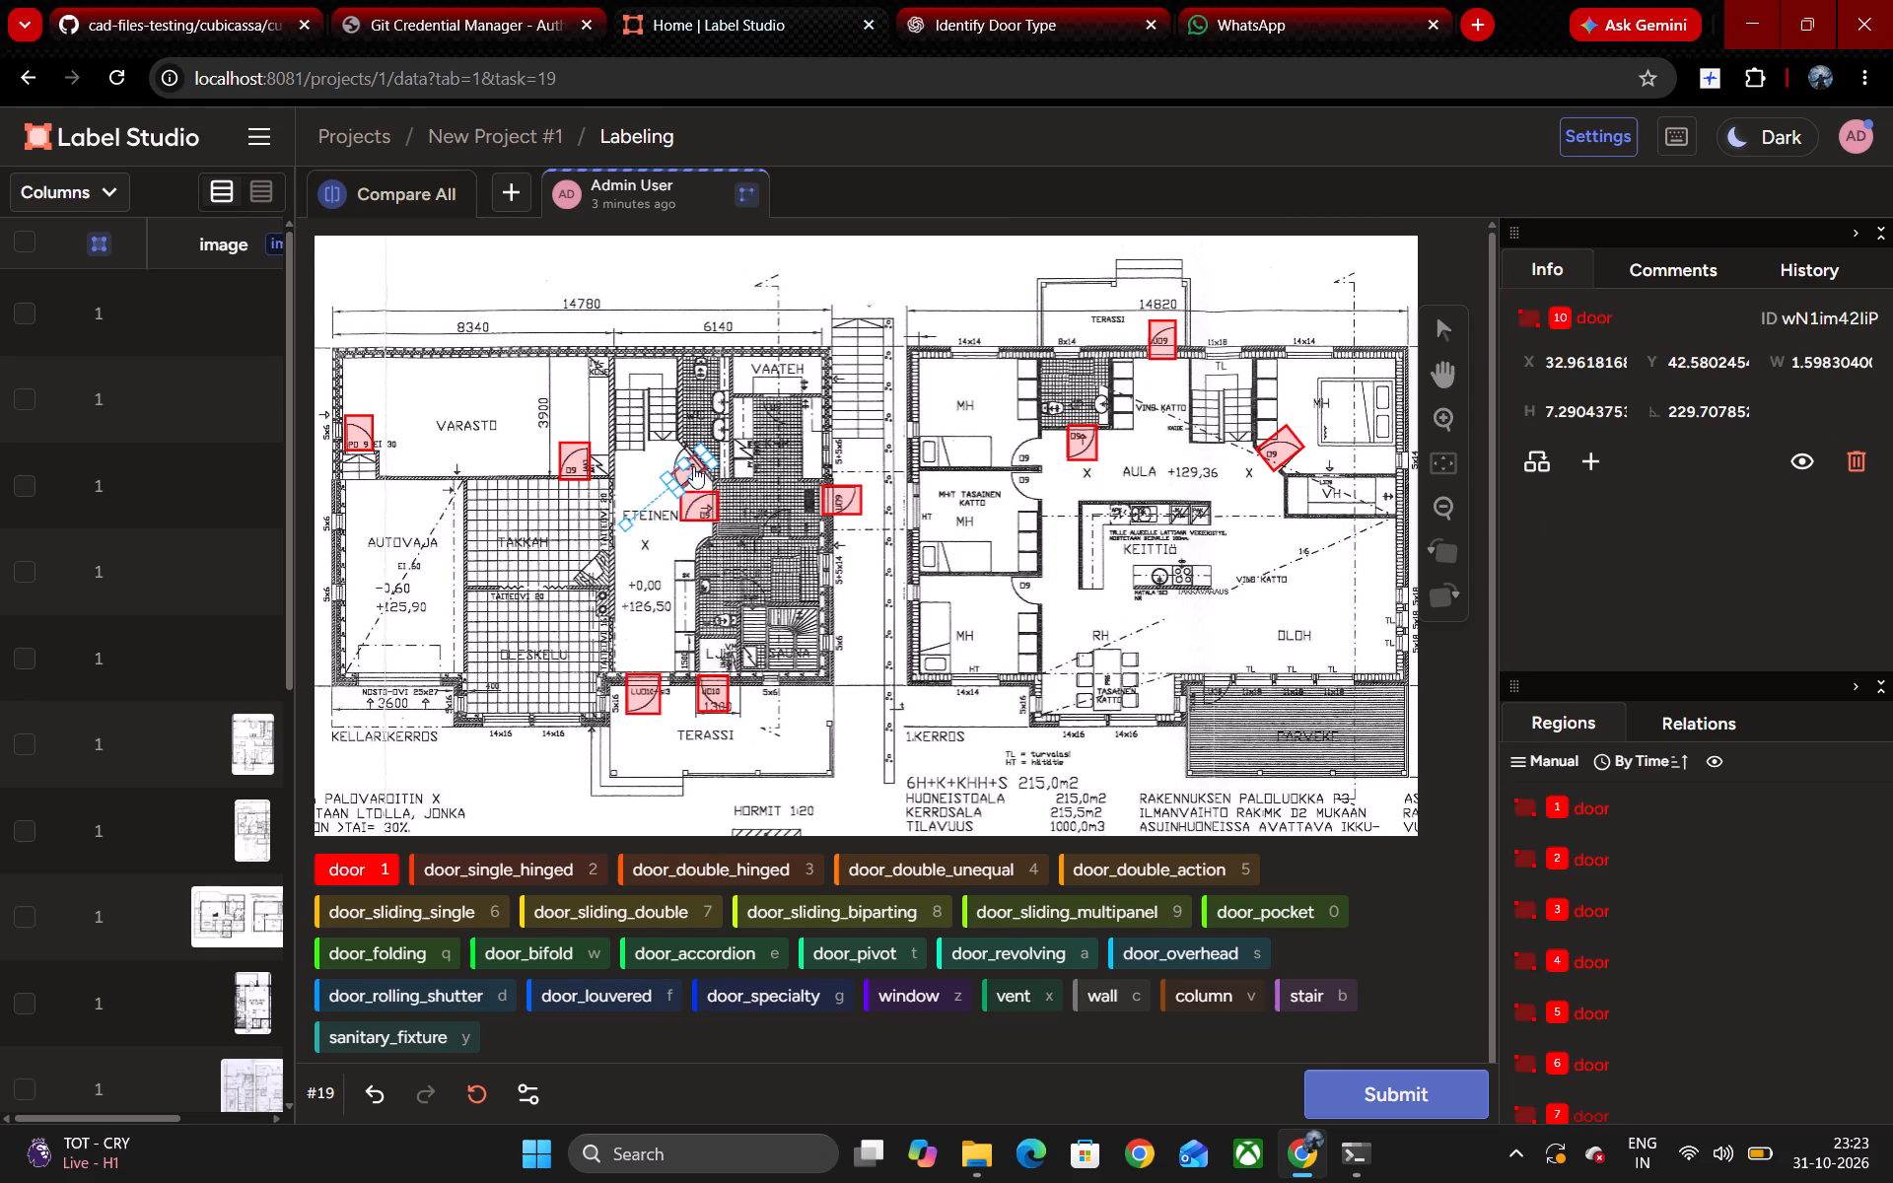
{"action": "left_click", "coordinate": [679, 459]}
{"action": "left_click_drag", "start_coordinate": [681, 465], "coordinate": [705, 496]}
{"action": "left_click_drag", "start_coordinate": [705, 496], "coordinate": [679, 444]}
{"action": "left_click", "coordinate": [677, 452]}
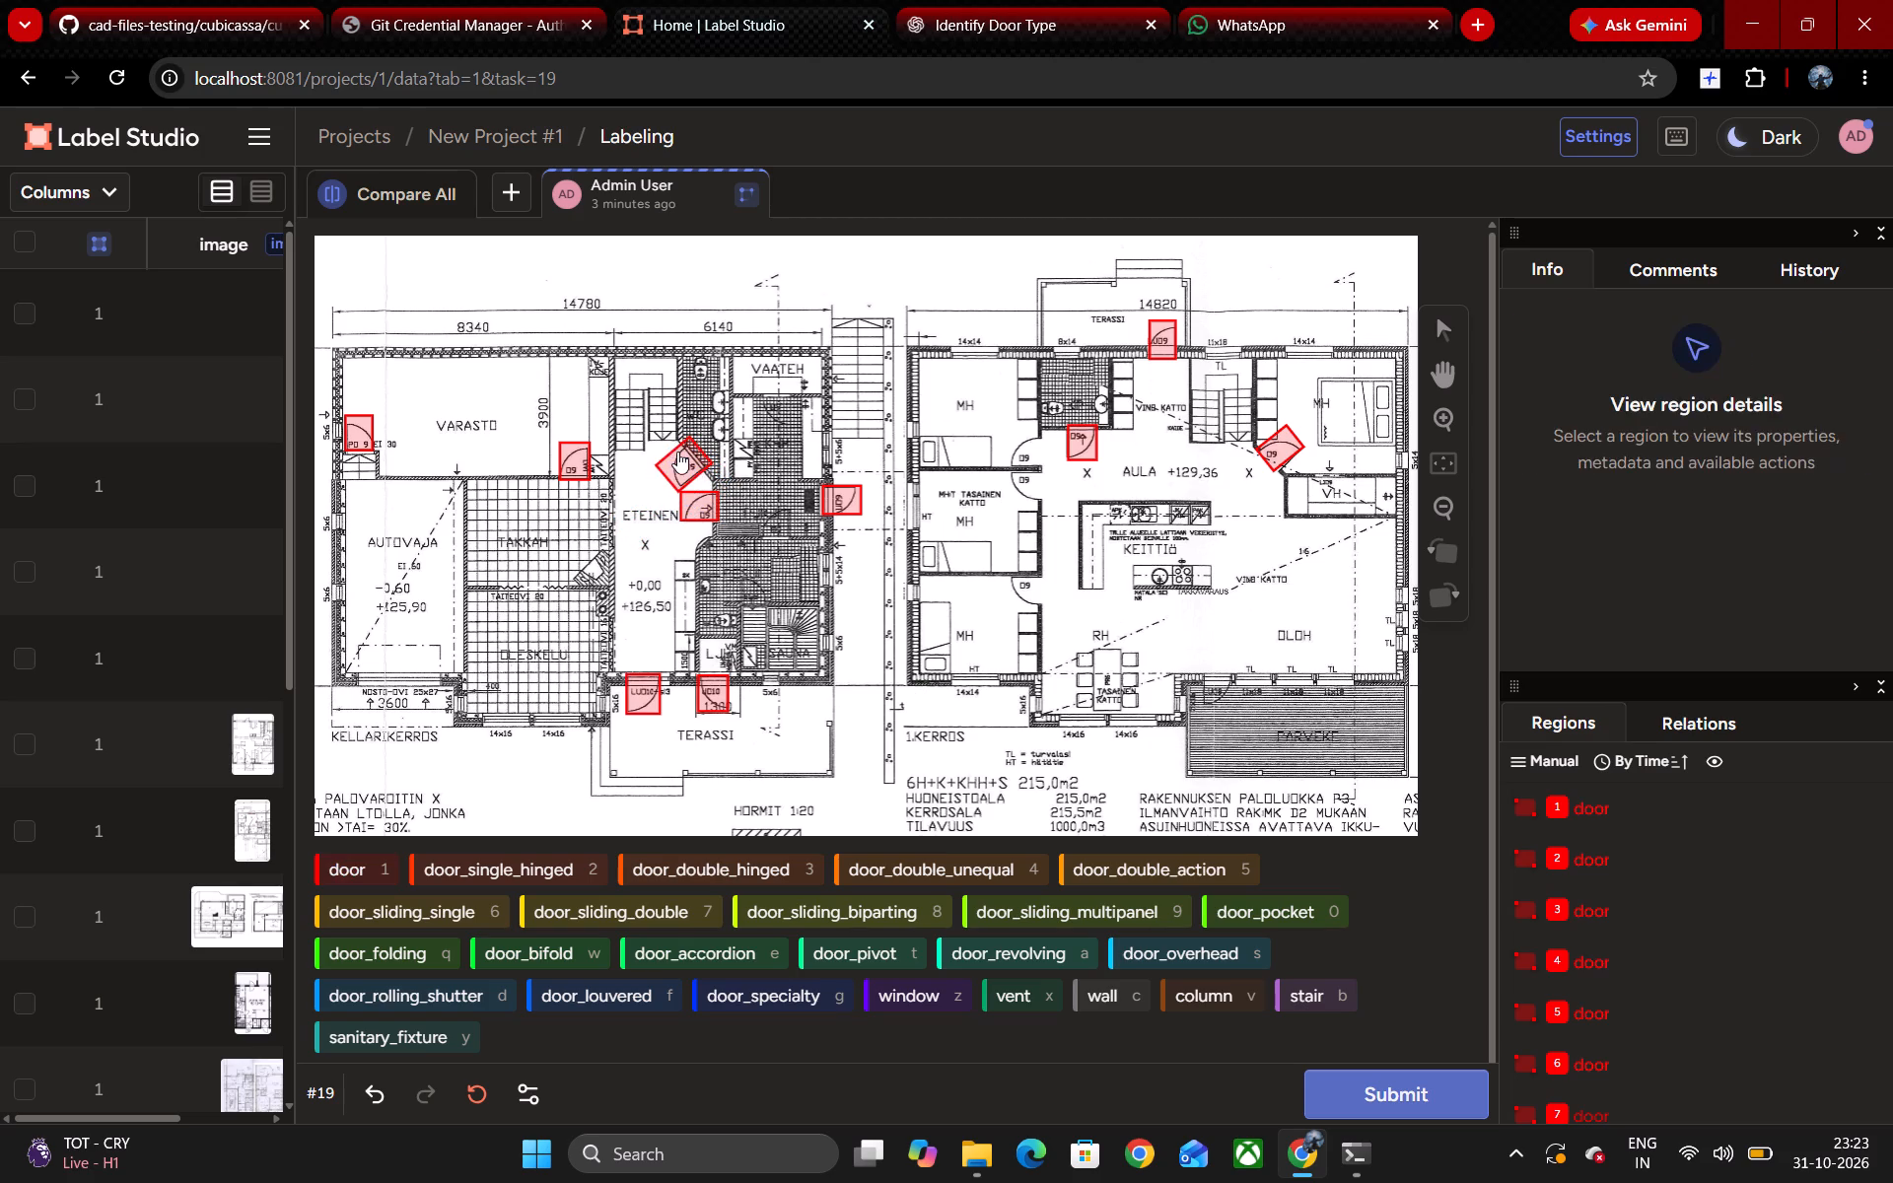
{"action": "left_click", "coordinate": [680, 457]}
Box the wide opening in AUTOVAJA's lower wall on the KELLARIKERROS plan with the window label, about 7.4 by 2.7.
{"action": "key", "text": "z"}
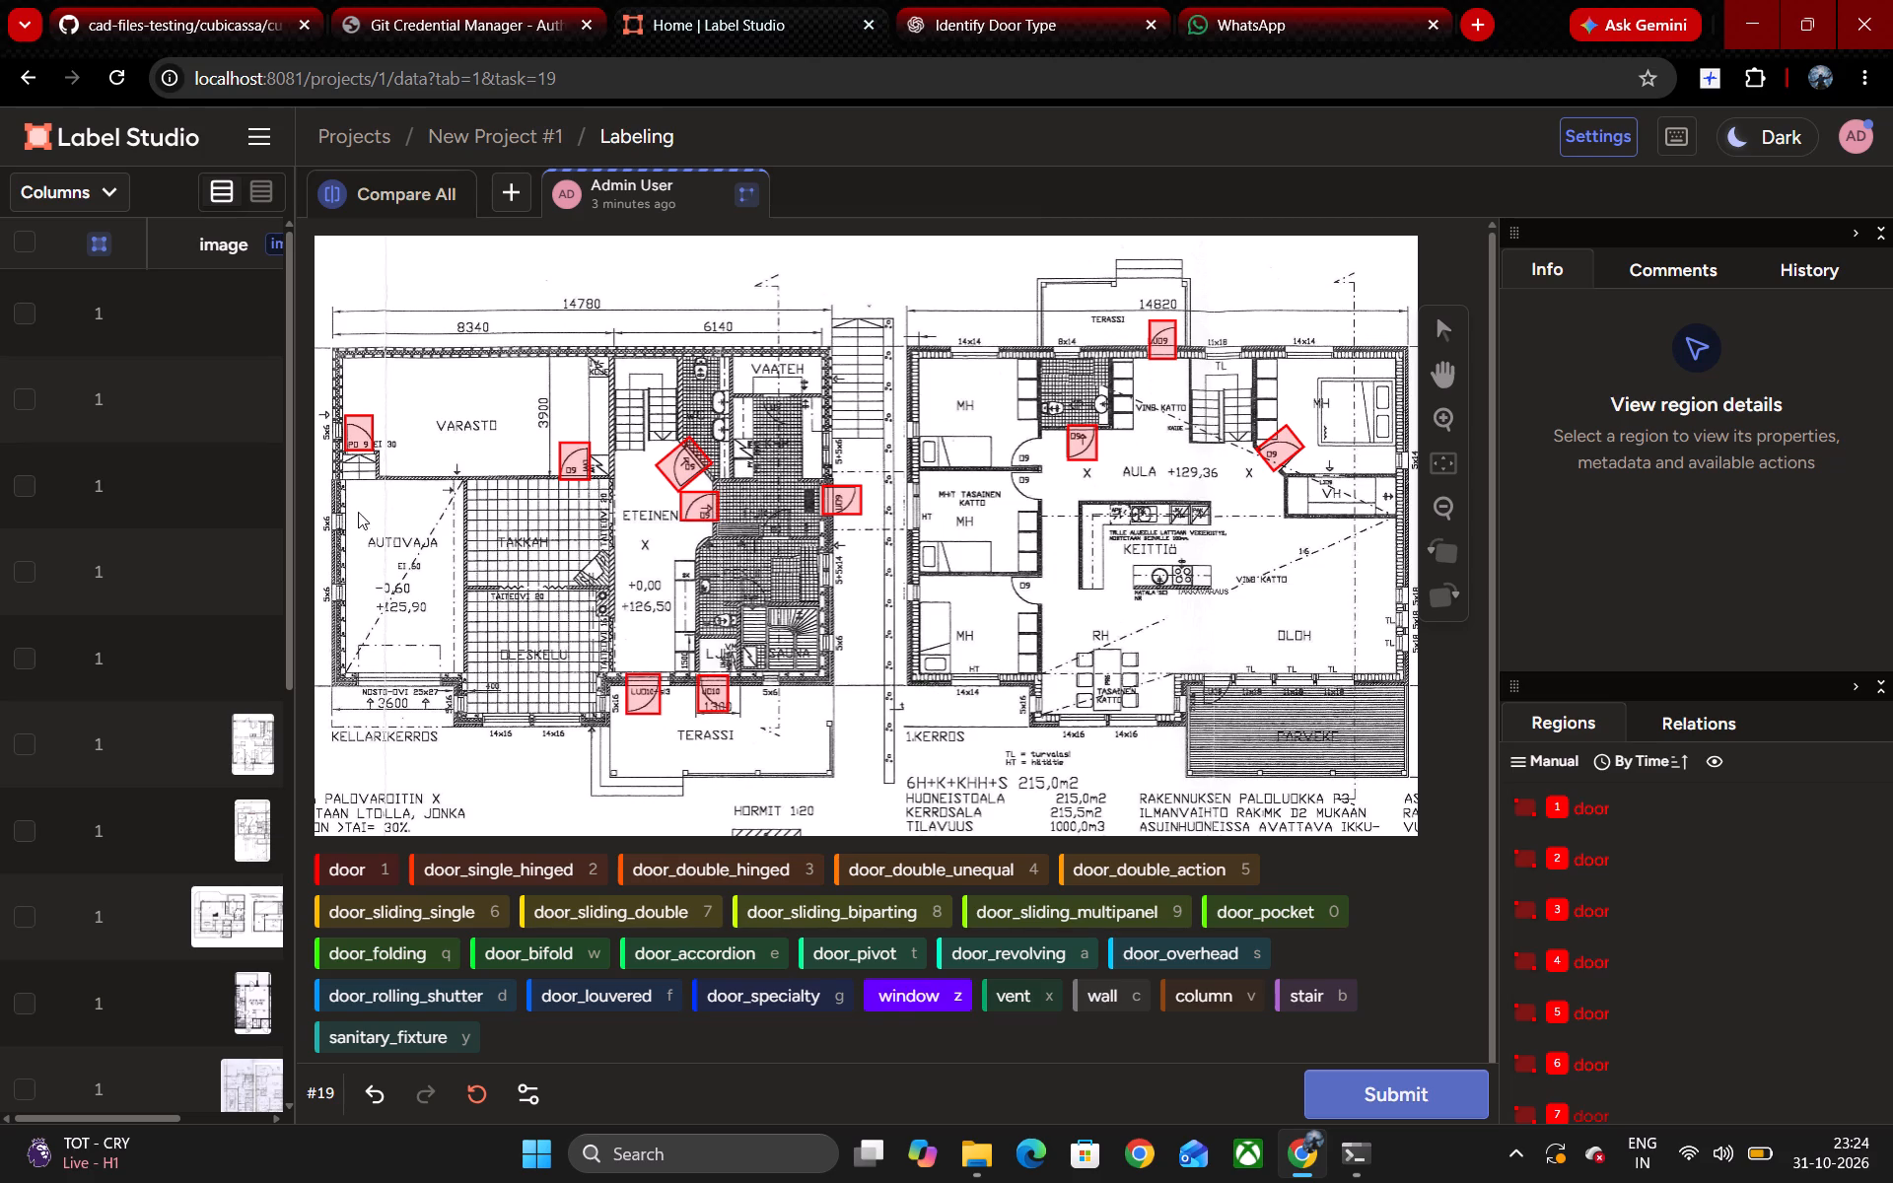
{"action": "left_click_drag", "start_coordinate": [358, 671], "coordinate": [446, 687]}
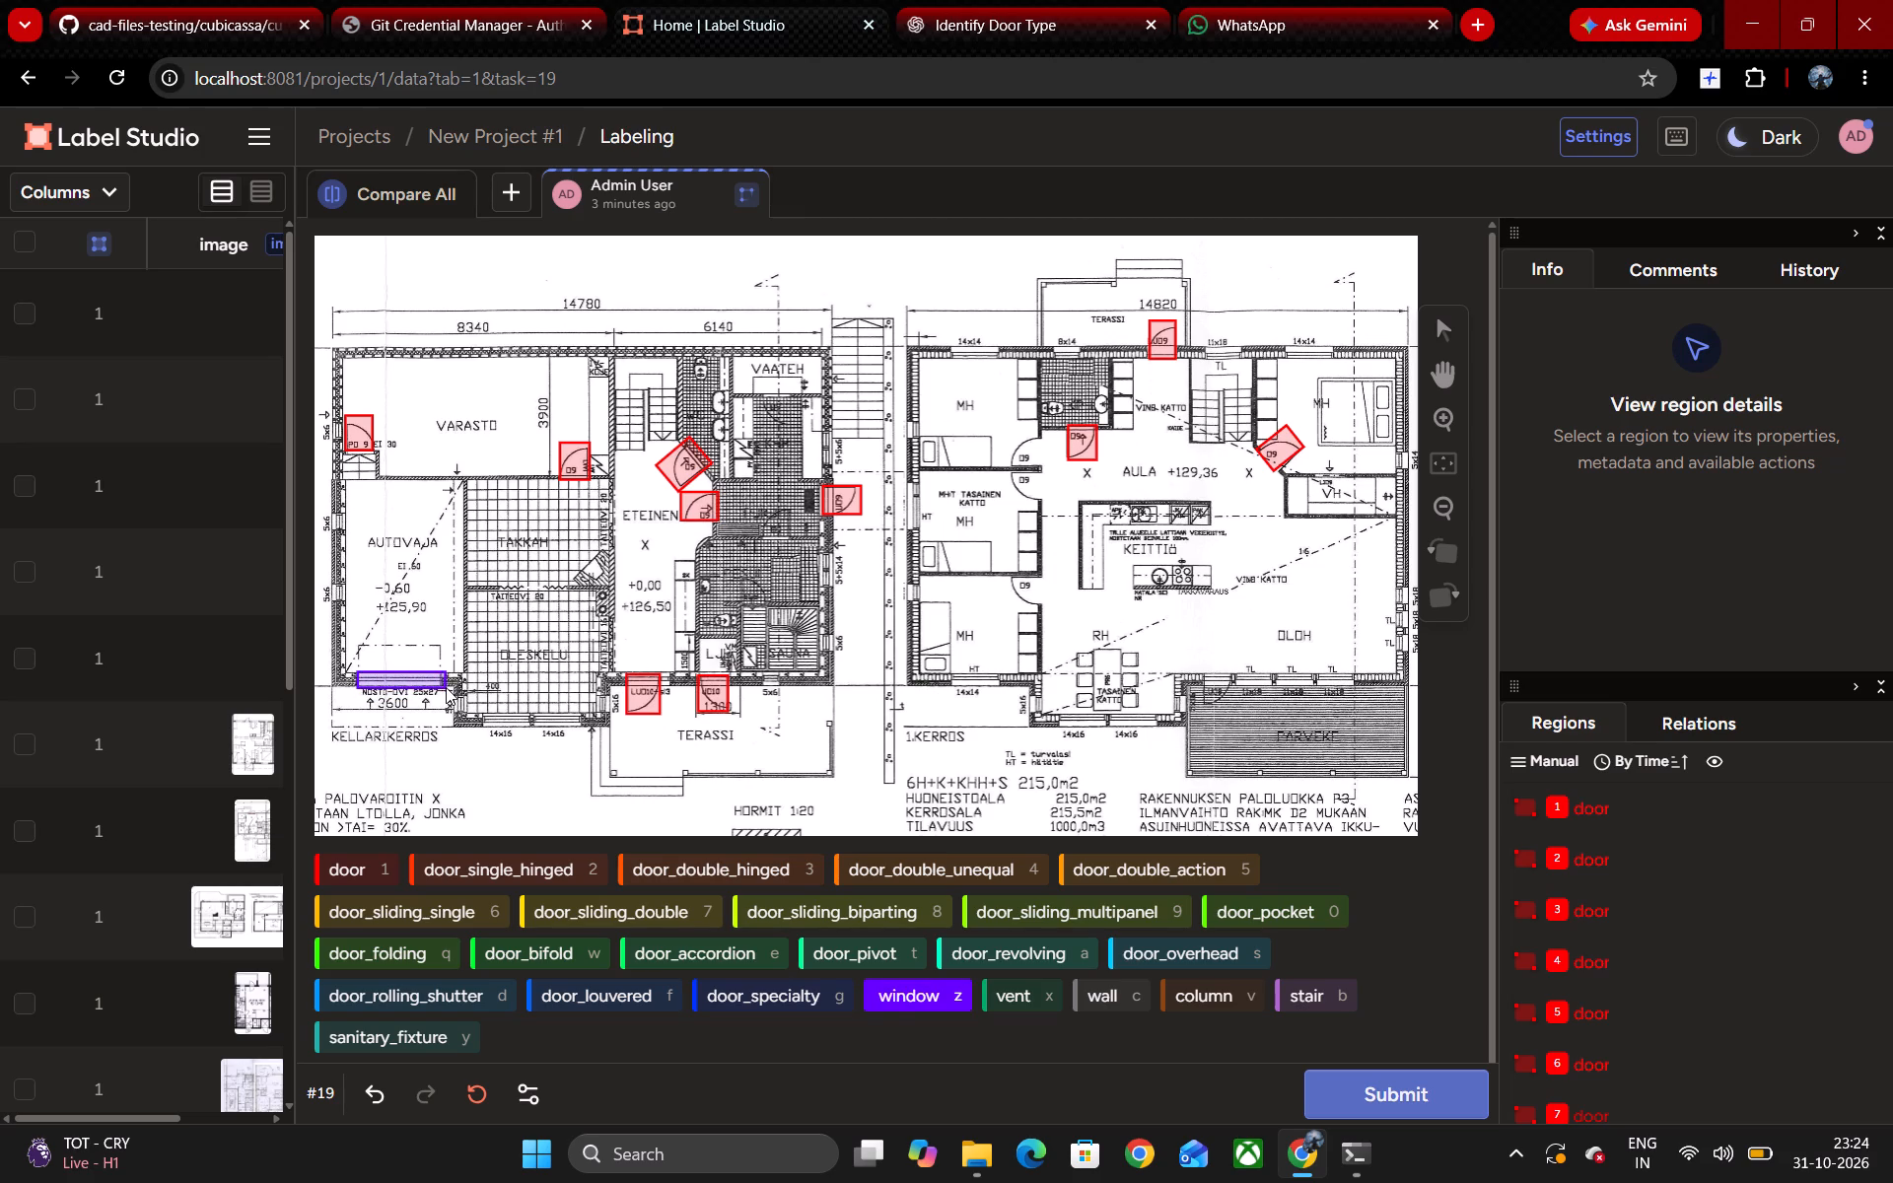
{"action": "left_click_drag", "start_coordinate": [446, 687], "coordinate": [439, 687]}
{"action": "left_click", "coordinate": [409, 673]}
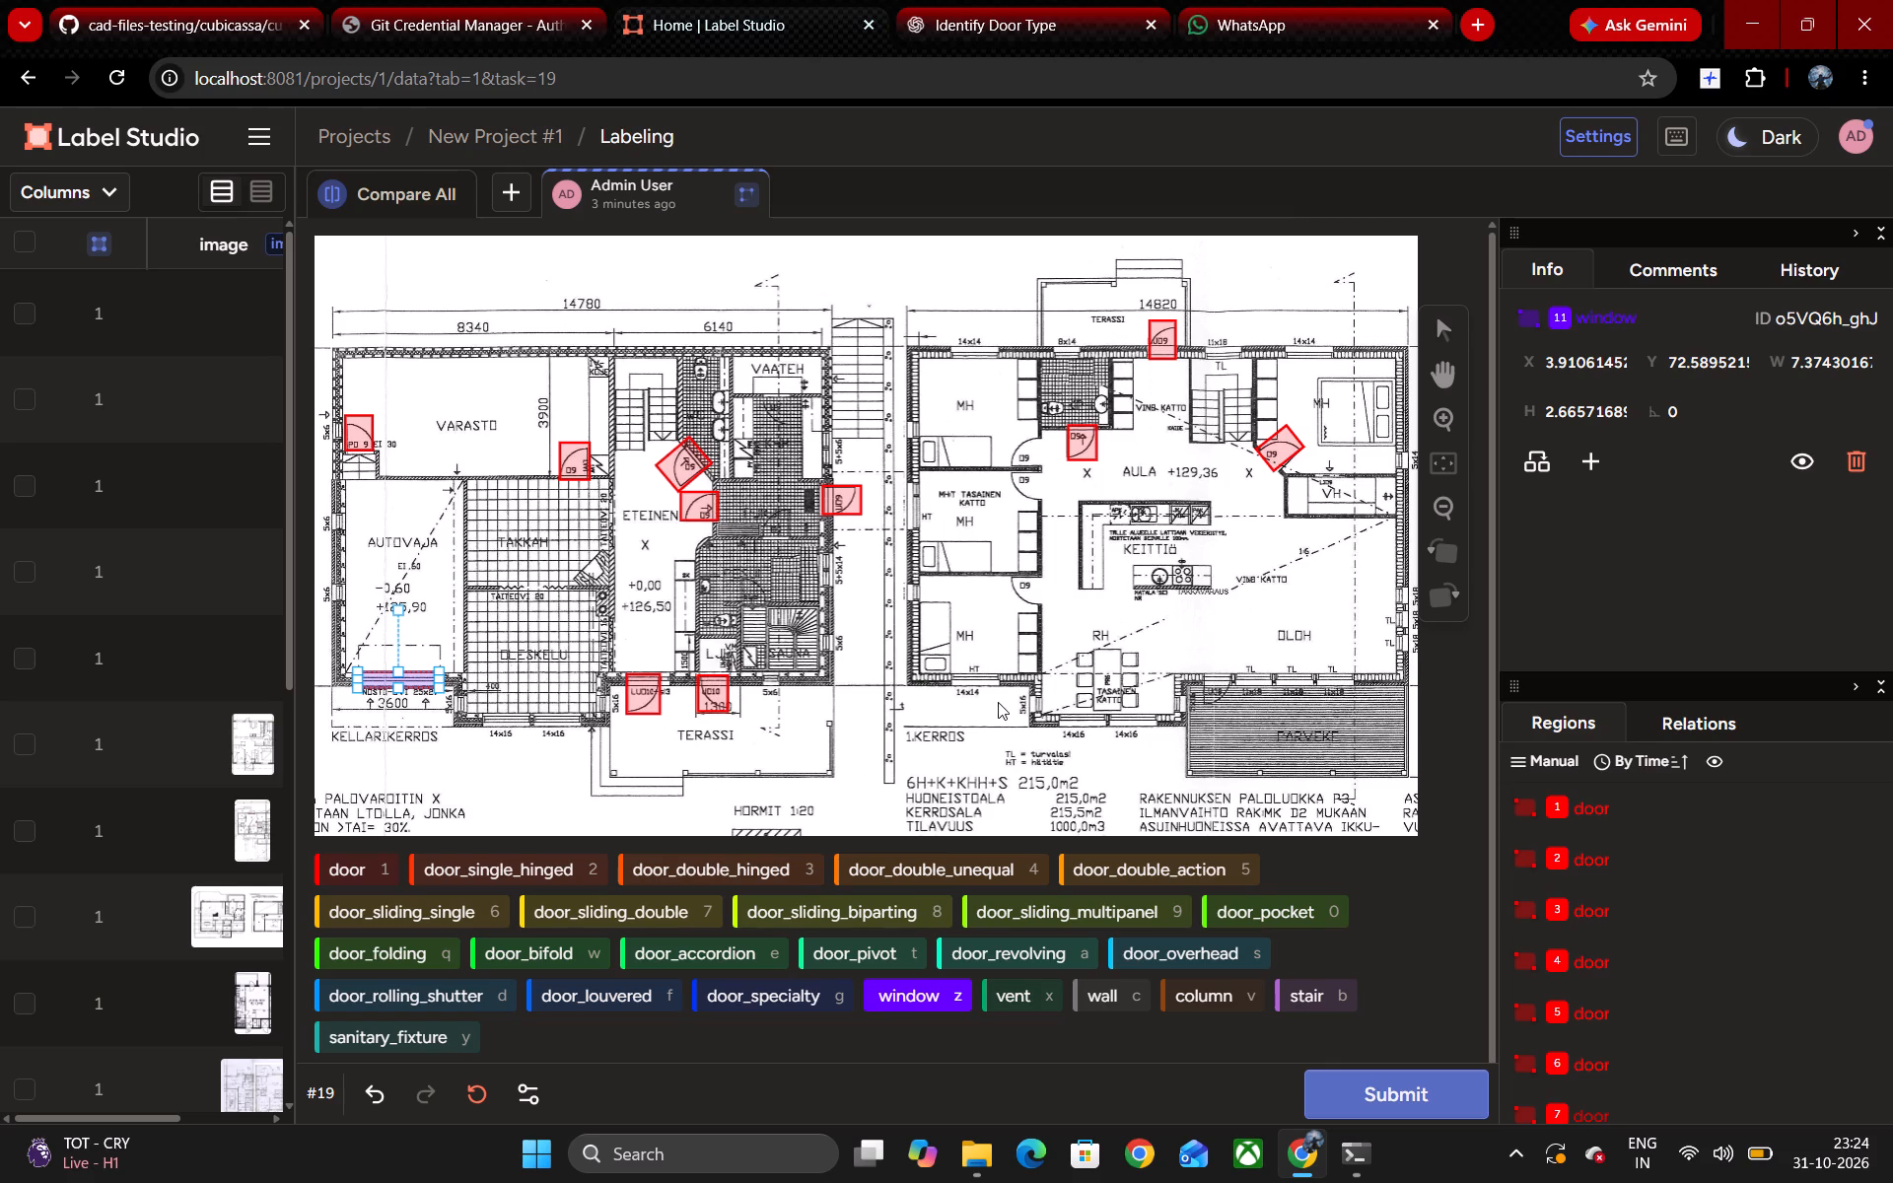
Box the window in the wall below RH on the 1.KERROS plan with the window label, about 9.2 by 2.5.
{"action": "left_click_drag", "start_coordinate": [1057, 714], "coordinate": [1161, 731]}
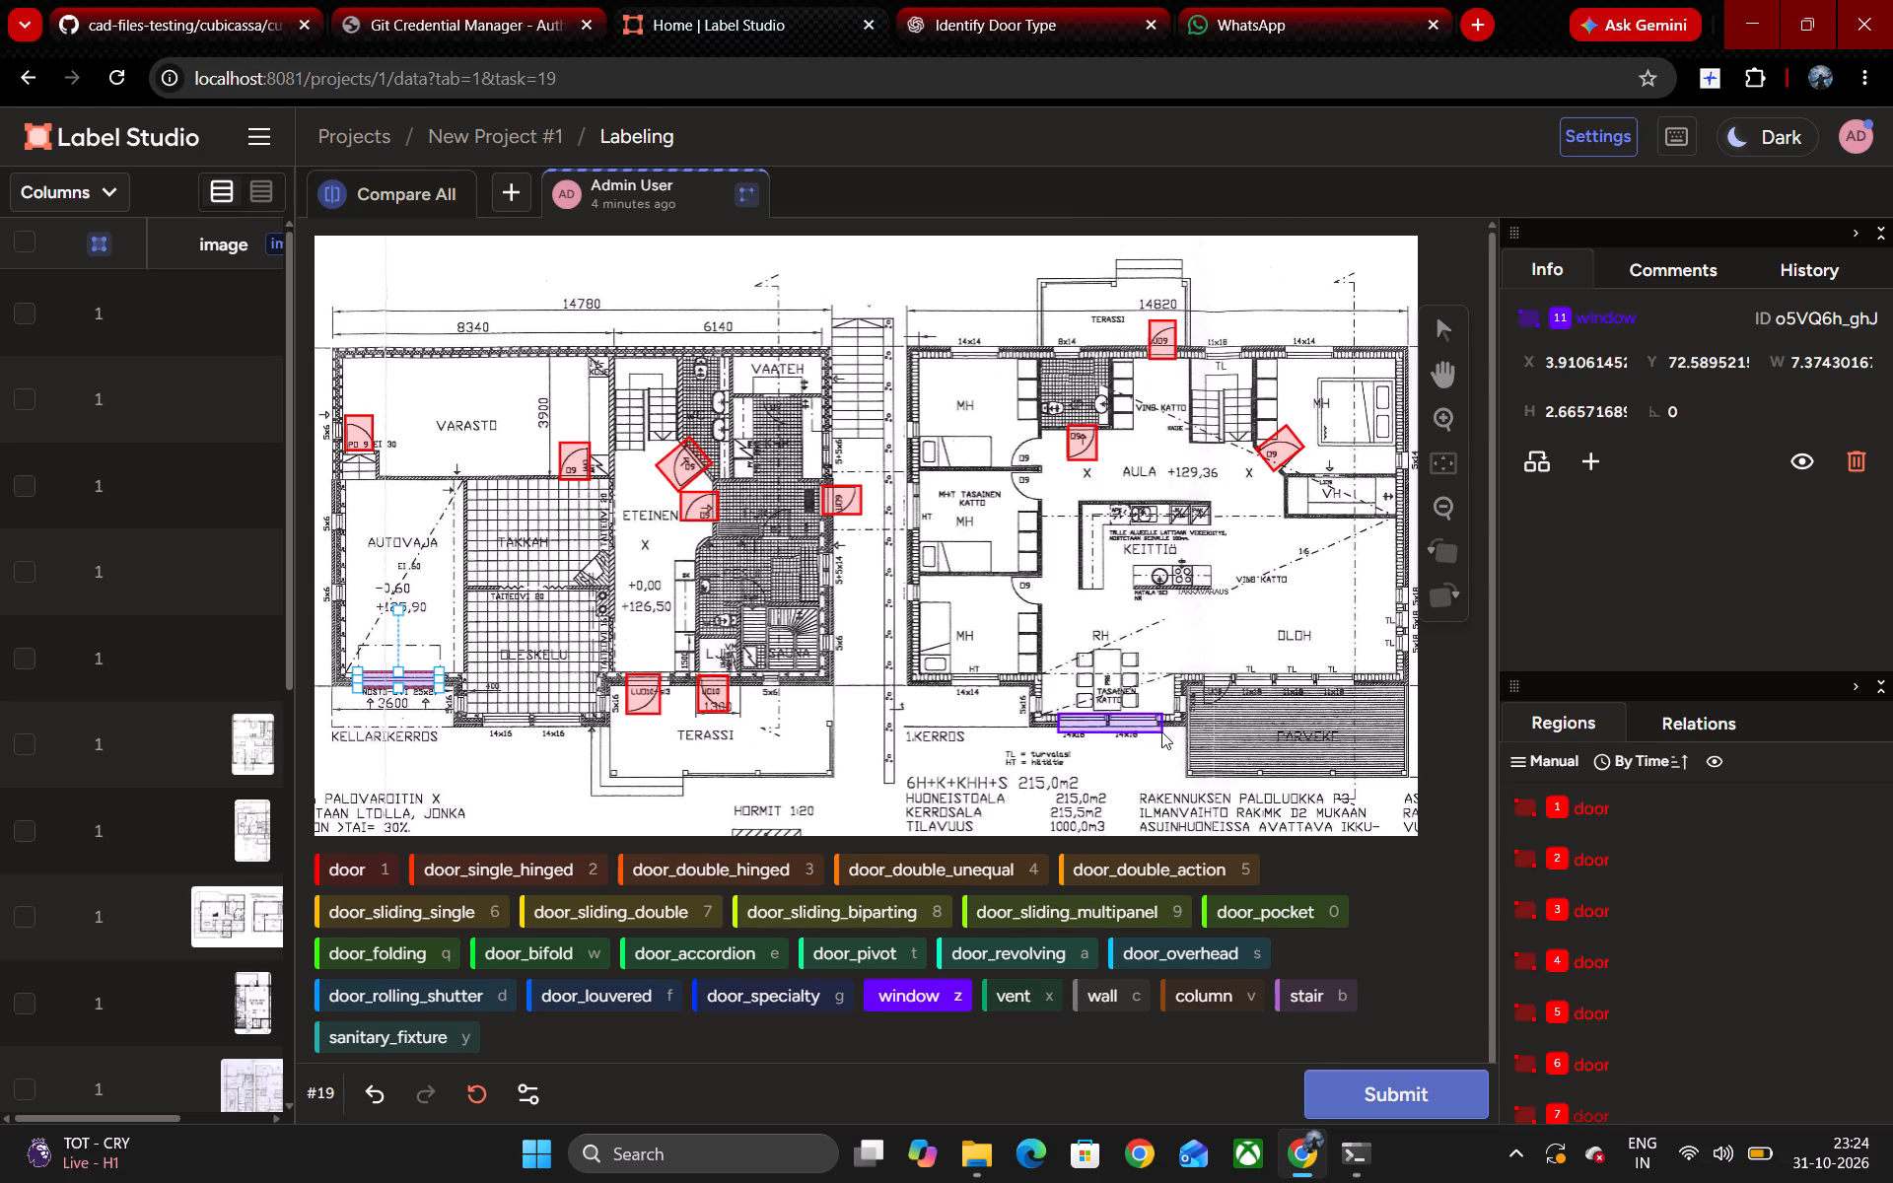
{"action": "left_click_drag", "start_coordinate": [1161, 731], "coordinate": [1158, 728]}
{"action": "left_click", "coordinate": [1115, 711]}
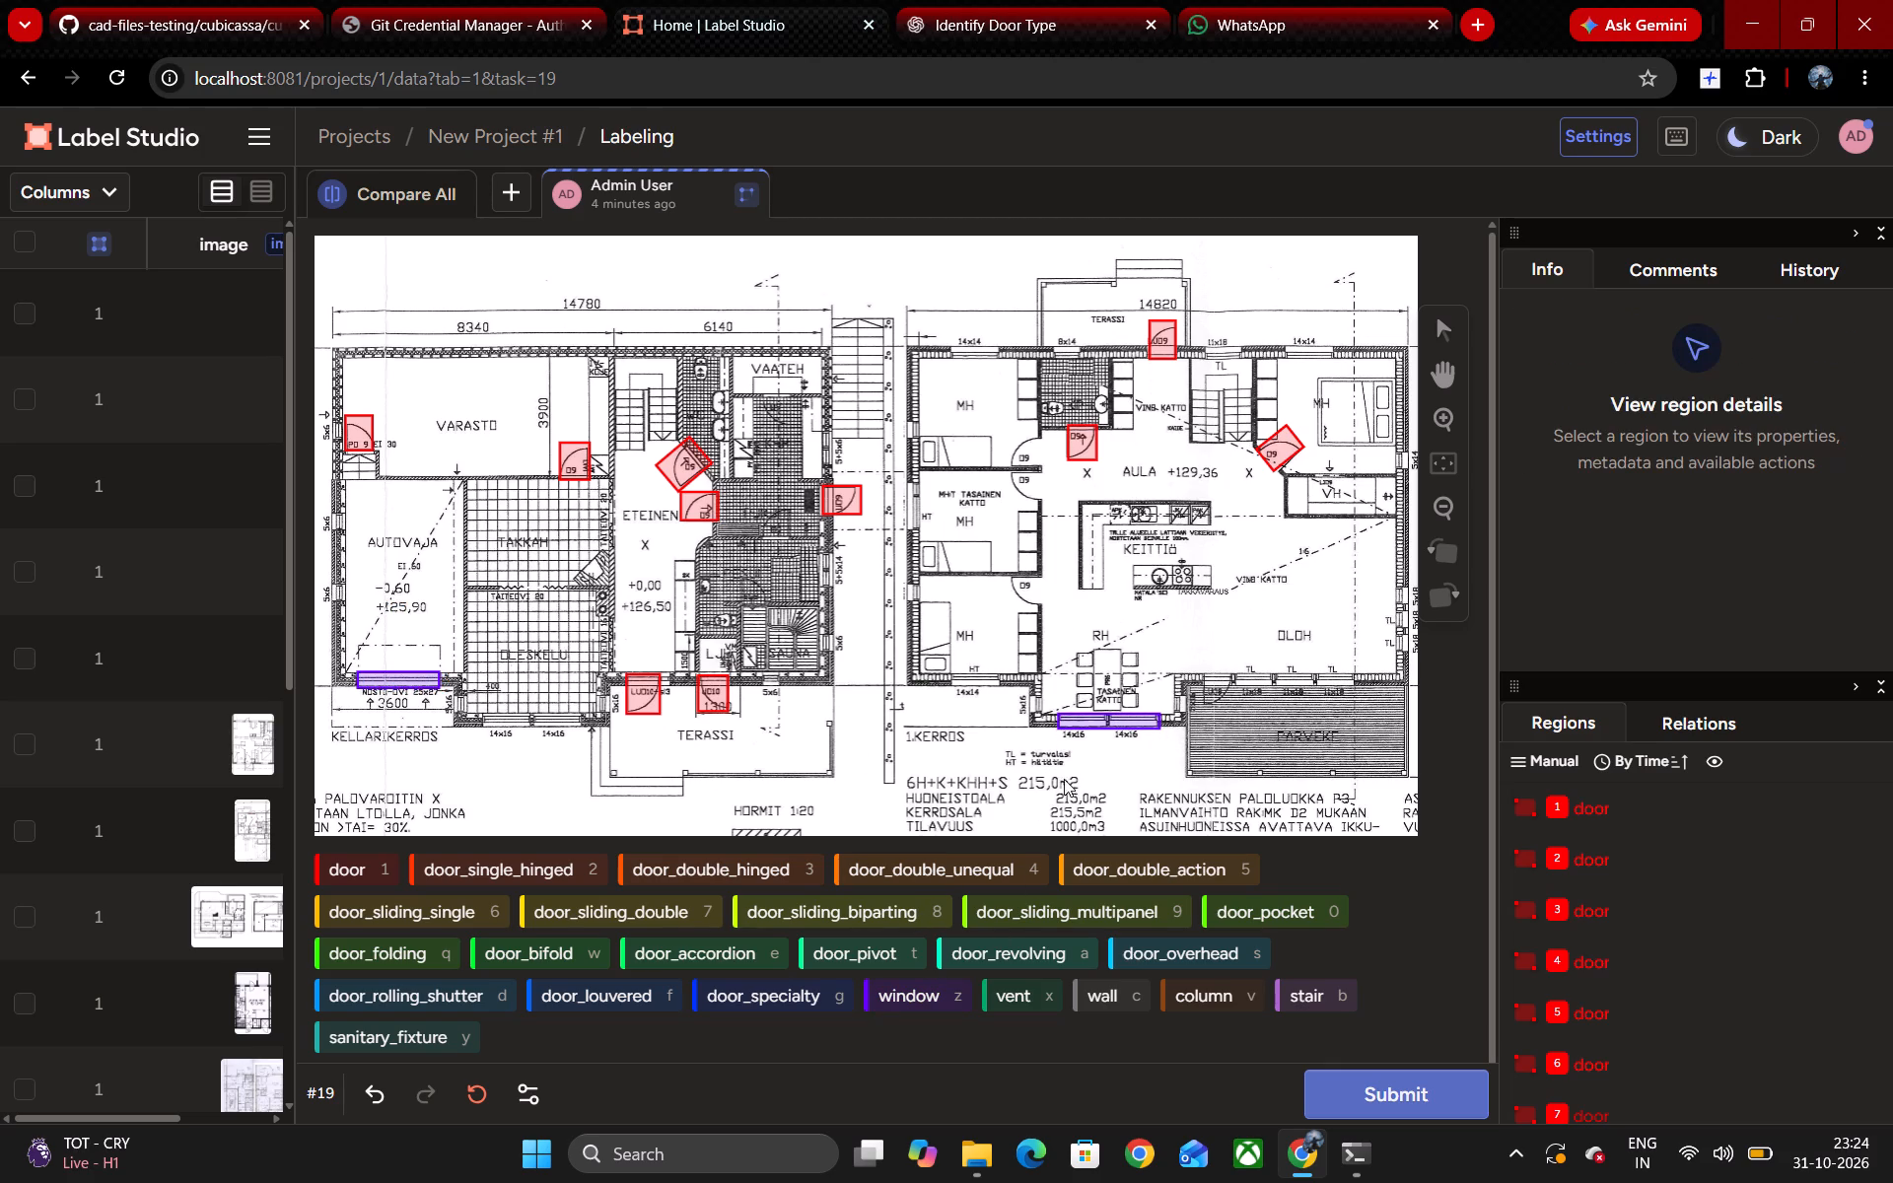
{"action": "left_click", "coordinate": [1087, 723]}
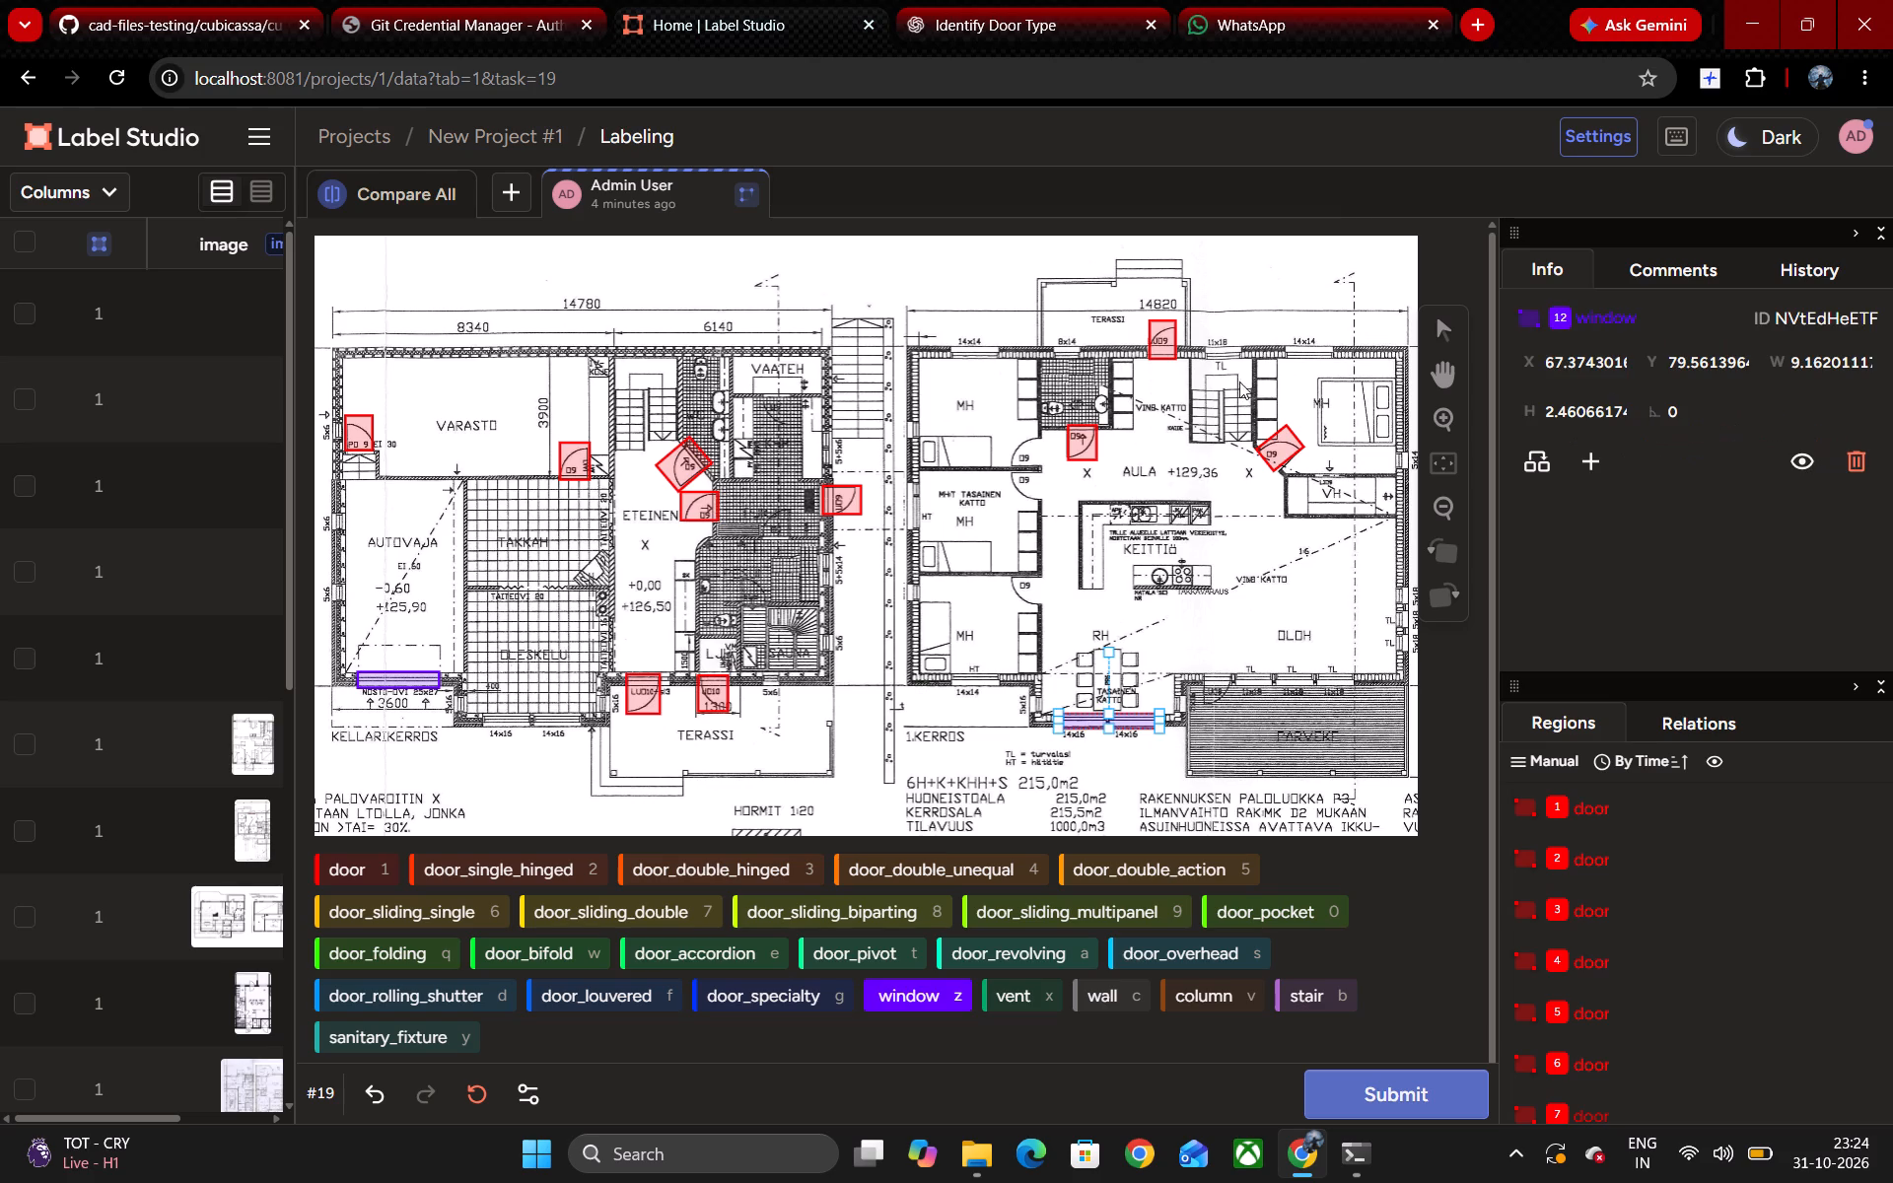
Box the window in the upper wall of the MH bedroom above VH with the window label, about 4.7 by 3.3.
{"action": "left_click_drag", "start_coordinate": [1284, 341], "coordinate": [1338, 362]}
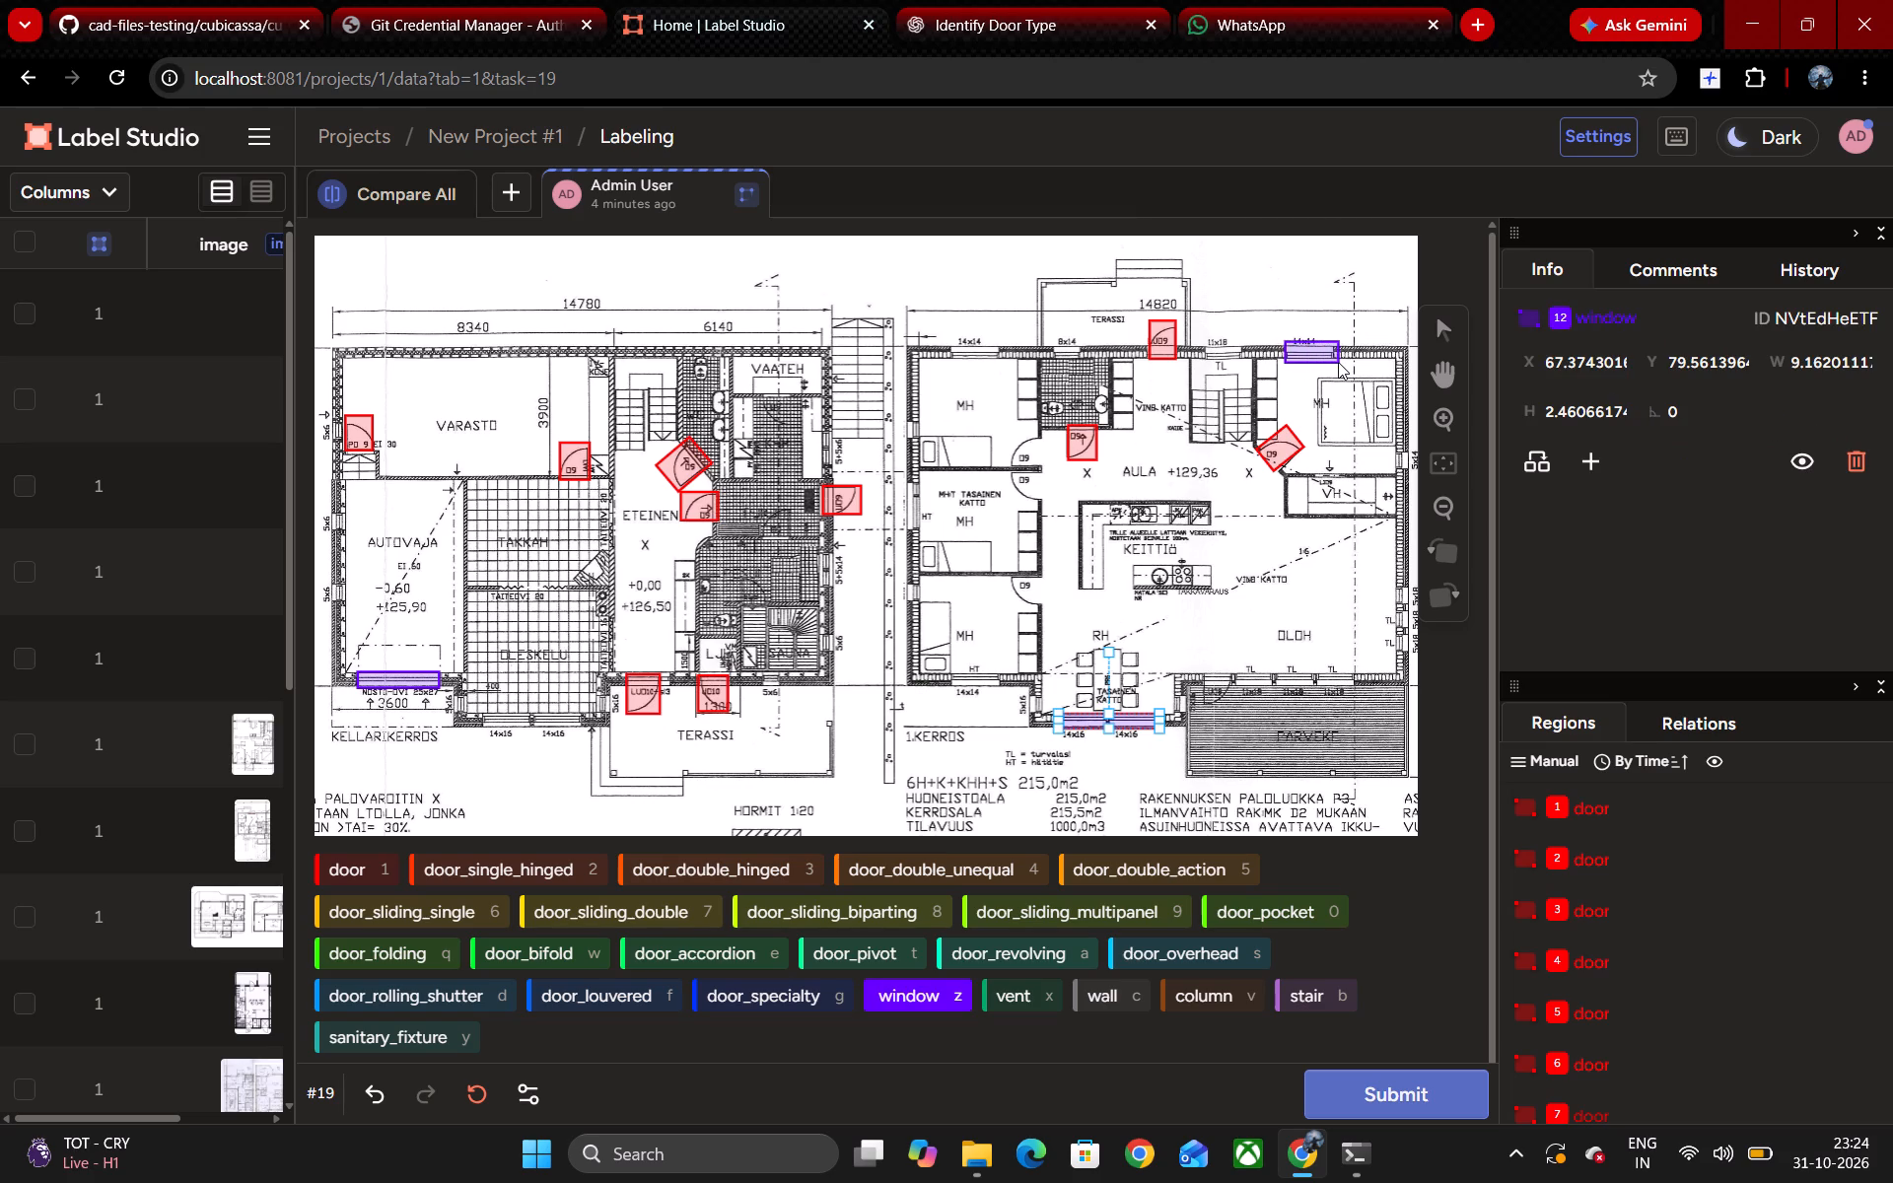
{"action": "left_click_drag", "start_coordinate": [1338, 362], "coordinate": [1336, 362]}
{"action": "left_click_drag", "start_coordinate": [1336, 362], "coordinate": [1336, 361]}
{"action": "left_click", "coordinate": [1308, 346]}
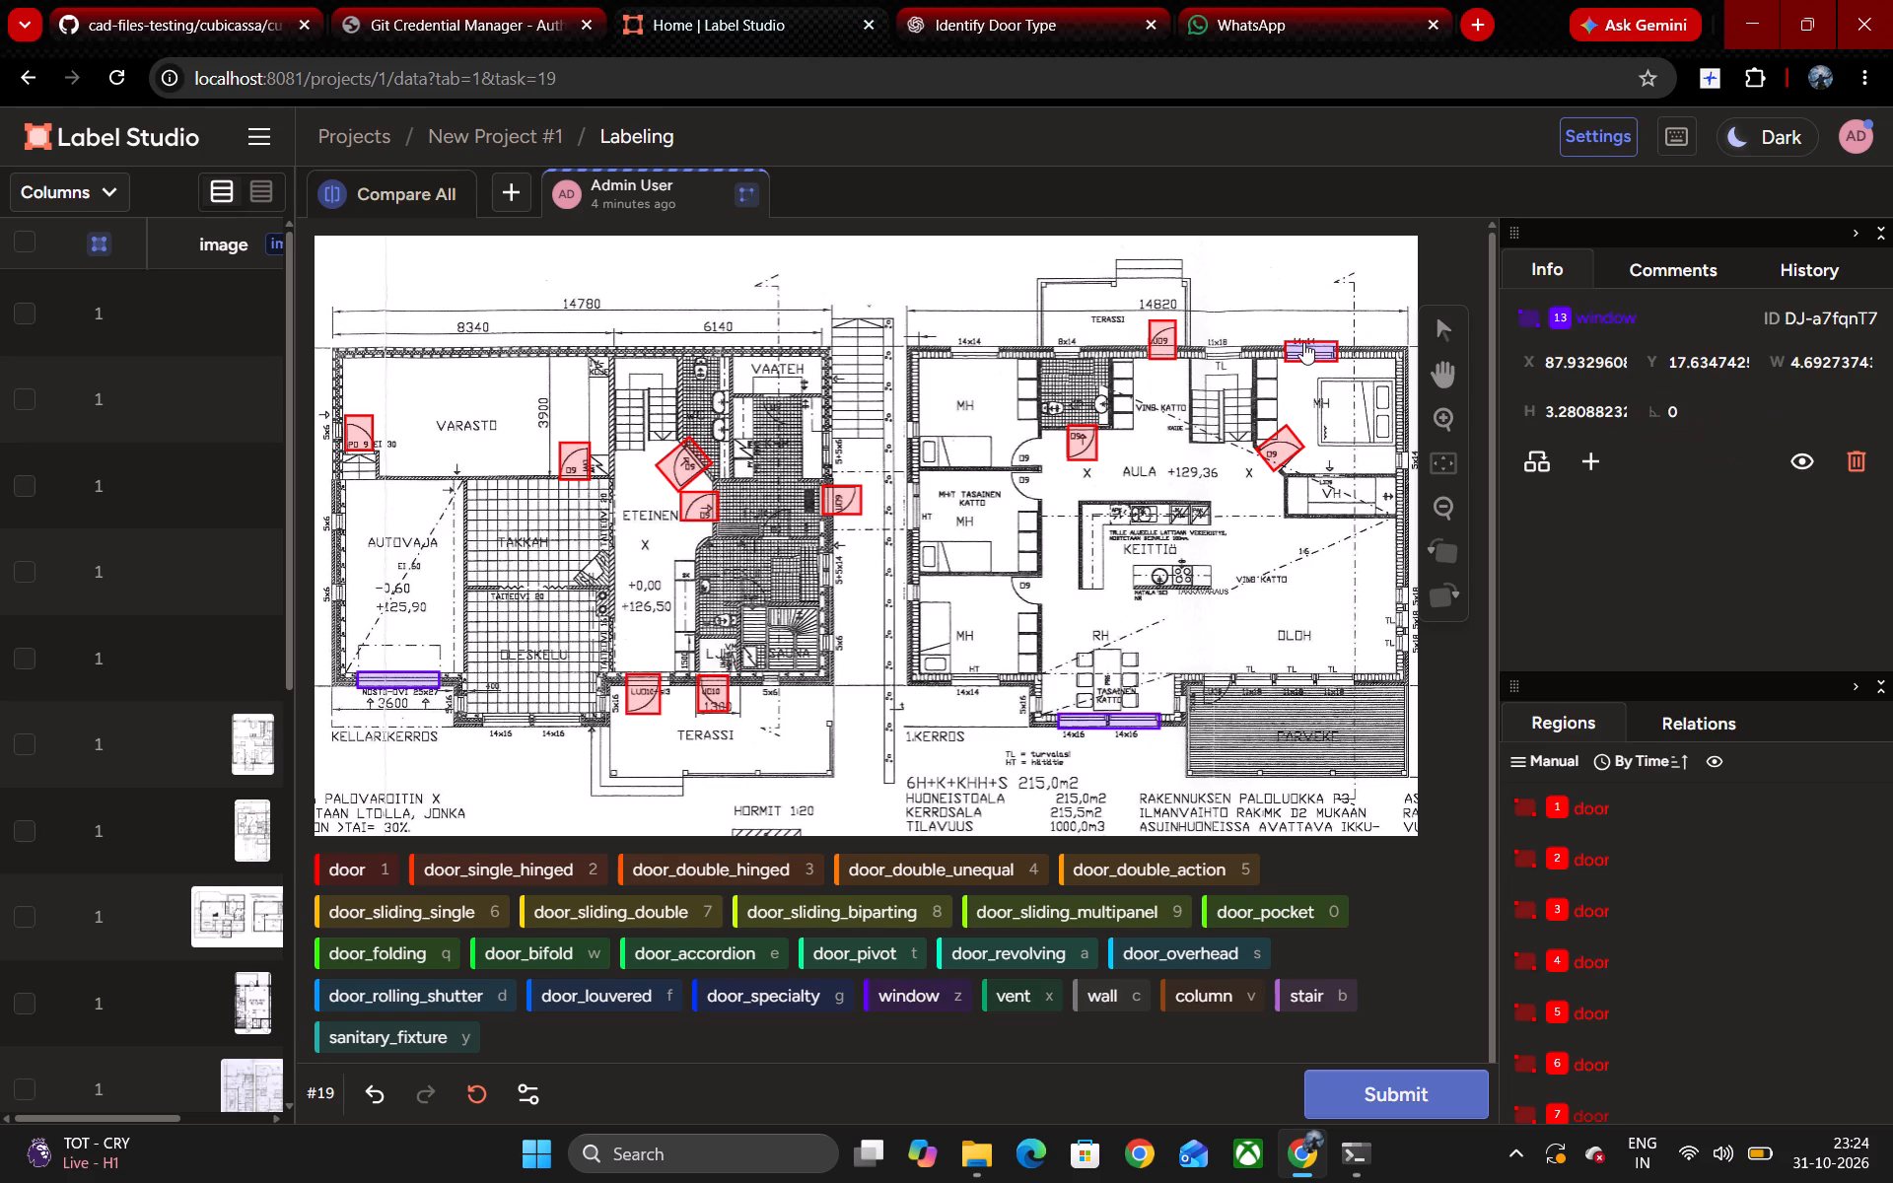
Reduce the window box above the MH bedroom beside VH to about 2.3 high and position it over the upper-wall window.
{"action": "left_click", "coordinate": [1303, 338]}
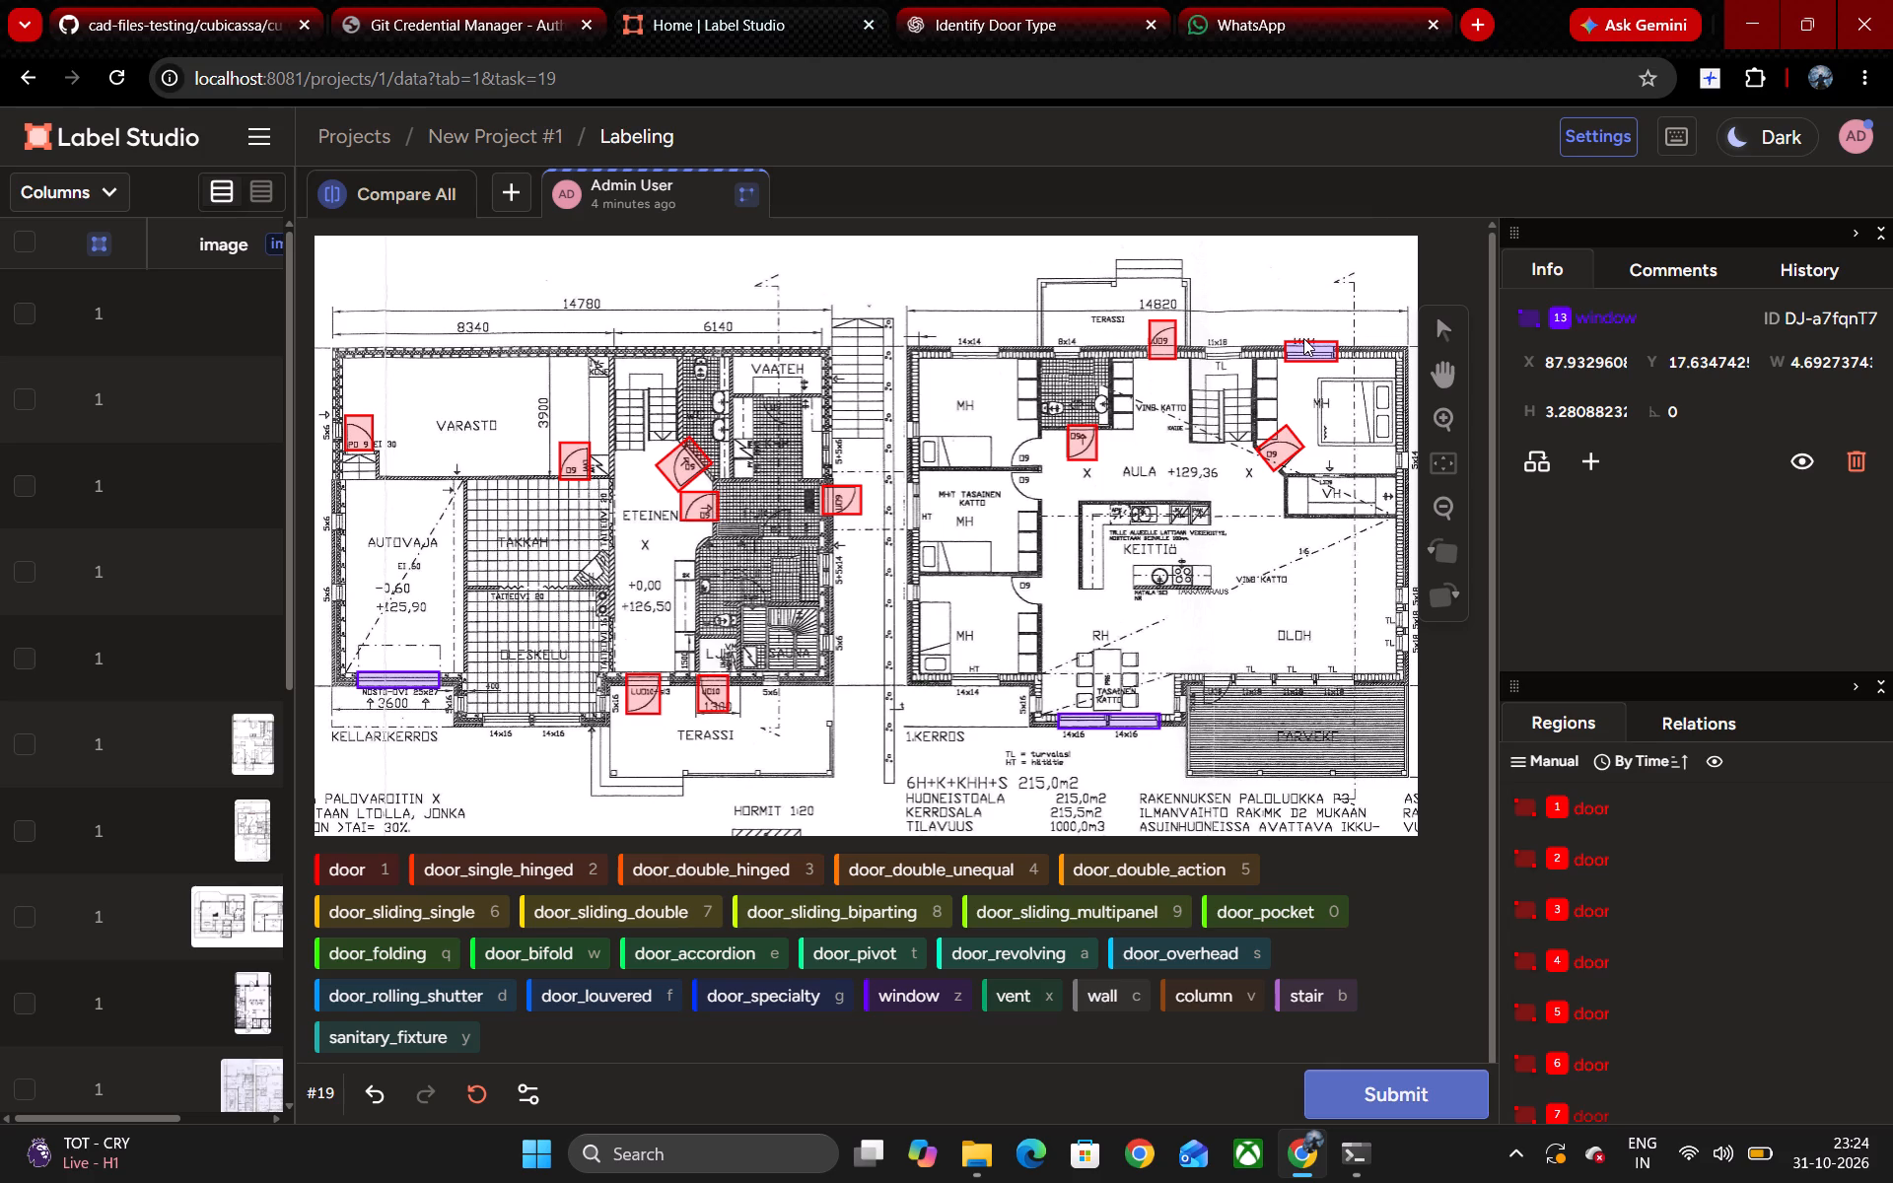
{"action": "left_click", "coordinate": [1320, 347]}
{"action": "left_click", "coordinate": [1311, 342]}
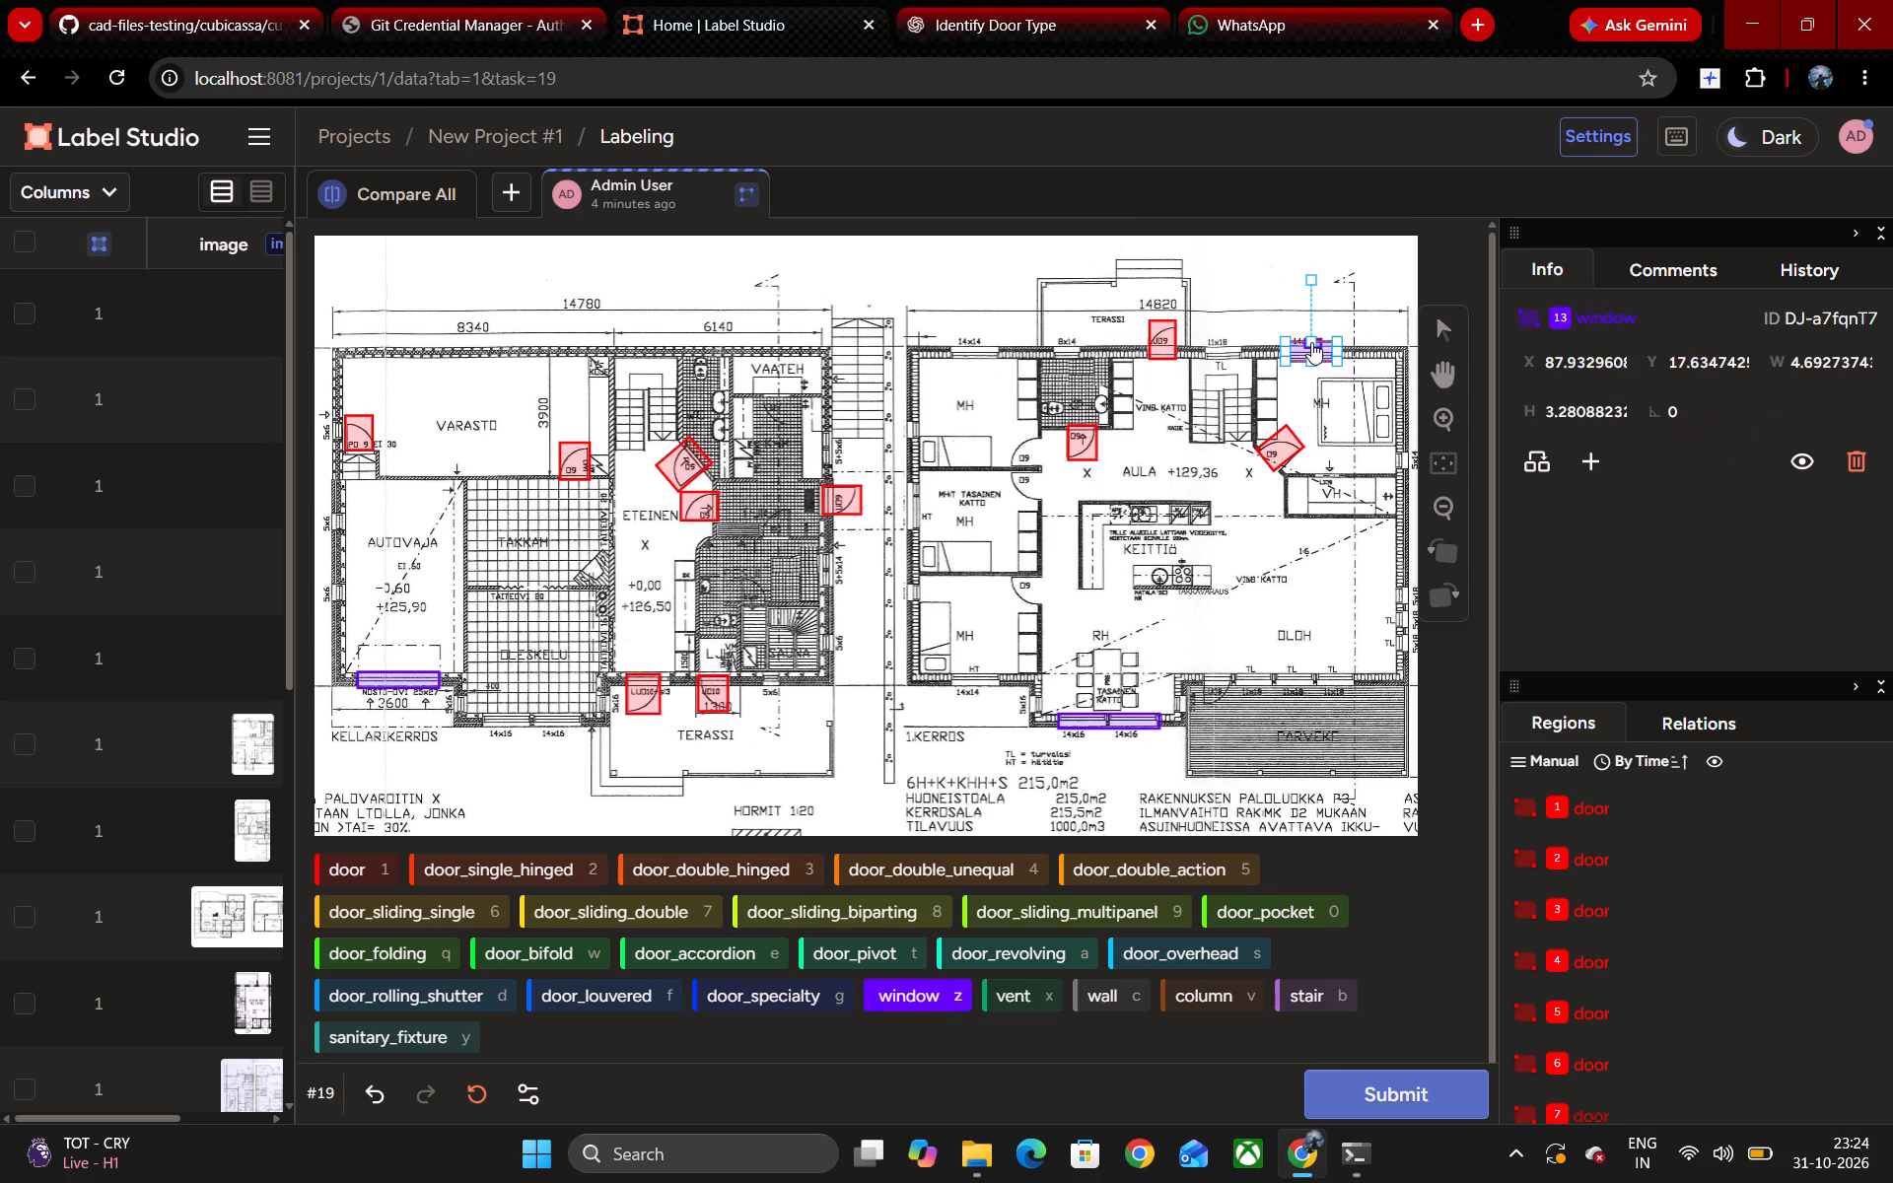
{"action": "left_click_drag", "start_coordinate": [1311, 342], "coordinate": [1311, 376]}
{"action": "left_click", "coordinate": [1308, 339]}
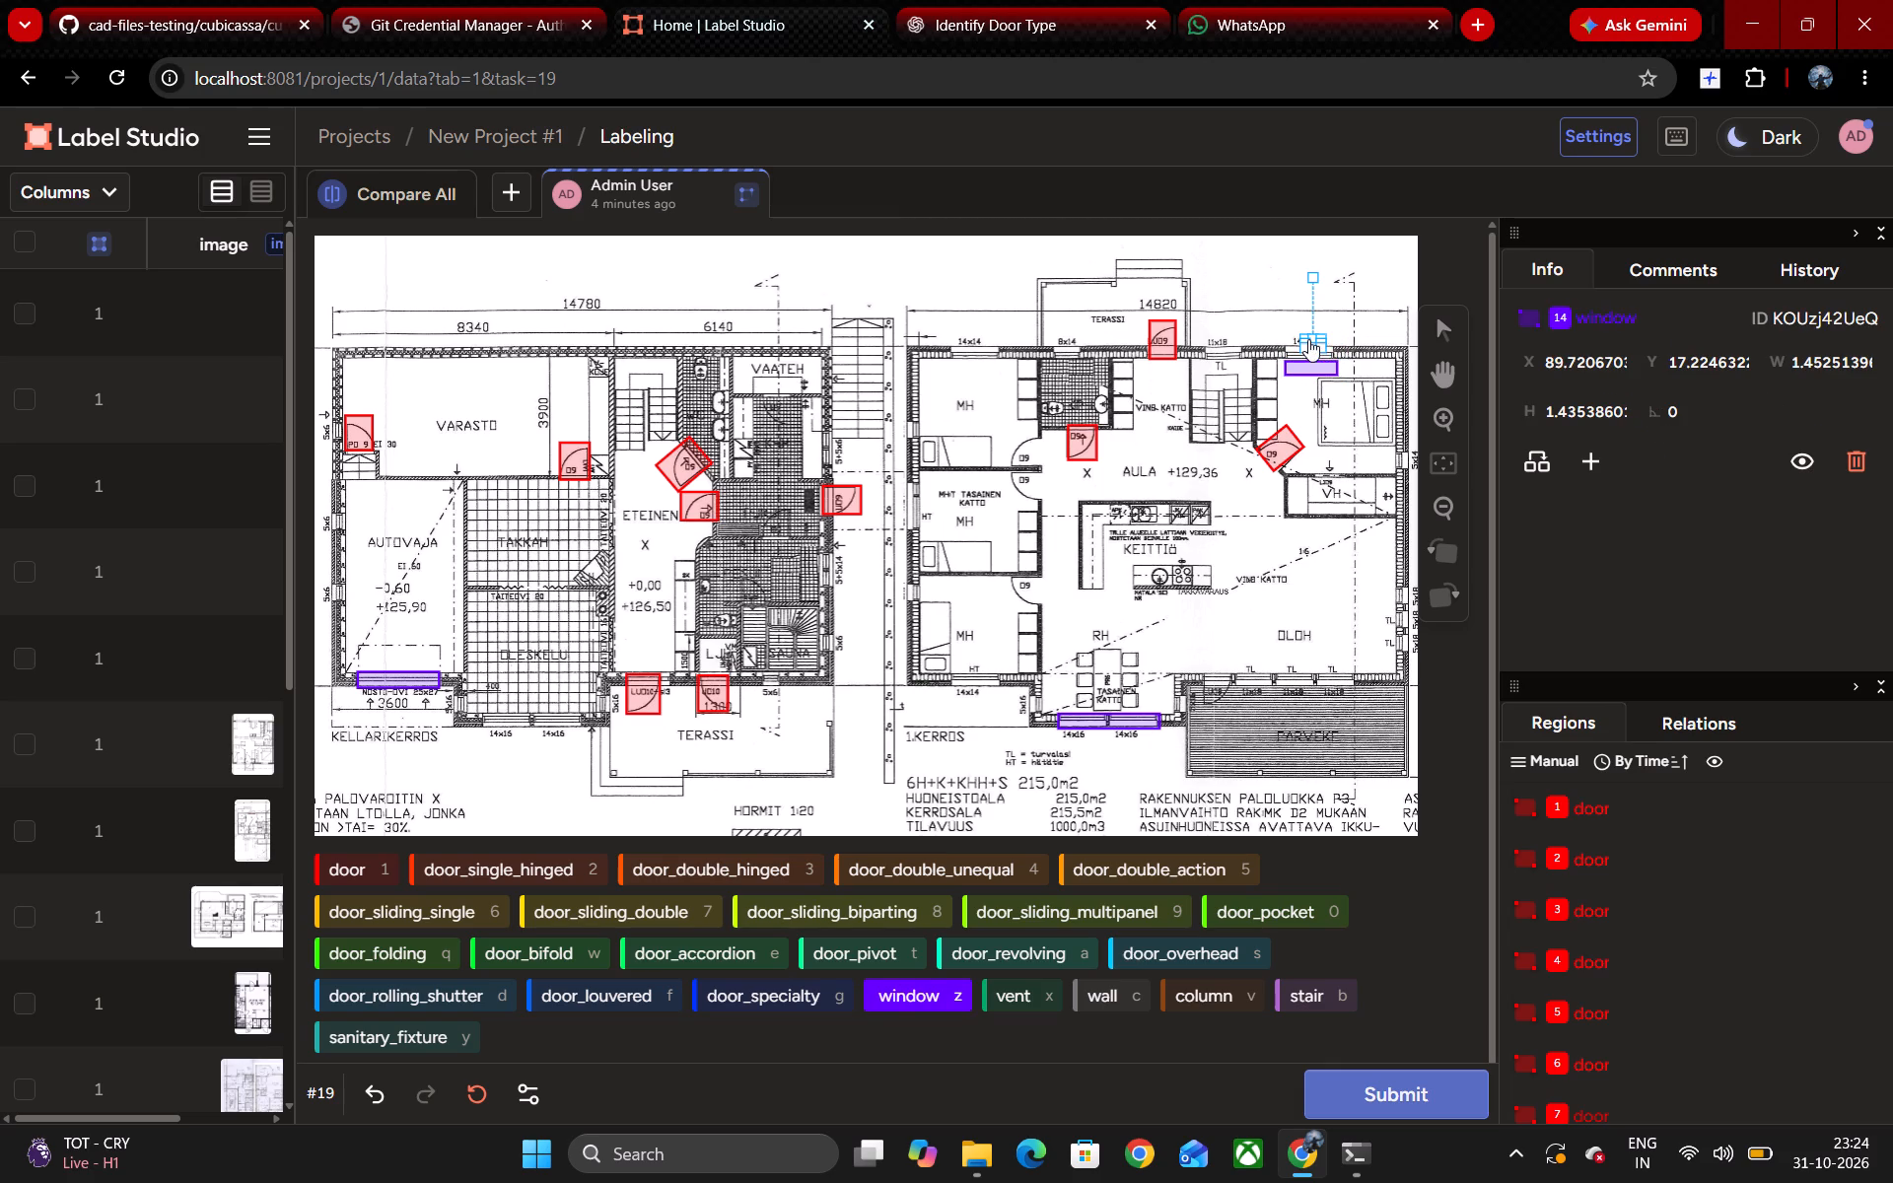
{"action": "left_click", "coordinate": [1835, 453]}
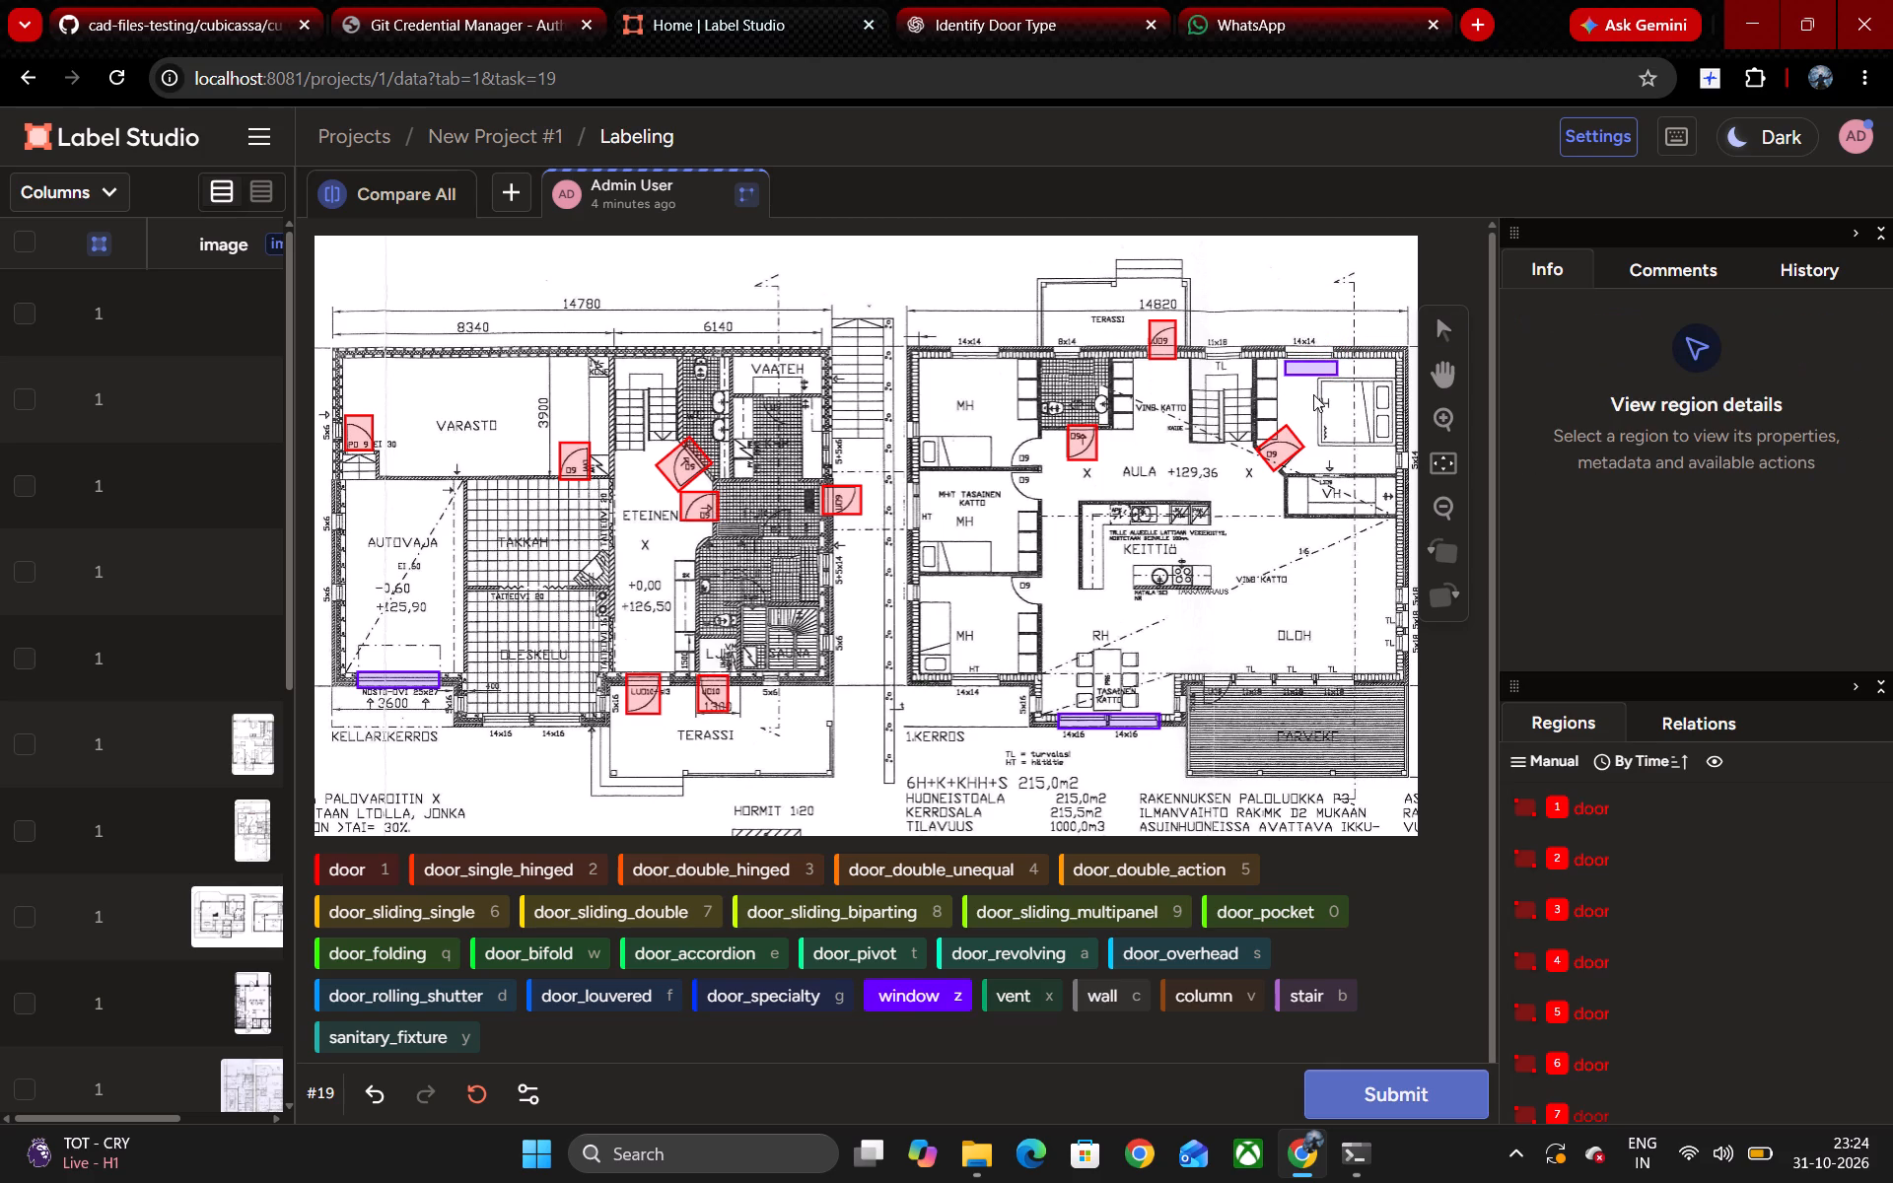
{"action": "left_click_drag", "start_coordinate": [1299, 362], "coordinate": [1294, 347]}
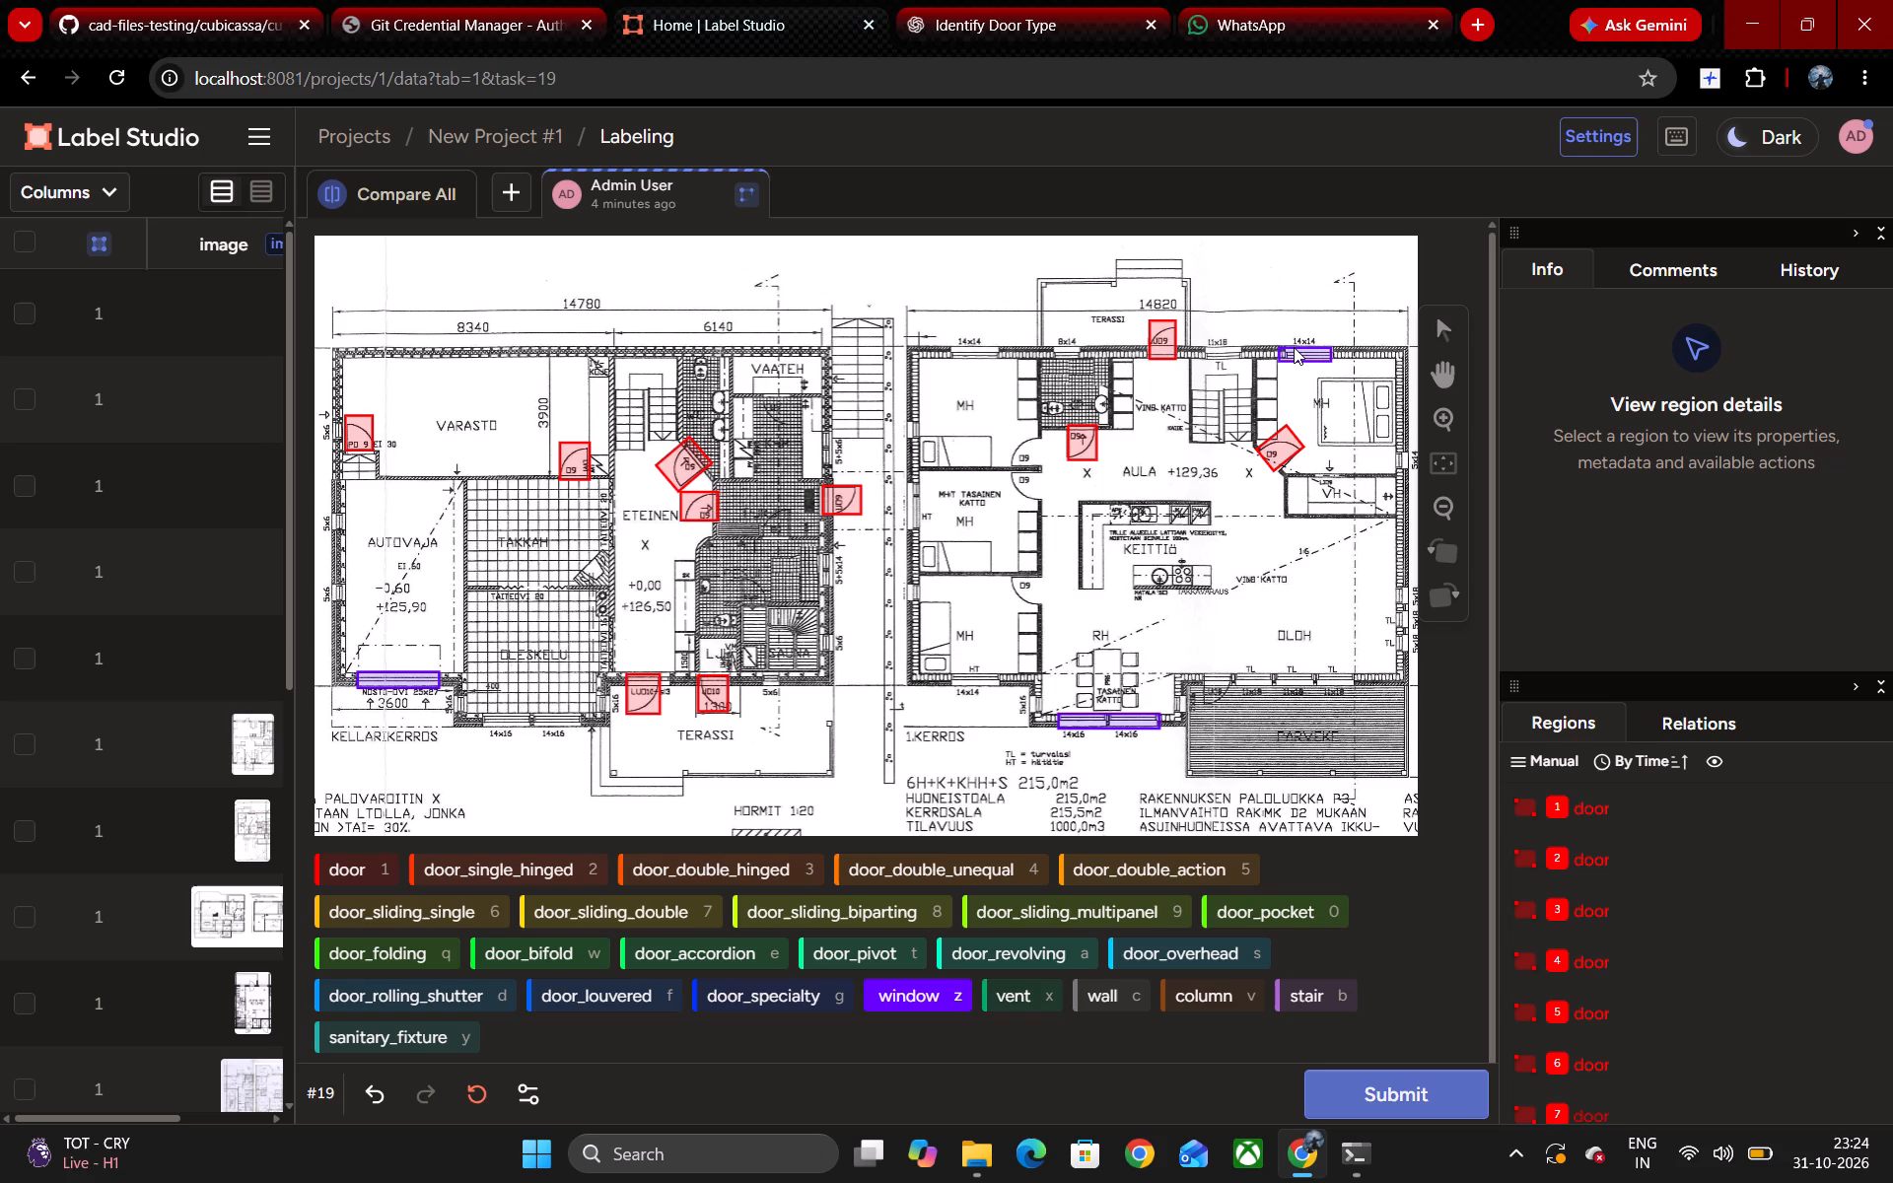
{"action": "left_click_drag", "start_coordinate": [1294, 347], "coordinate": [1294, 345]}
{"action": "left_click", "coordinate": [1294, 345]}
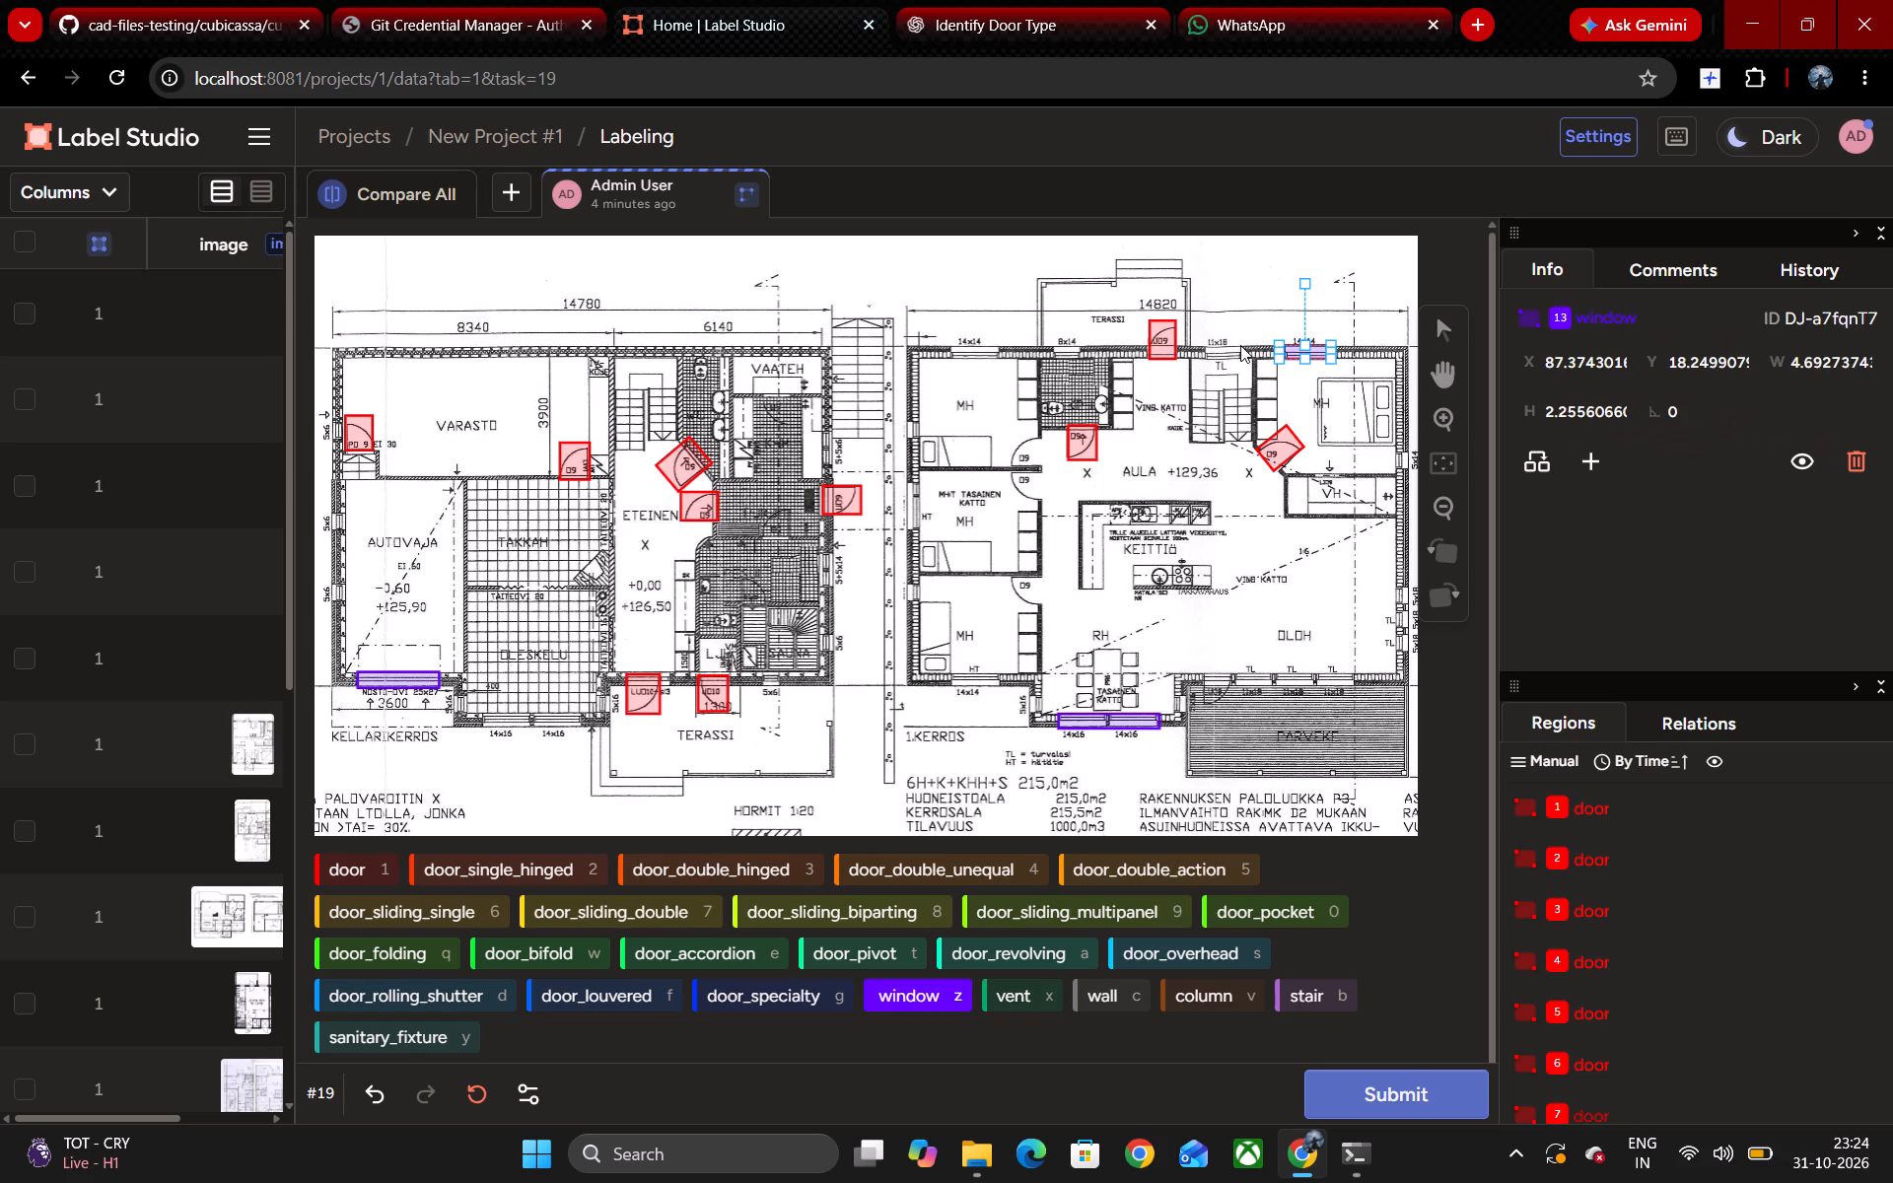
Box the window in the upper wall above the 1.KERROS stairs with the window label, about 3.4 by 2.5.
{"action": "left_click_drag", "start_coordinate": [1206, 341], "coordinate": [1249, 360]}
{"action": "left_click_drag", "start_coordinate": [1249, 360], "coordinate": [1242, 356]}
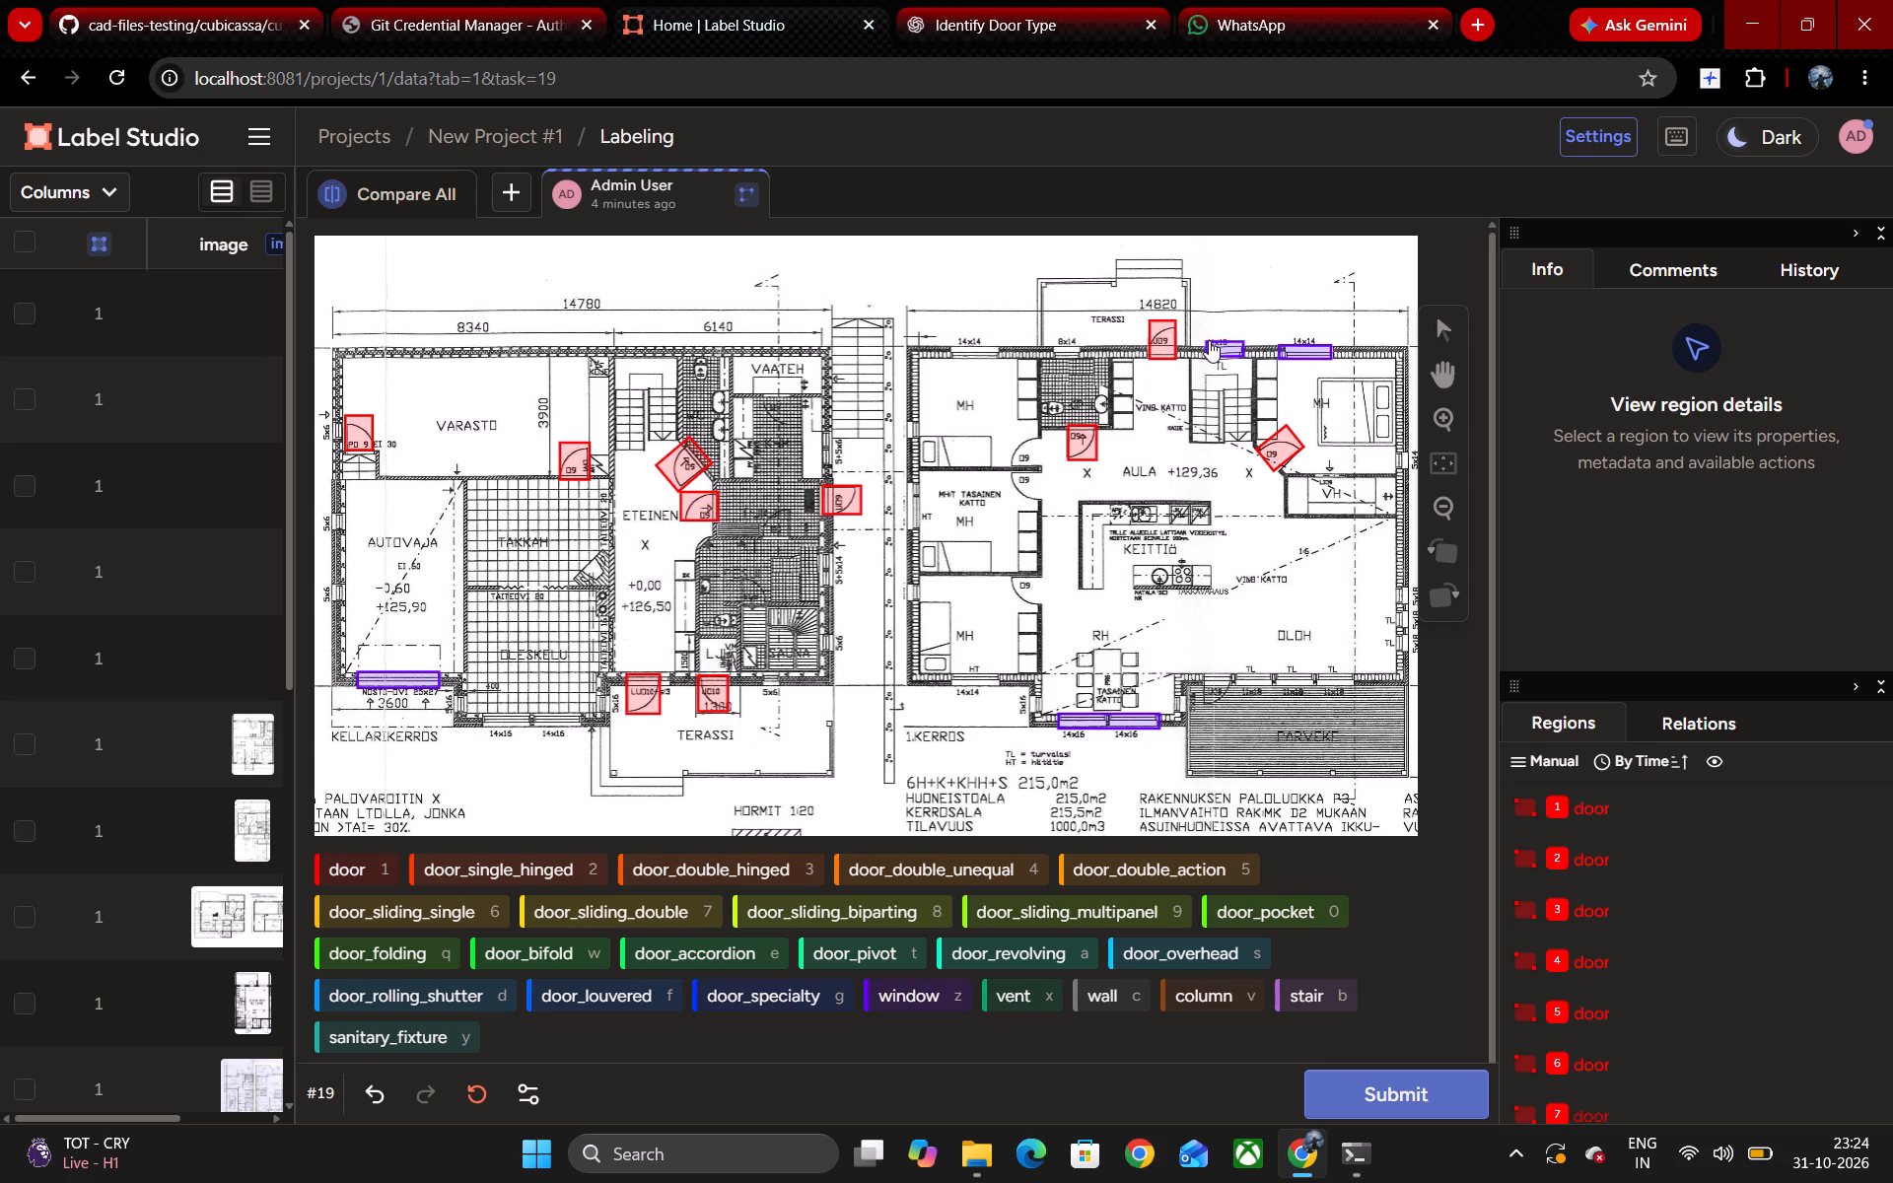
{"action": "left_click", "coordinate": [1209, 340]}
{"action": "left_click", "coordinate": [1213, 347]}
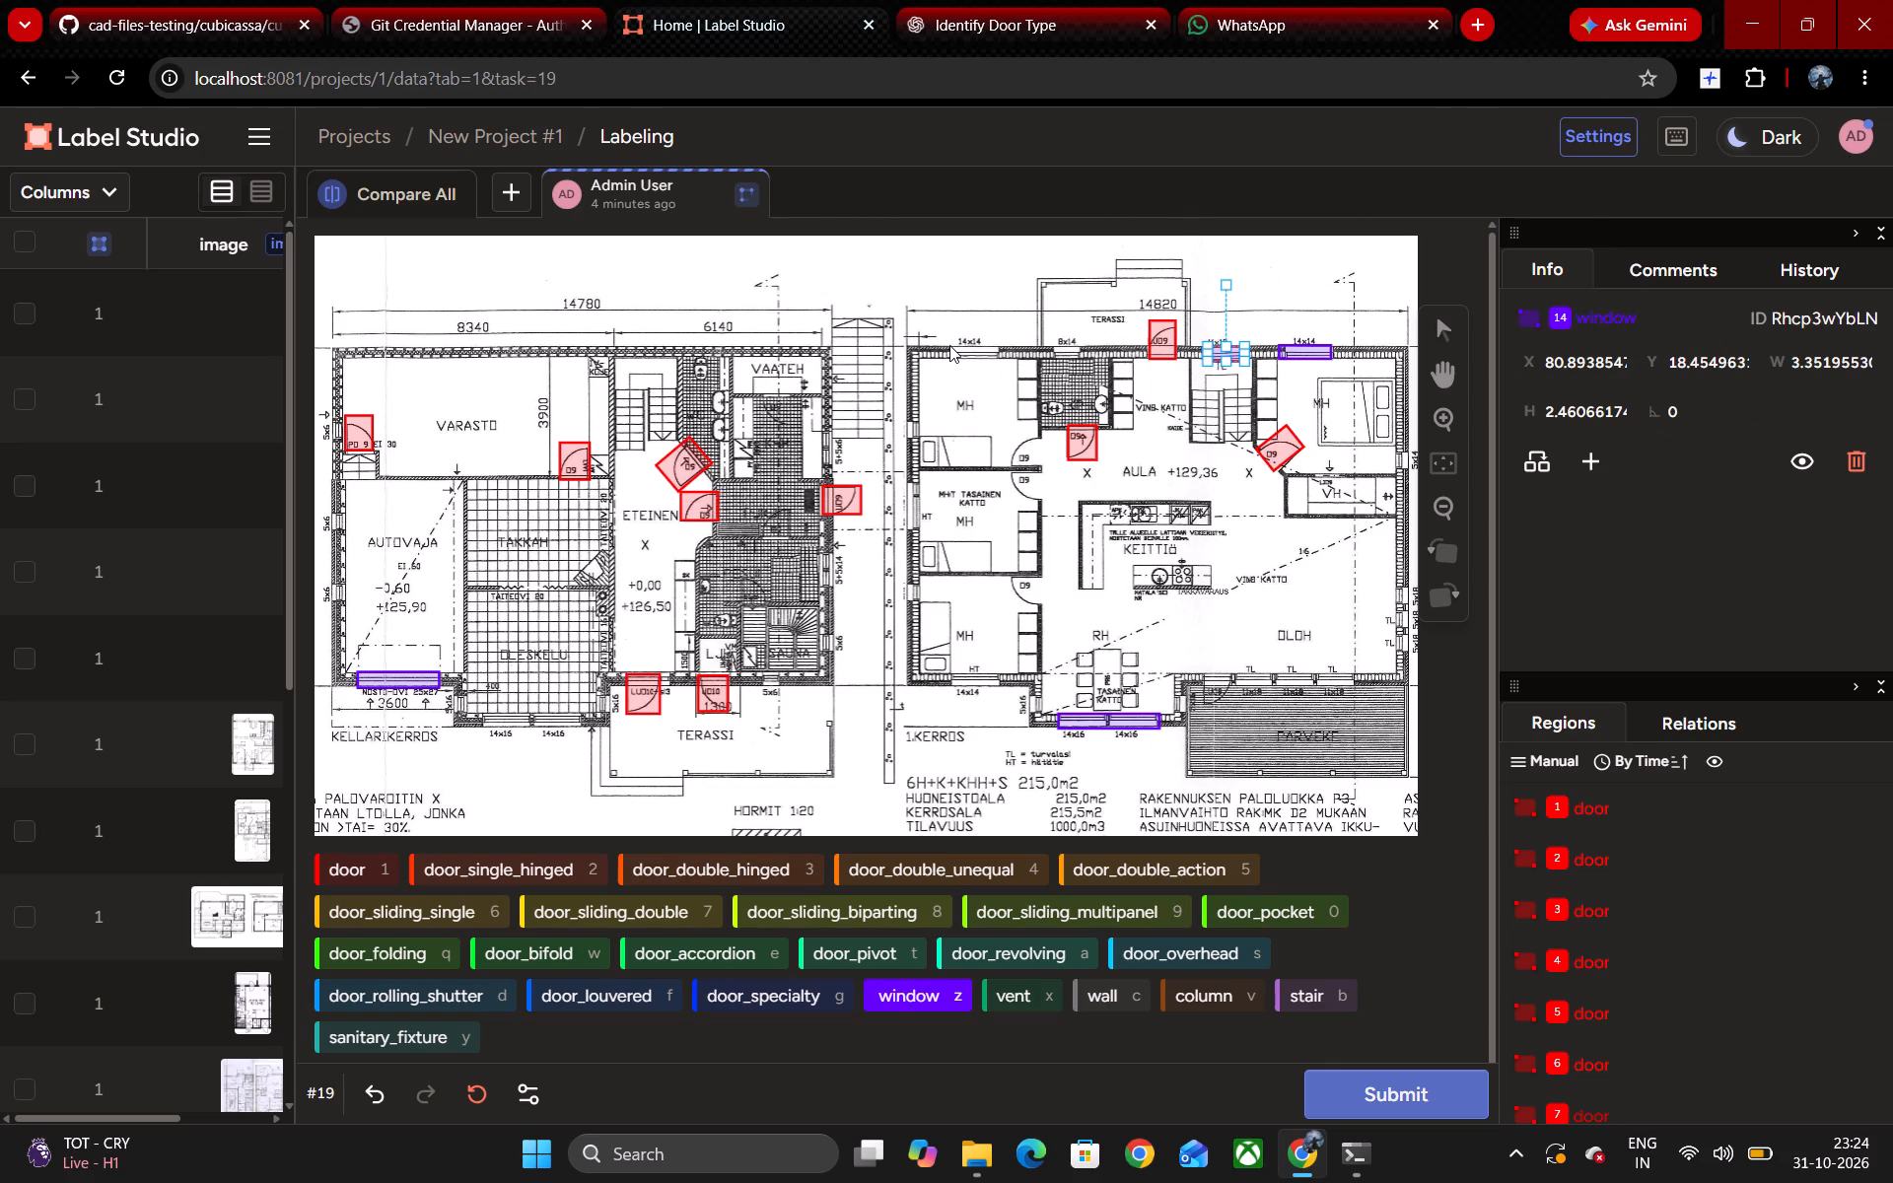
Box the window in the upper wall of the upper-left MH bedroom on 1.KERROS with the window label, about 4.7 by 2.5.
{"action": "left_click_drag", "start_coordinate": [949, 344], "coordinate": [1003, 358]}
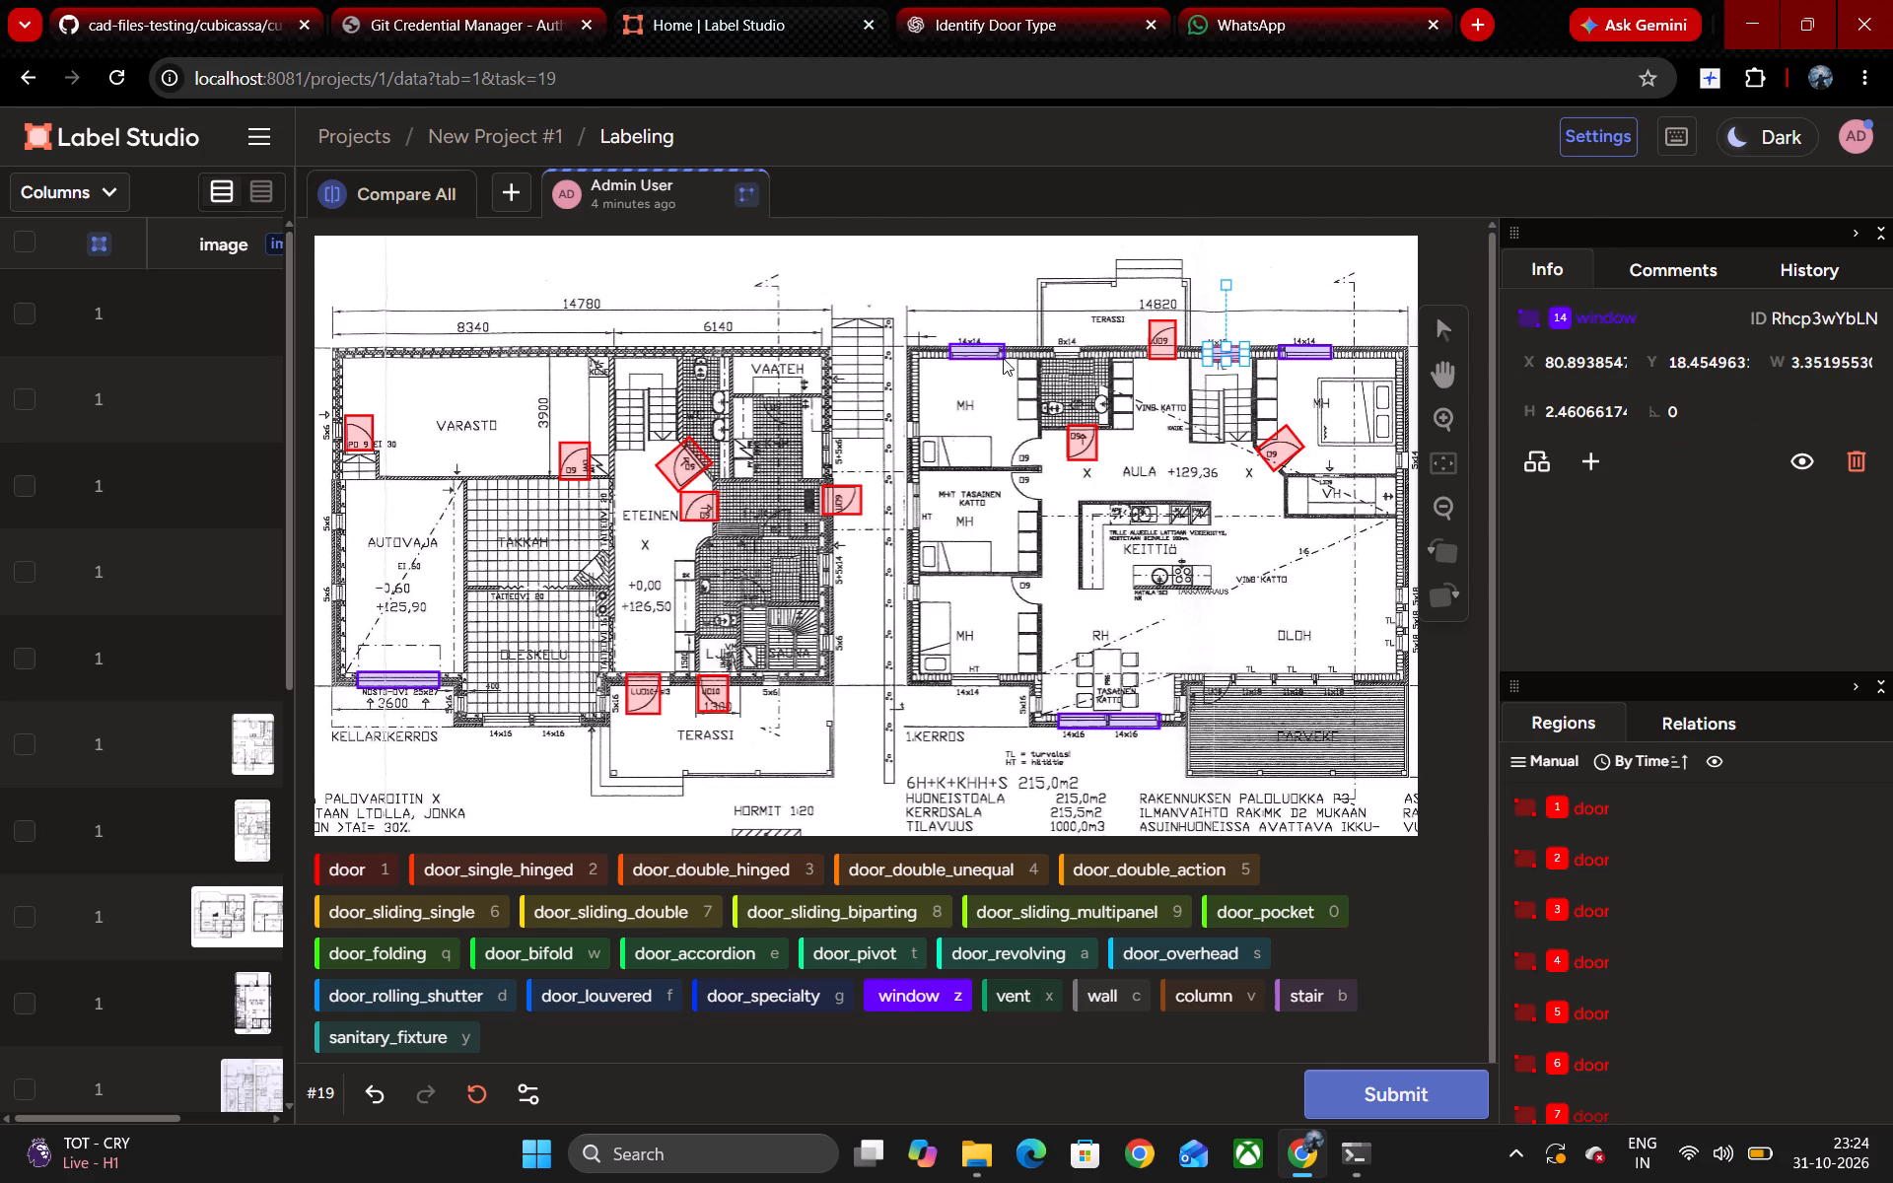
{"action": "left_click_drag", "start_coordinate": [1003, 358], "coordinate": [1001, 358]}
{"action": "left_click", "coordinate": [992, 353]}
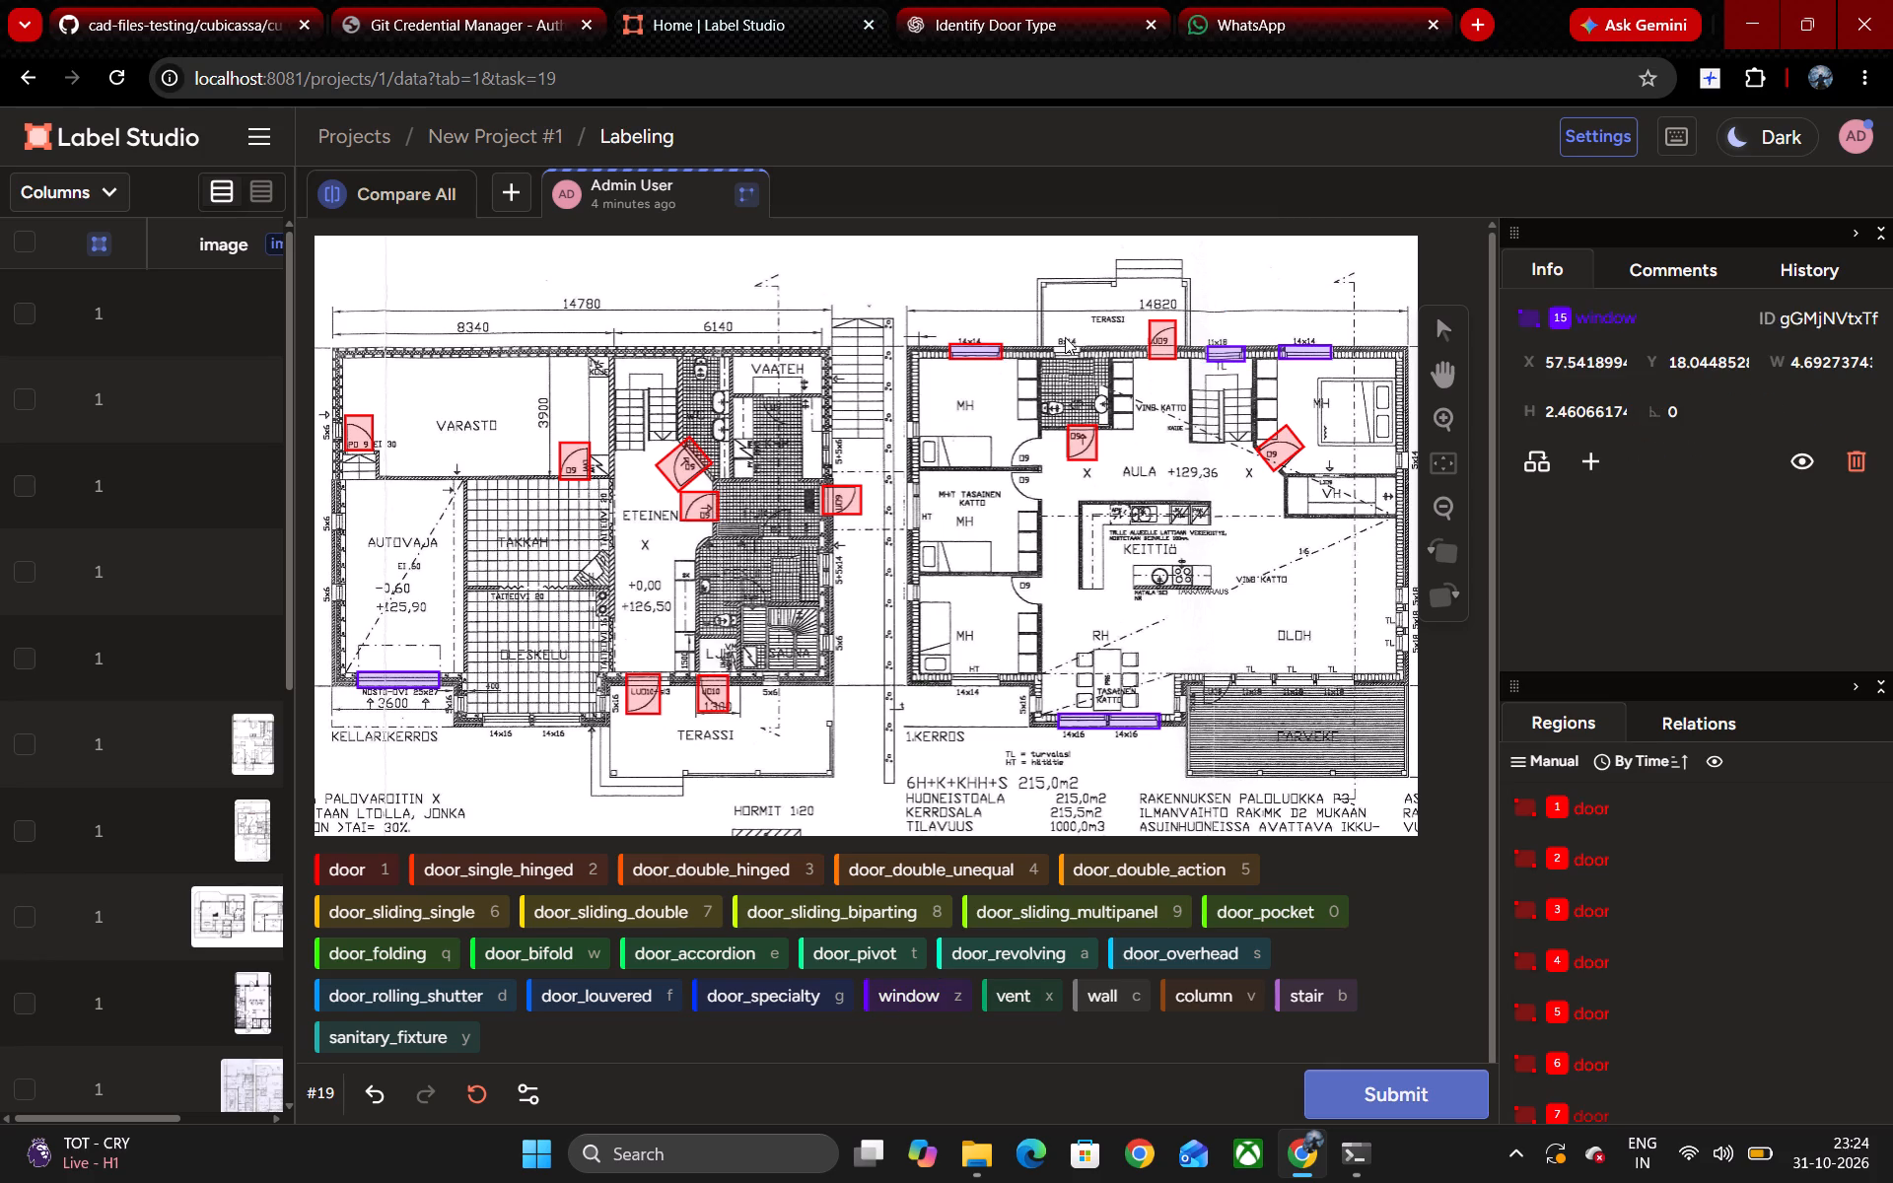
Box the small window in the upper wall of the 1.KERROS bathroom with the window label, about 2.6 by 2.3.
{"action": "left_click_drag", "start_coordinate": [1055, 344], "coordinate": [1078, 363]}
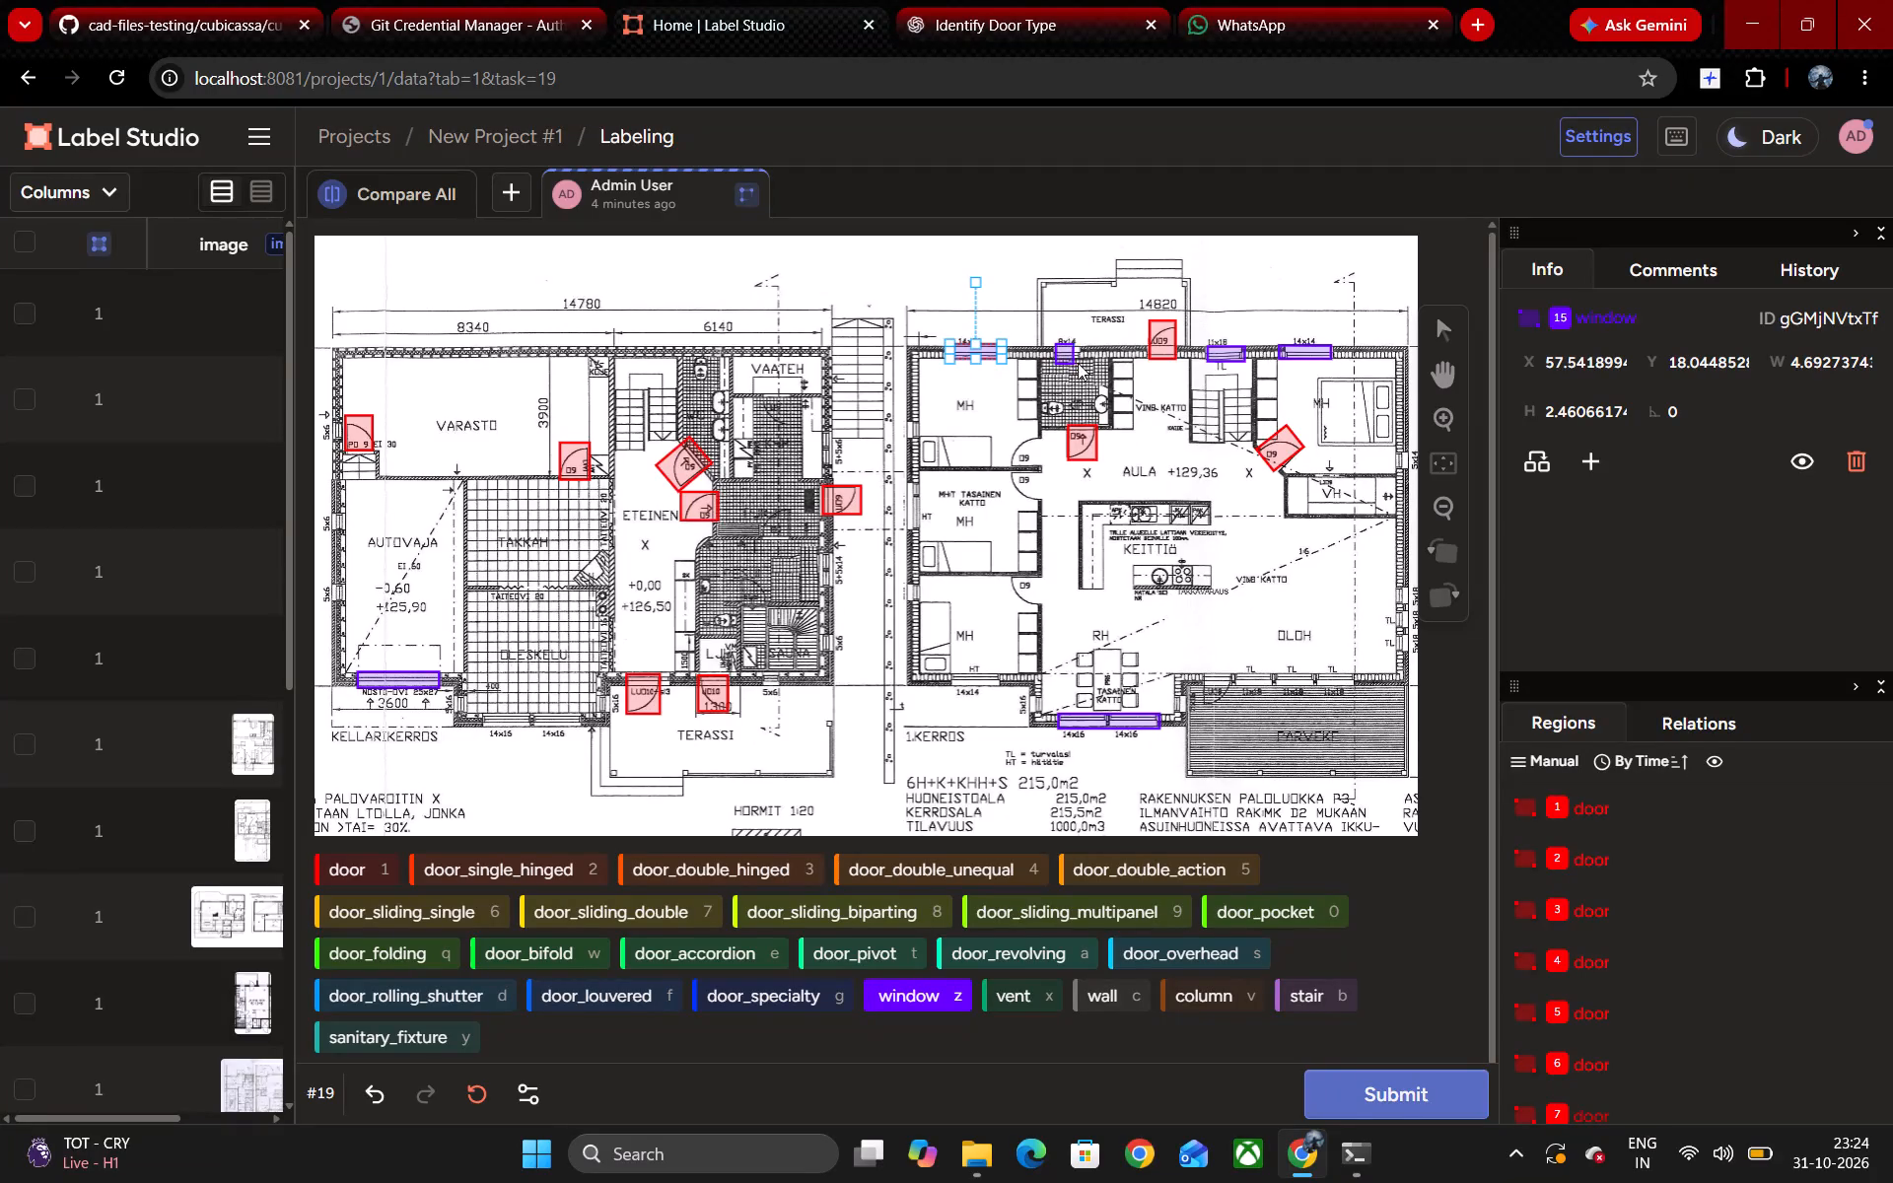
{"action": "left_click_drag", "start_coordinate": [1078, 363], "coordinate": [1084, 357]}
{"action": "left_click", "coordinate": [1075, 346]}
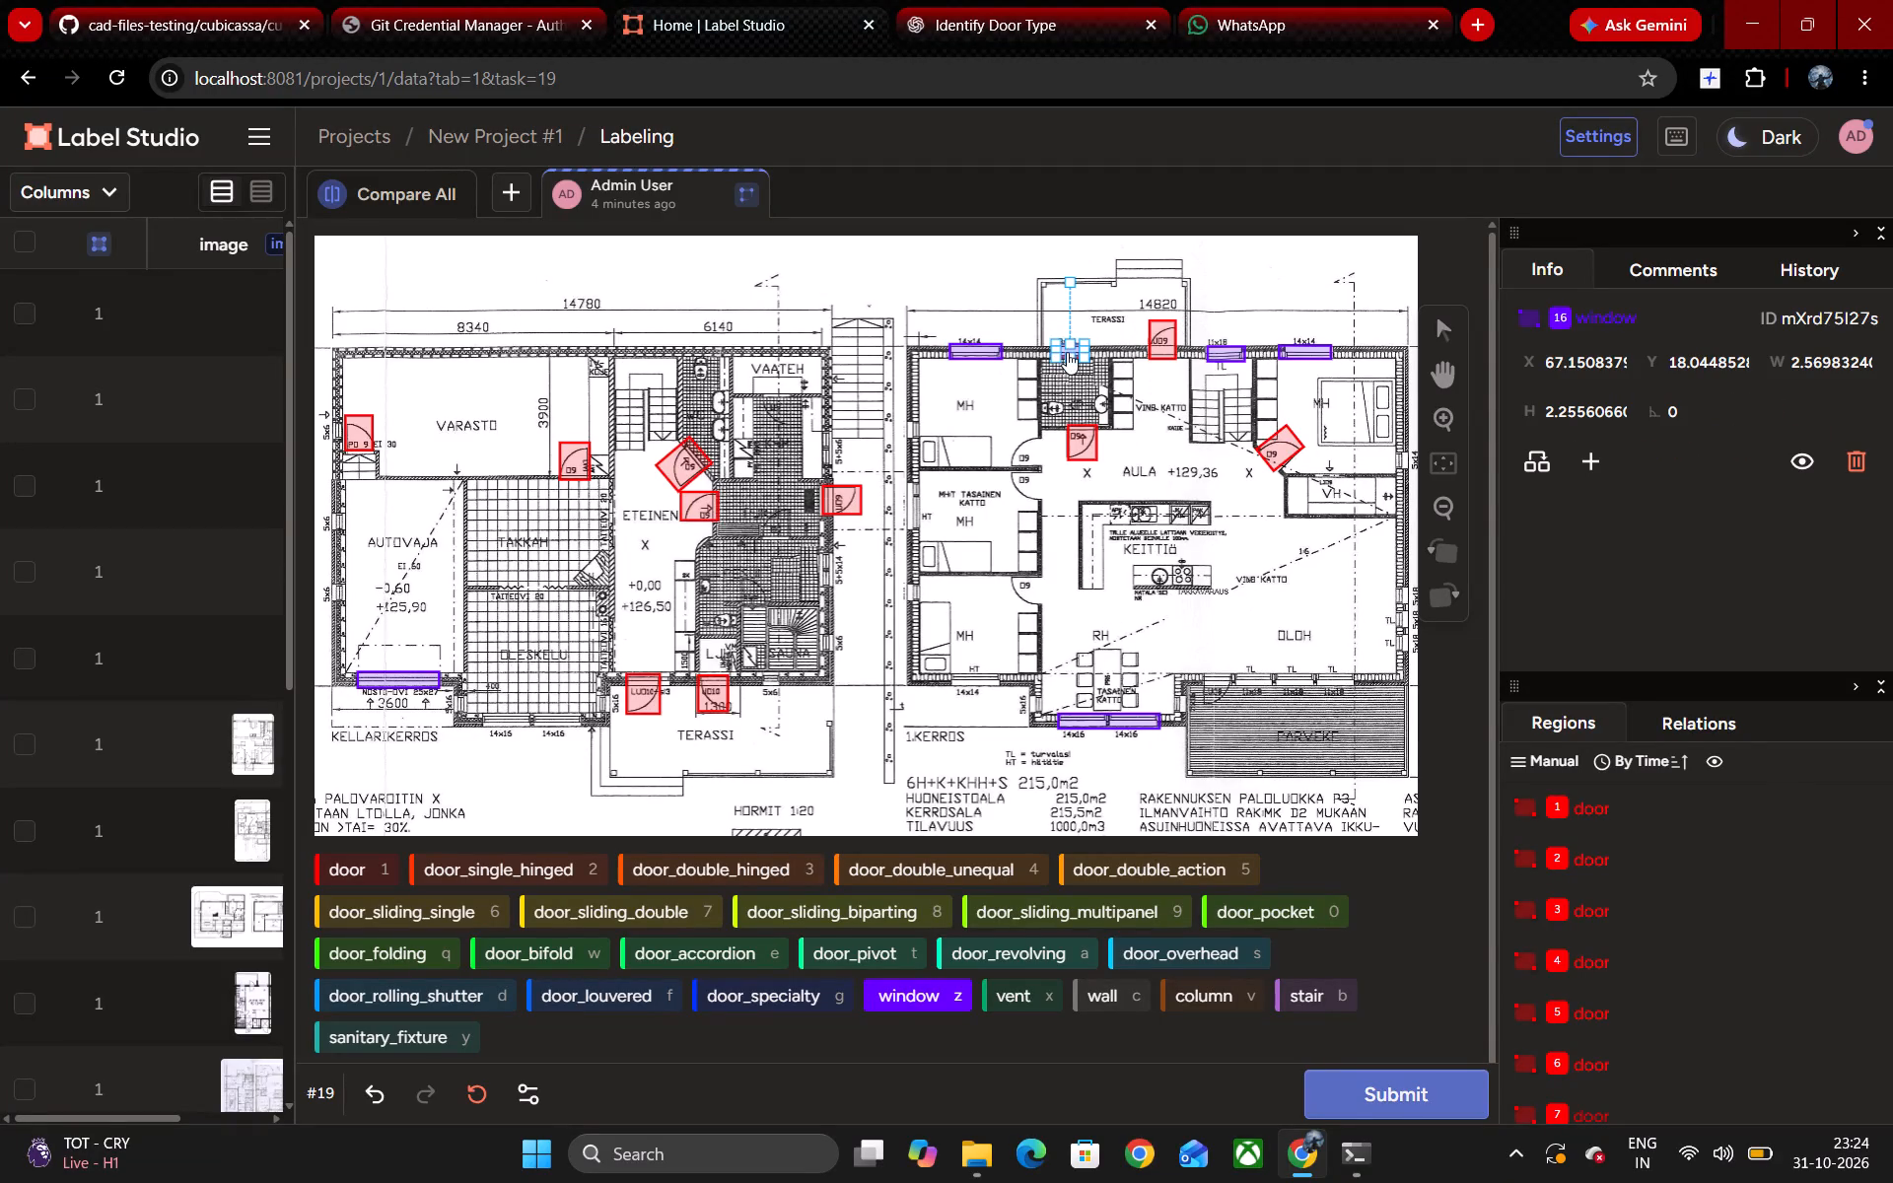
{"action": "left_click", "coordinate": [1067, 347]}
{"action": "left_click", "coordinate": [1068, 348]}
{"action": "left_click", "coordinate": [1069, 349]}
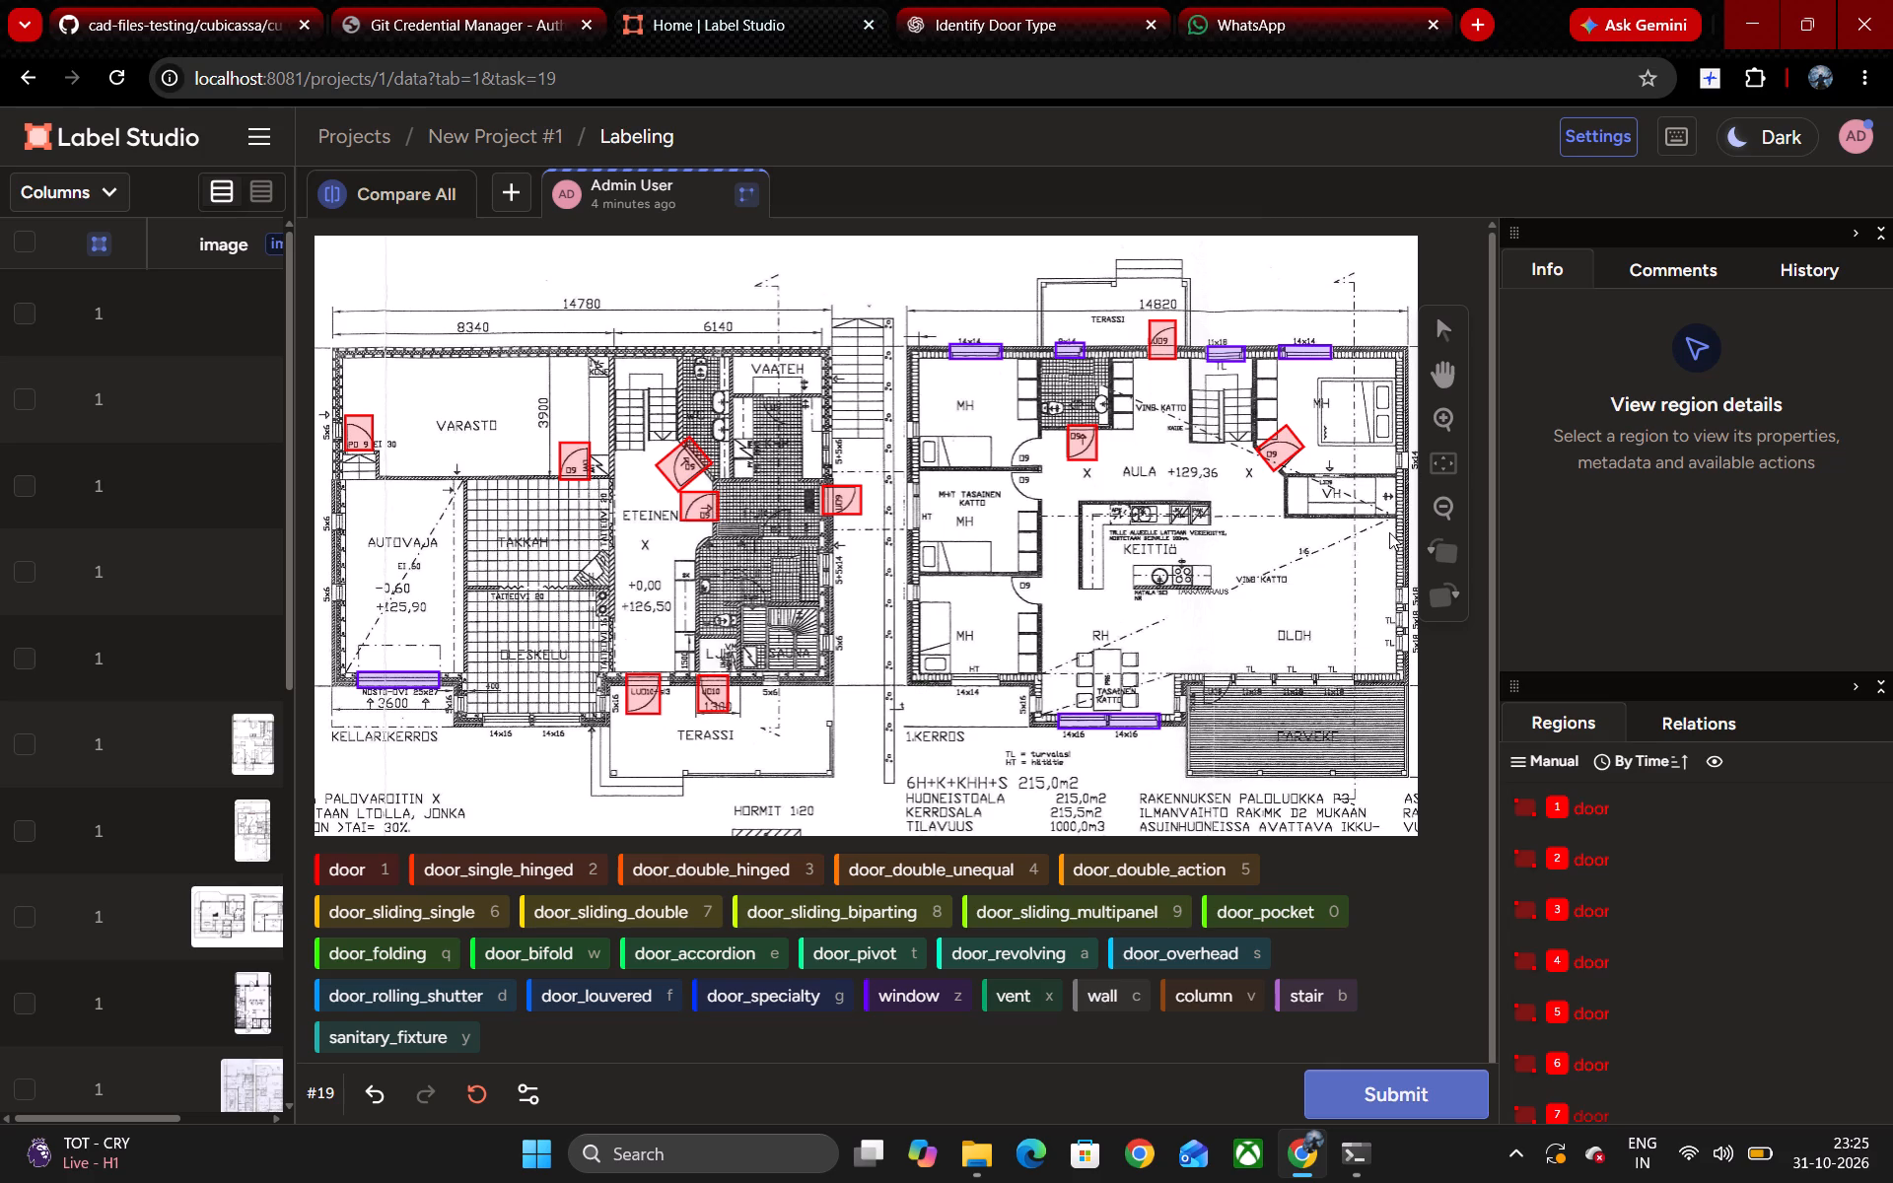
Box the tall window in OLOH's outer side wall with the window label, about 1.2 by 10.9.
{"action": "left_click", "coordinate": [1228, 348]}
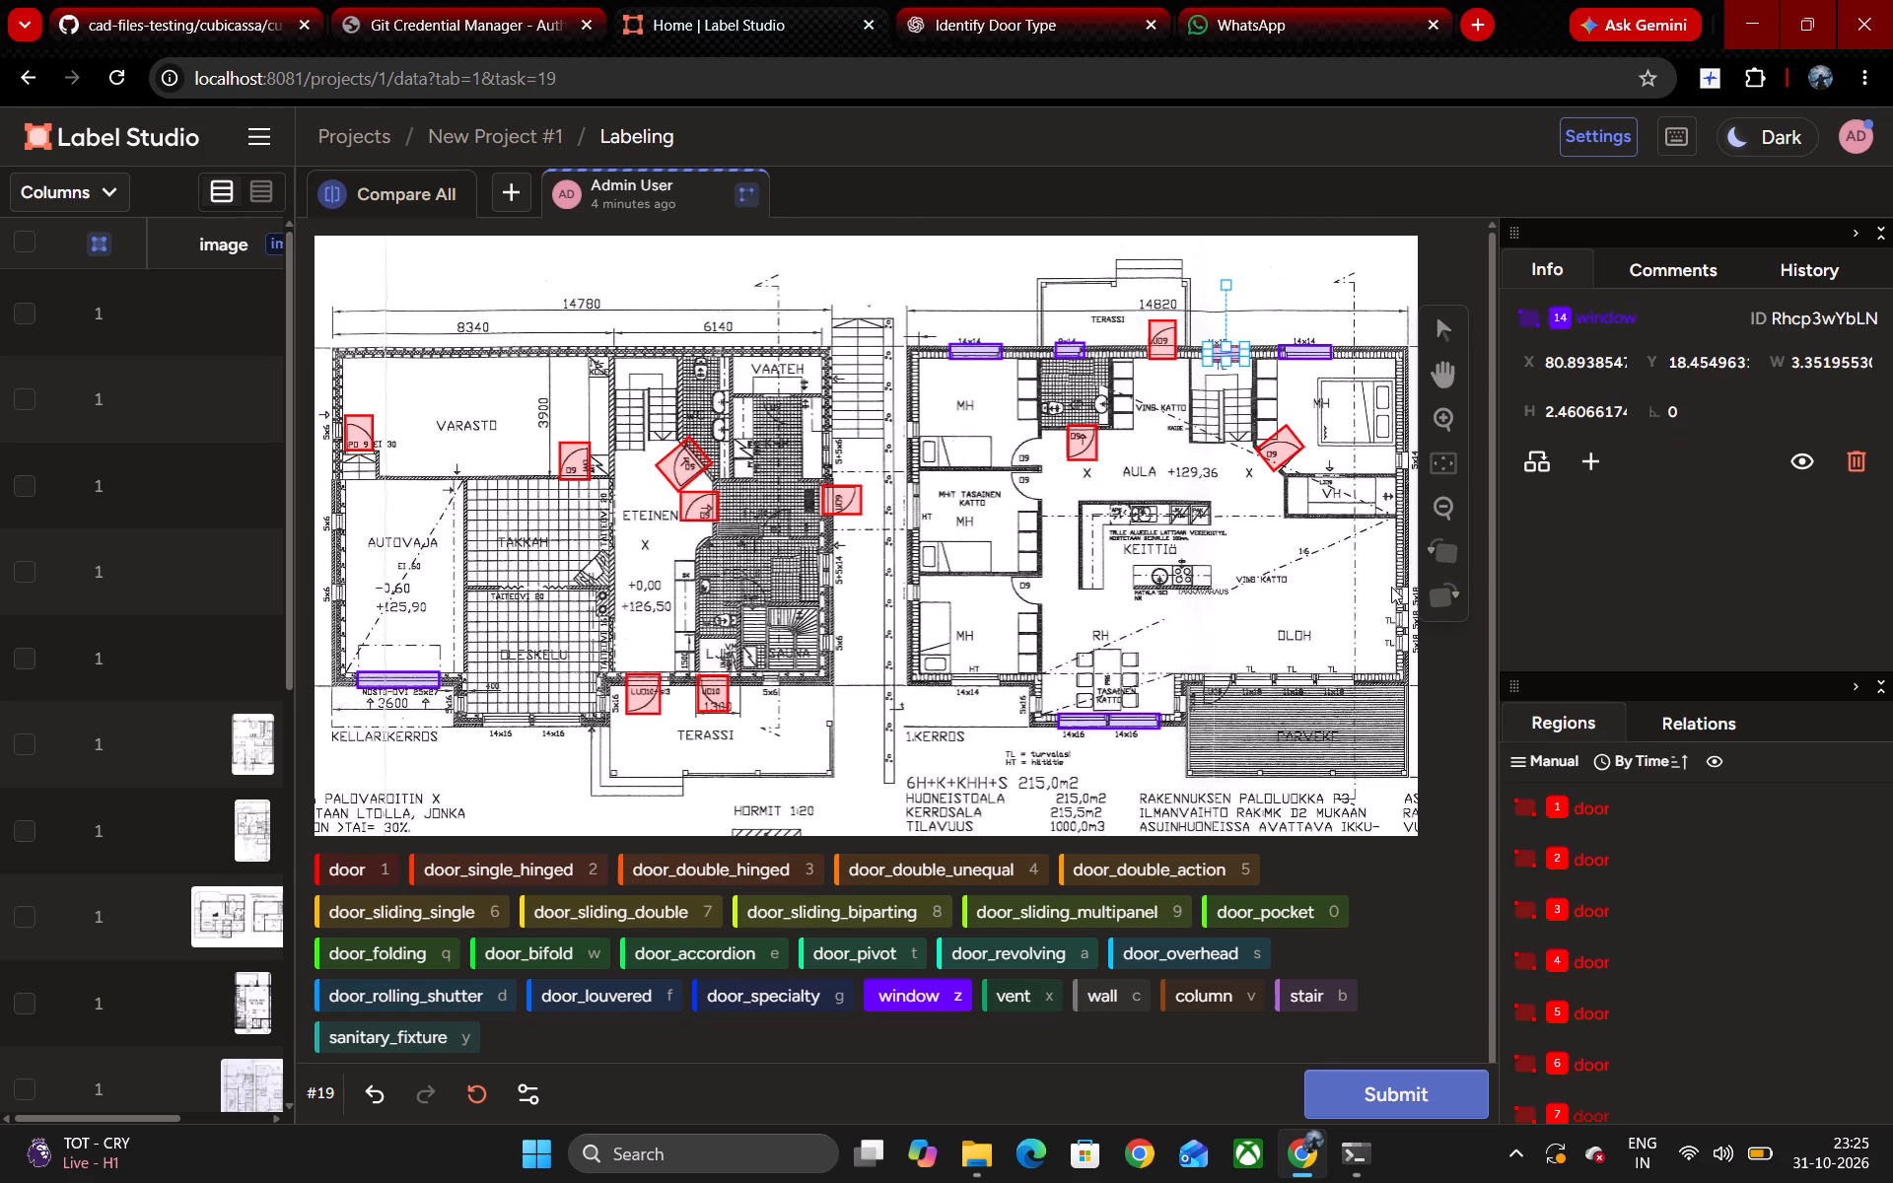
{"action": "left_click_drag", "start_coordinate": [1394, 586], "coordinate": [1405, 652]}
{"action": "left_click_drag", "start_coordinate": [1405, 652], "coordinate": [1407, 651]}
{"action": "left_click", "coordinate": [1400, 620]}
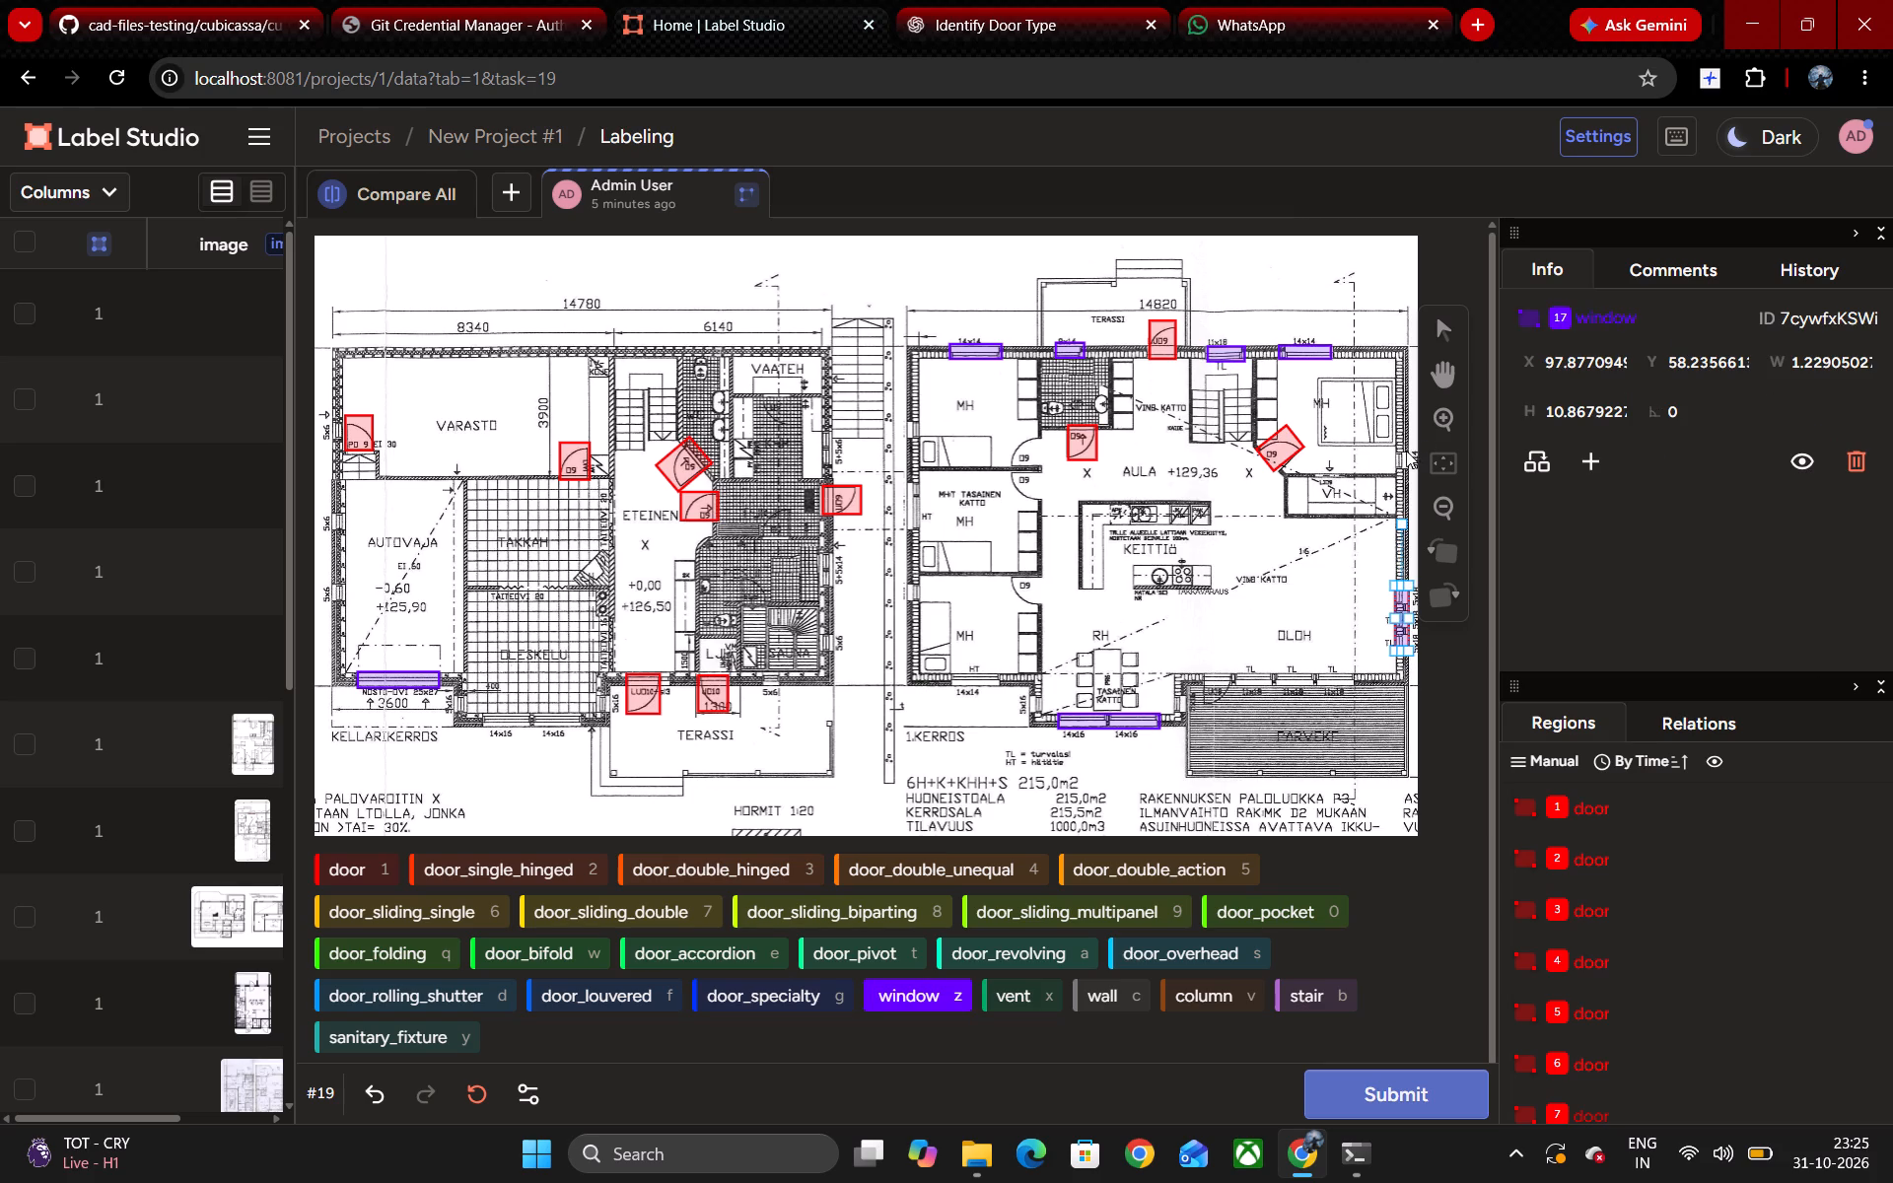
Box the small window in the outer side wall of the MH bedroom near VH with the window label, about 1.0 by 3.9.
{"action": "left_click_drag", "start_coordinate": [1398, 449], "coordinate": [1398, 468]}
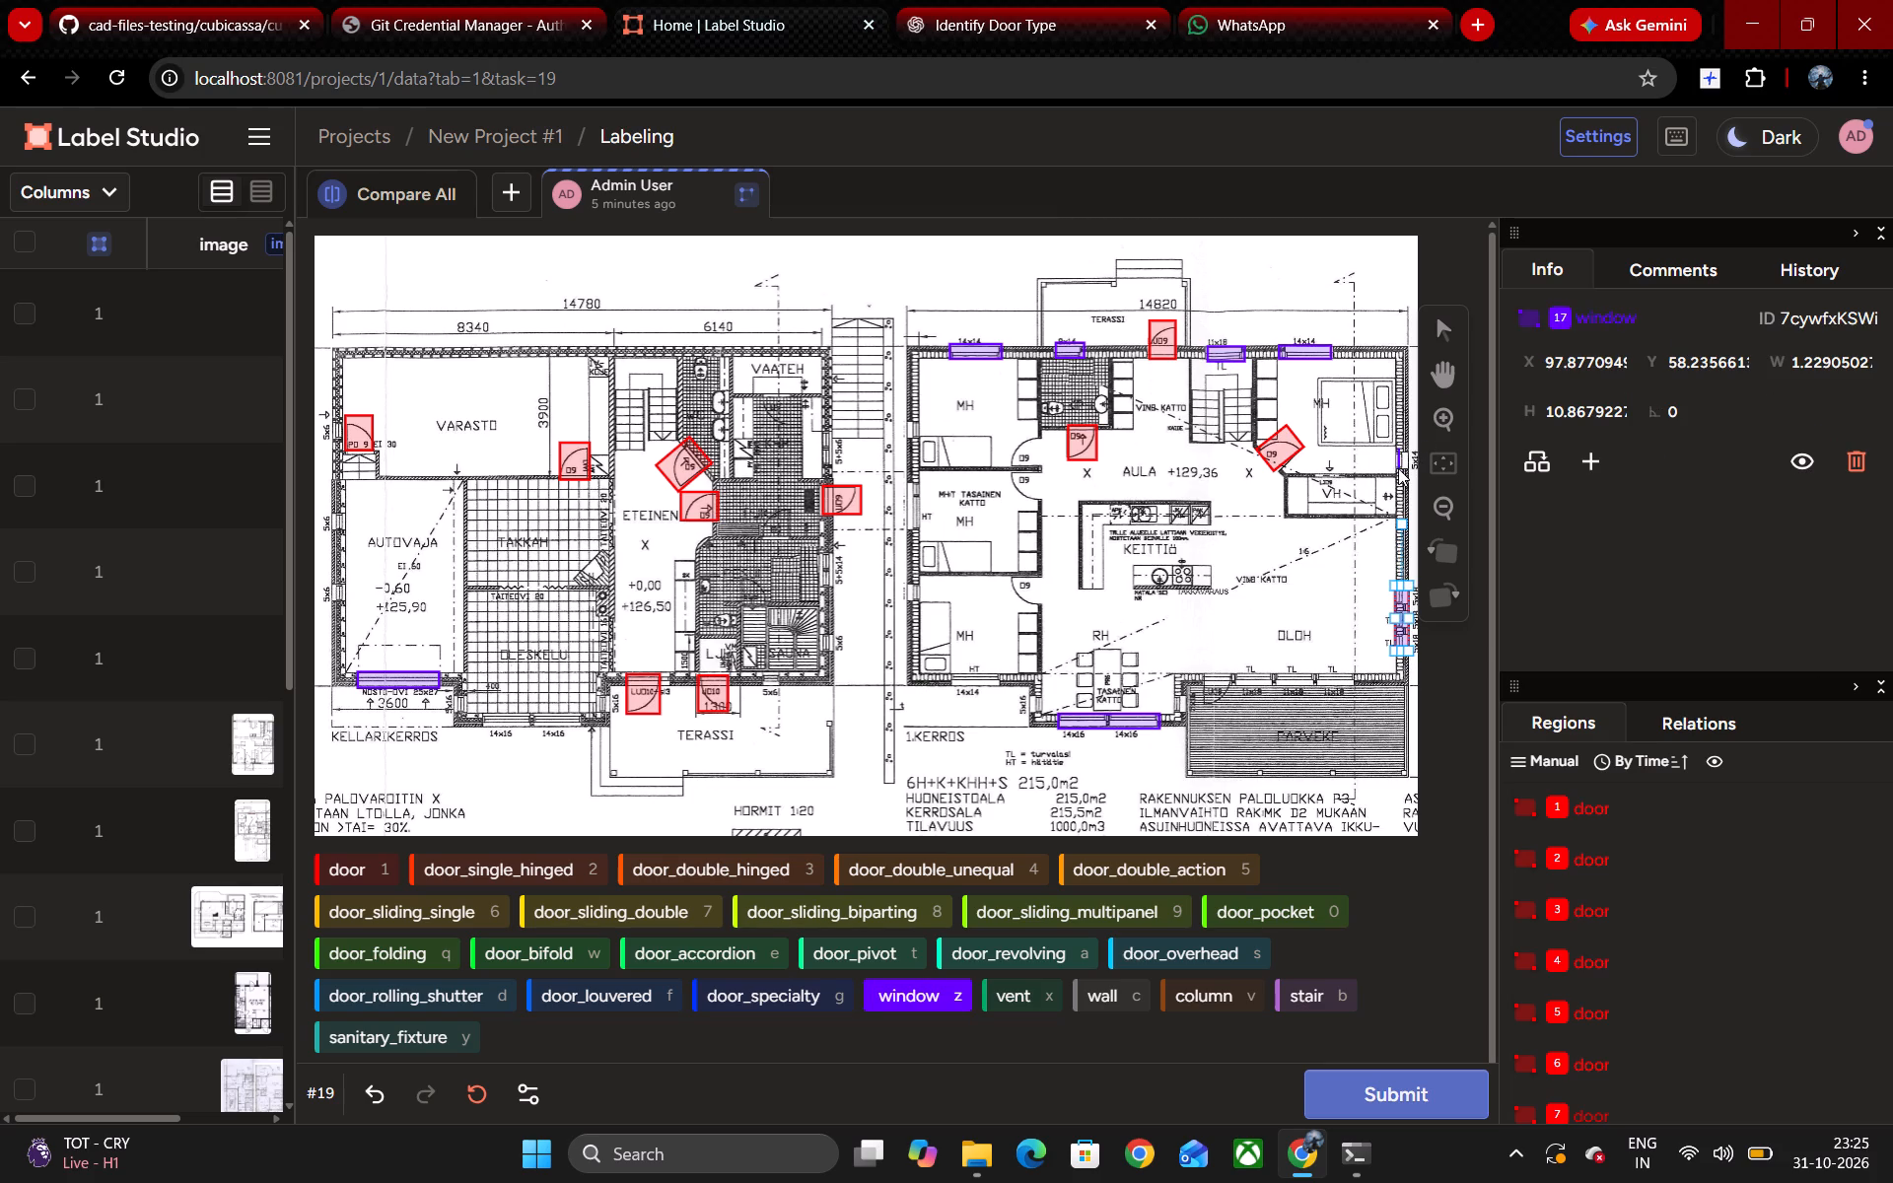
{"action": "left_click_drag", "start_coordinate": [1398, 468], "coordinate": [1409, 471]}
{"action": "left_click", "coordinate": [1398, 456]}
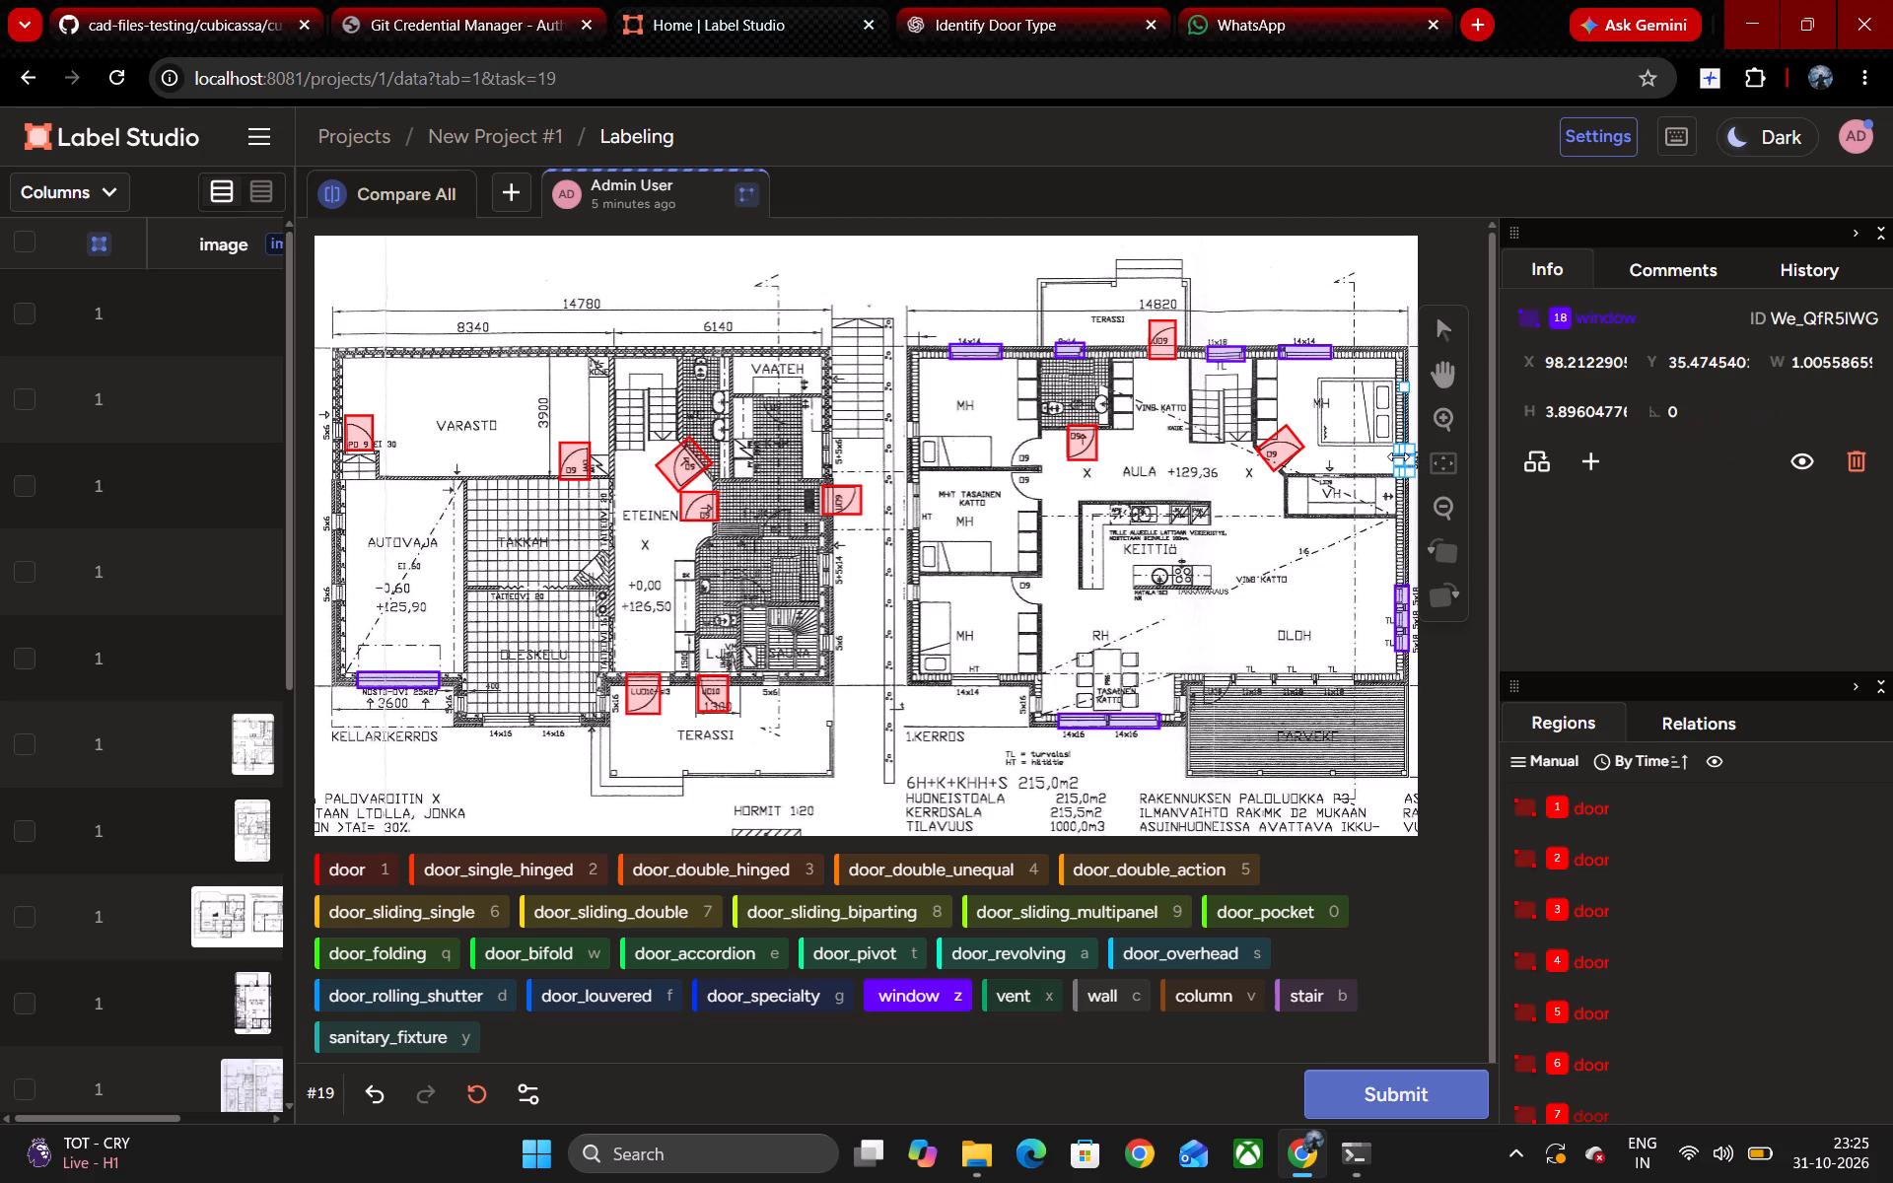
{"action": "left_click", "coordinate": [1401, 459]}
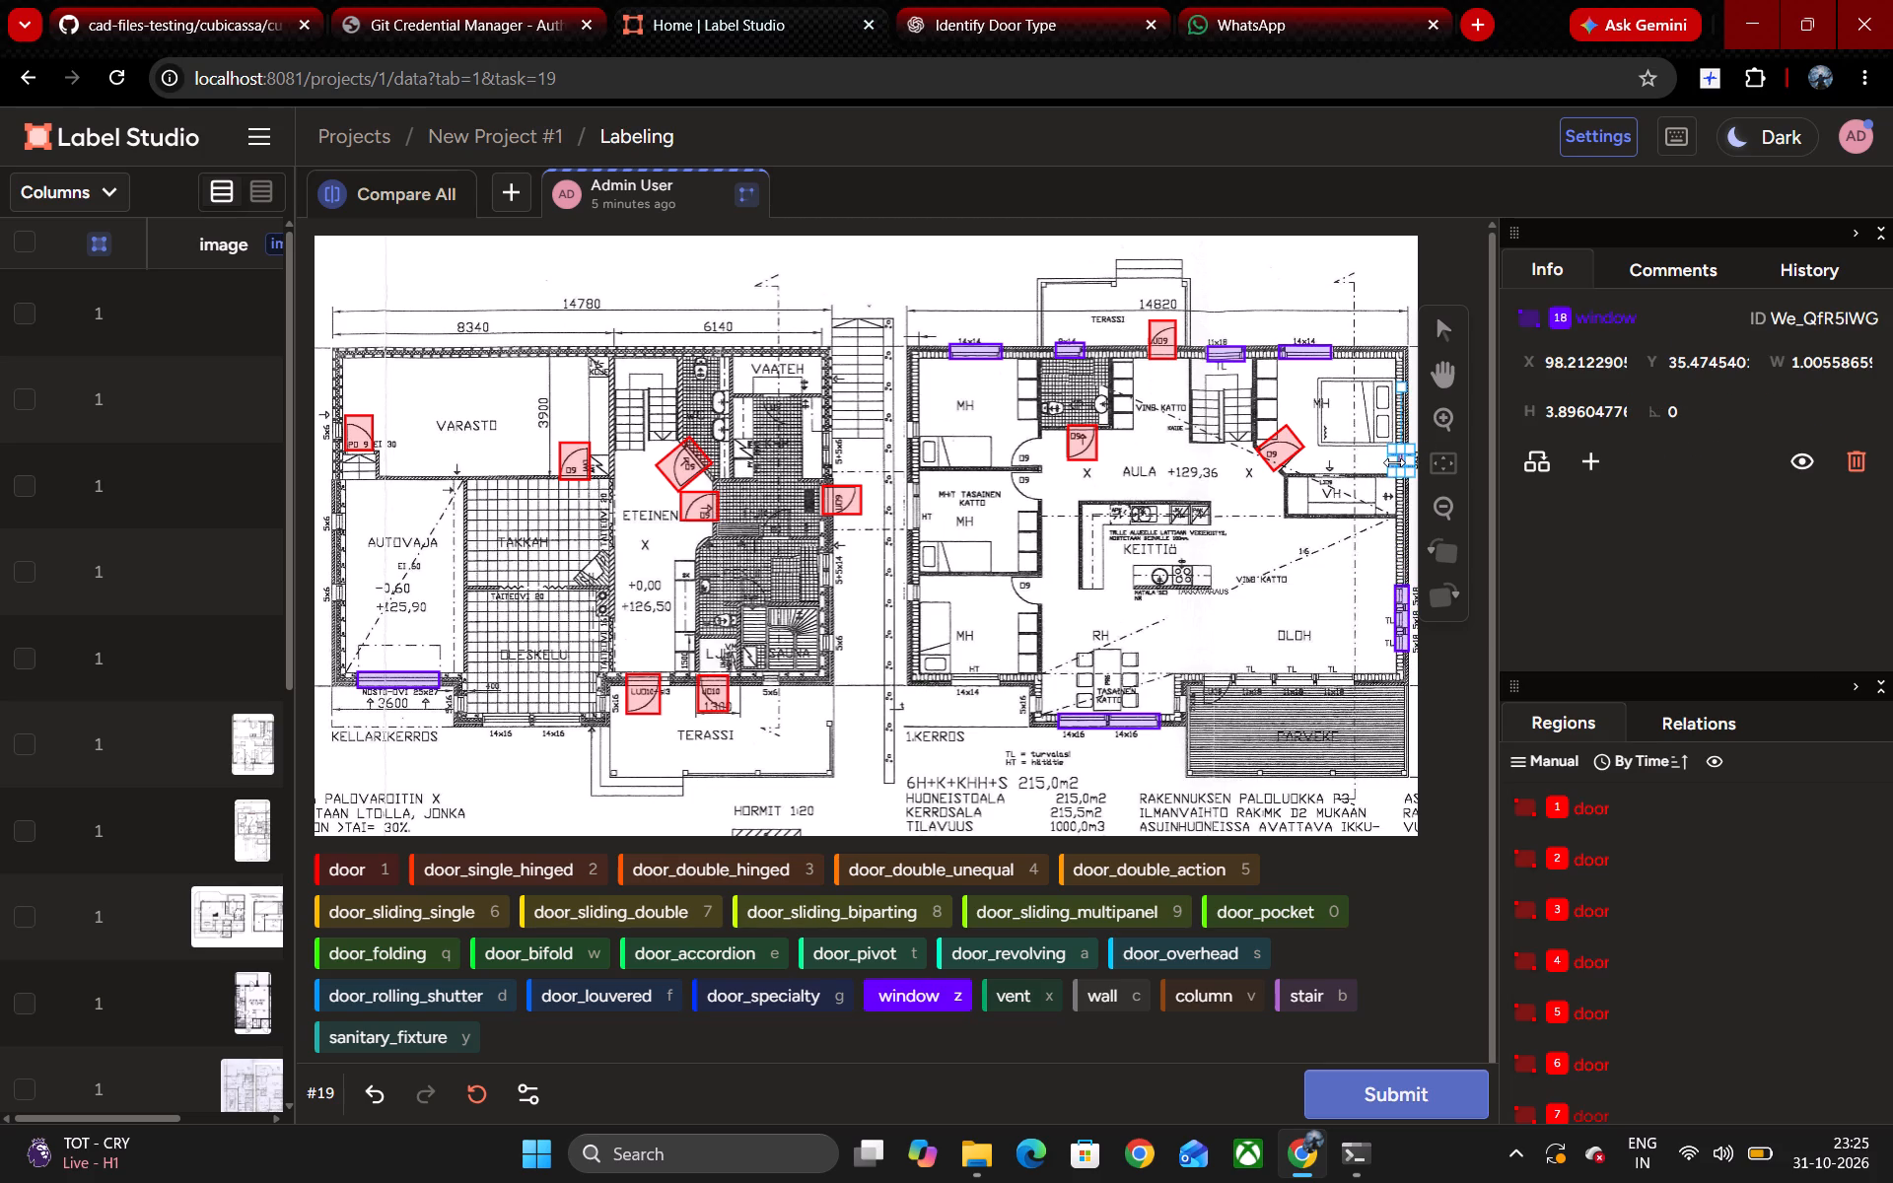
{"action": "left_click", "coordinate": [1400, 458]}
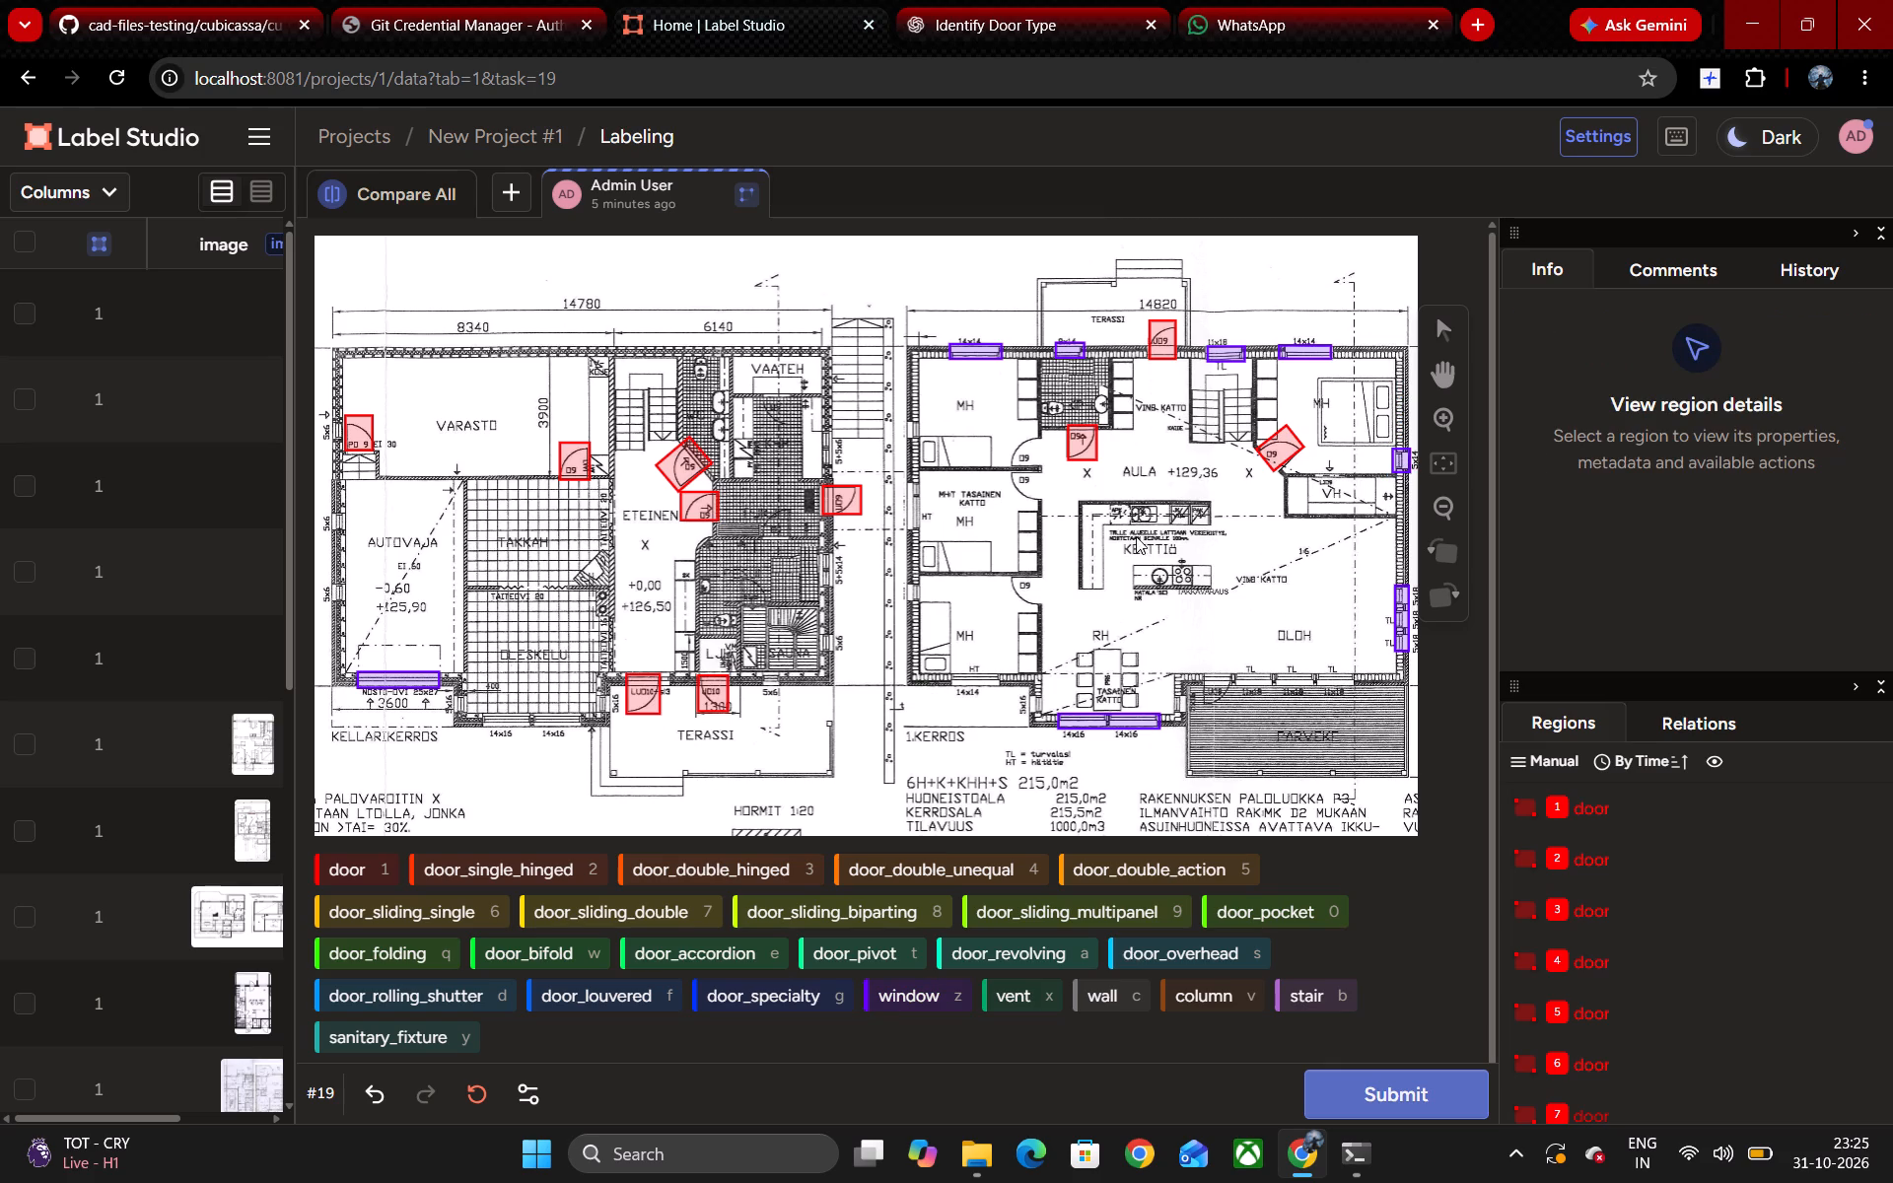
Box the window in the lower wall of the bottom MH bedroom with the window label, trimmed to about 4.6 by 1.6.
{"action": "left_click", "coordinate": [1141, 723]}
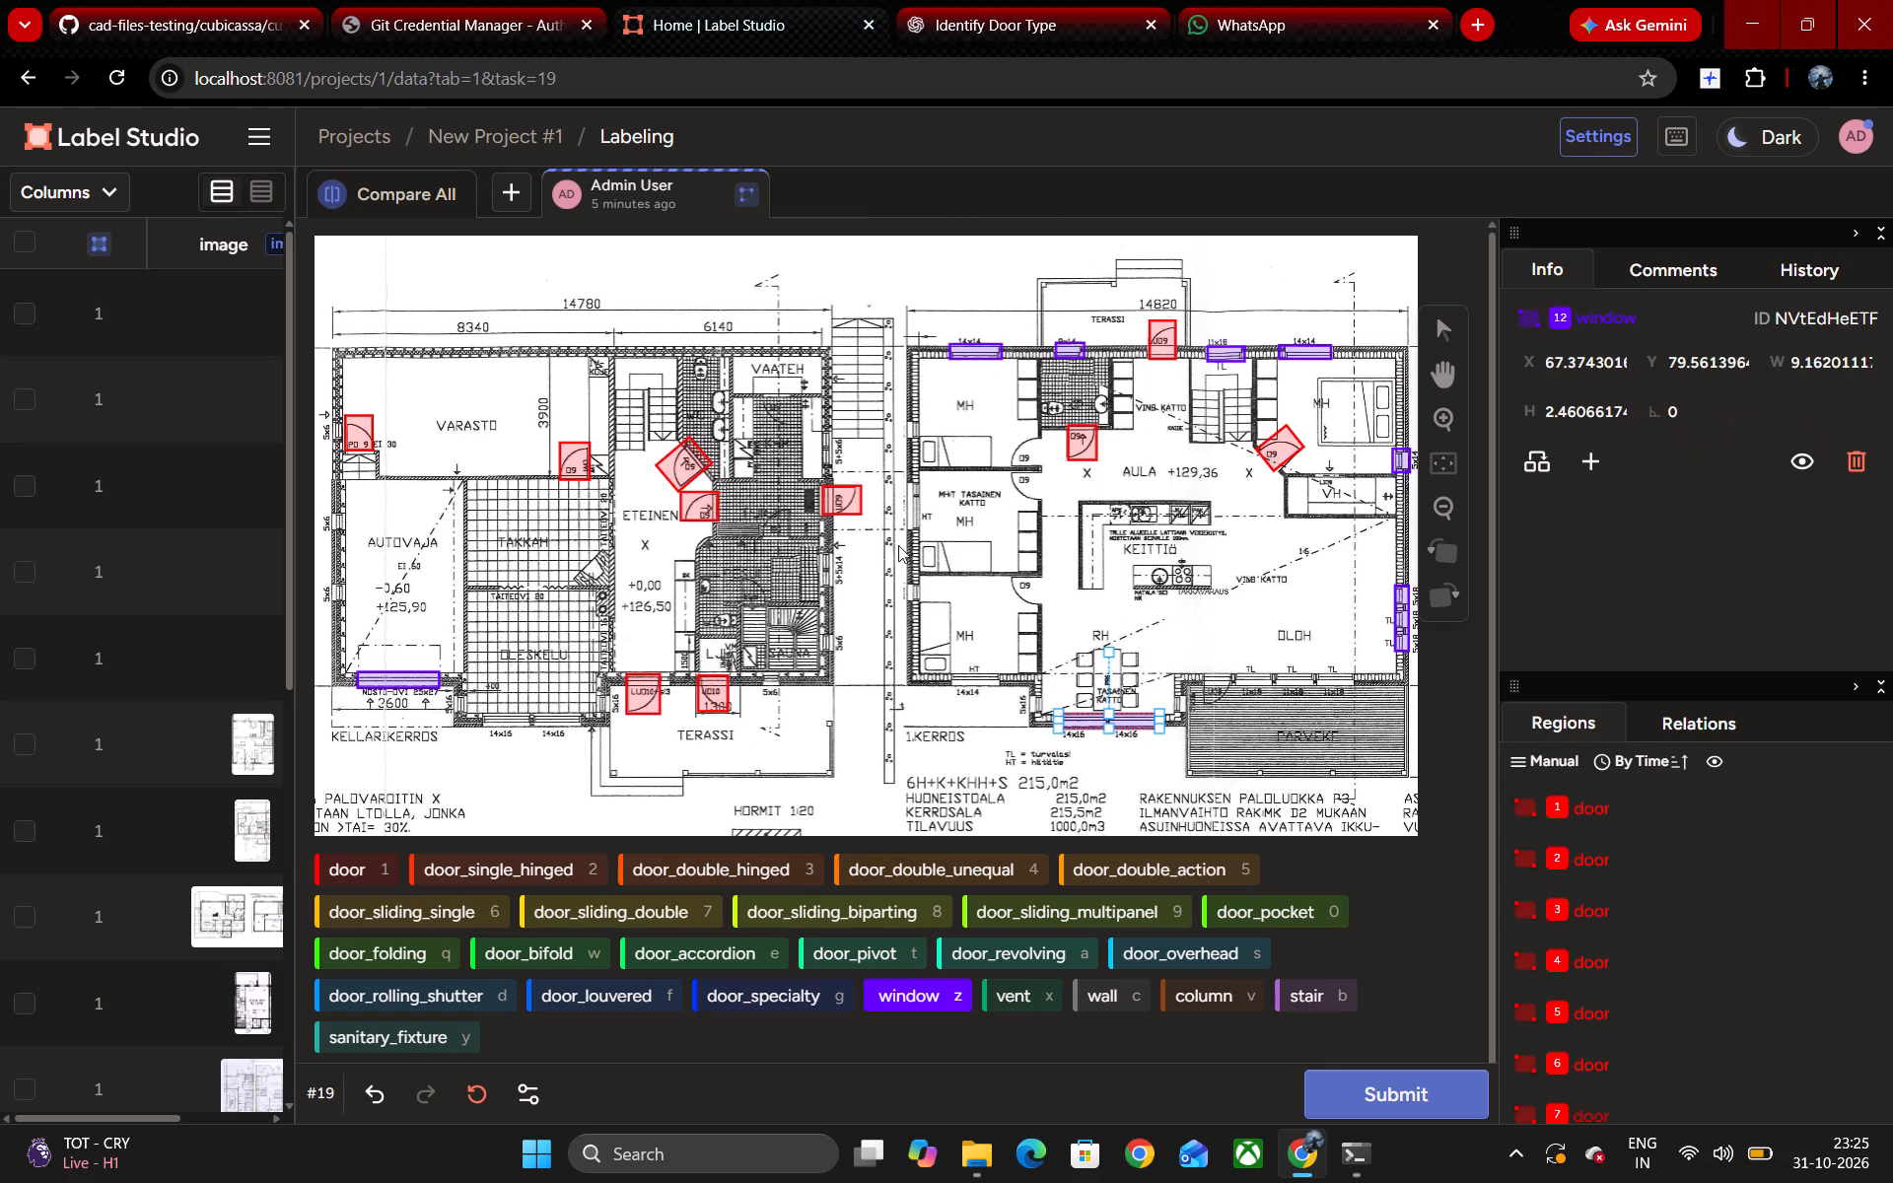
{"action": "left_click_drag", "start_coordinate": [950, 667], "coordinate": [955, 688]}
{"action": "left_click_drag", "start_coordinate": [955, 688], "coordinate": [1001, 684]}
{"action": "left_click", "coordinate": [981, 670]}
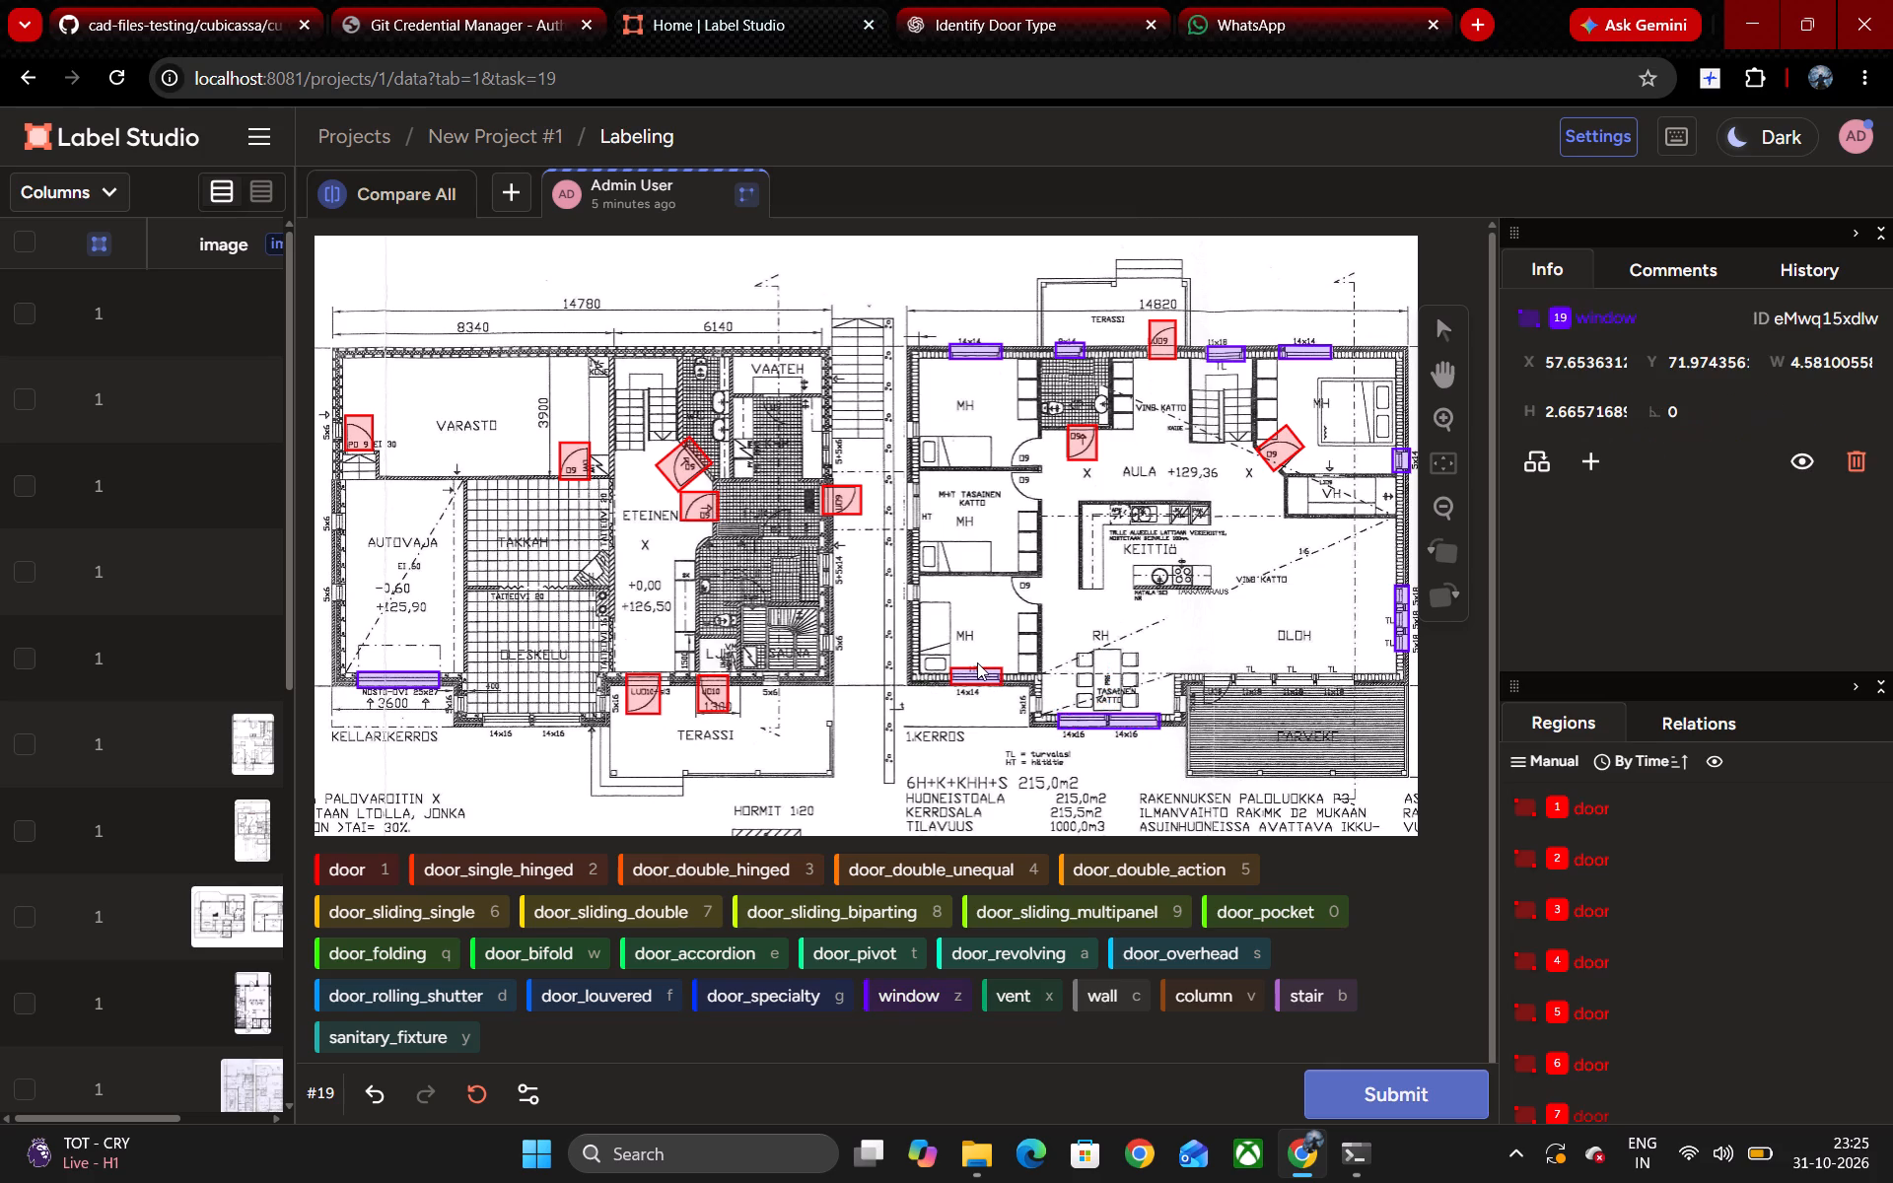
{"action": "left_click", "coordinate": [977, 664]}
{"action": "left_click", "coordinate": [976, 684]}
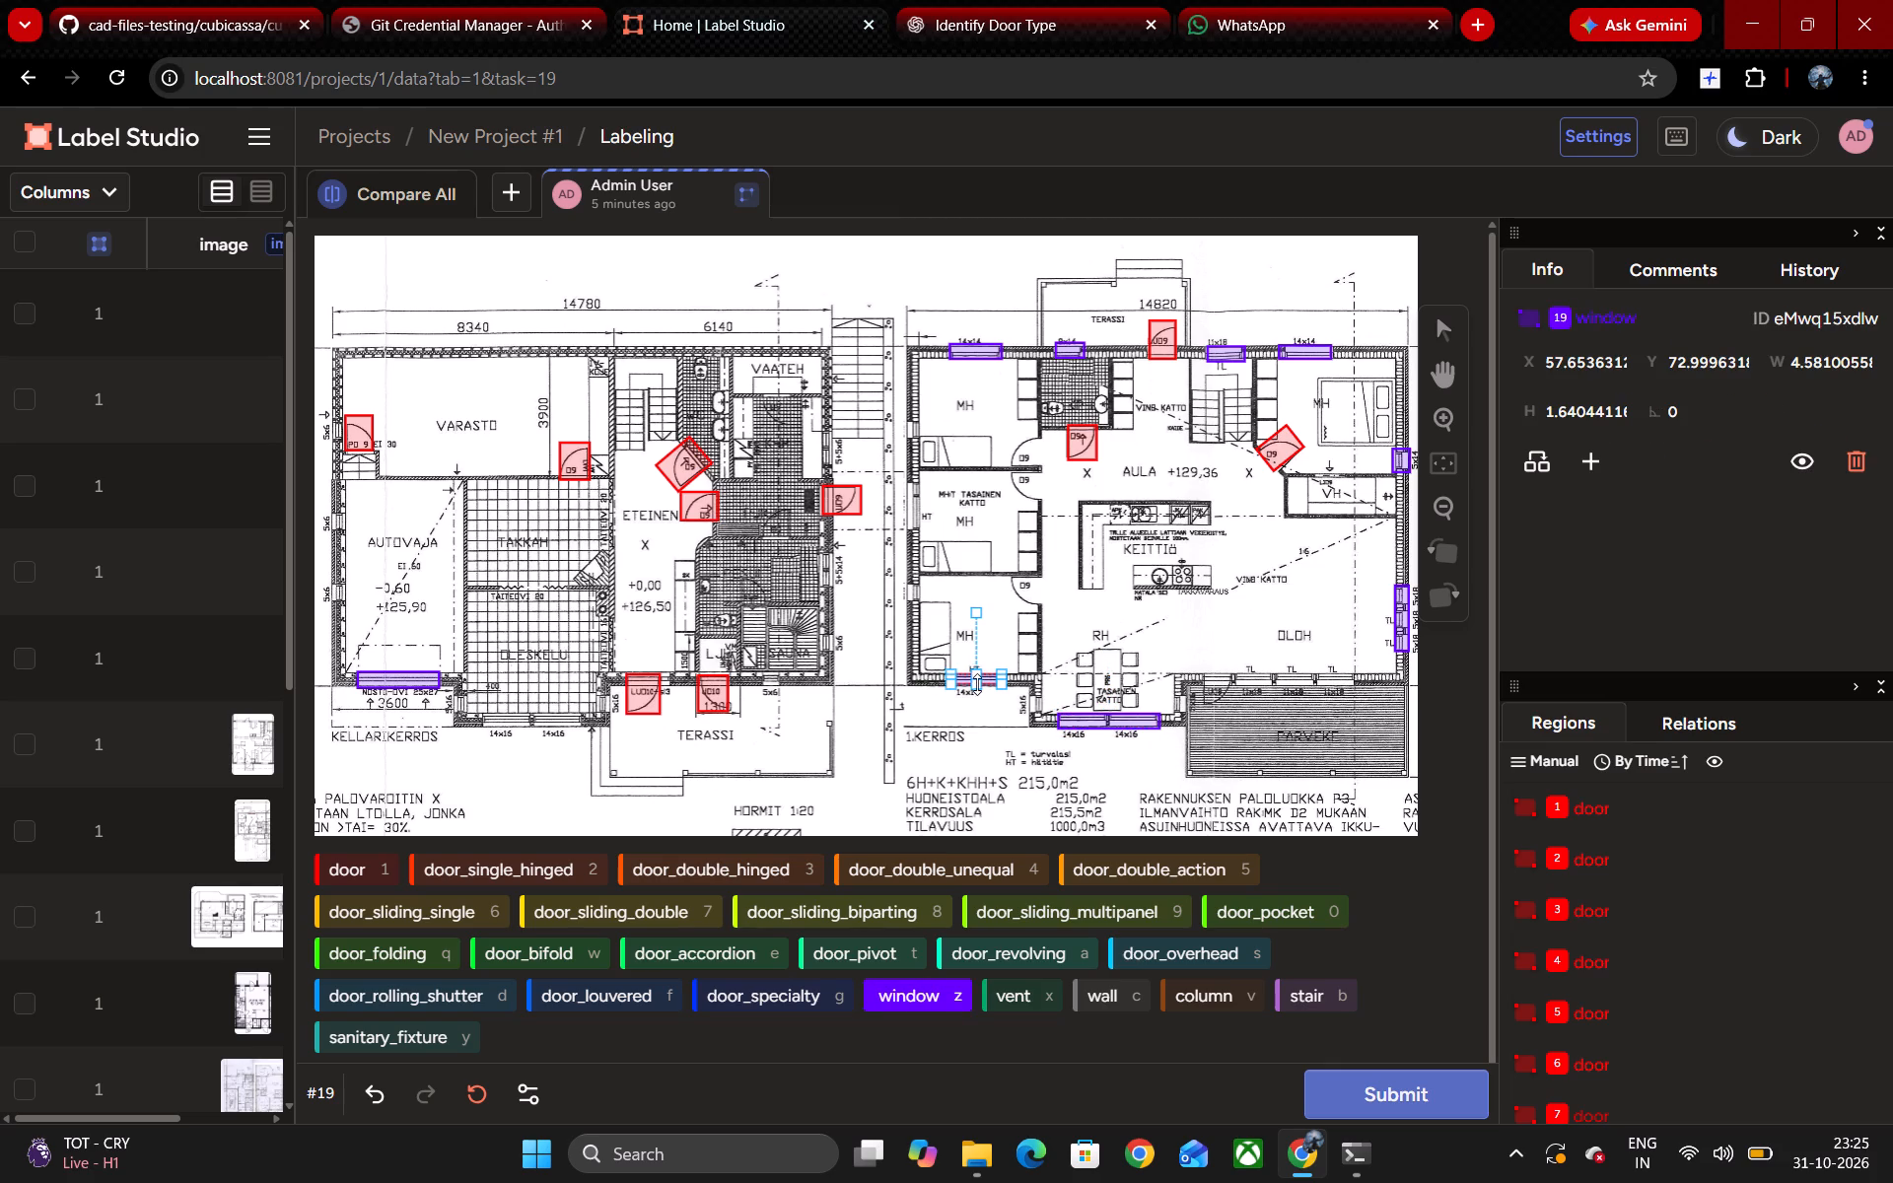
Draw a small window box and move it onto the outer wall near the partition between the two lower MH bedrooms.
{"action": "left_click", "coordinate": [993, 671]}
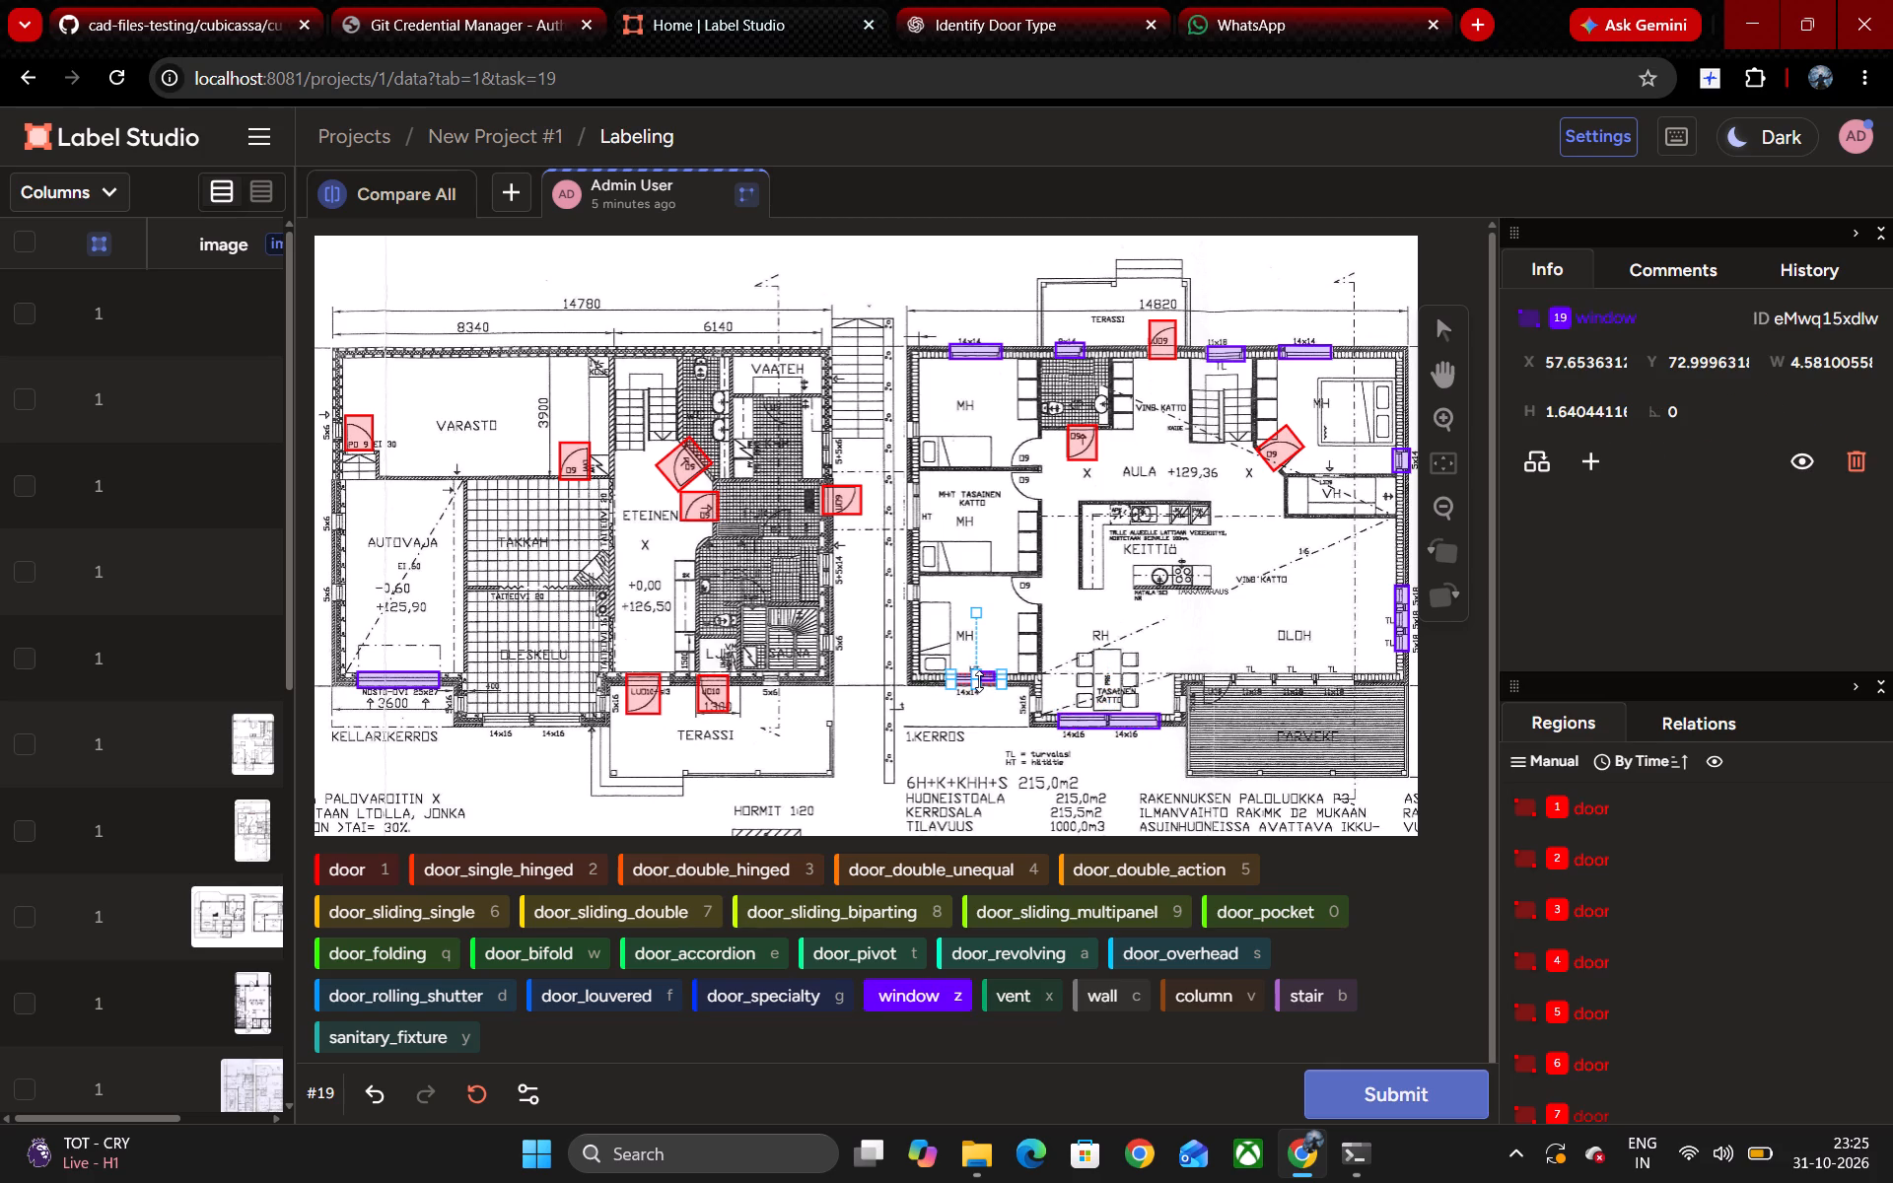
{"action": "left_click", "coordinate": [978, 682]}
{"action": "left_click_drag", "start_coordinate": [990, 668], "coordinate": [997, 707]}
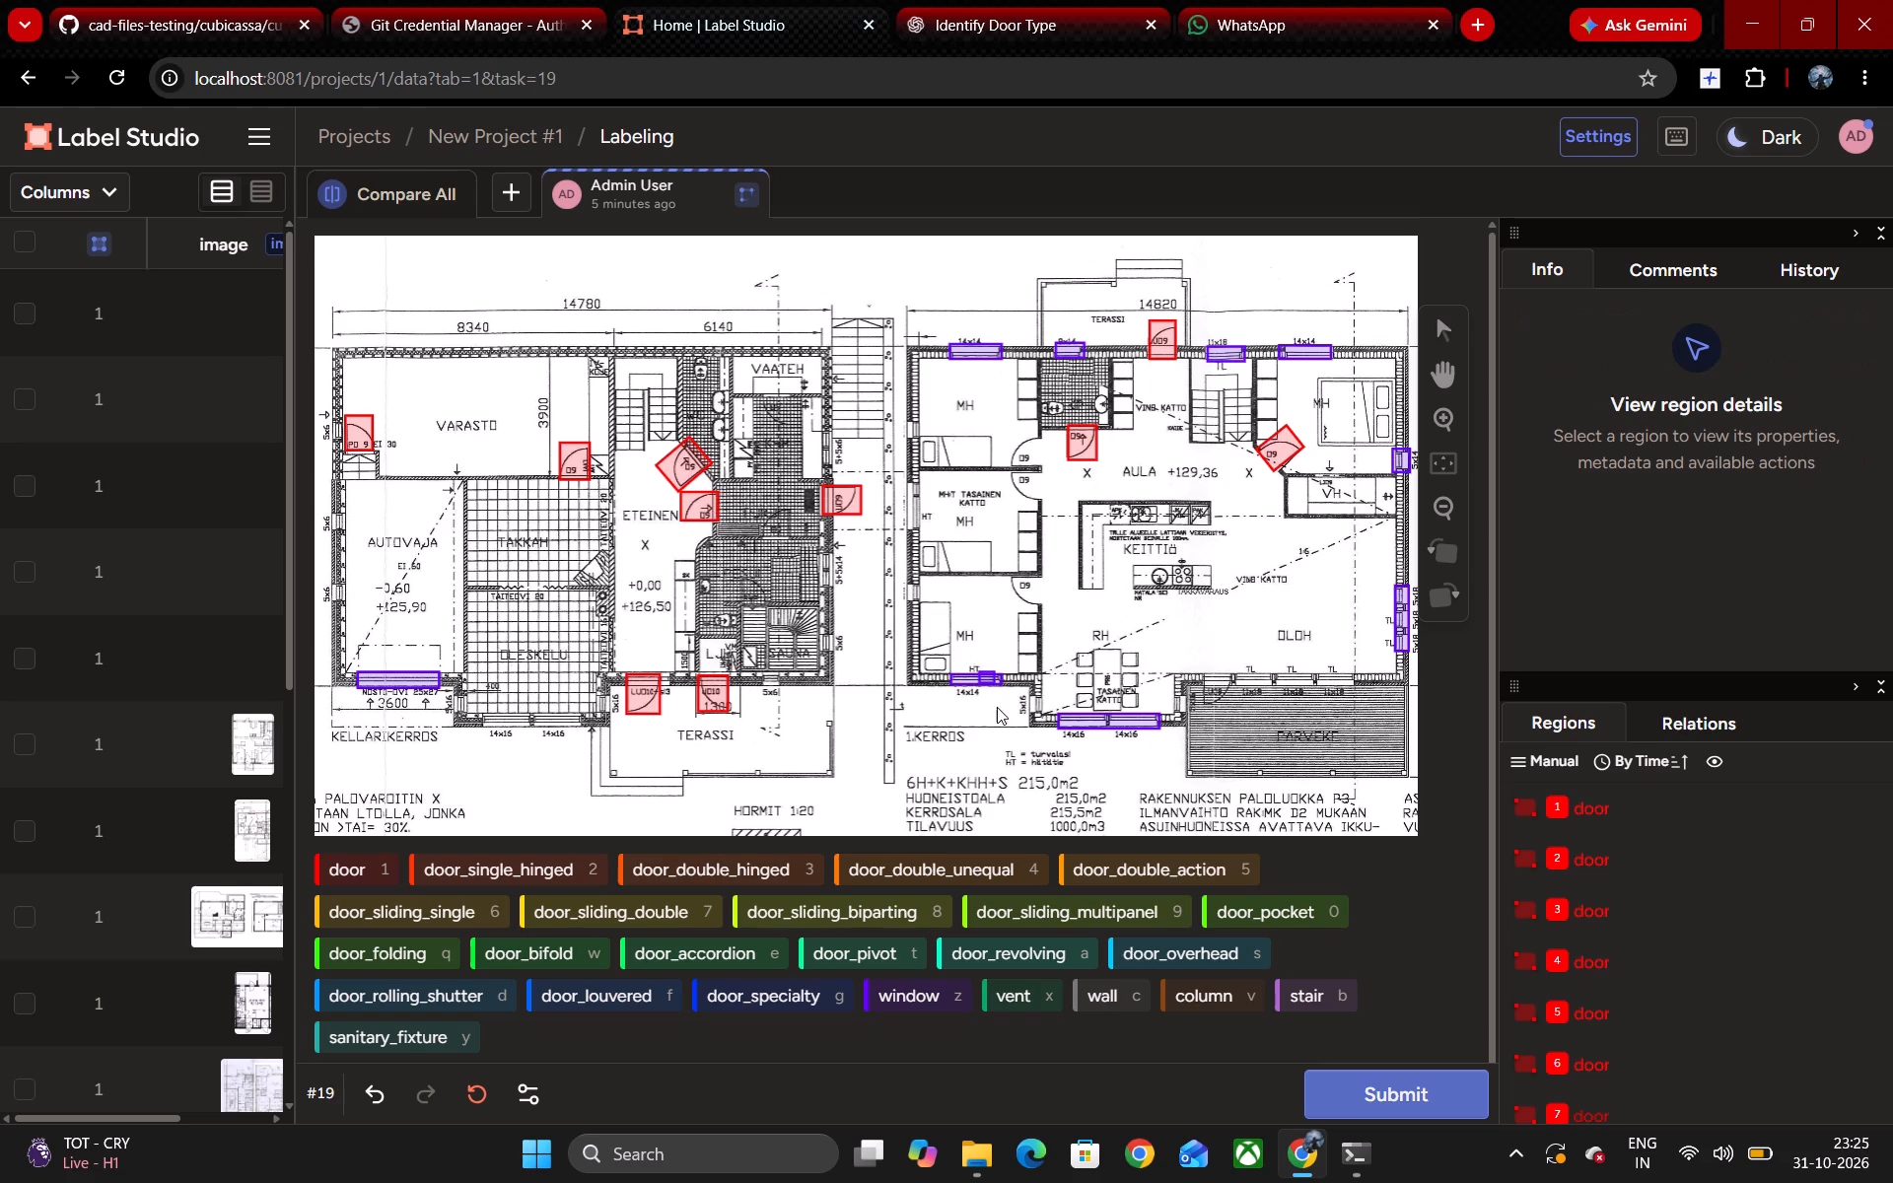
{"action": "left_click_drag", "start_coordinate": [997, 707], "coordinate": [990, 697]}
{"action": "left_click_drag", "start_coordinate": [982, 679], "coordinate": [1072, 628]}
{"action": "left_click_drag", "start_coordinate": [991, 671], "coordinate": [987, 526]}
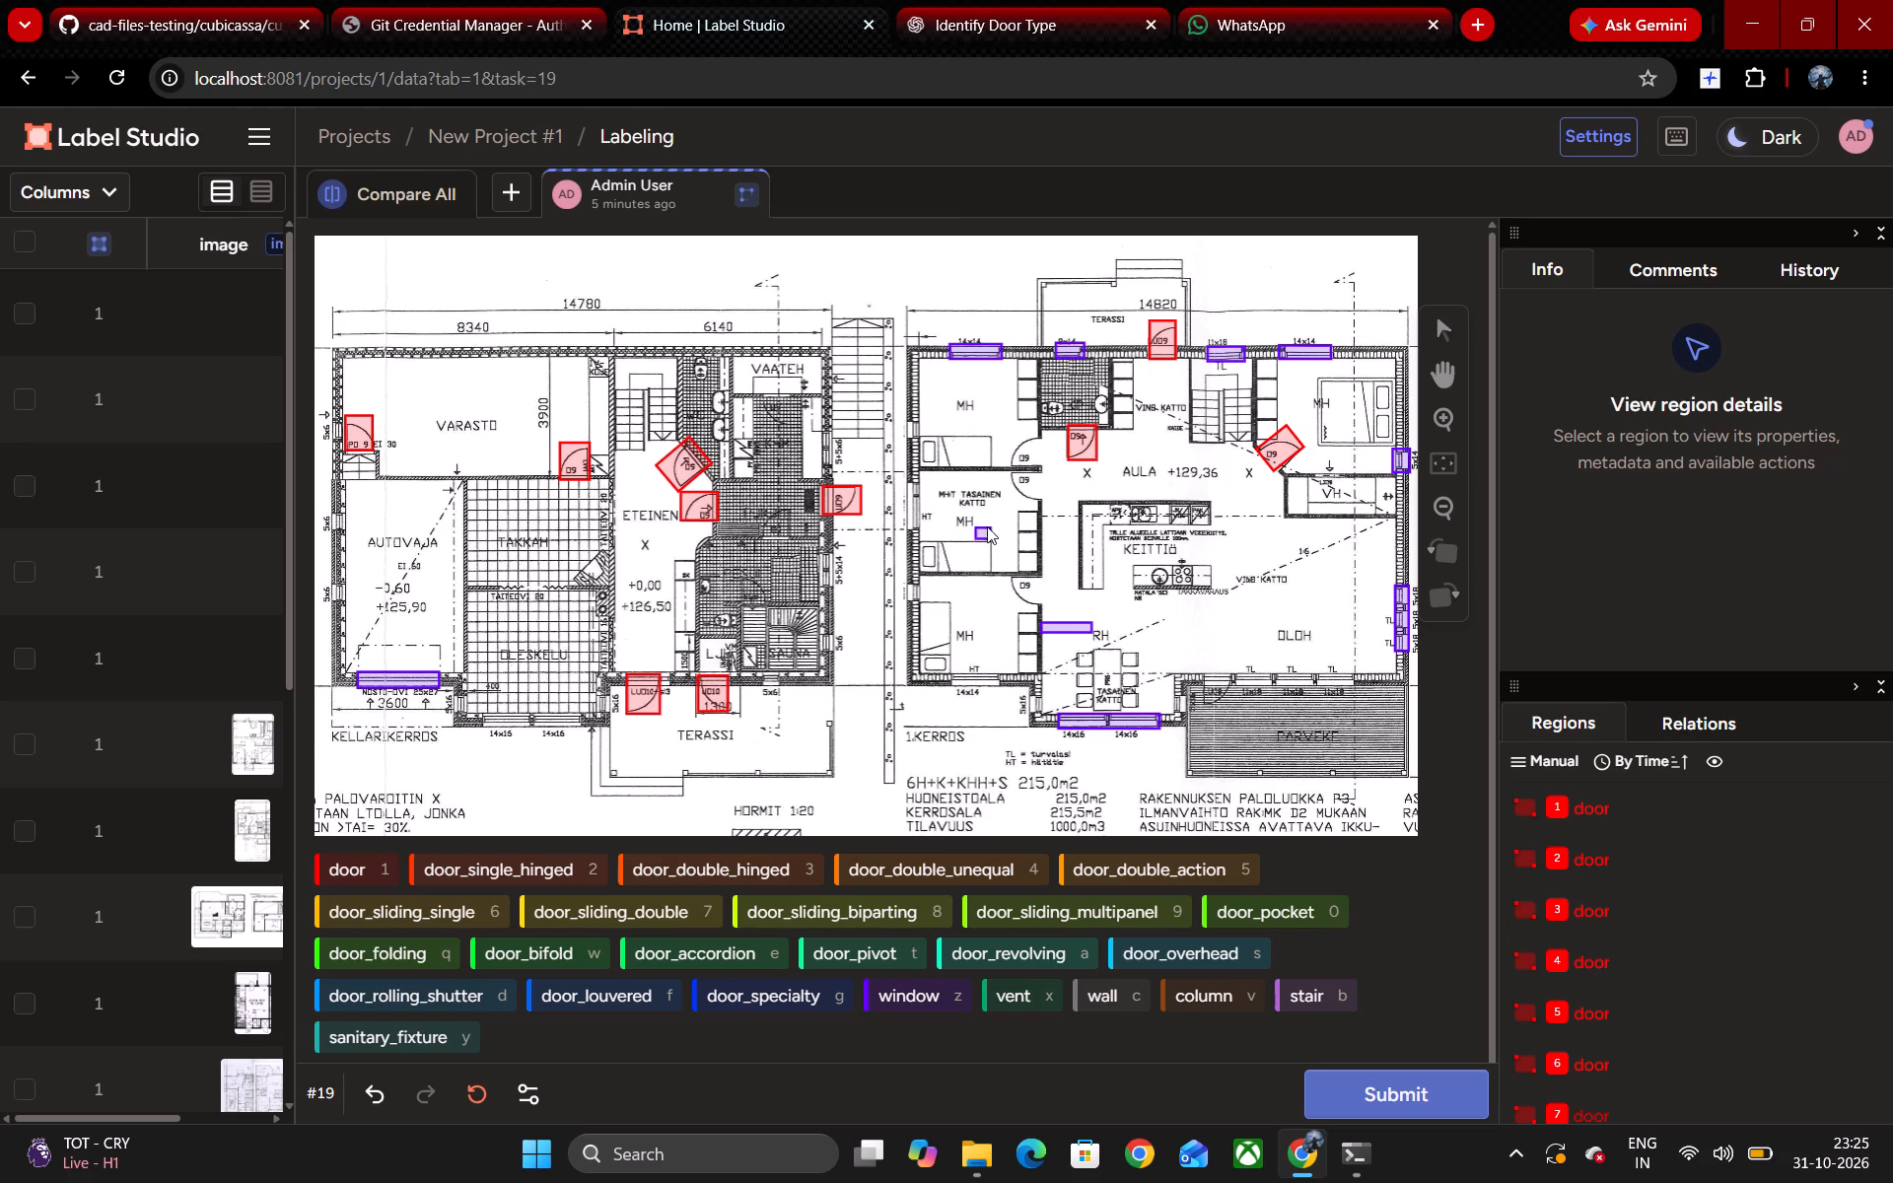
{"action": "left_click_drag", "start_coordinate": [987, 526], "coordinate": [925, 584]}
{"action": "left_click_drag", "start_coordinate": [925, 584], "coordinate": [922, 581]}
Move the wide window box beside RH back over the window in the bottom MH bedroom's lower wall.
{"action": "left_click_drag", "start_coordinate": [1054, 628], "coordinate": [969, 686]}
{"action": "left_click_drag", "start_coordinate": [969, 686], "coordinate": [963, 675]}
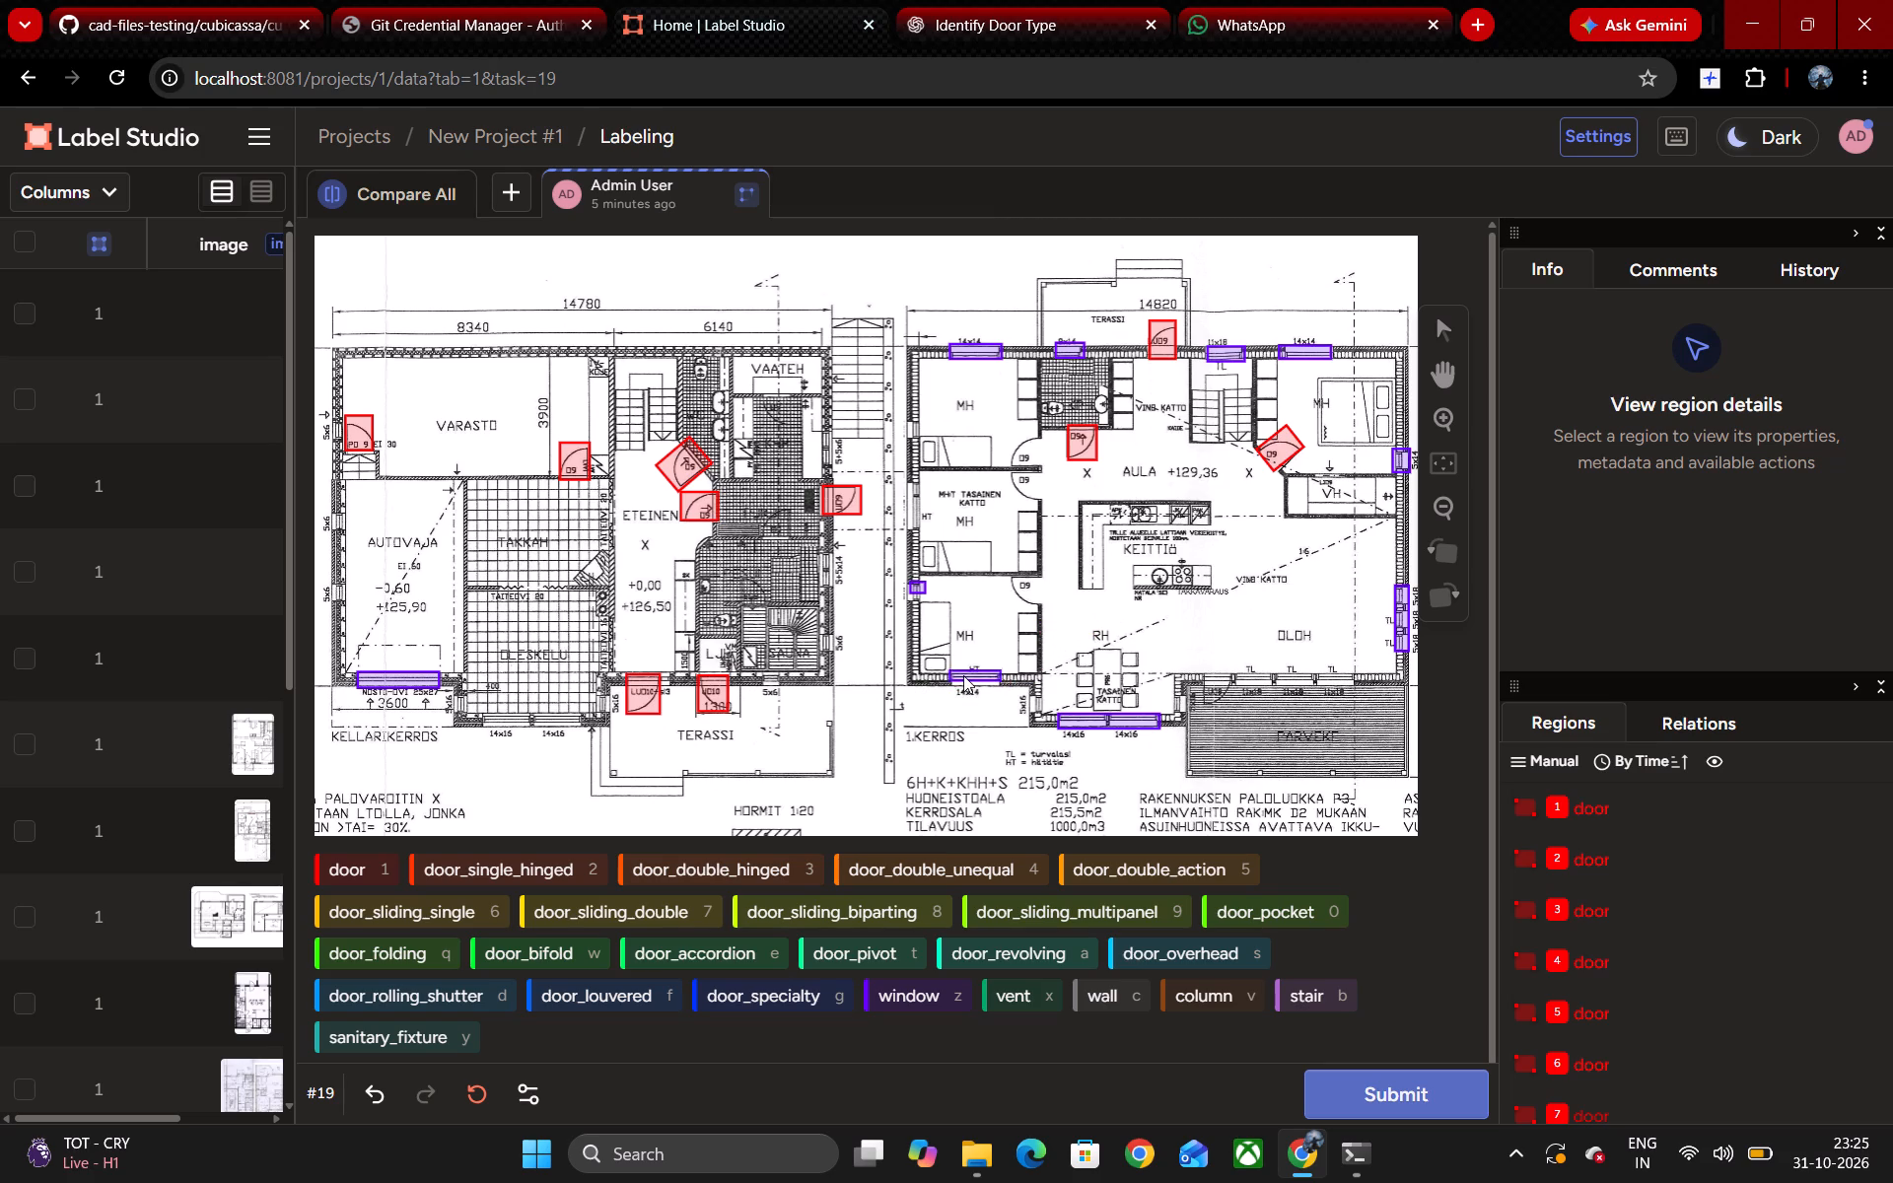
{"action": "left_click_drag", "start_coordinate": [963, 675], "coordinate": [962, 680]}
{"action": "left_click", "coordinate": [962, 680]}
Adjust the small window box on the outer wall near the partition between the two lower MH bedrooms.
{"action": "left_click", "coordinate": [916, 579]}
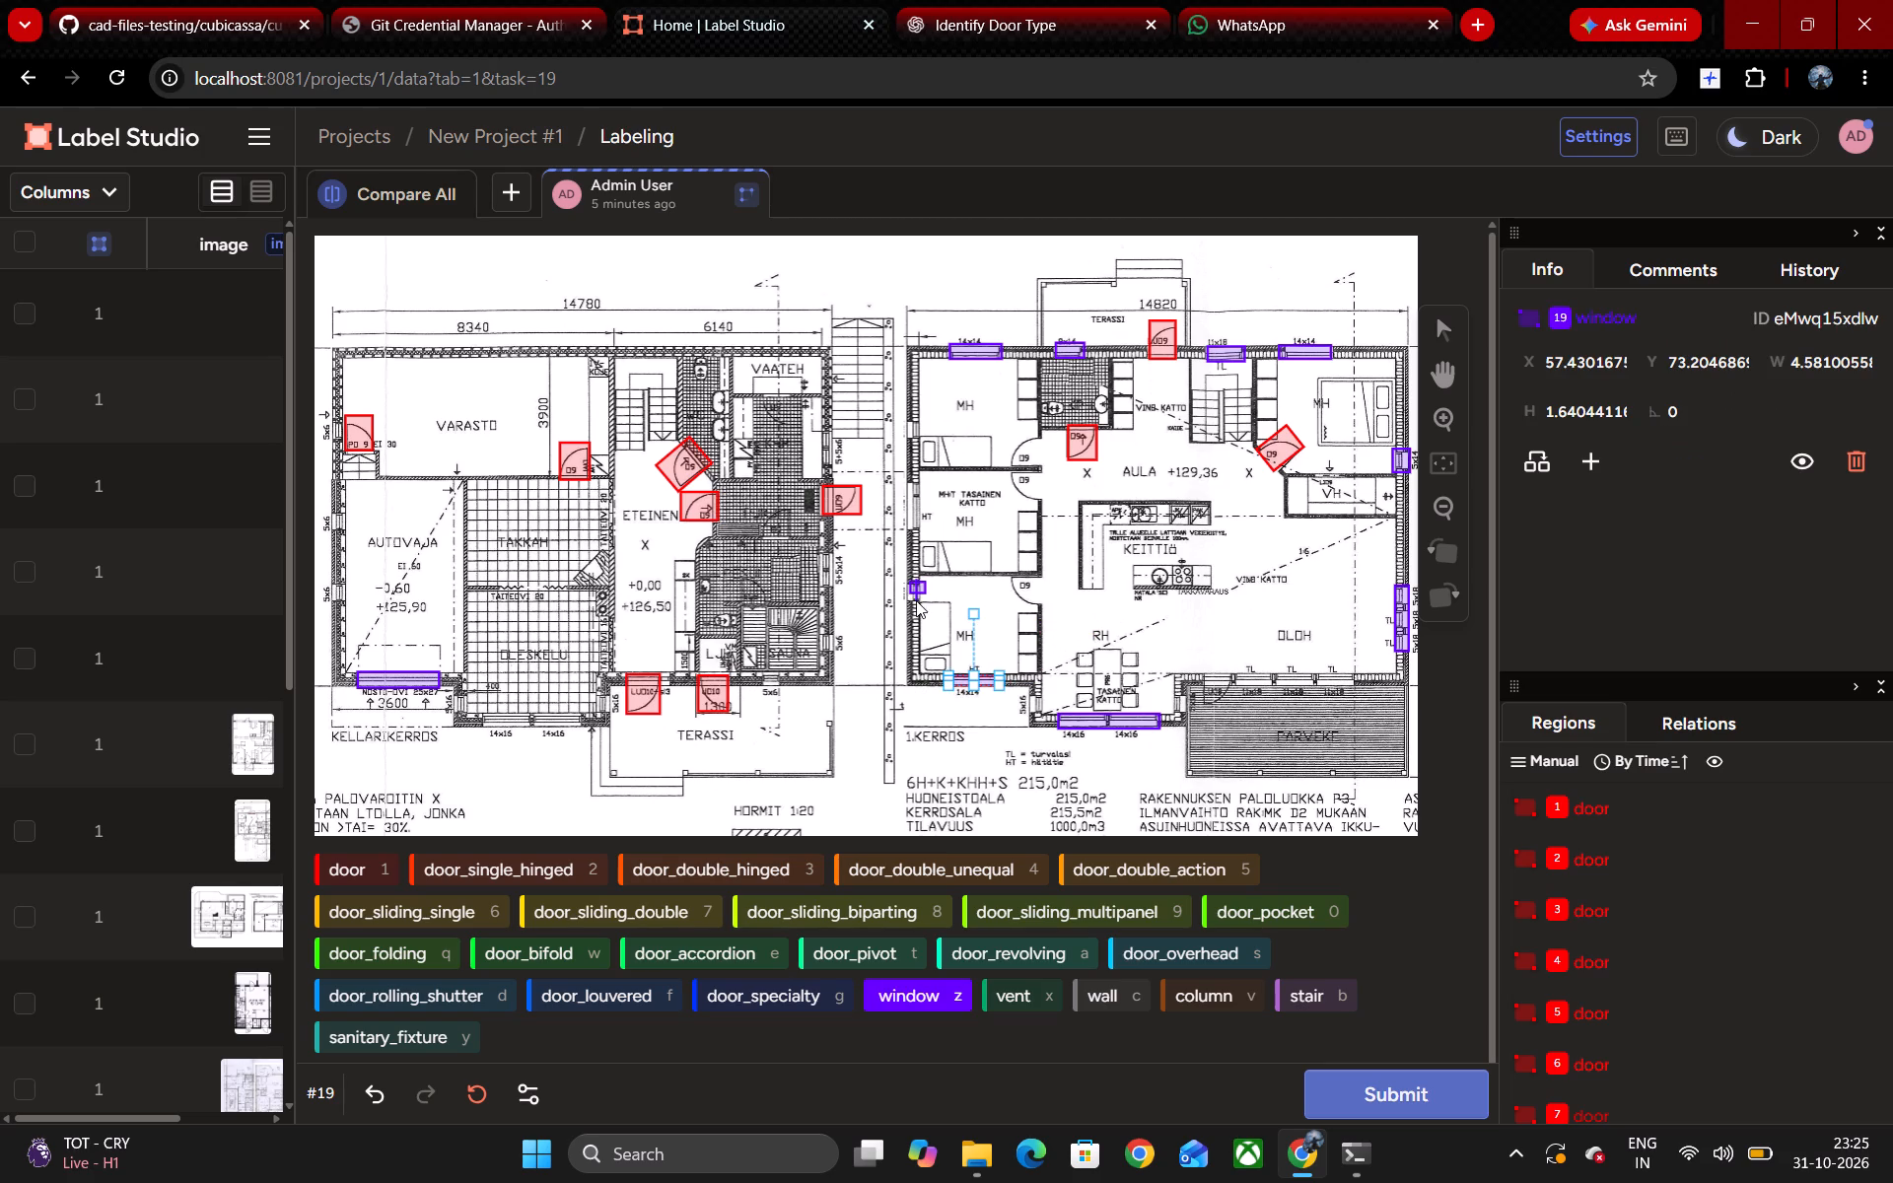
{"action": "left_click_drag", "start_coordinate": [911, 596], "coordinate": [951, 578]}
{"action": "left_click", "coordinate": [951, 579]}
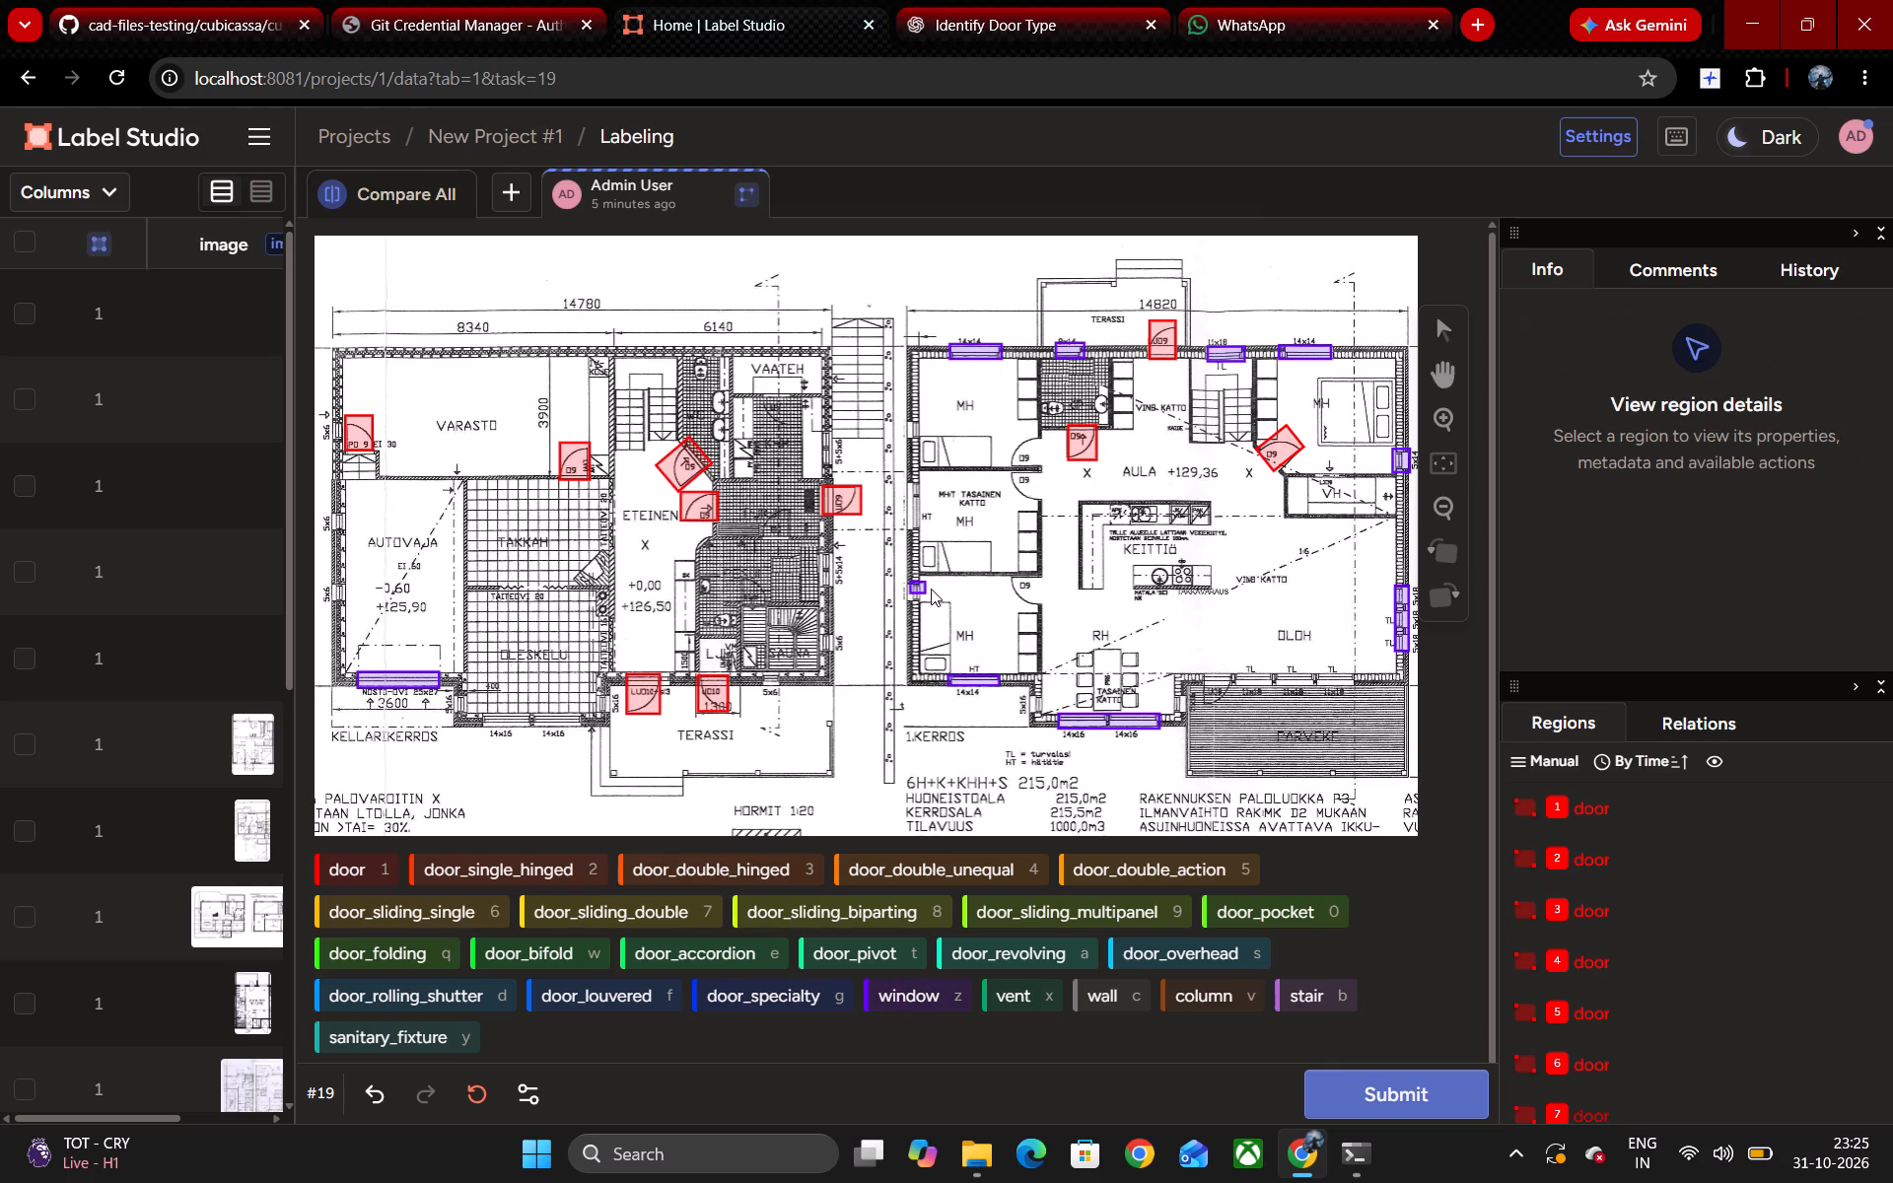
{"action": "left_click", "coordinate": [915, 586]}
{"action": "left_click", "coordinate": [918, 592]}
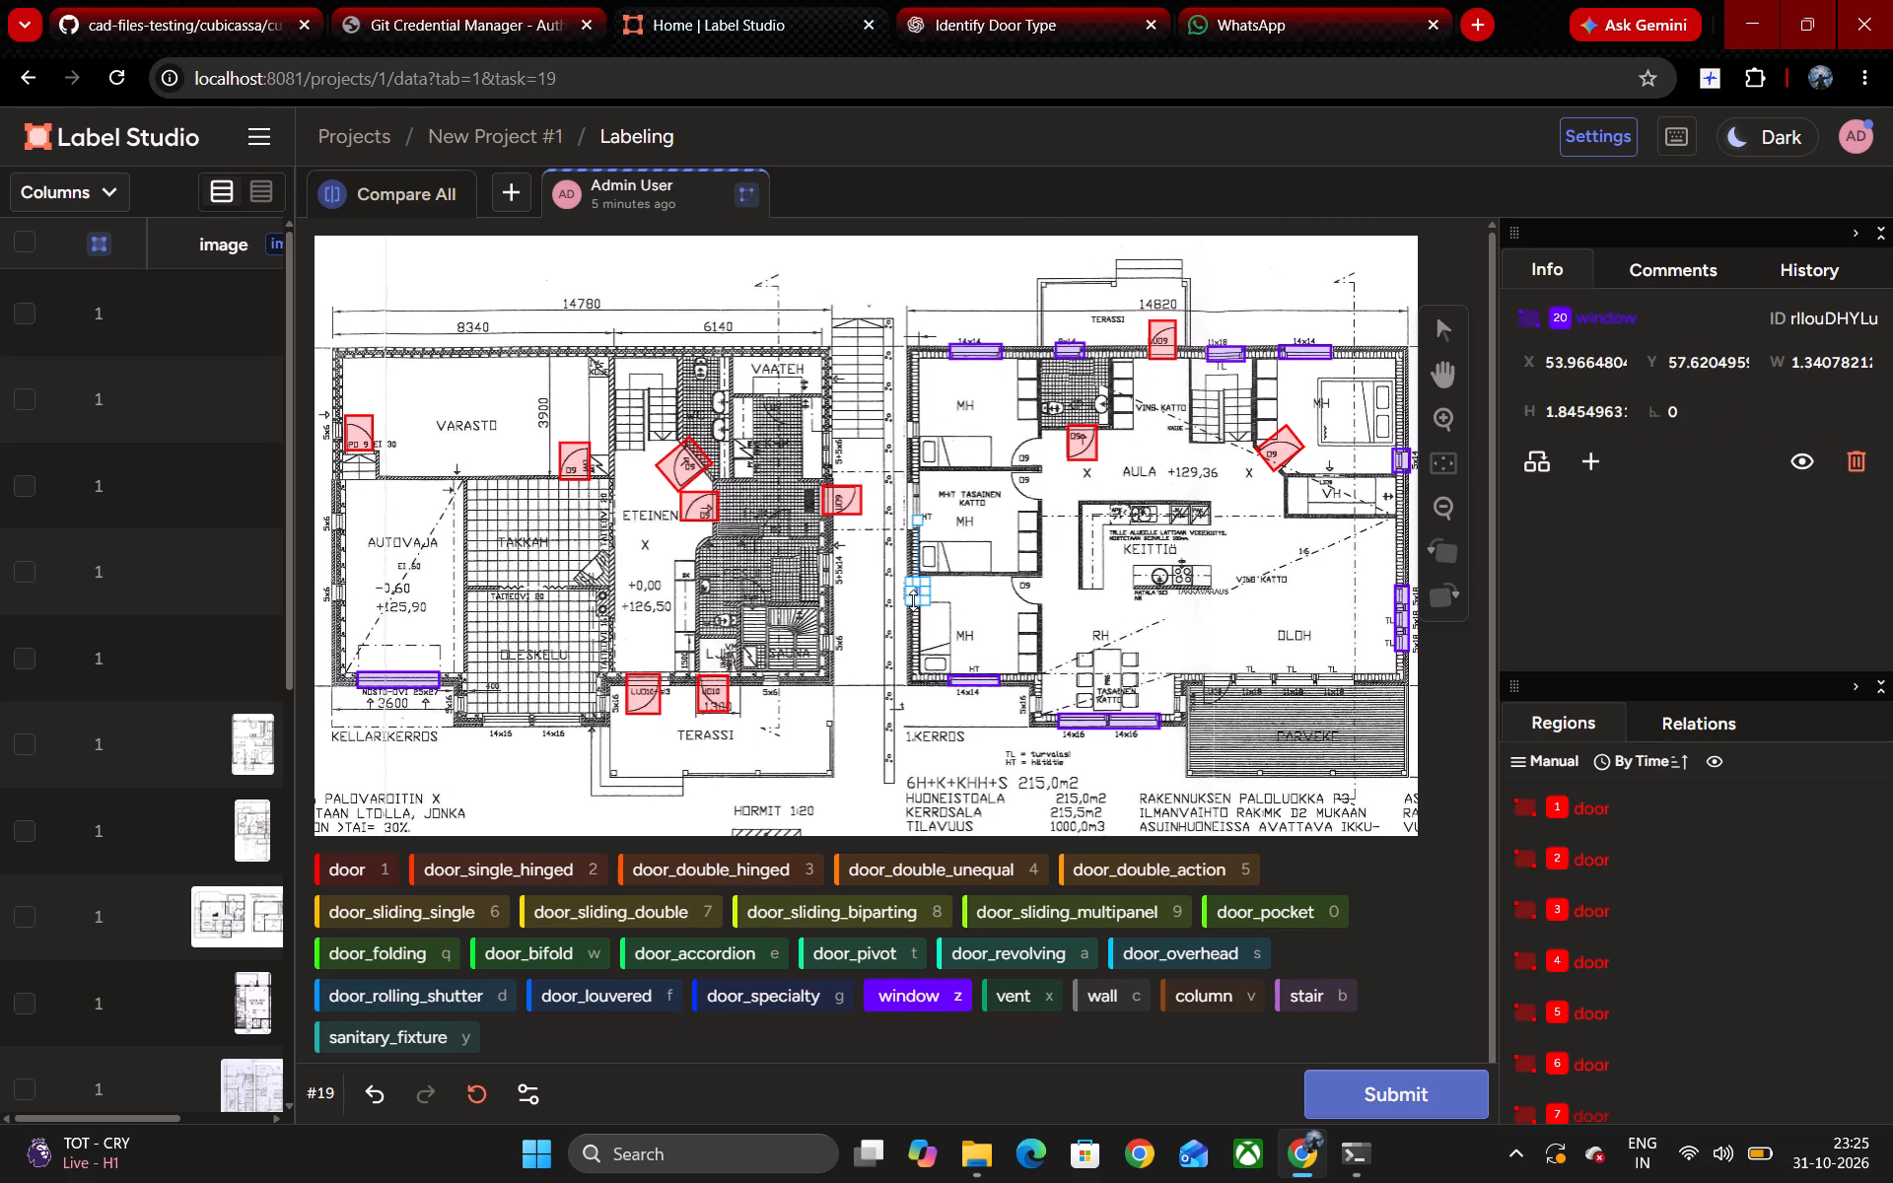
Enlarge the small window box on the outer wall near the partition between the two lower MH bedrooms to about 1.6 by 3.3.
{"action": "left_click", "coordinate": [915, 584]}
{"action": "left_click", "coordinate": [914, 591]}
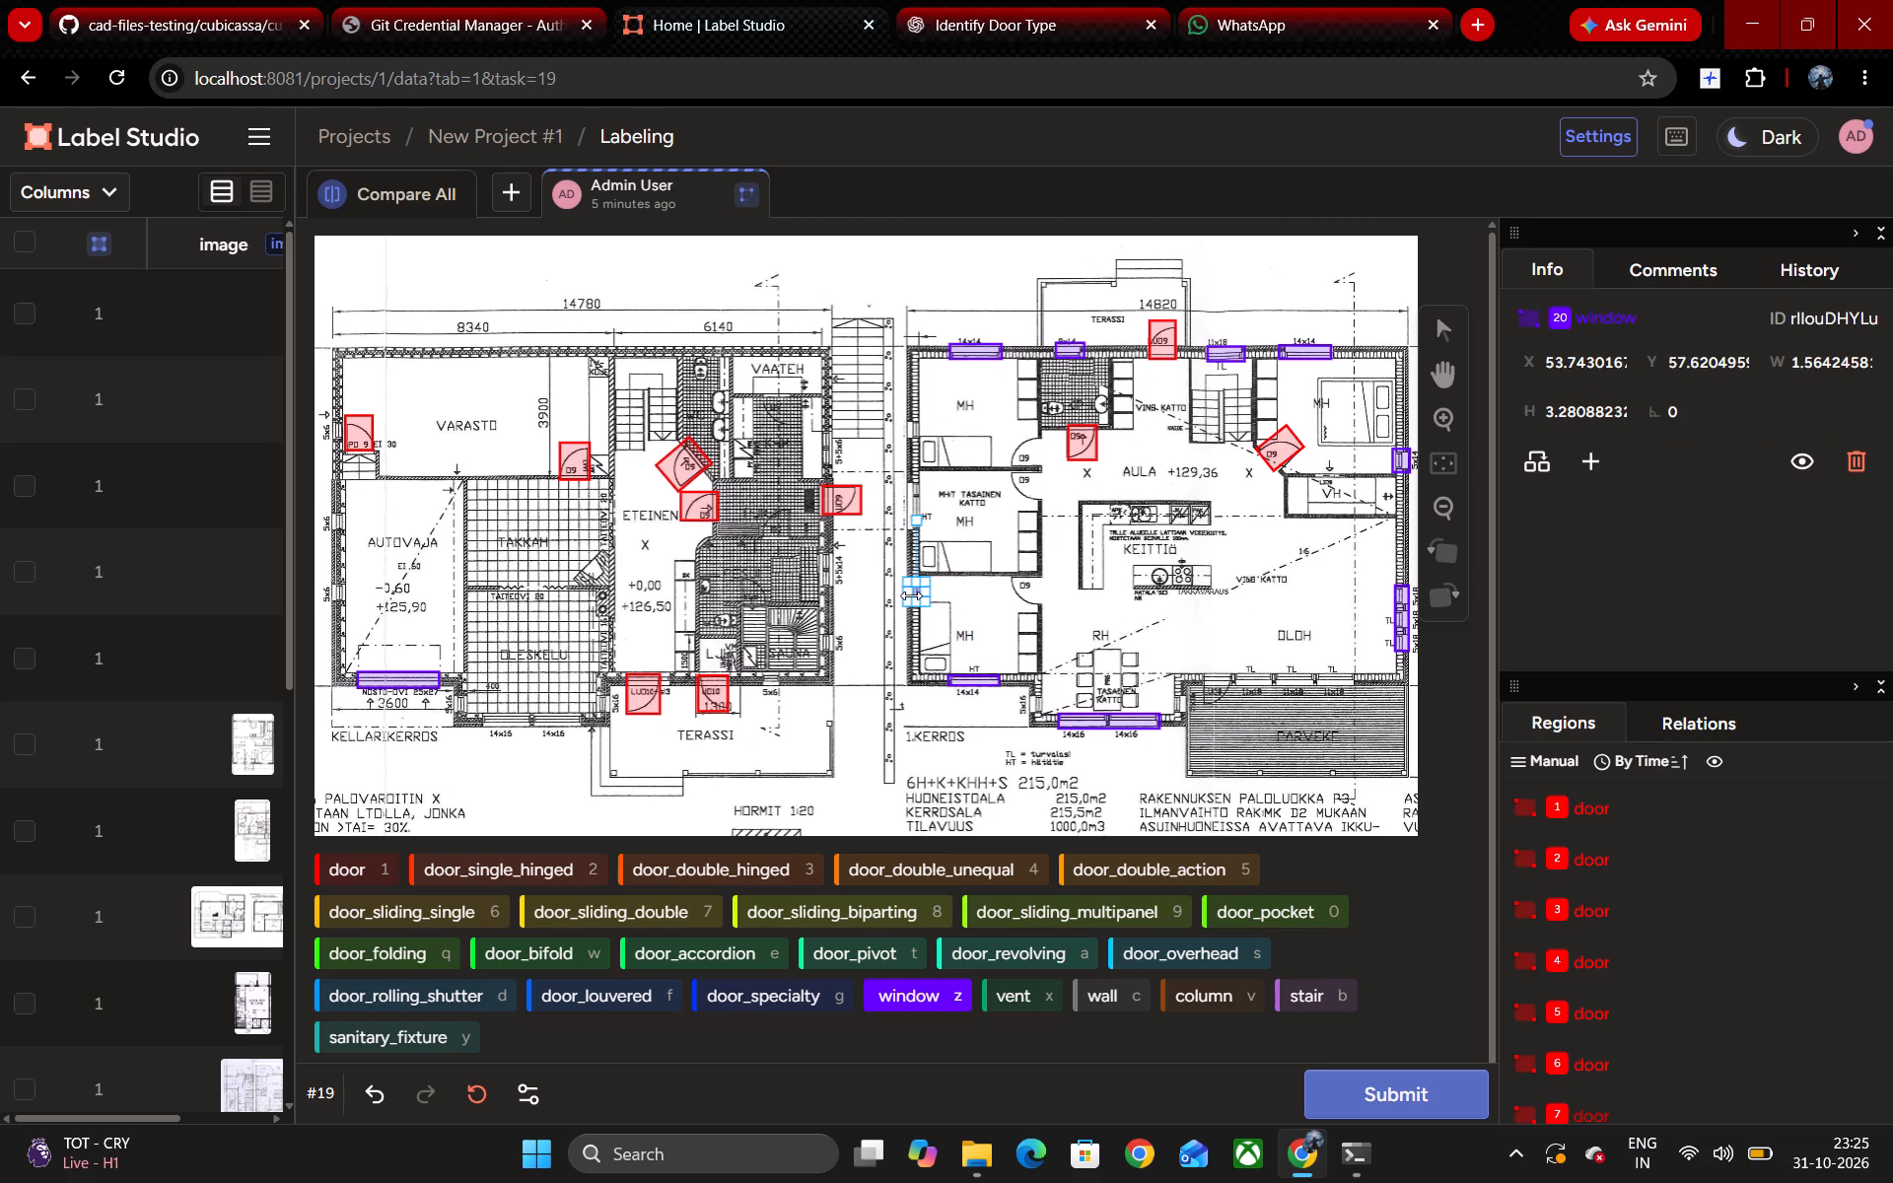
{"action": "left_click", "coordinate": [914, 590]}
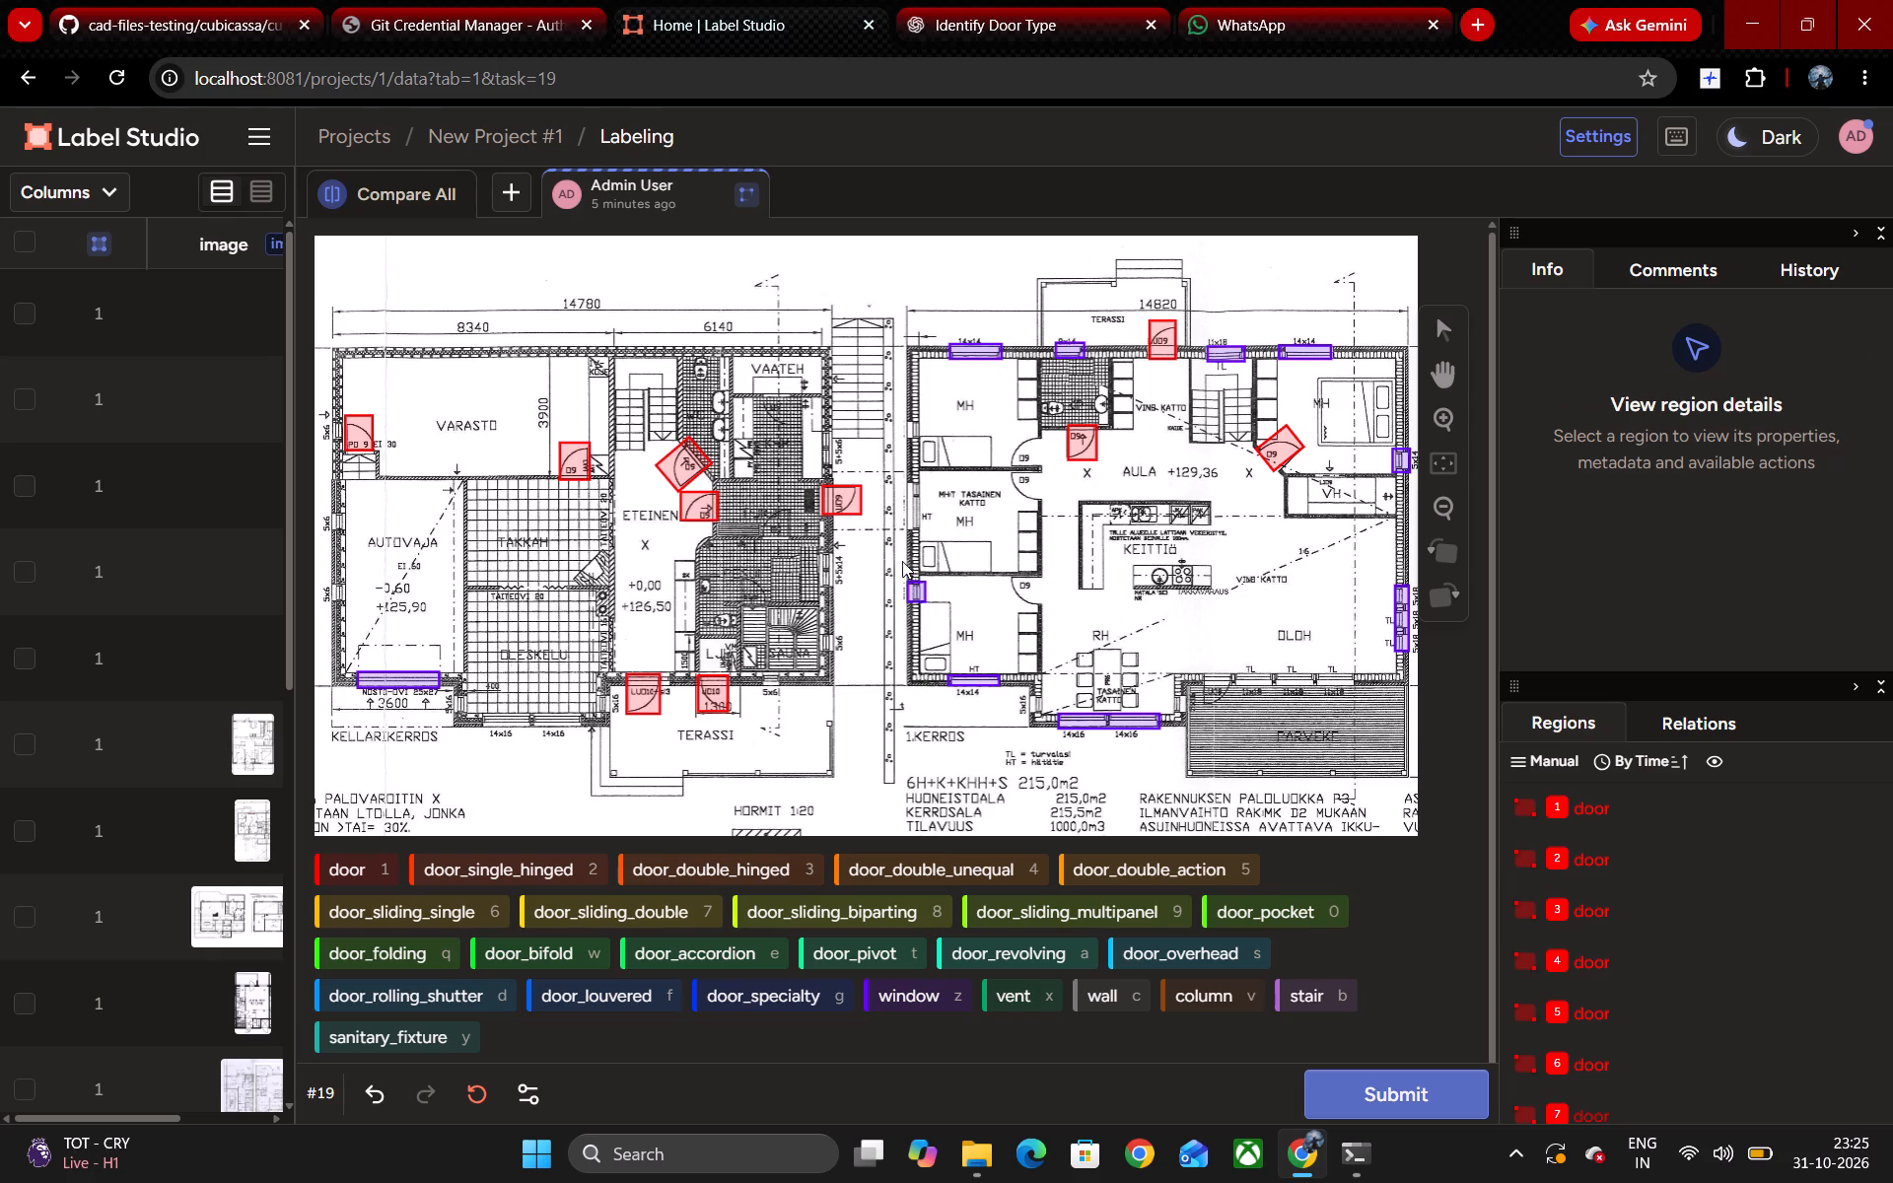
Box the window in the middle MH bedroom's outer wall with the window label, about 1.1 wide by 9.0 high.
{"action": "left_click", "coordinate": [919, 597]}
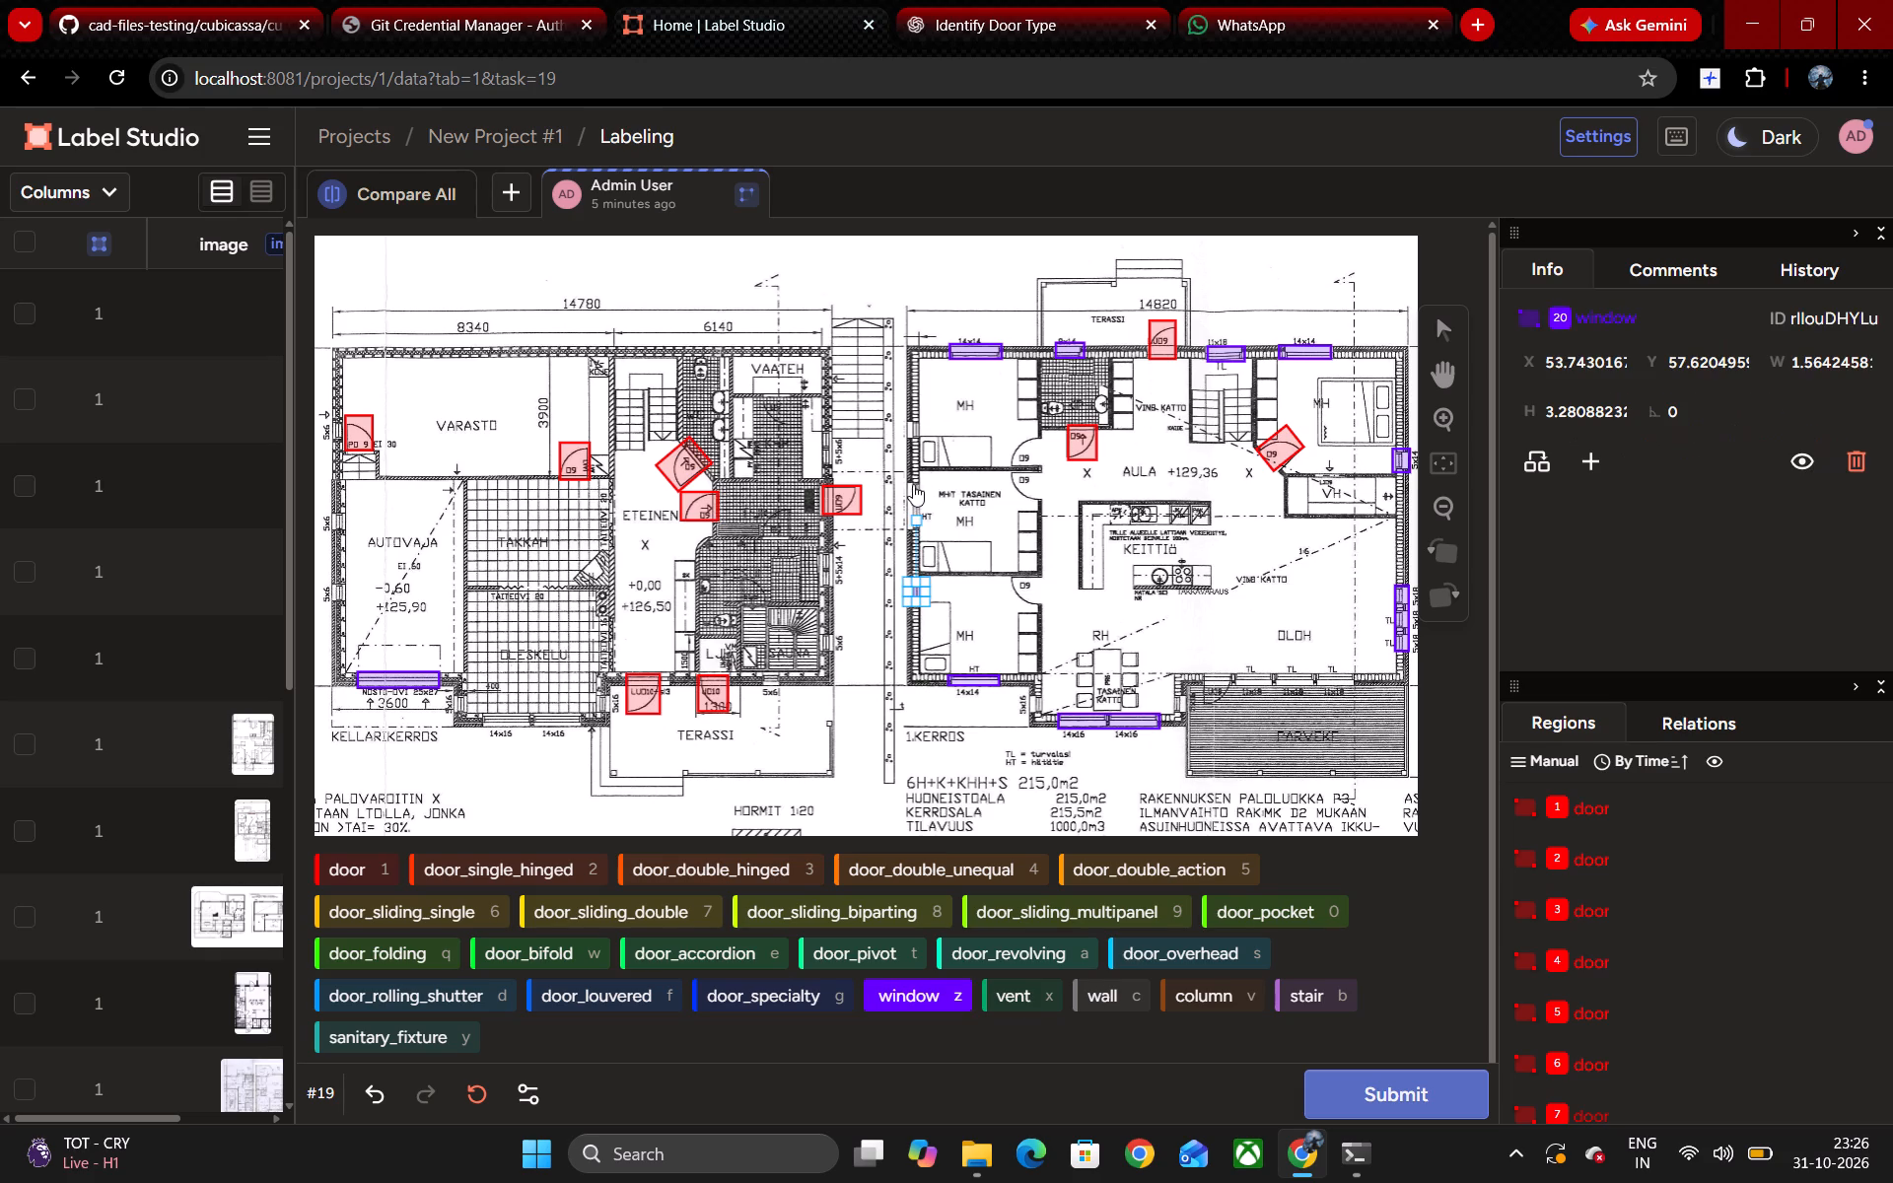
{"action": "left_click_drag", "start_coordinate": [907, 476], "coordinate": [910, 542]}
{"action": "left_click_drag", "start_coordinate": [910, 542], "coordinate": [928, 524]}
{"action": "left_click_drag", "start_coordinate": [928, 524], "coordinate": [919, 531]}
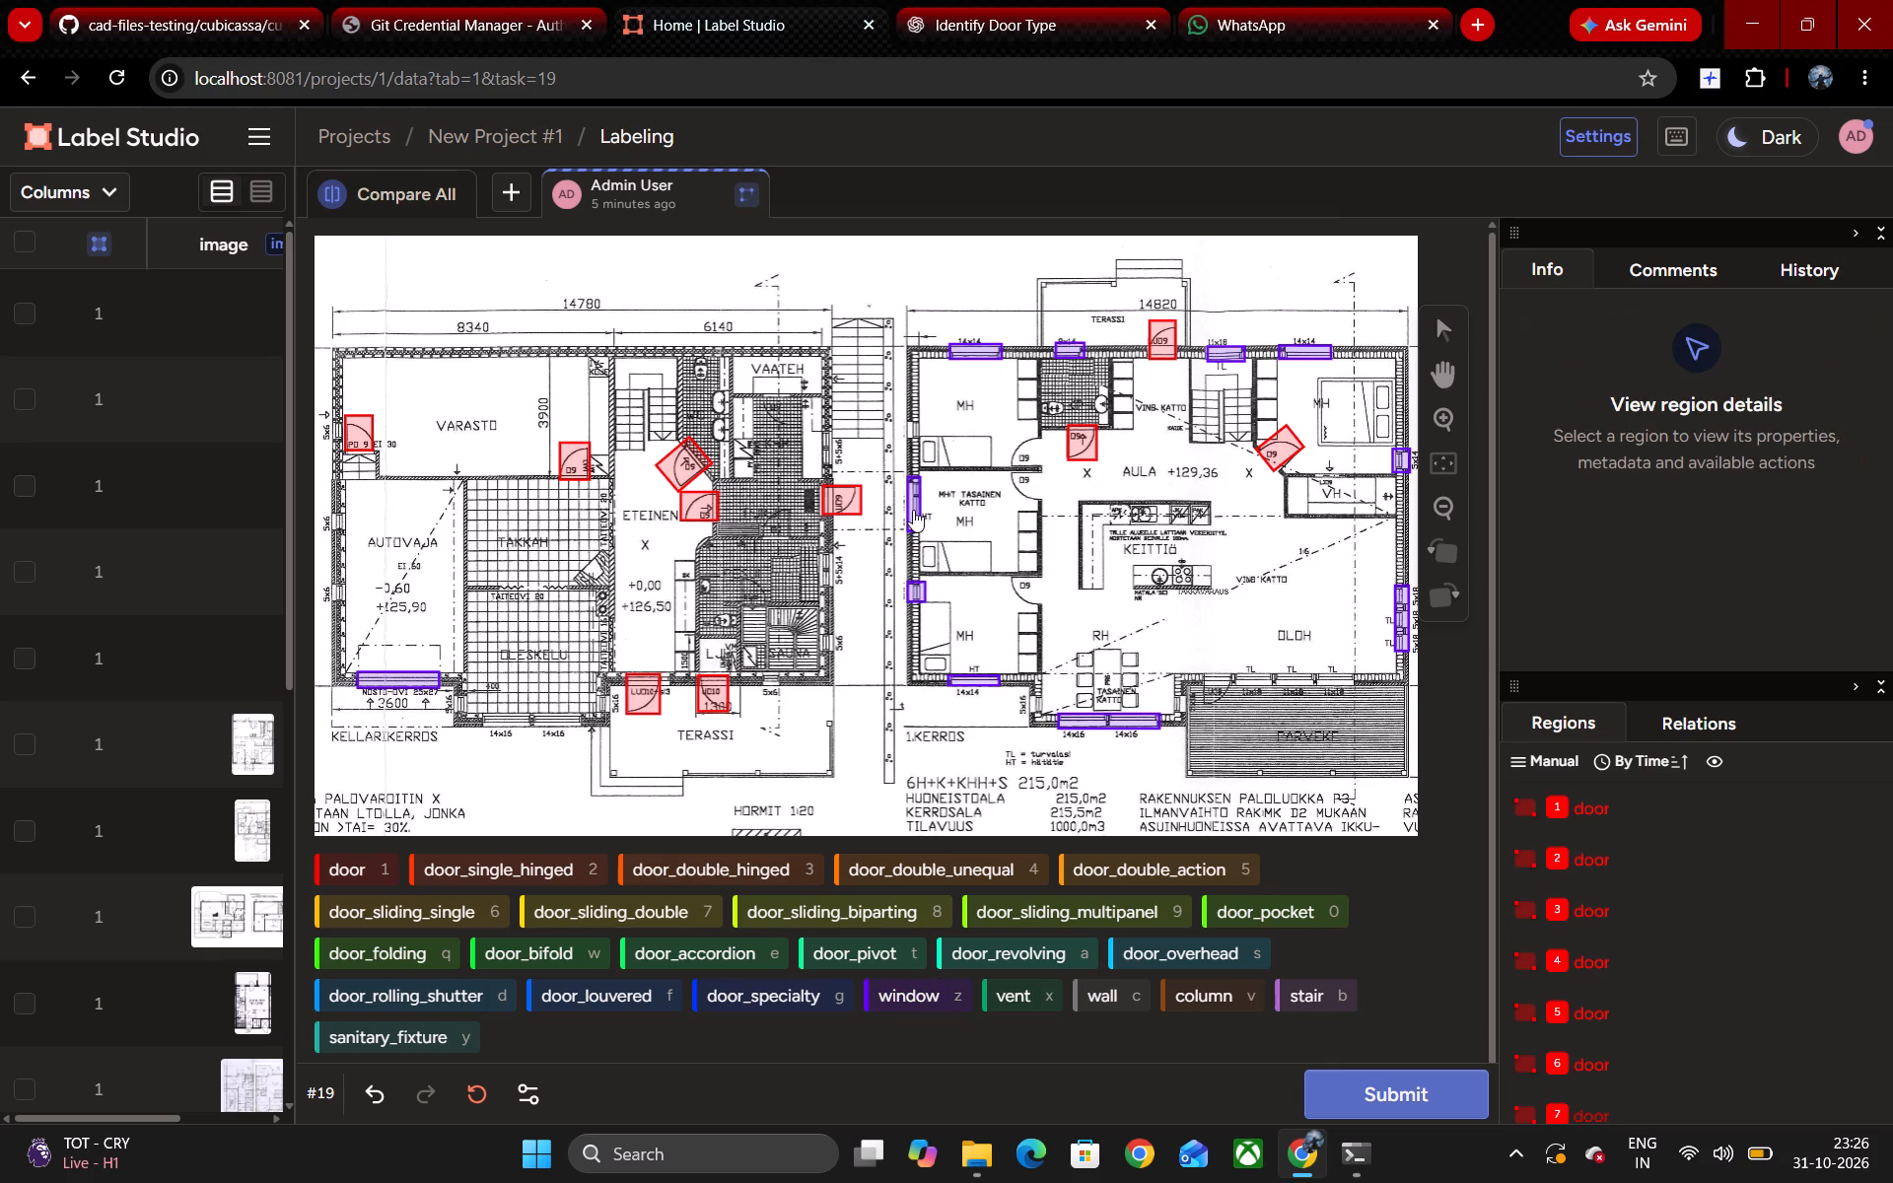
Box the small window in the outer wall of the upper-left MH bedroom with the window label.
{"action": "left_click", "coordinate": [913, 509]}
{"action": "left_click_drag", "start_coordinate": [905, 417], "coordinate": [911, 440]}
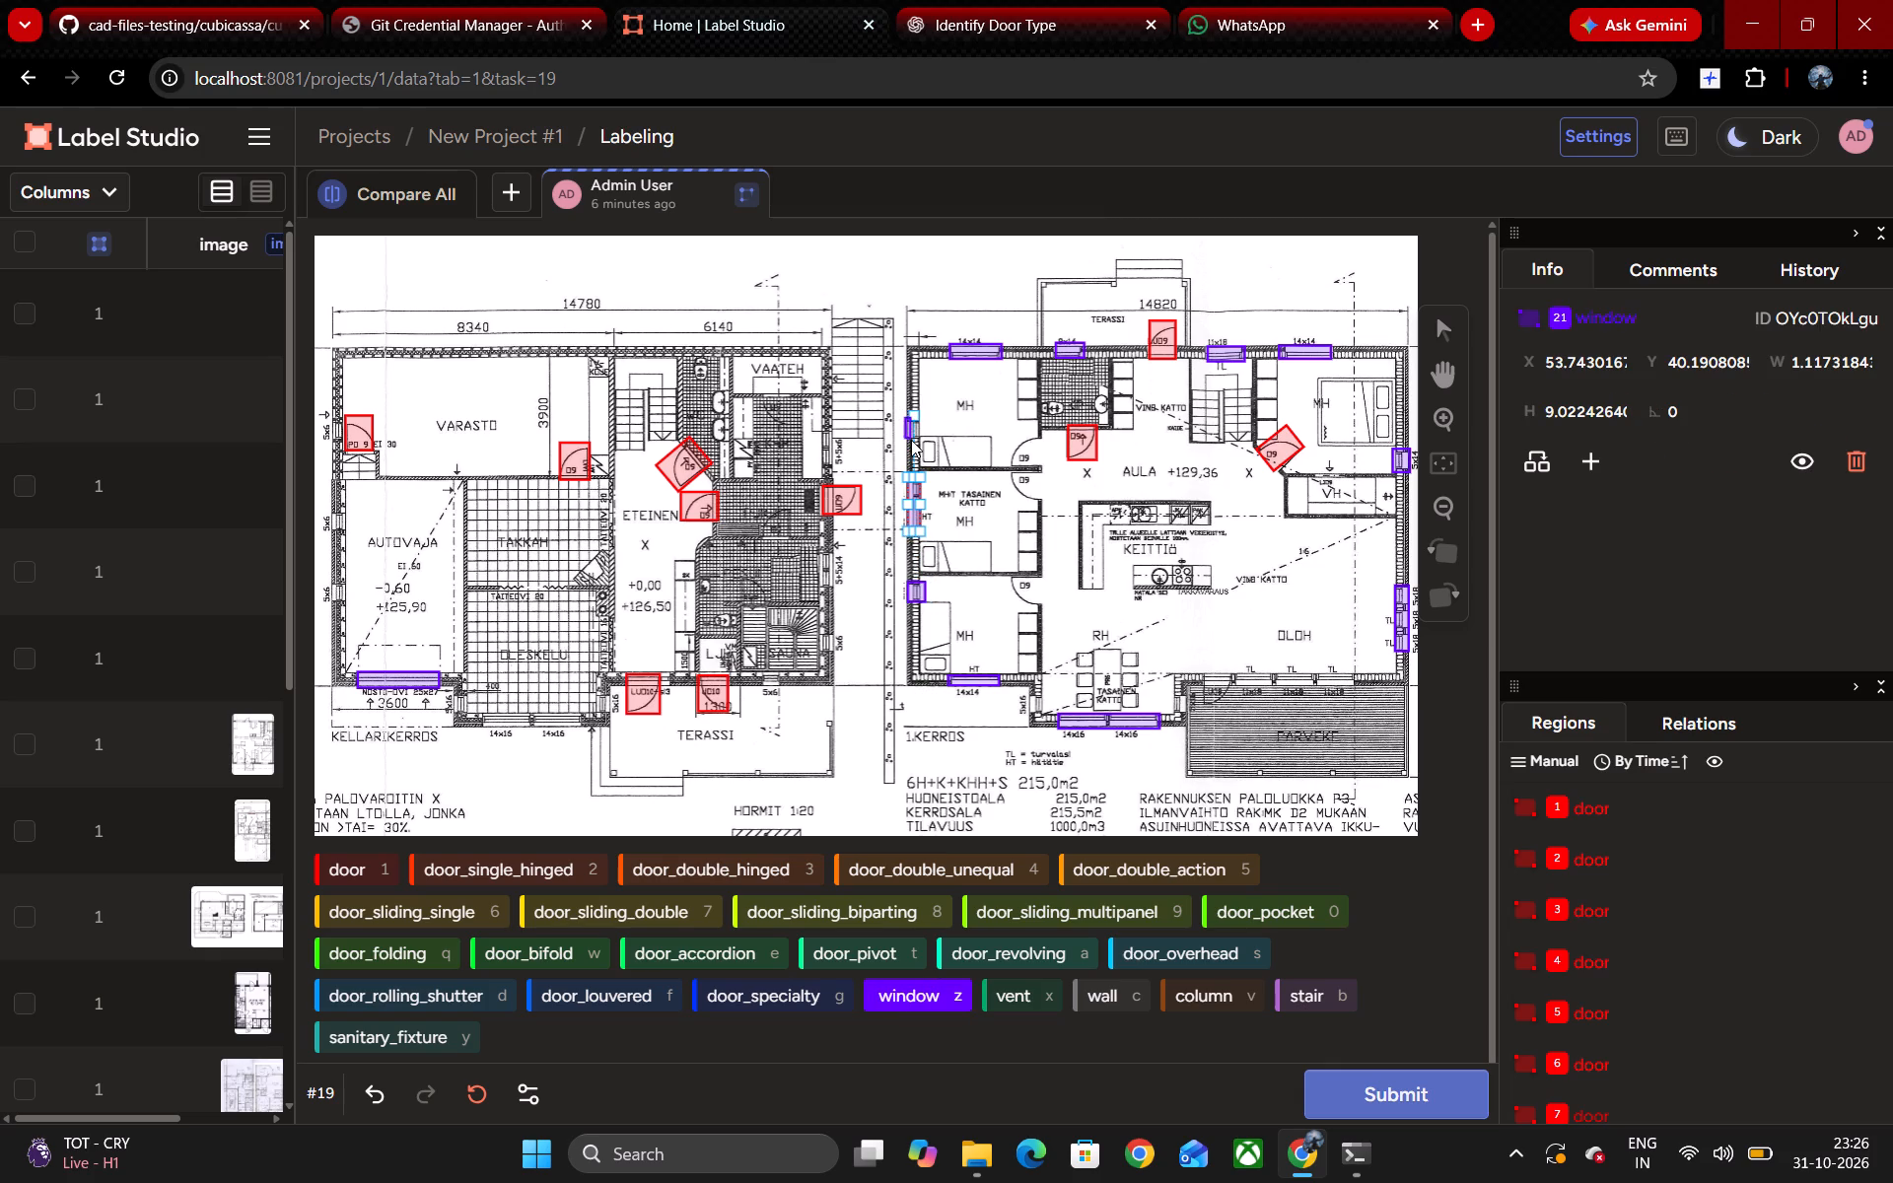
{"action": "left_click_drag", "start_coordinate": [911, 440], "coordinate": [918, 440]}
{"action": "left_click_drag", "start_coordinate": [918, 440], "coordinate": [918, 441]}
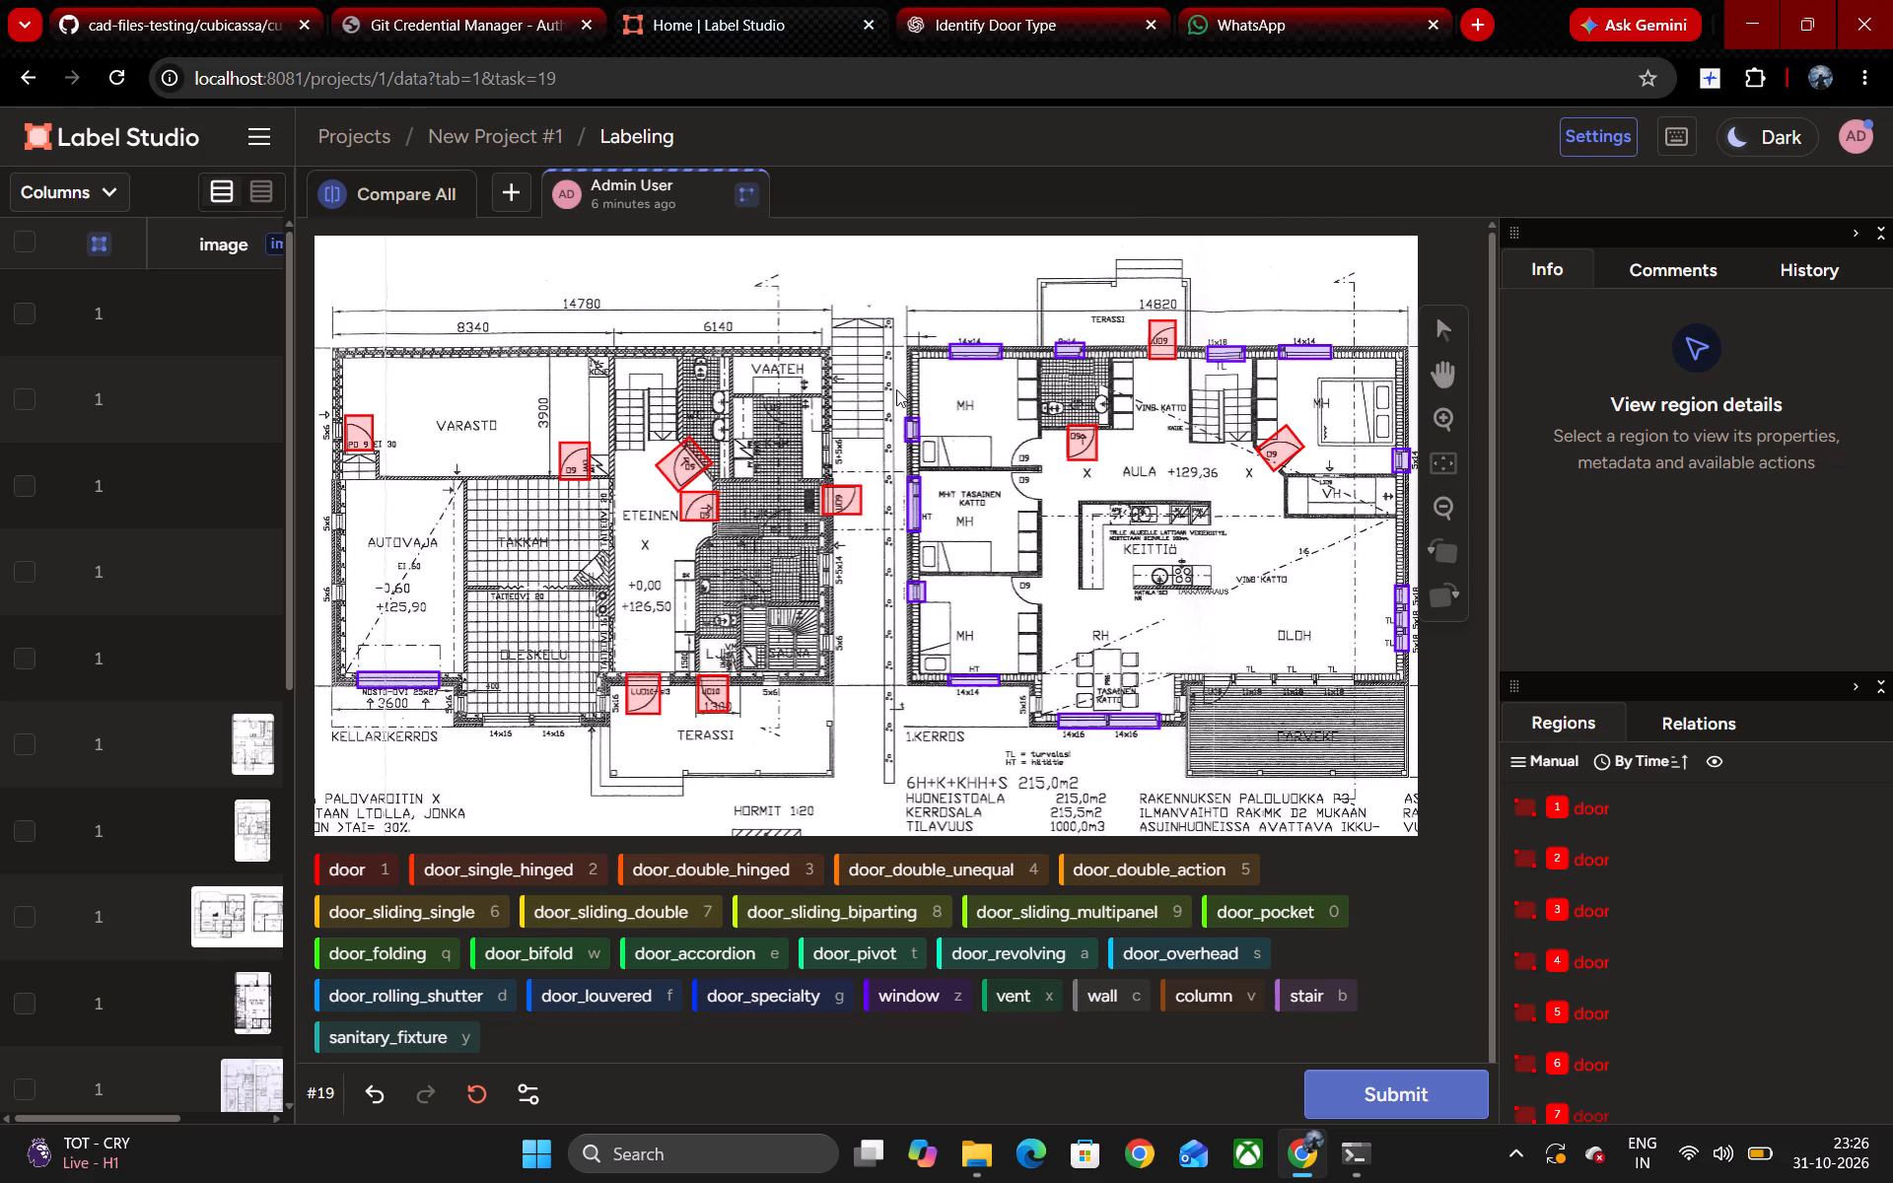
Box the window in the KELLARIKERROS plan's right outer wall, below the exterior door, with the window label, about 2.0 by 7.4.
{"action": "left_click", "coordinate": [919, 519]}
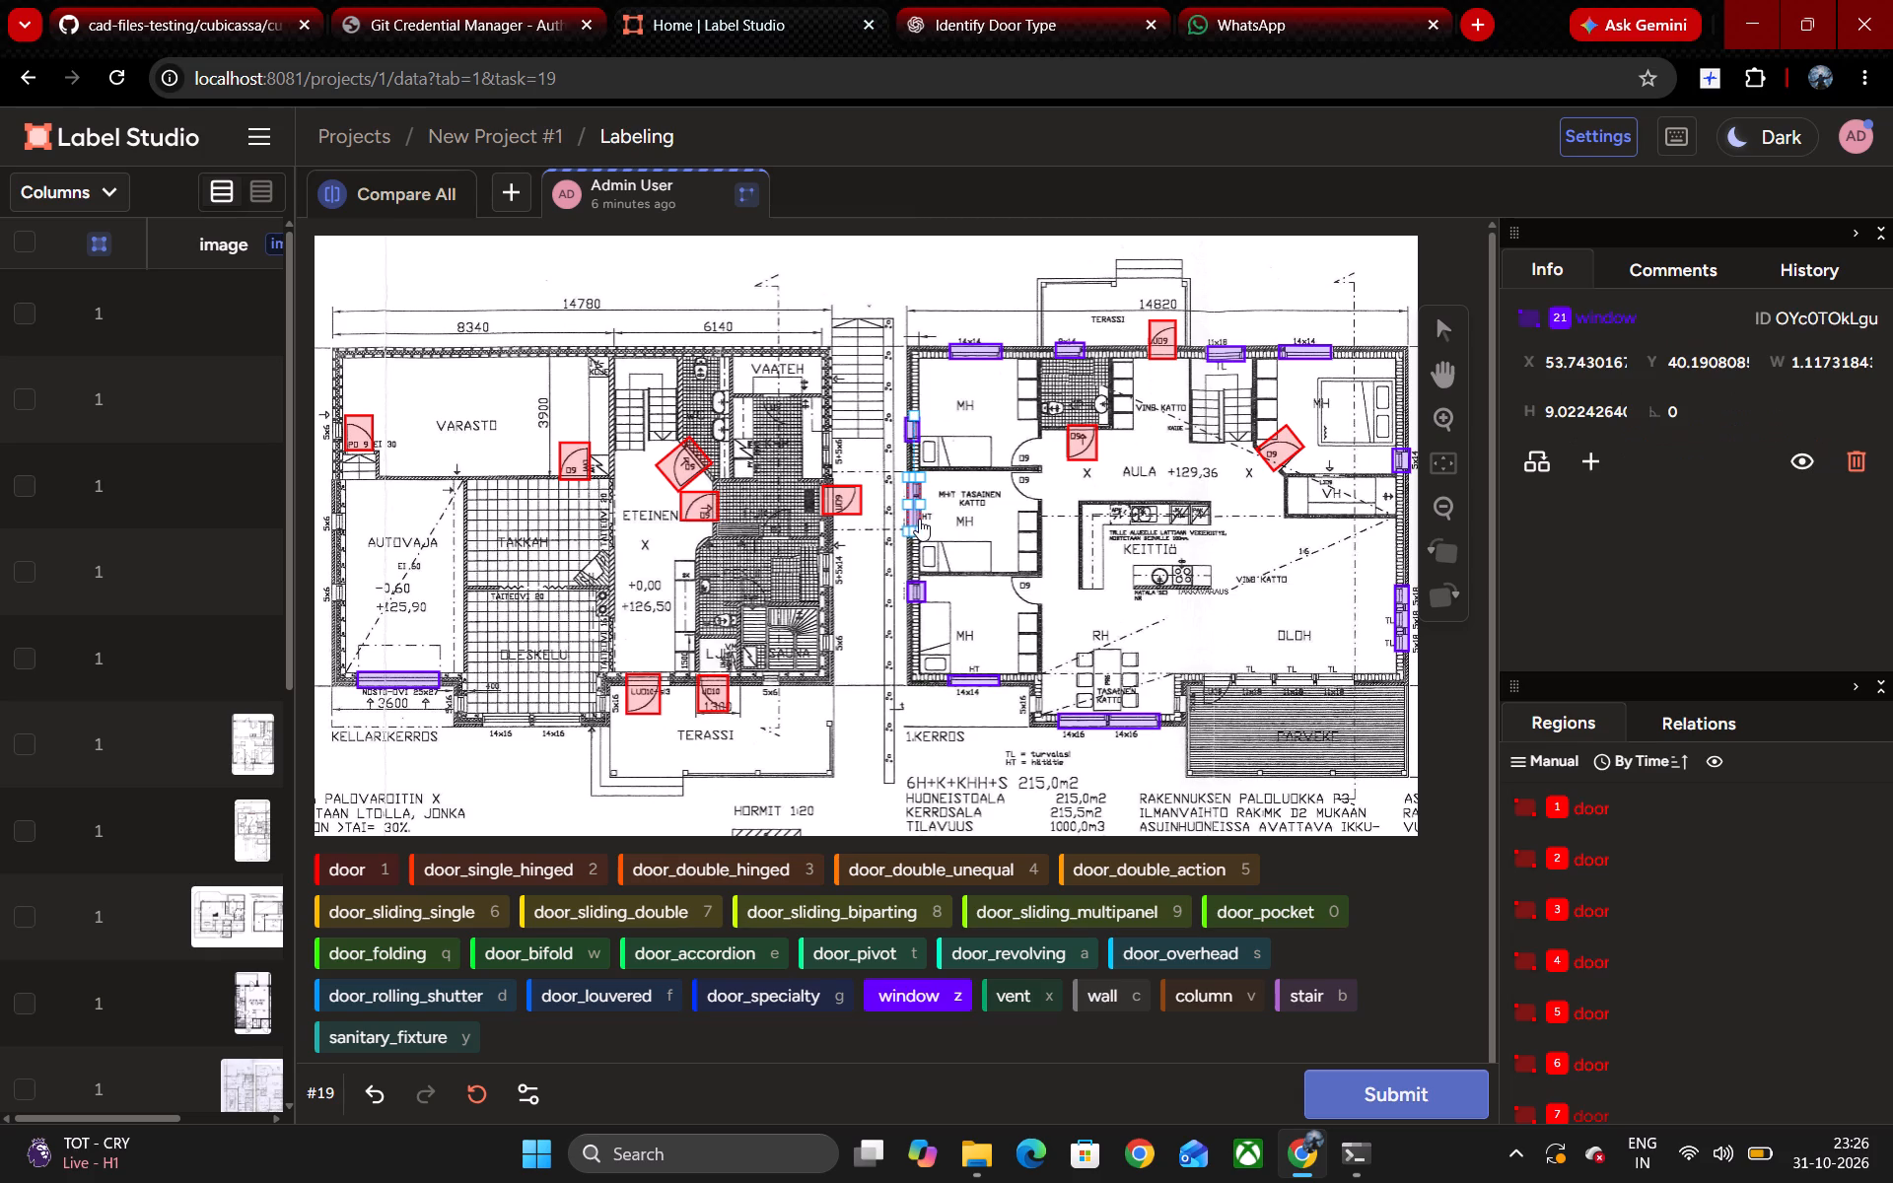
{"action": "left_click_drag", "start_coordinate": [814, 547], "coordinate": [837, 591]}
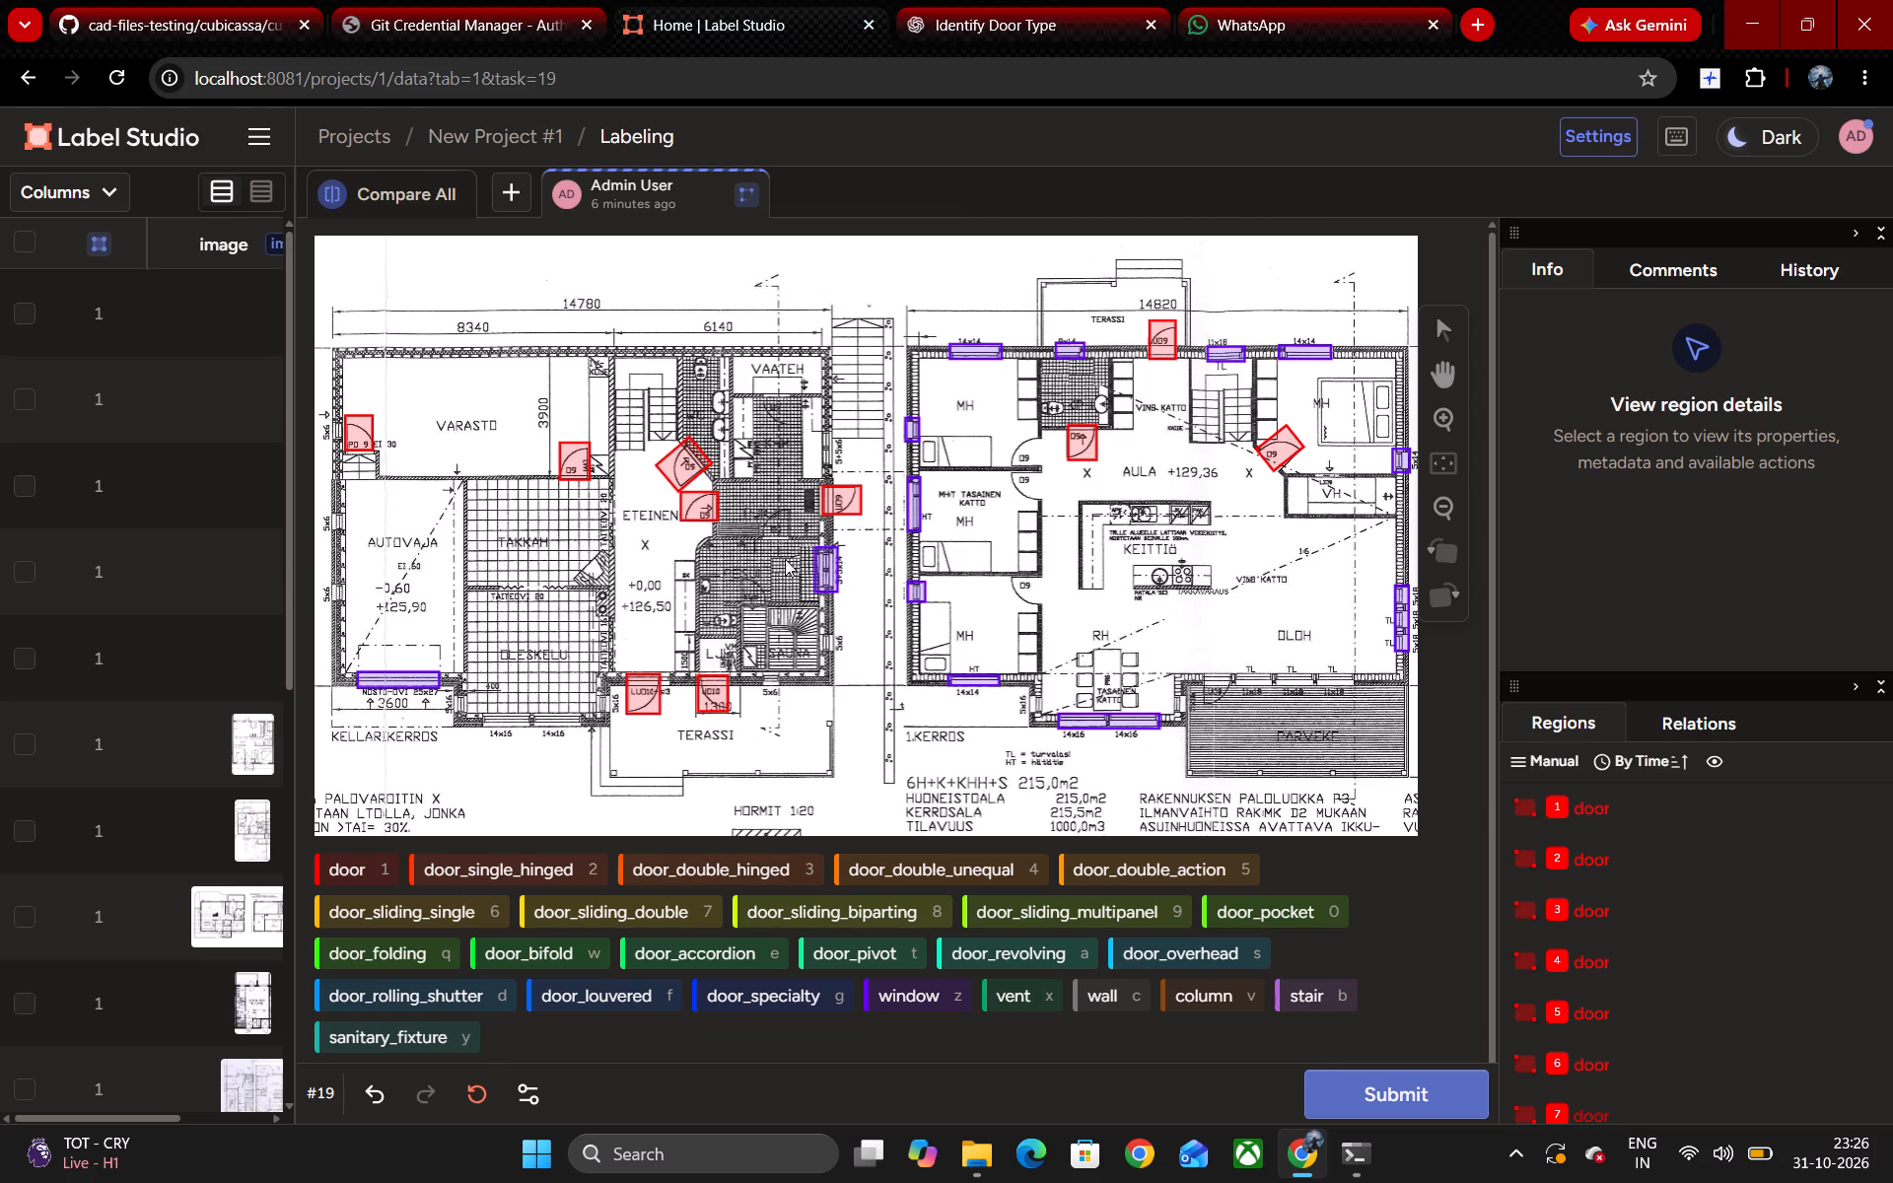
Box the window in the KELLARIKERROS plan's right outer wall, just above the exterior door, with the window label, about 1.2 by 7.6.
{"action": "left_click", "coordinate": [816, 567]}
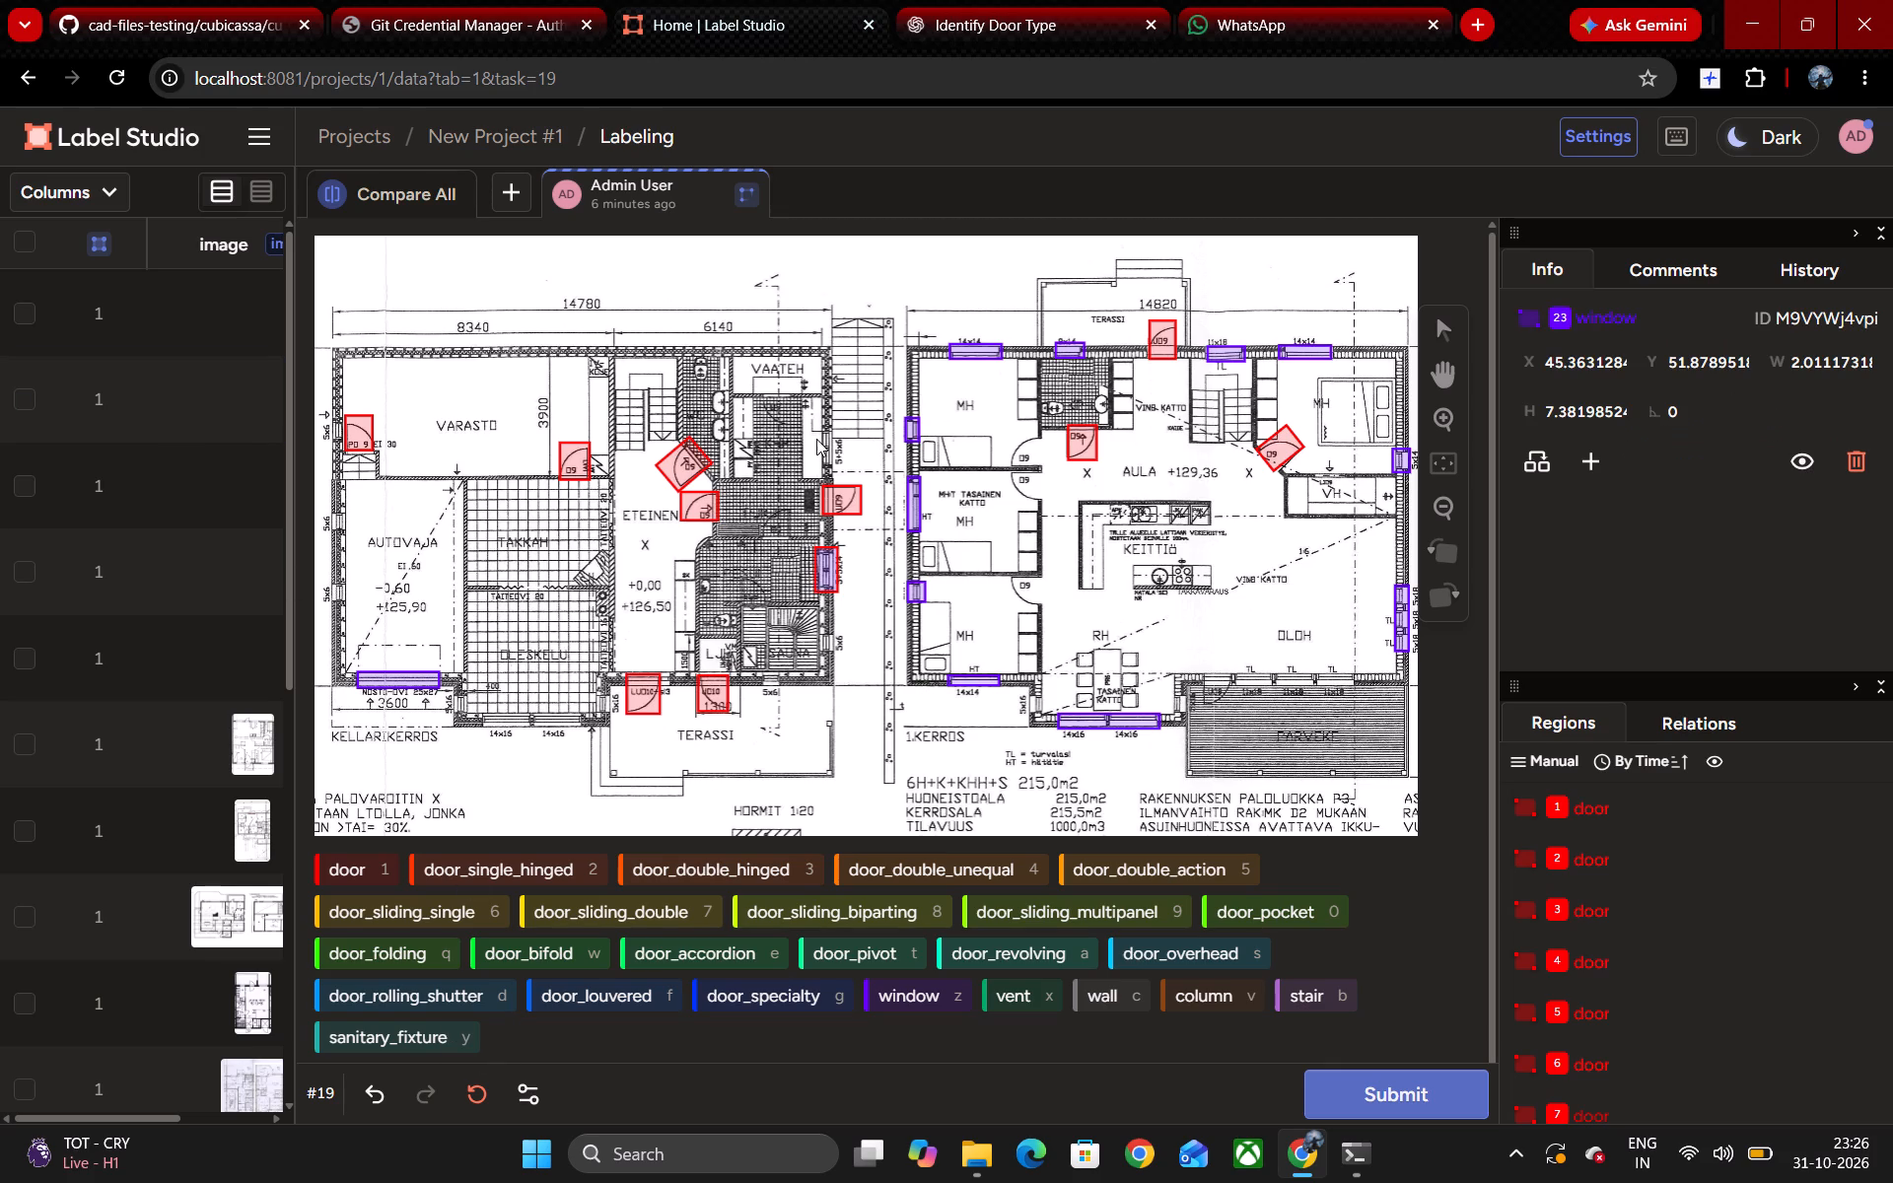
{"action": "left_click_drag", "start_coordinate": [820, 429], "coordinate": [833, 468]}
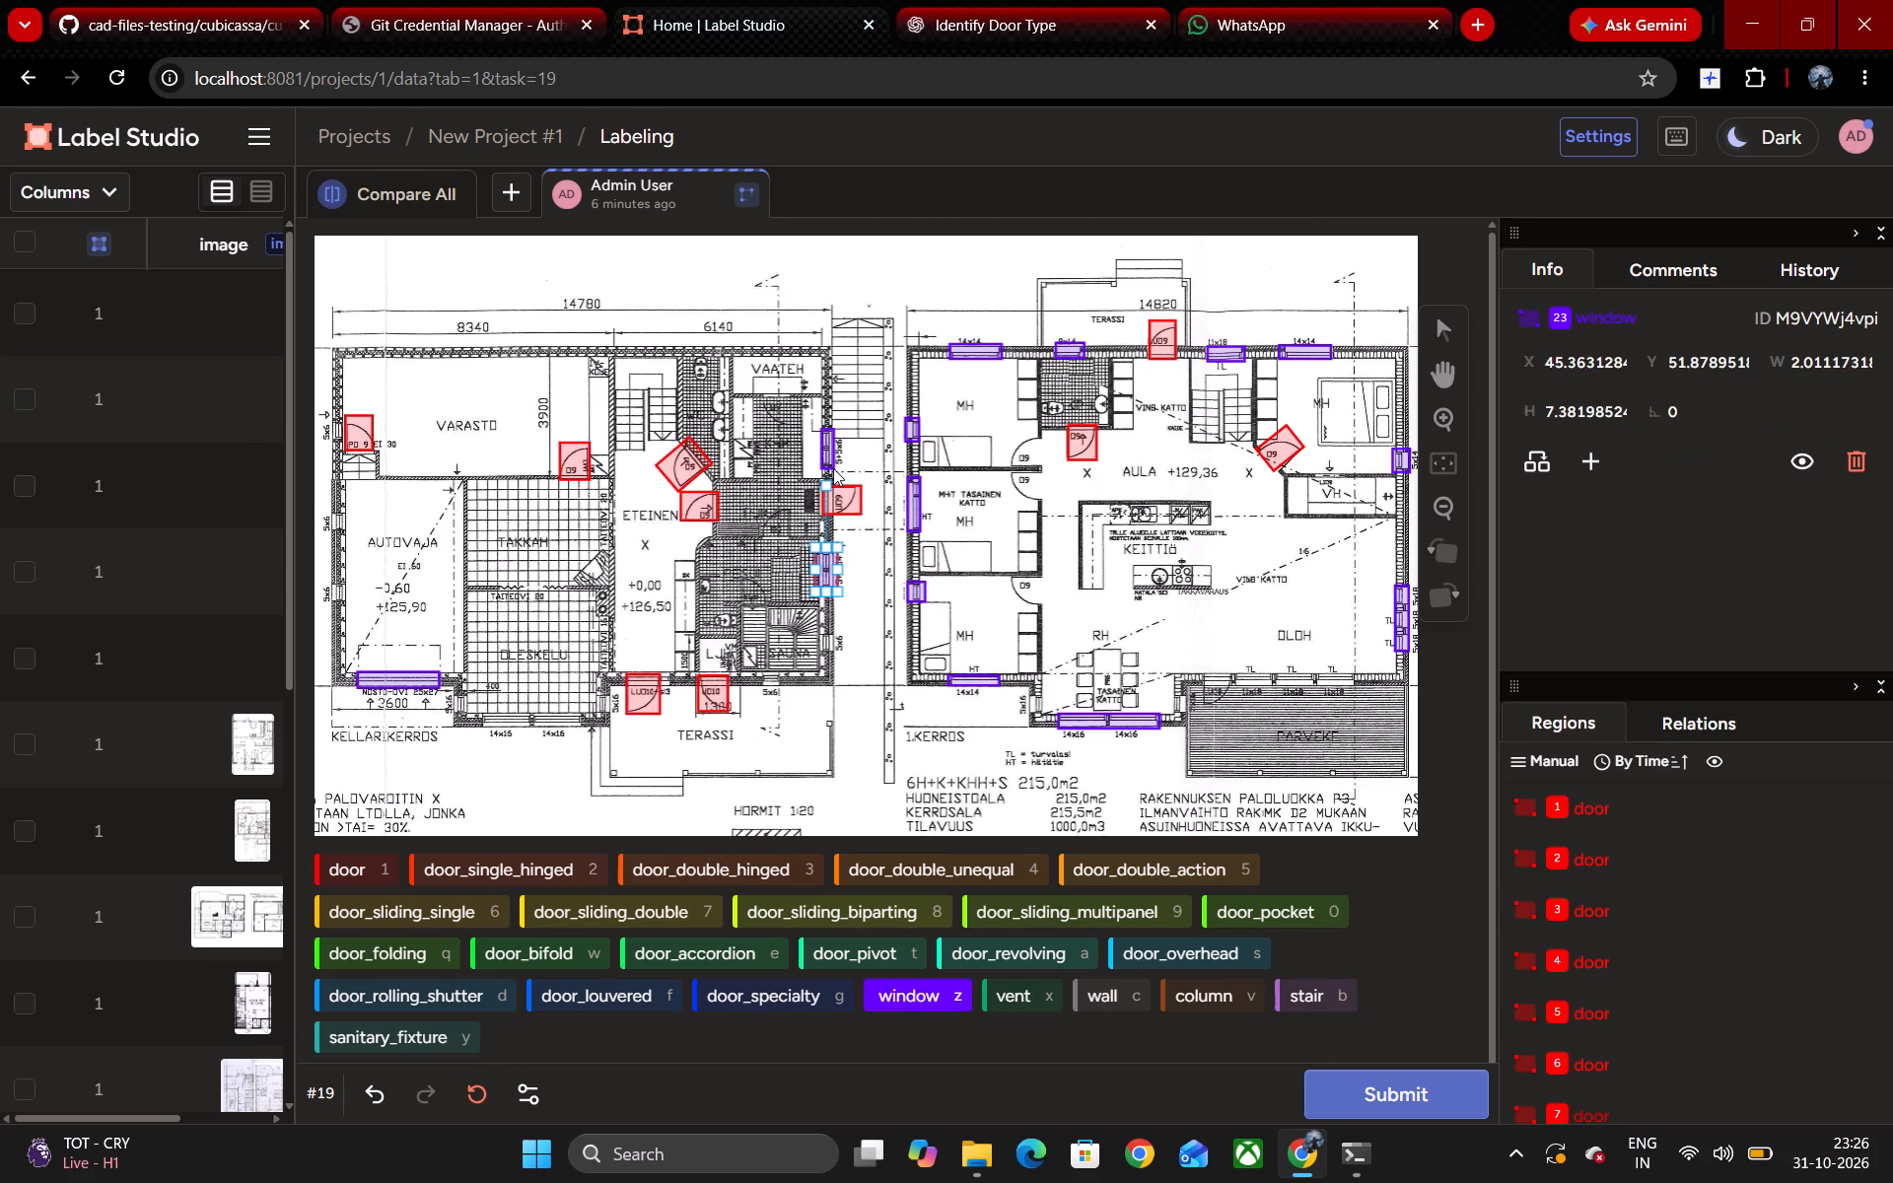
{"action": "left_click_drag", "start_coordinate": [833, 468], "coordinate": [835, 472]}
{"action": "left_click_drag", "start_coordinate": [835, 472], "coordinate": [834, 474]}
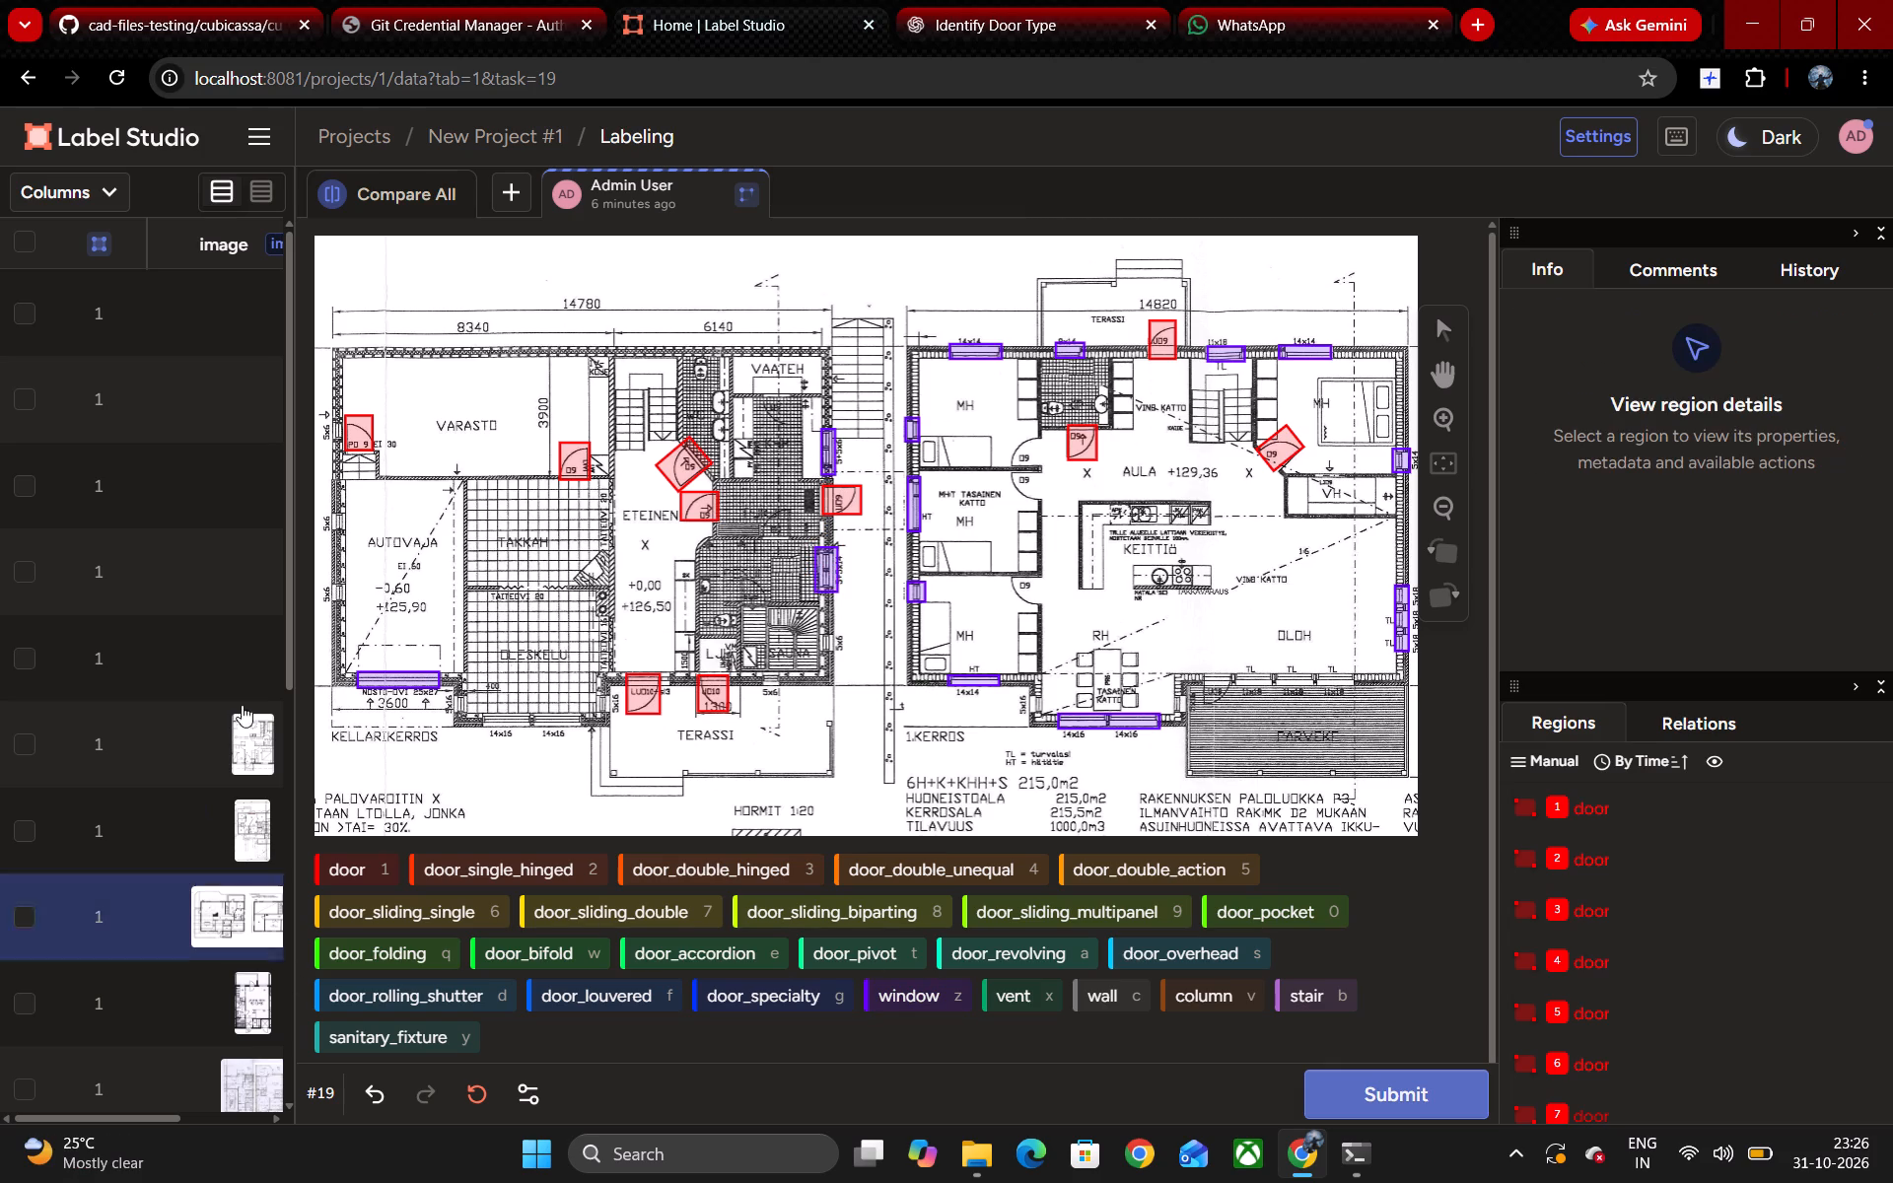
{"action": "left_click", "coordinate": [825, 452]}
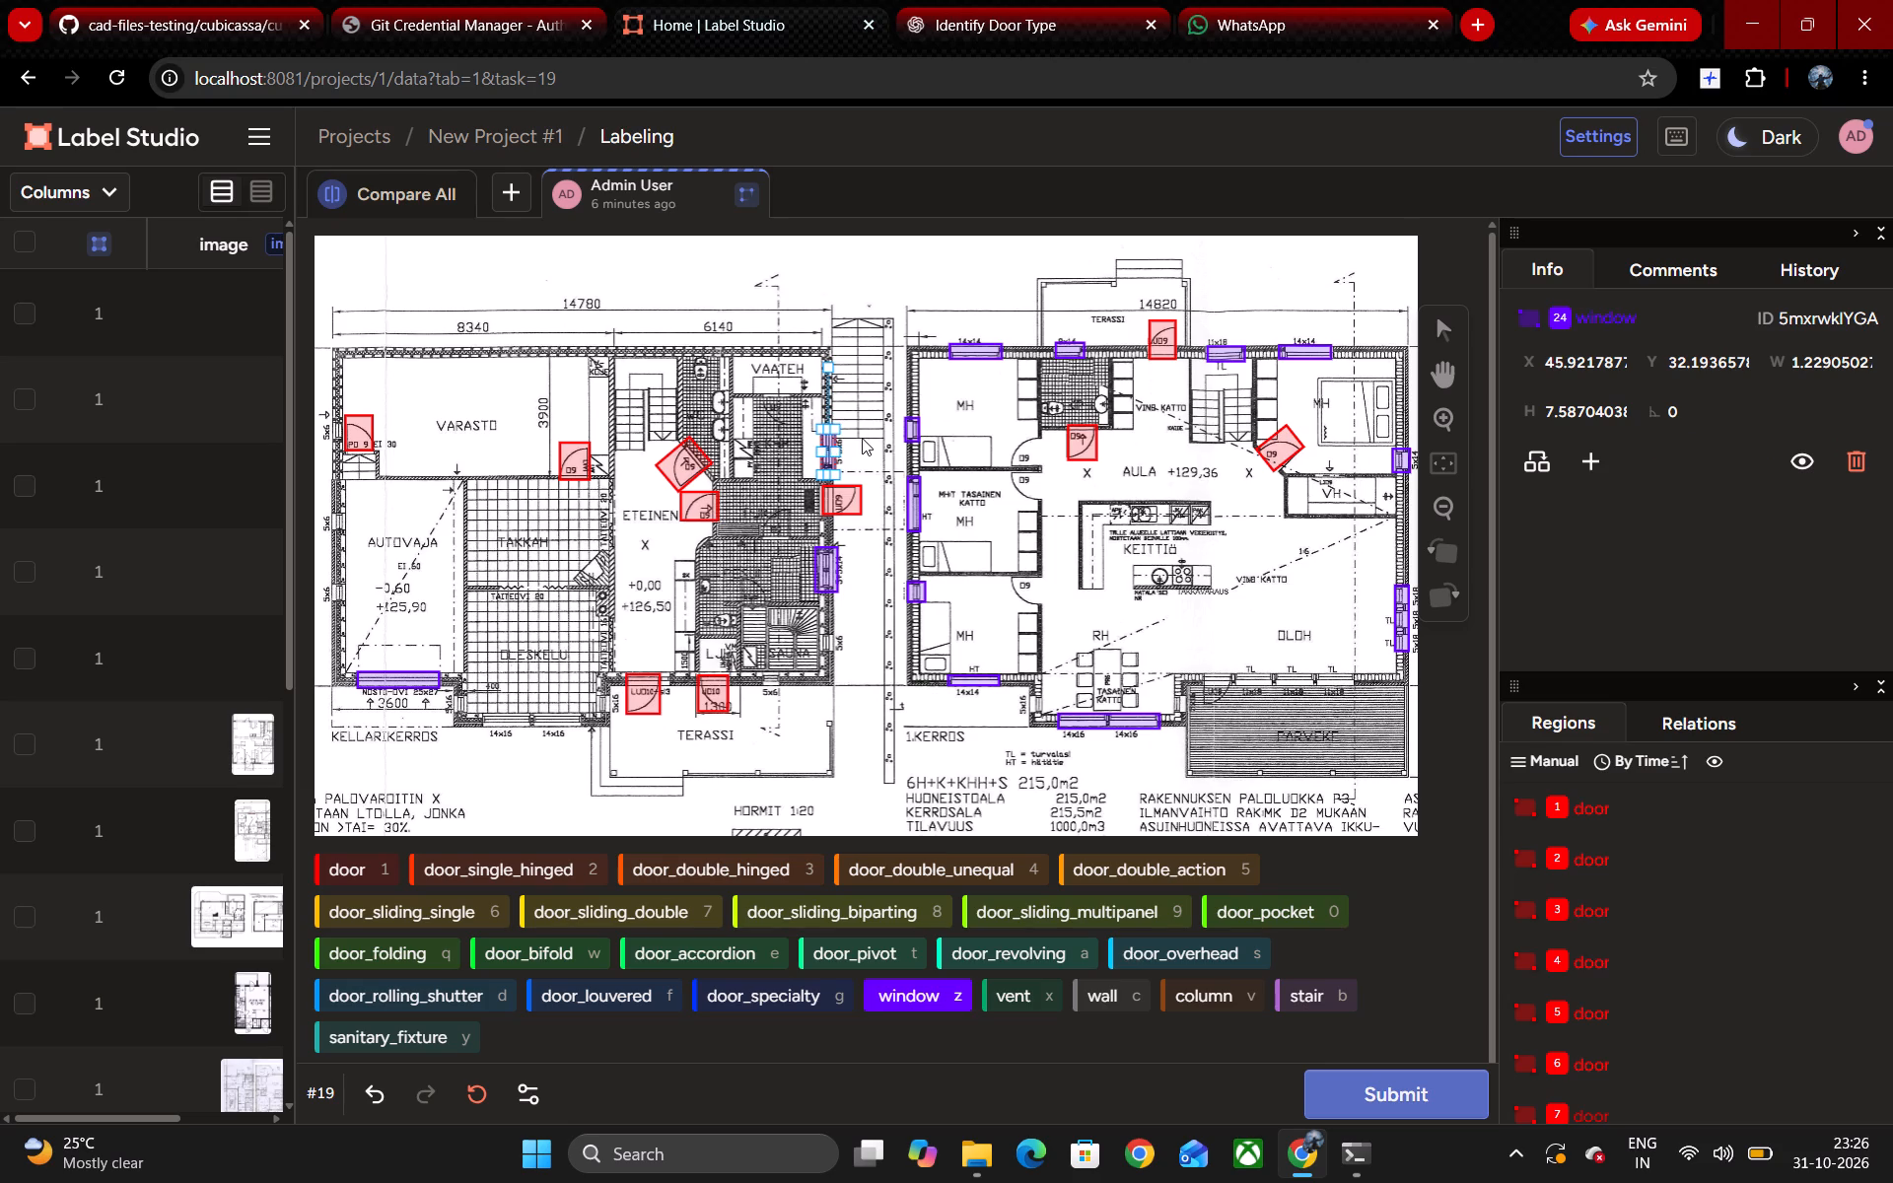
{"action": "left_click", "coordinate": [824, 447]}
Submit the finished door and window annotation for task 19.
{"action": "scroll", "coordinate": [771, 807], "scroll_direction": "down", "scroll_amount": 1}
{"action": "scroll", "coordinate": [559, 473], "scroll_direction": "up", "scroll_amount": 3}
{"action": "left_click", "coordinate": [1393, 1090]}
Return to New Project #1's task overview and open the file chooser for importing another image.
{"action": "scroll", "coordinate": [120, 848], "scroll_direction": "down", "scroll_amount": 4}
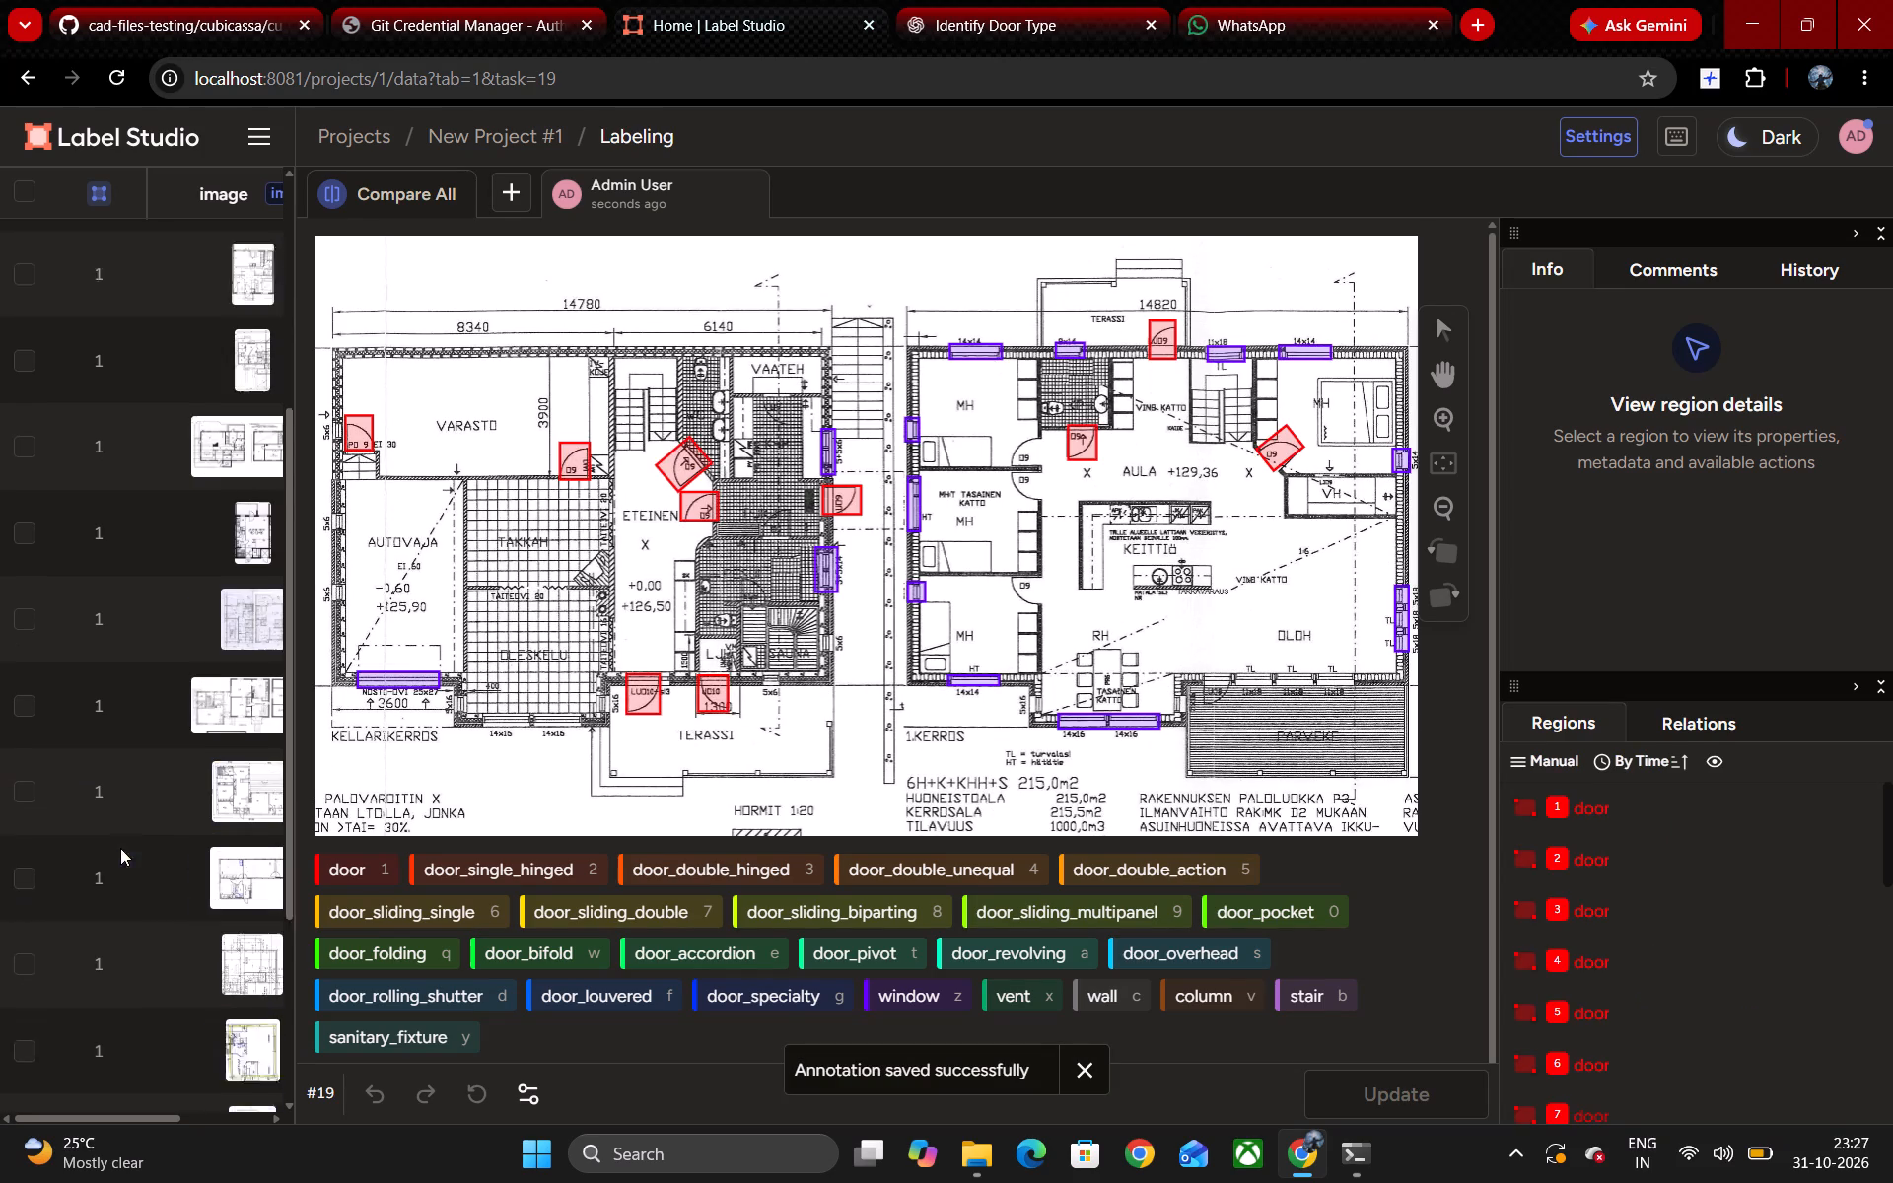
{"action": "scroll", "coordinate": [19, 777], "scroll_direction": "down", "scroll_amount": 9}
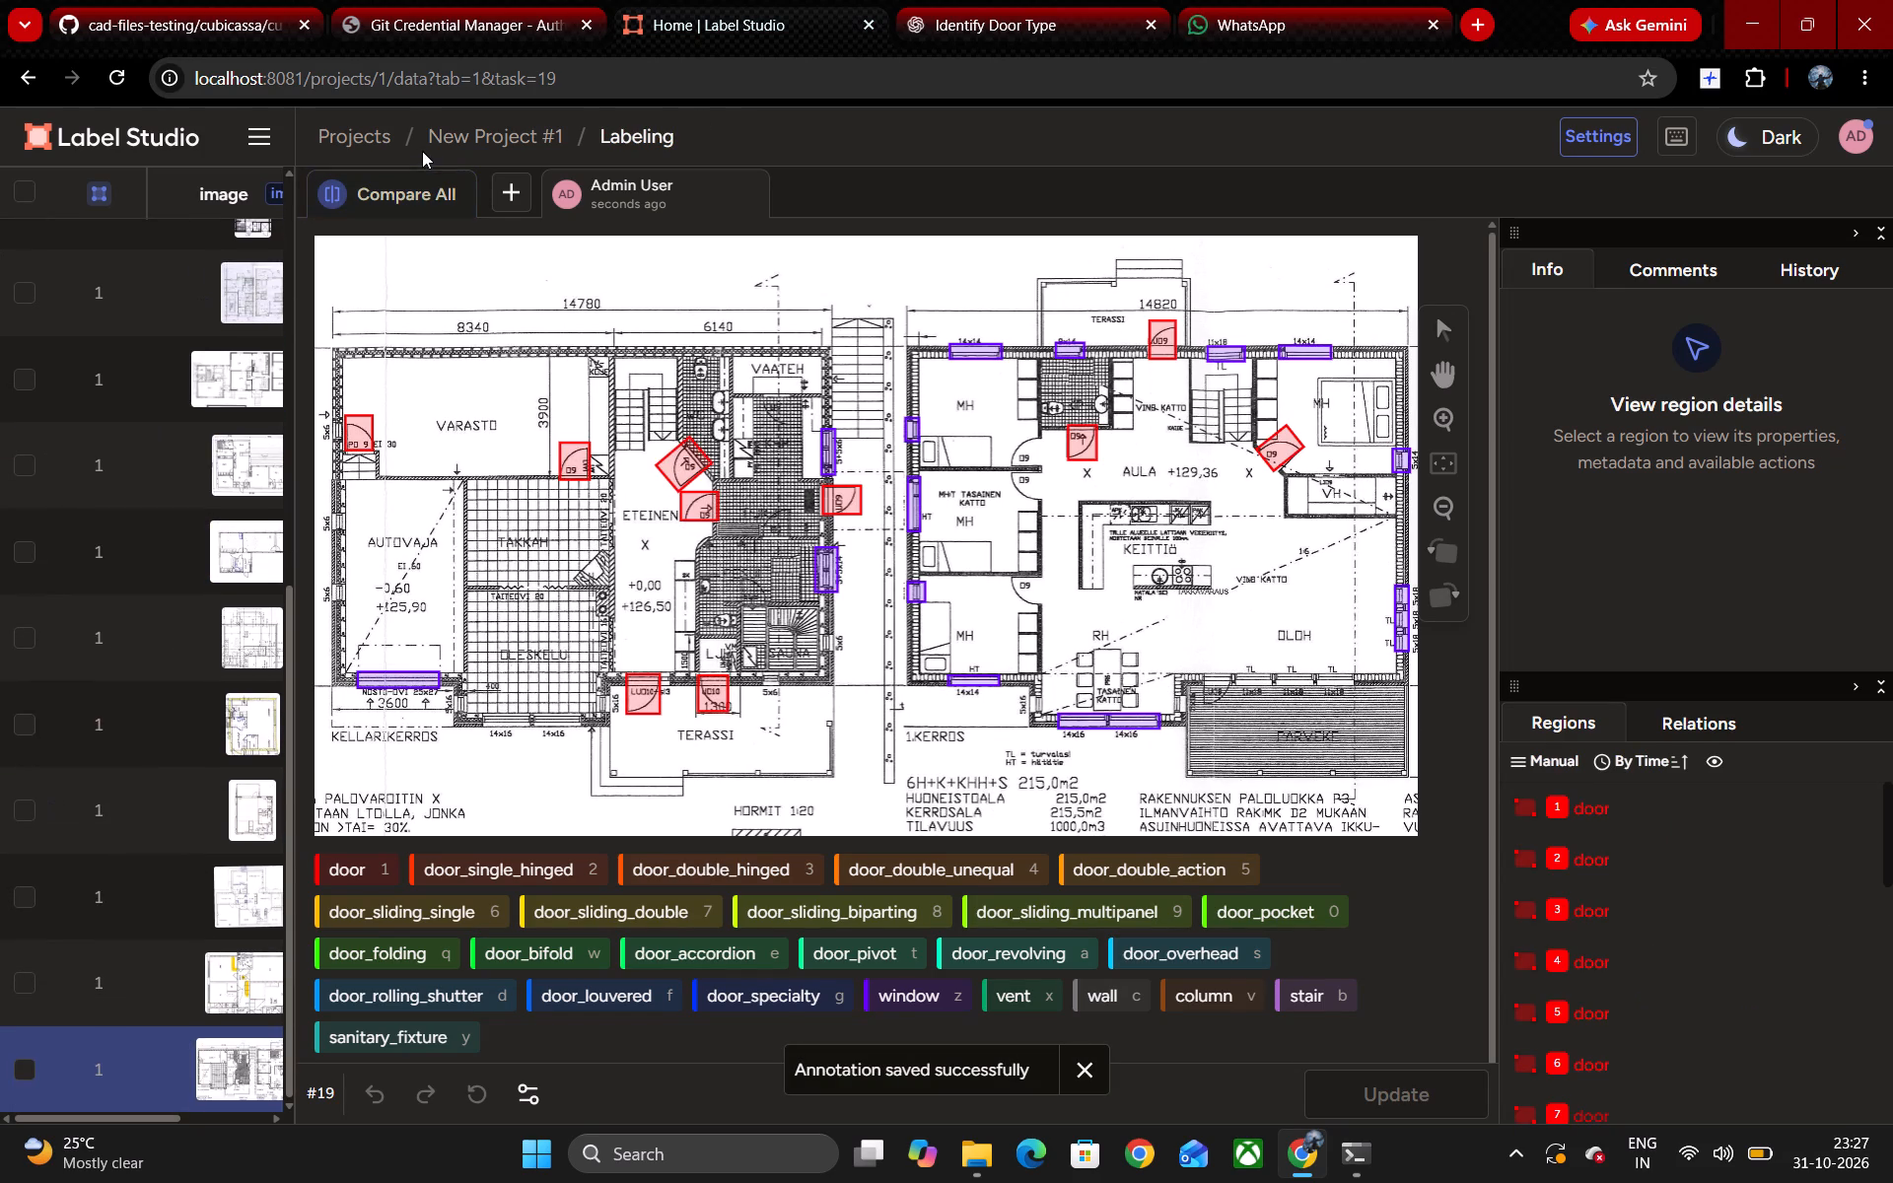
{"action": "left_click", "coordinate": [432, 145]}
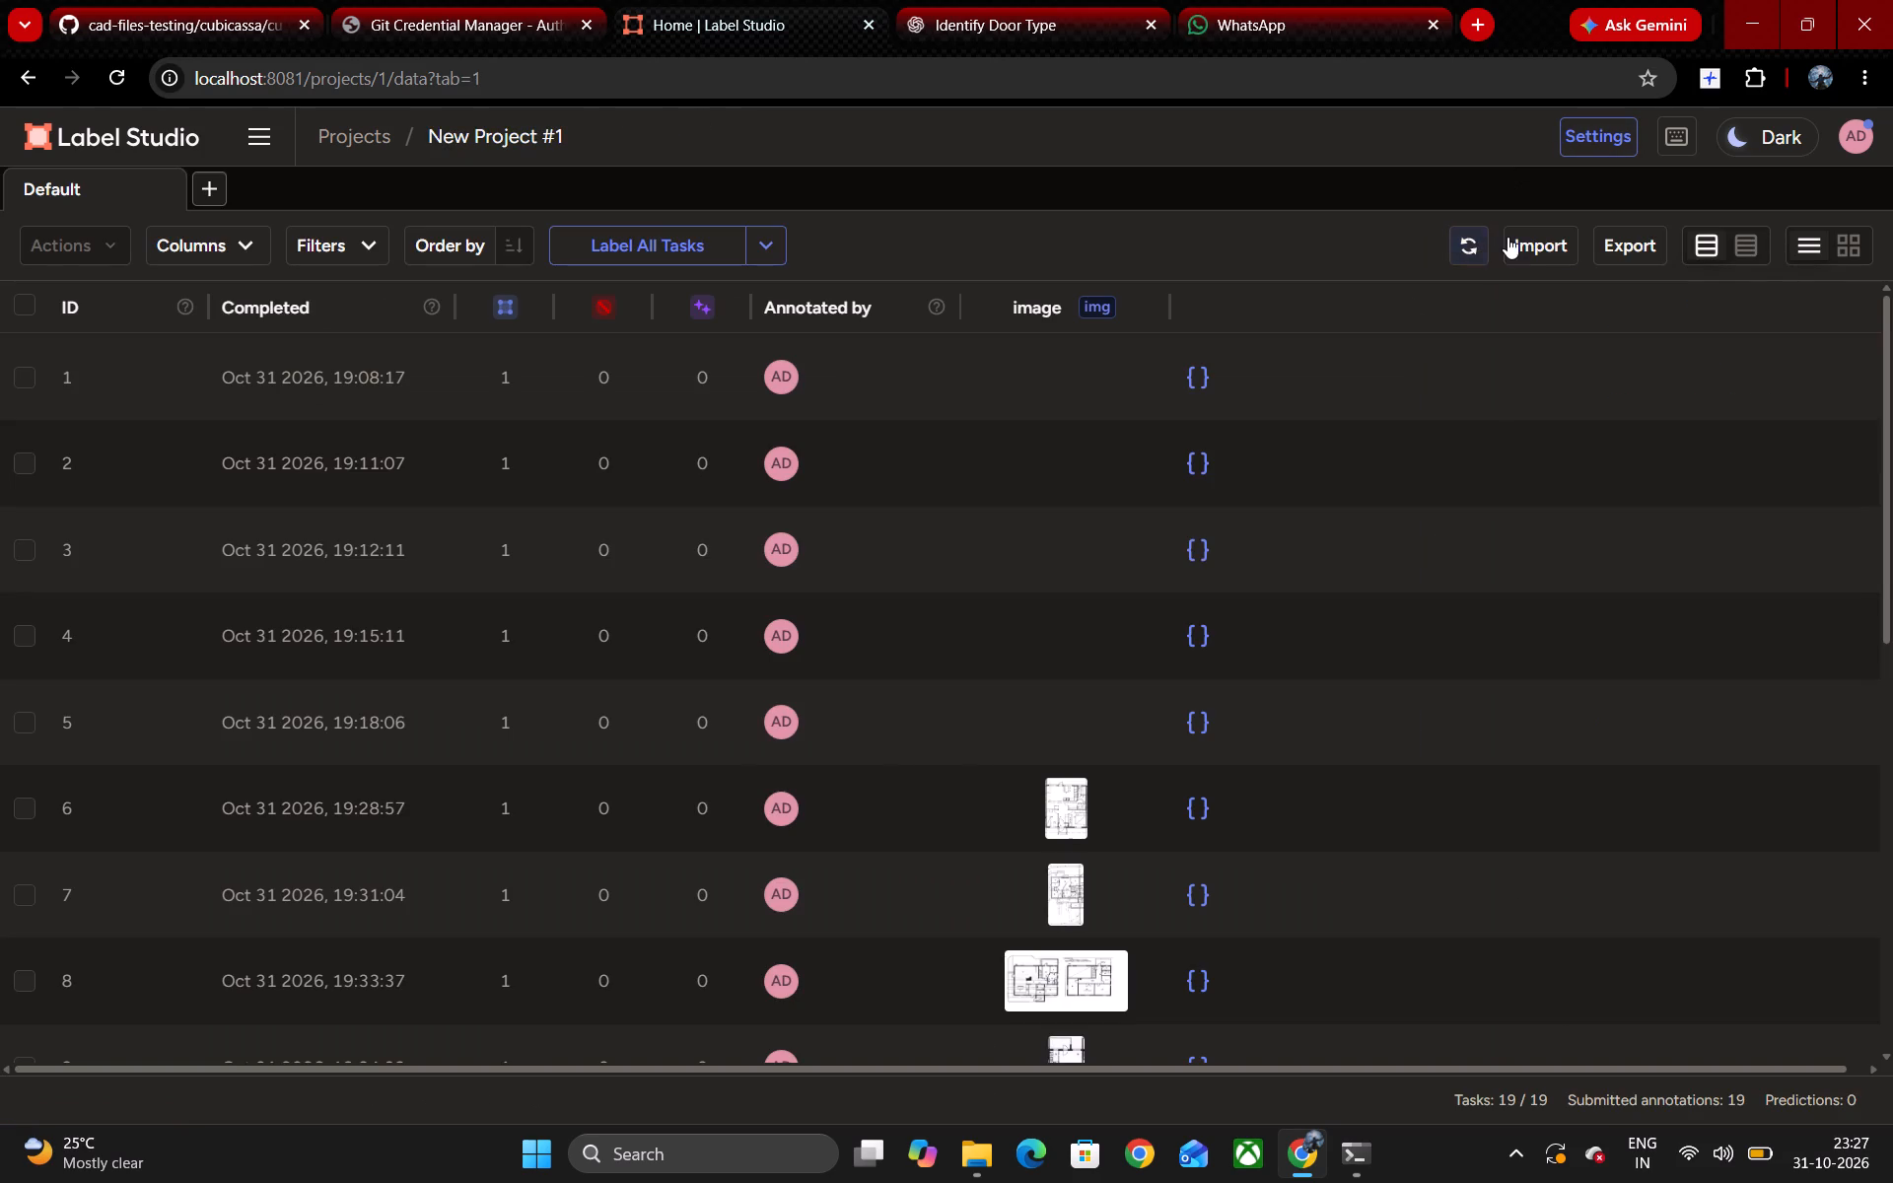
{"action": "left_click", "coordinate": [1514, 244]}
{"action": "left_click", "coordinate": [927, 541]}
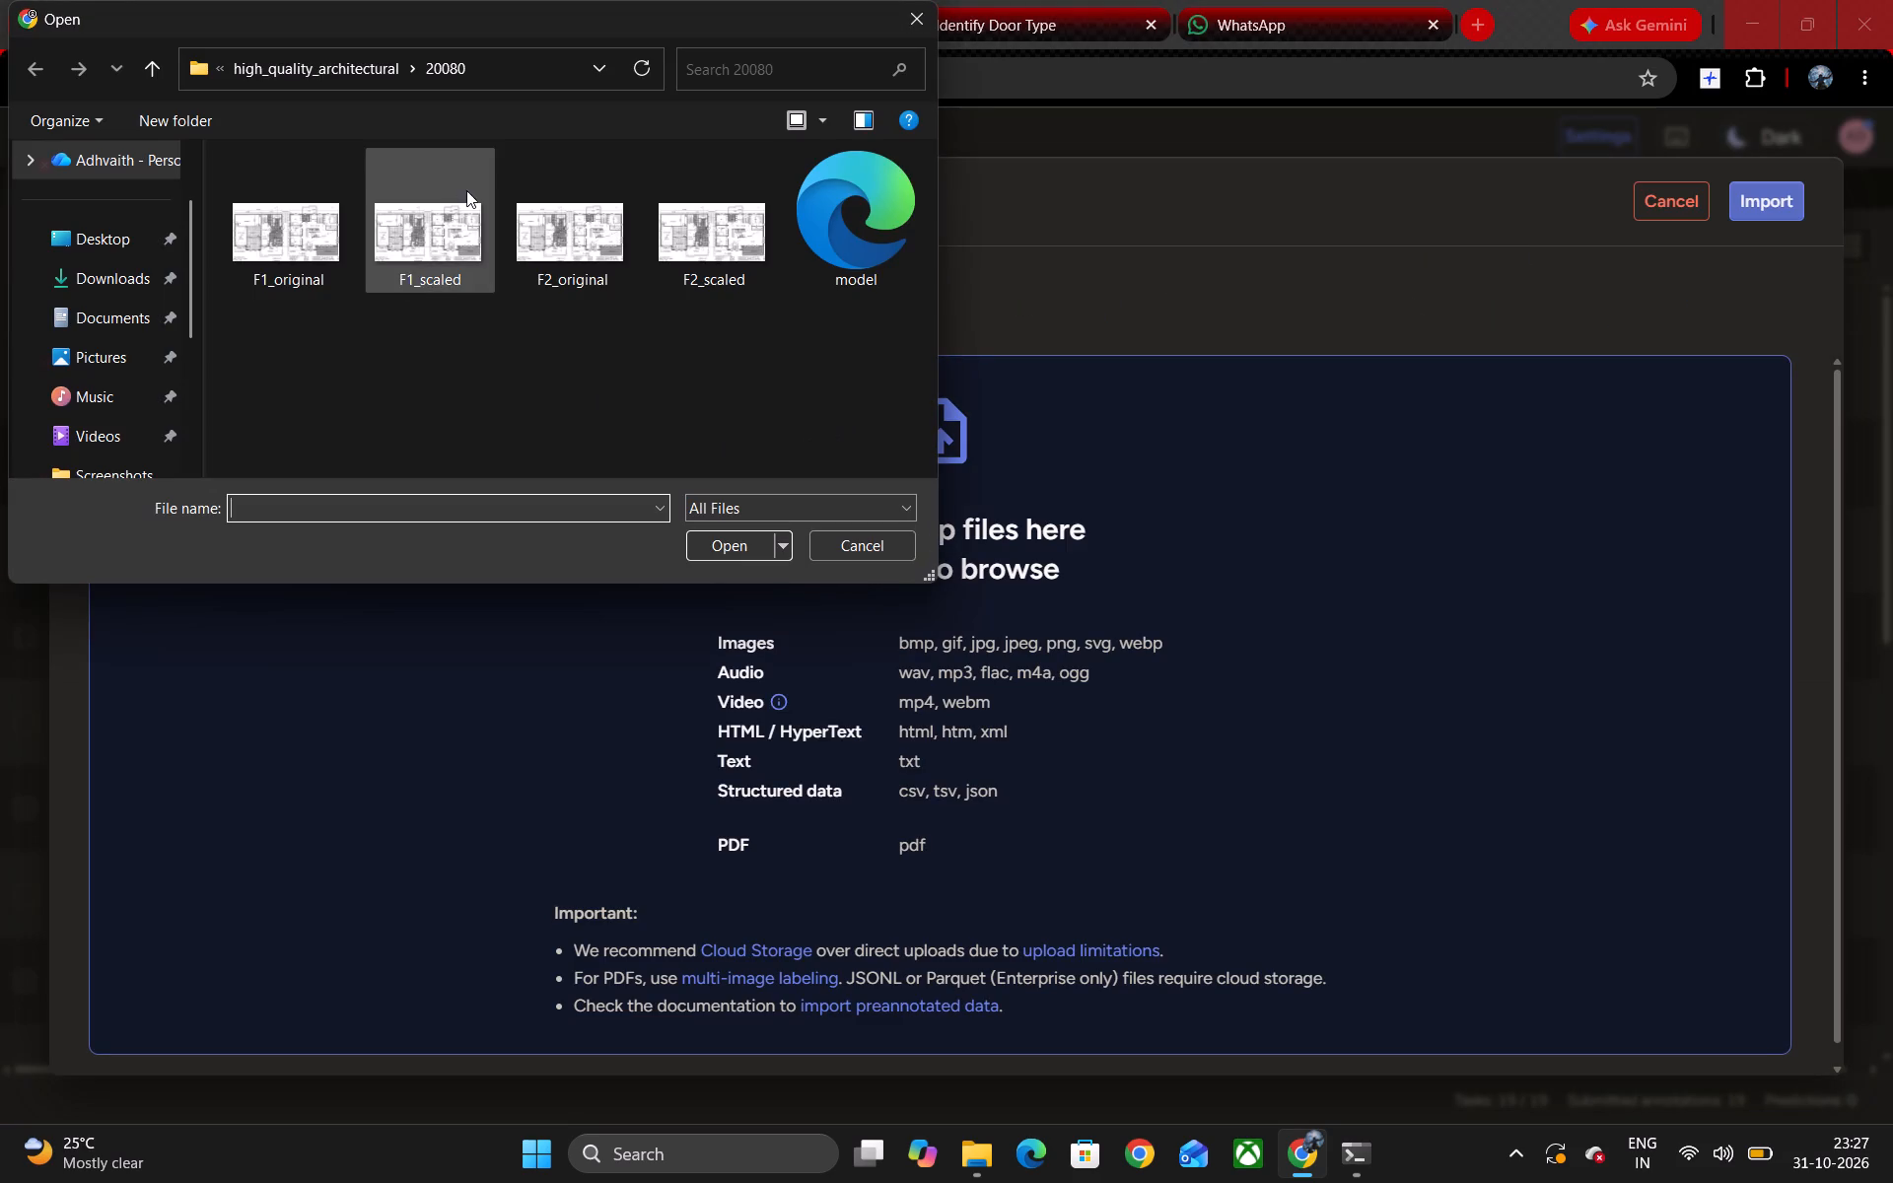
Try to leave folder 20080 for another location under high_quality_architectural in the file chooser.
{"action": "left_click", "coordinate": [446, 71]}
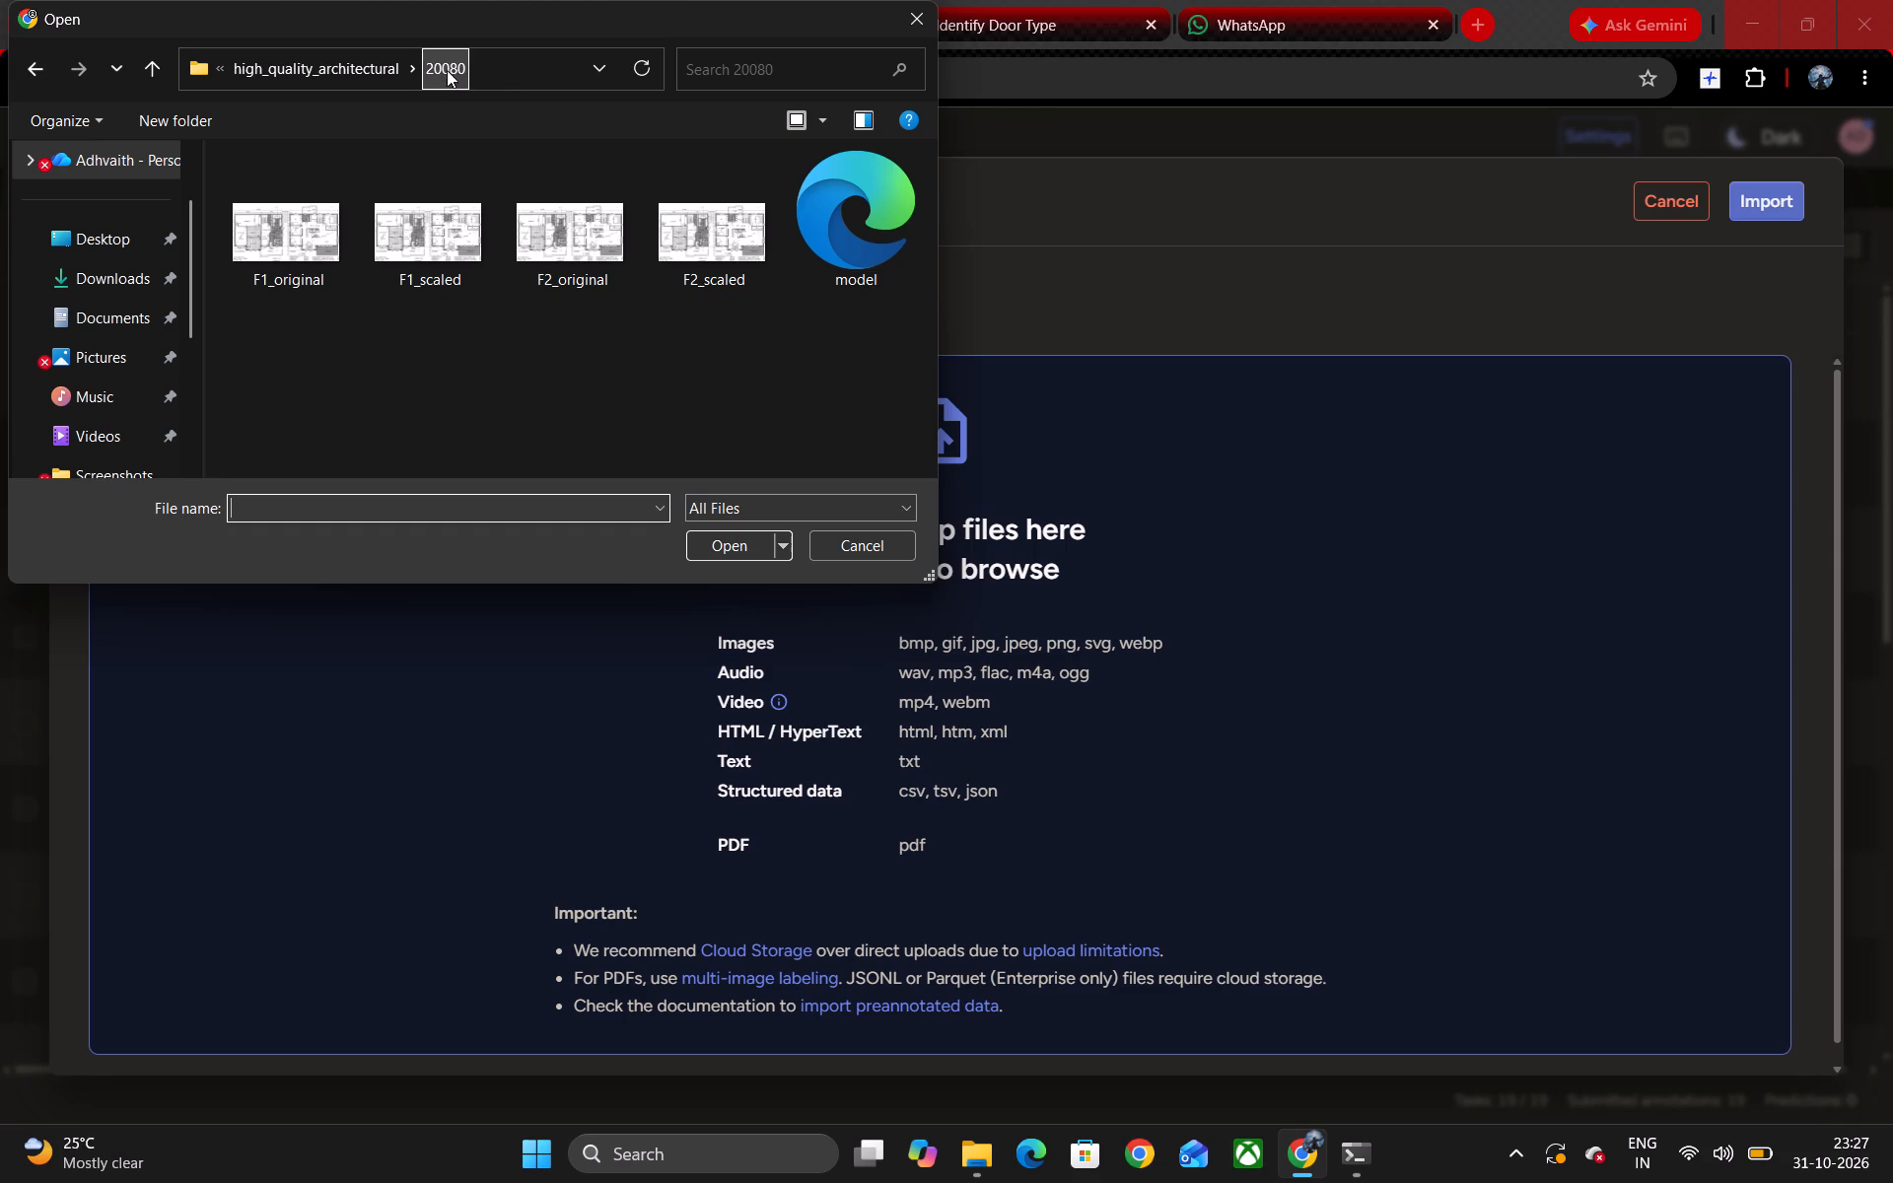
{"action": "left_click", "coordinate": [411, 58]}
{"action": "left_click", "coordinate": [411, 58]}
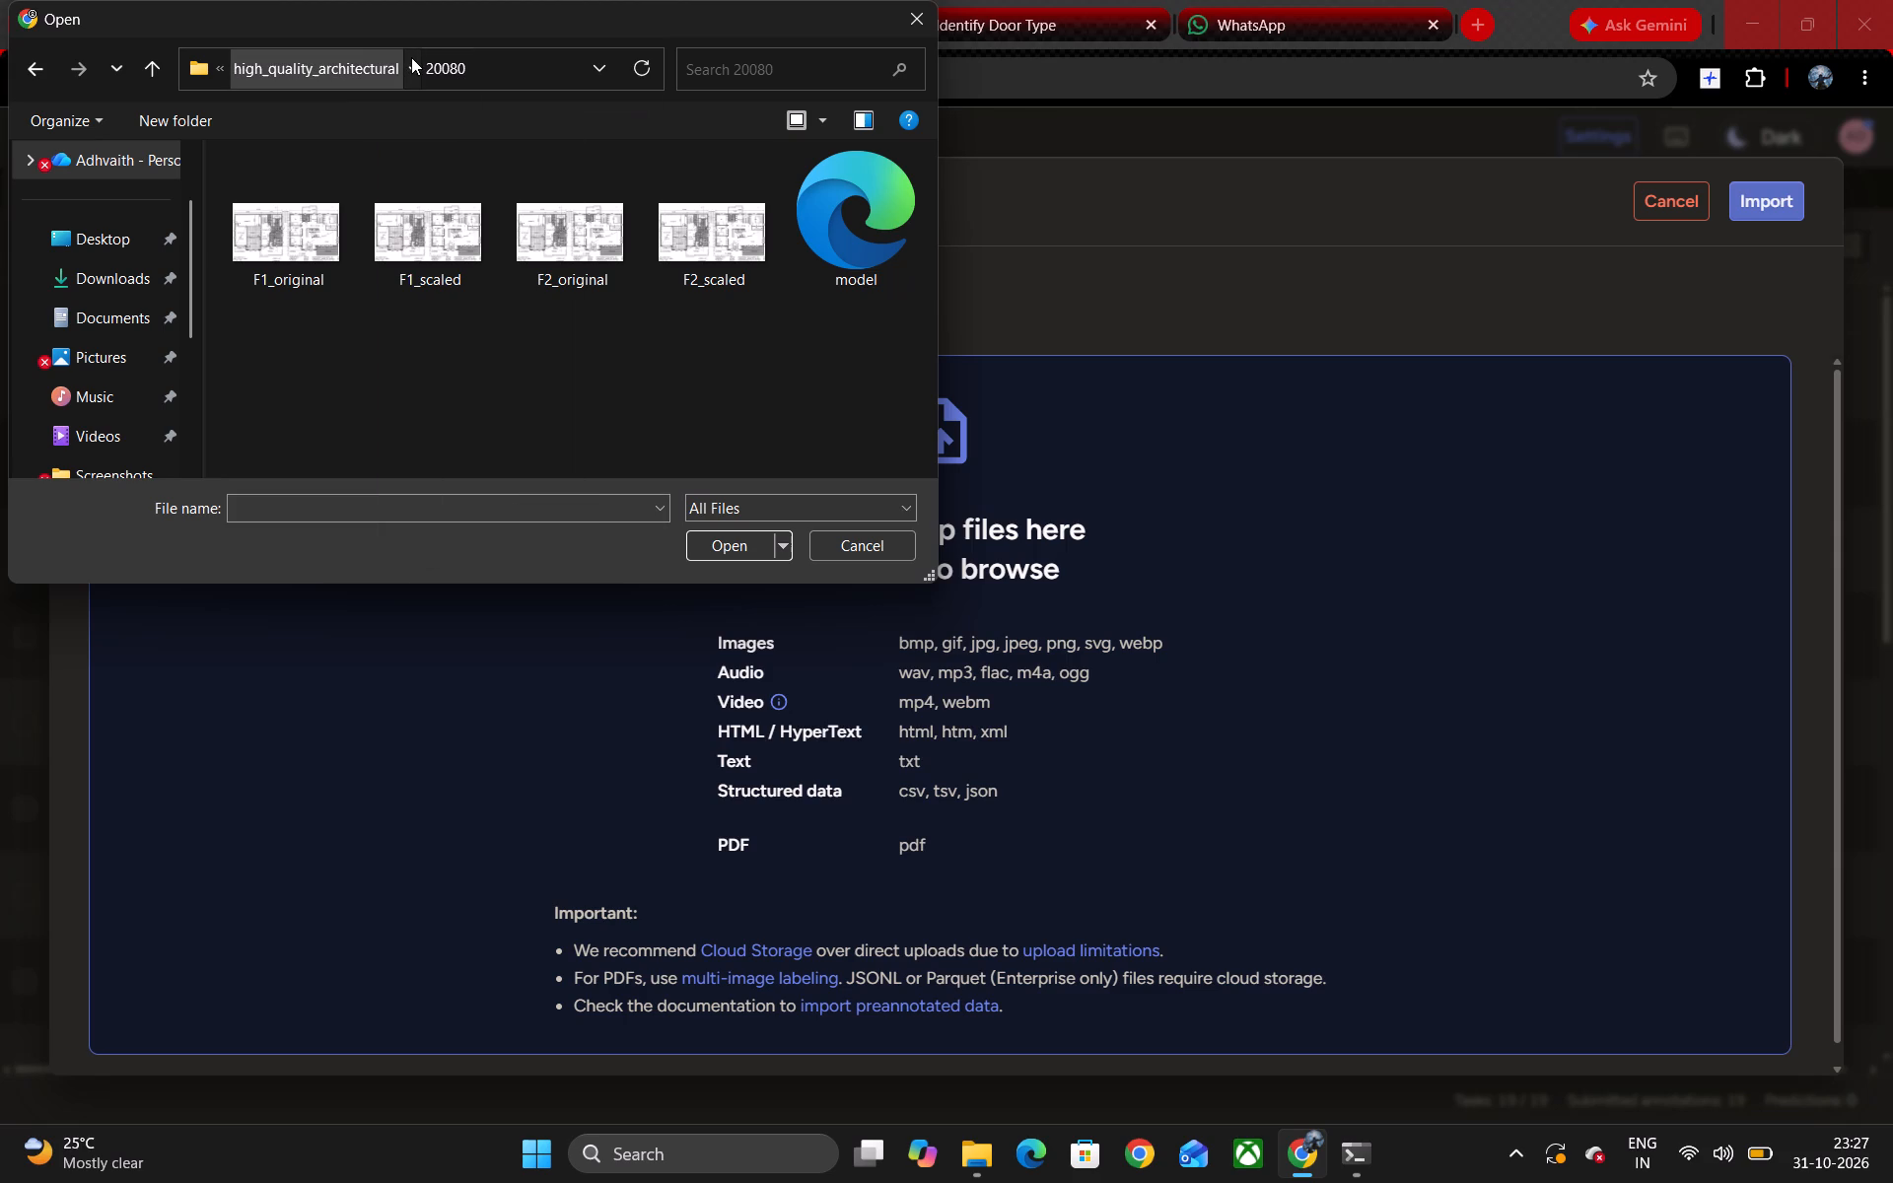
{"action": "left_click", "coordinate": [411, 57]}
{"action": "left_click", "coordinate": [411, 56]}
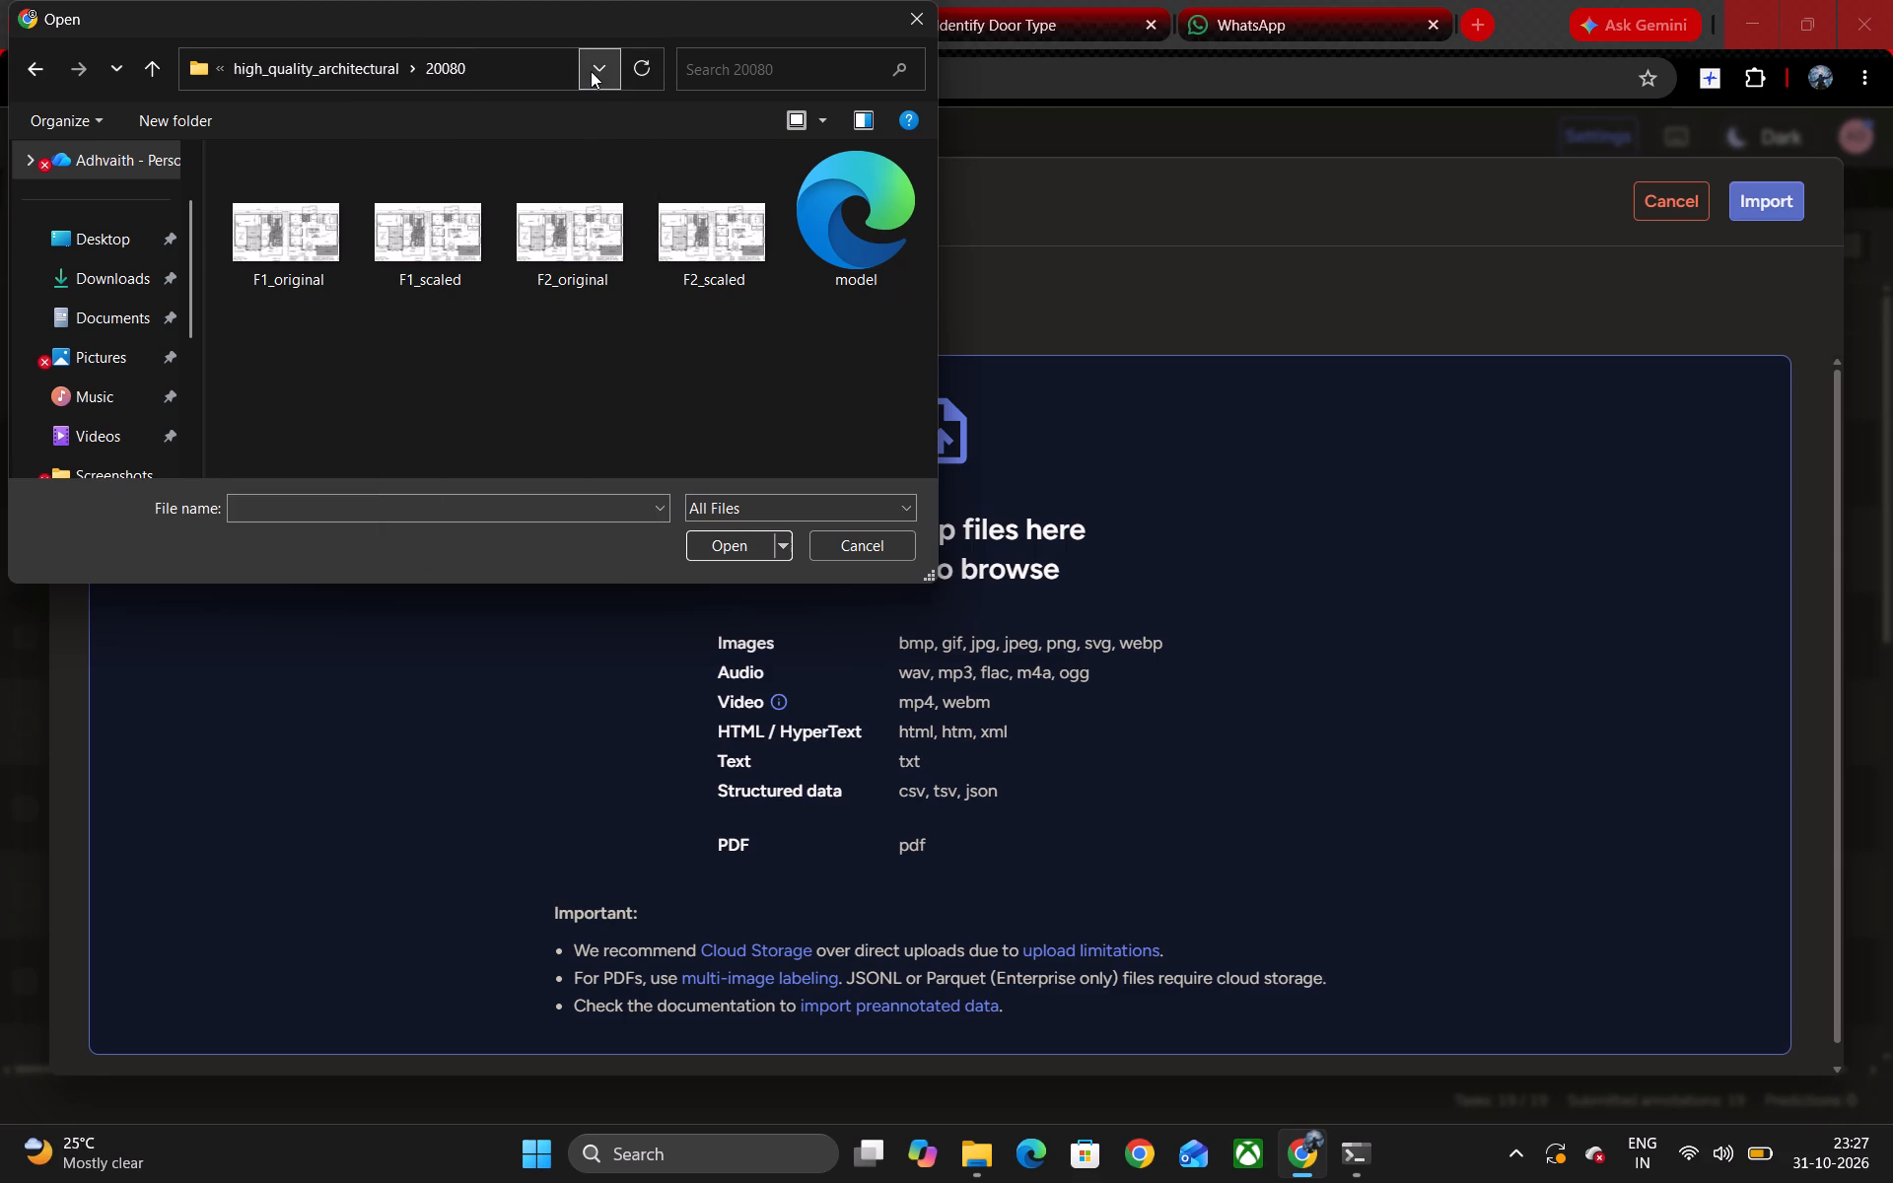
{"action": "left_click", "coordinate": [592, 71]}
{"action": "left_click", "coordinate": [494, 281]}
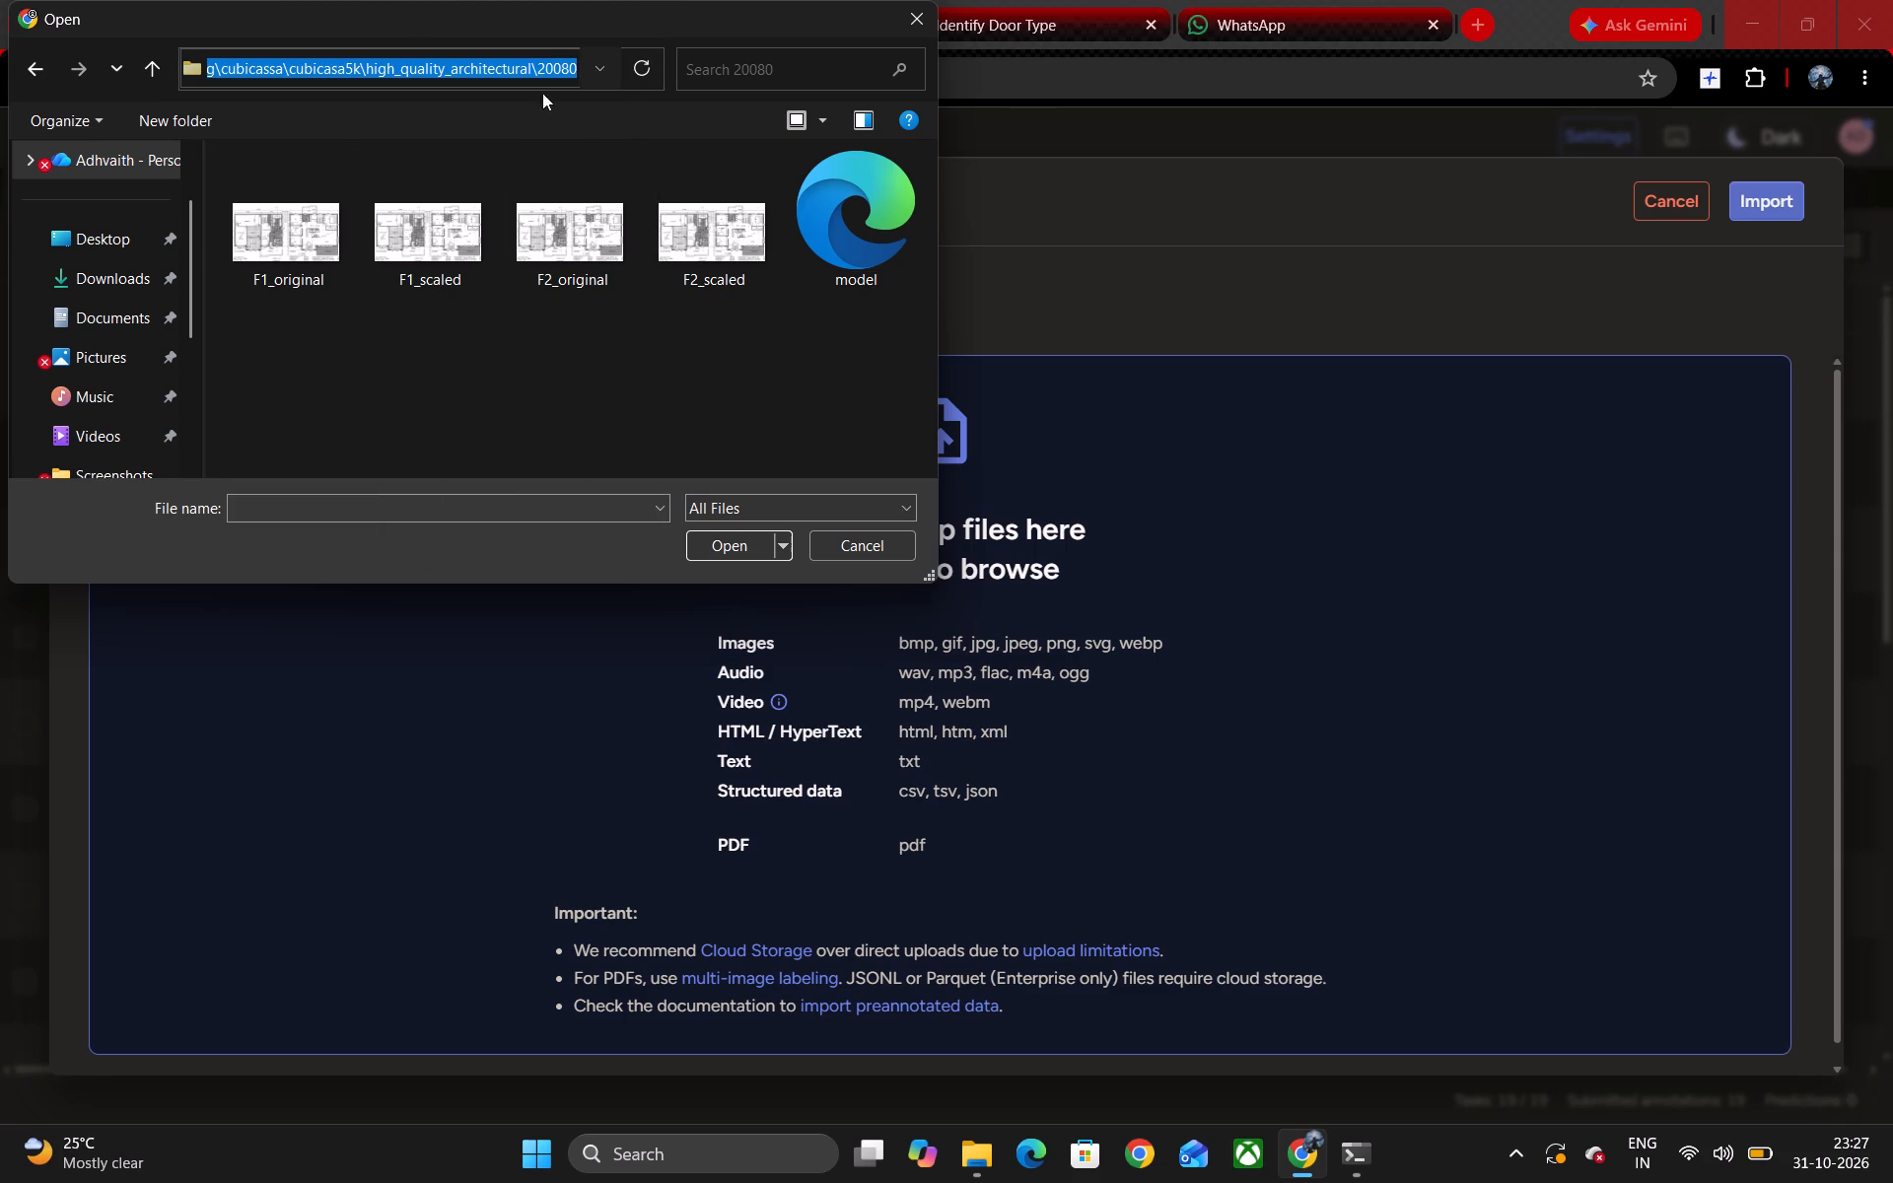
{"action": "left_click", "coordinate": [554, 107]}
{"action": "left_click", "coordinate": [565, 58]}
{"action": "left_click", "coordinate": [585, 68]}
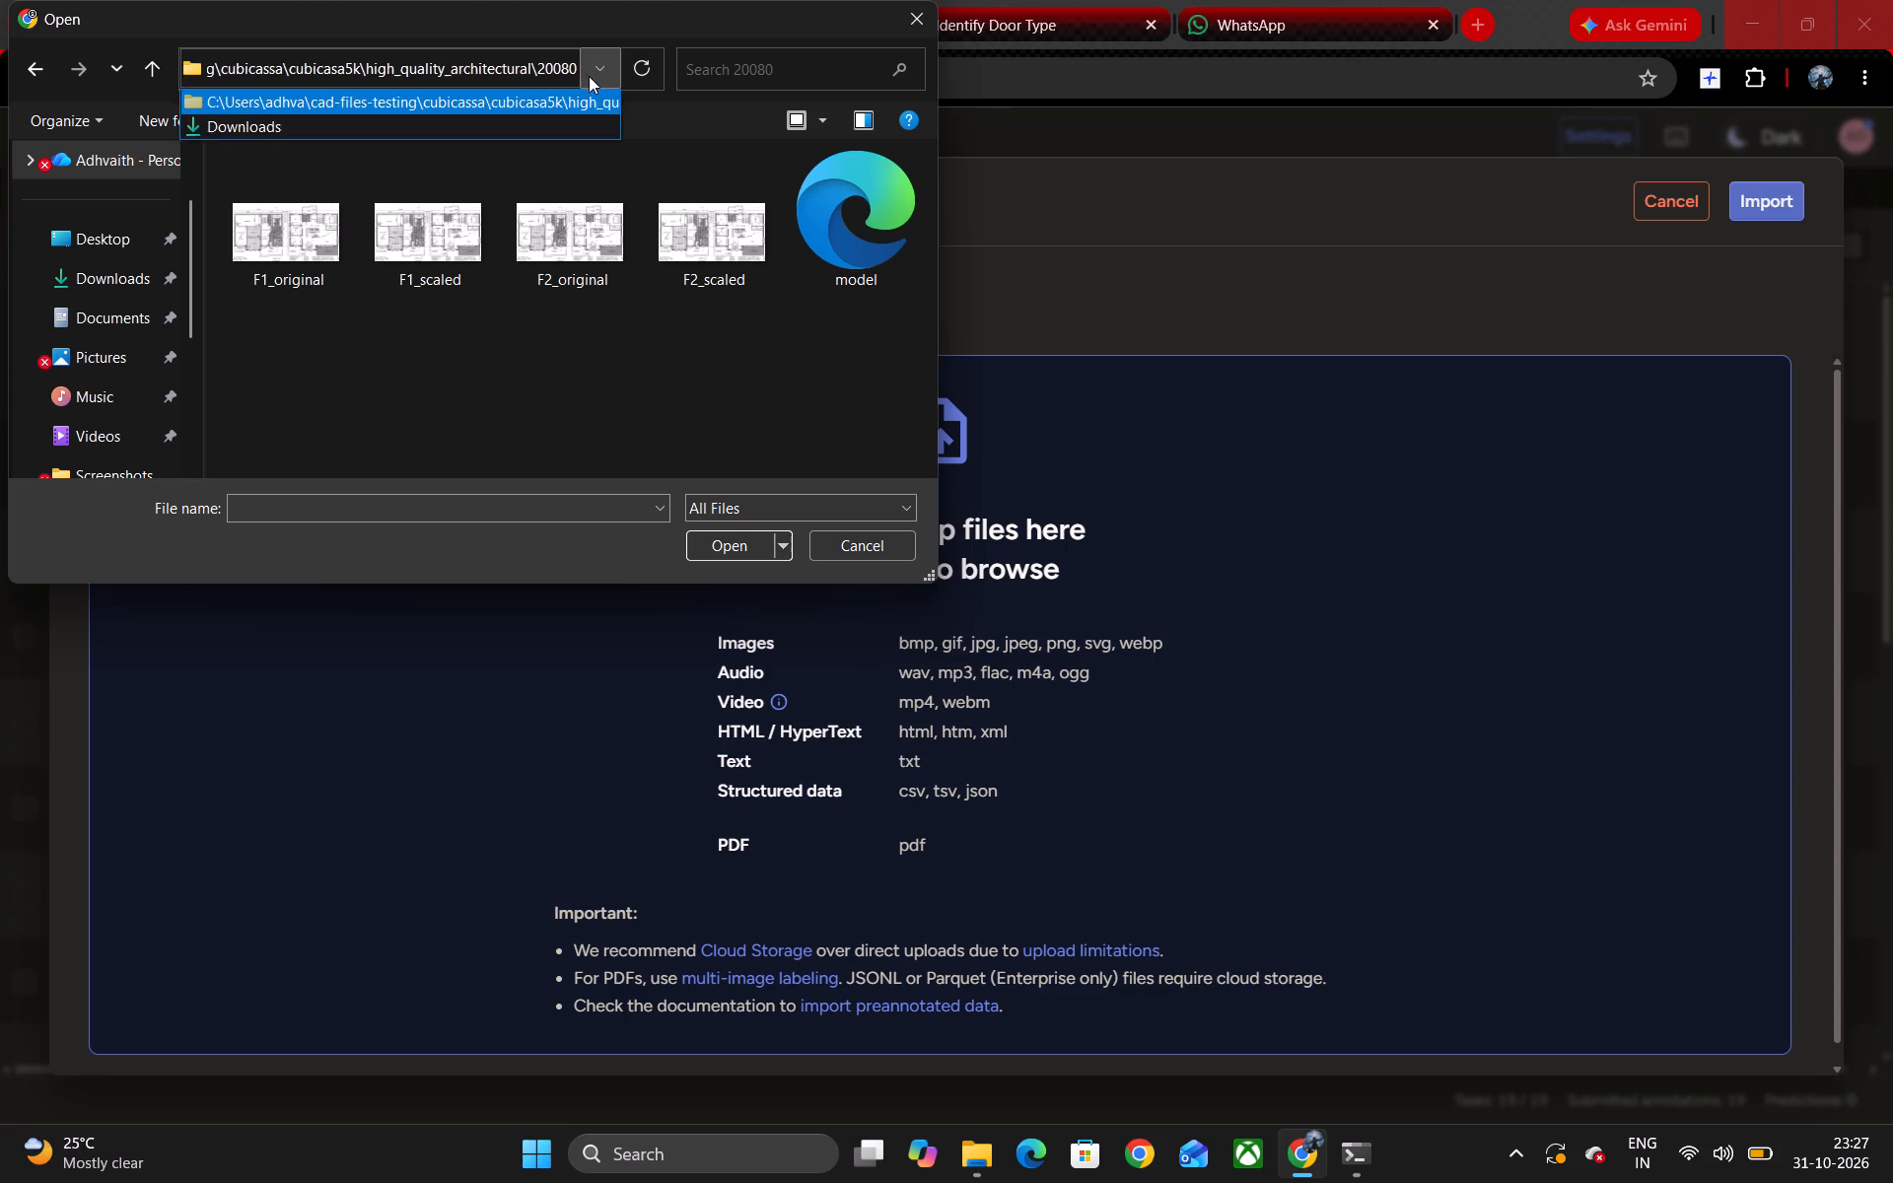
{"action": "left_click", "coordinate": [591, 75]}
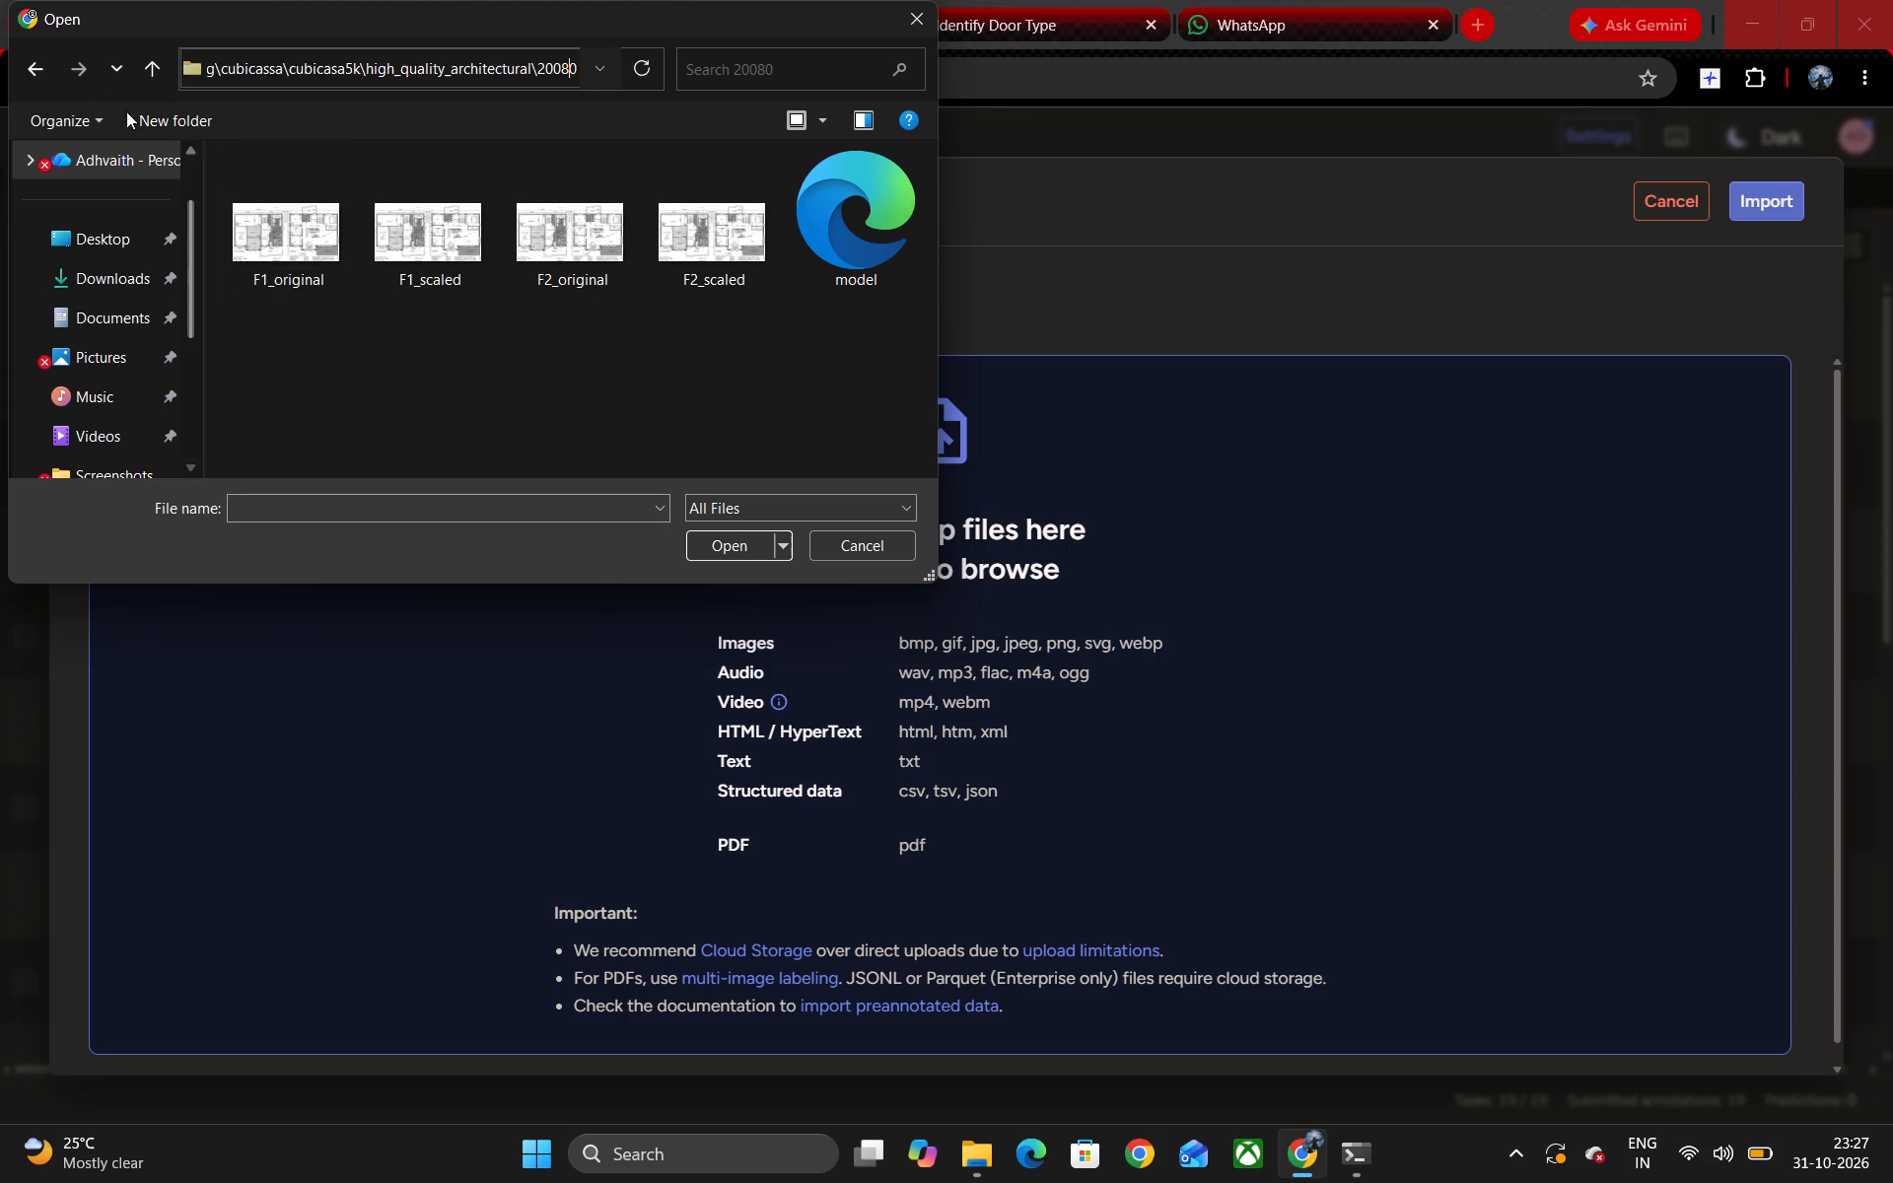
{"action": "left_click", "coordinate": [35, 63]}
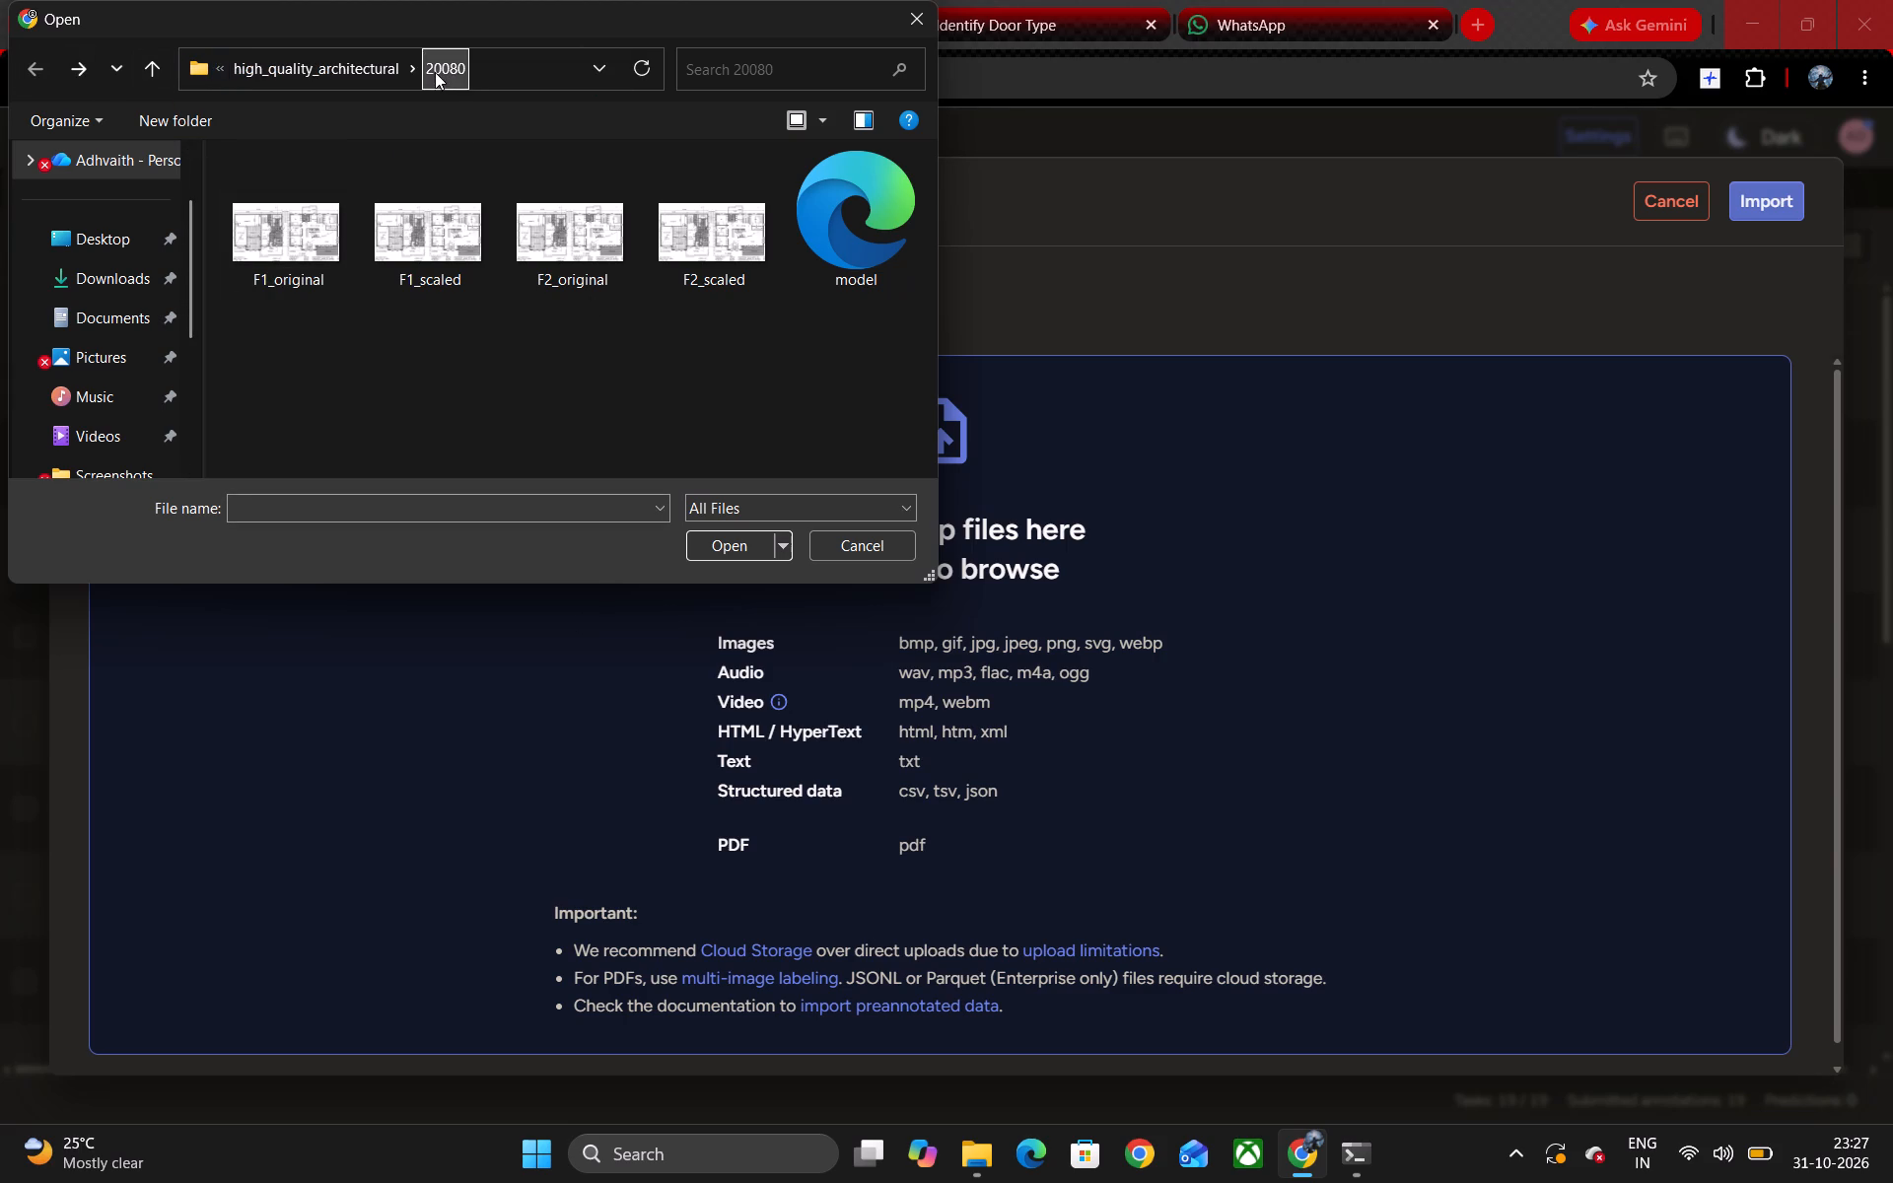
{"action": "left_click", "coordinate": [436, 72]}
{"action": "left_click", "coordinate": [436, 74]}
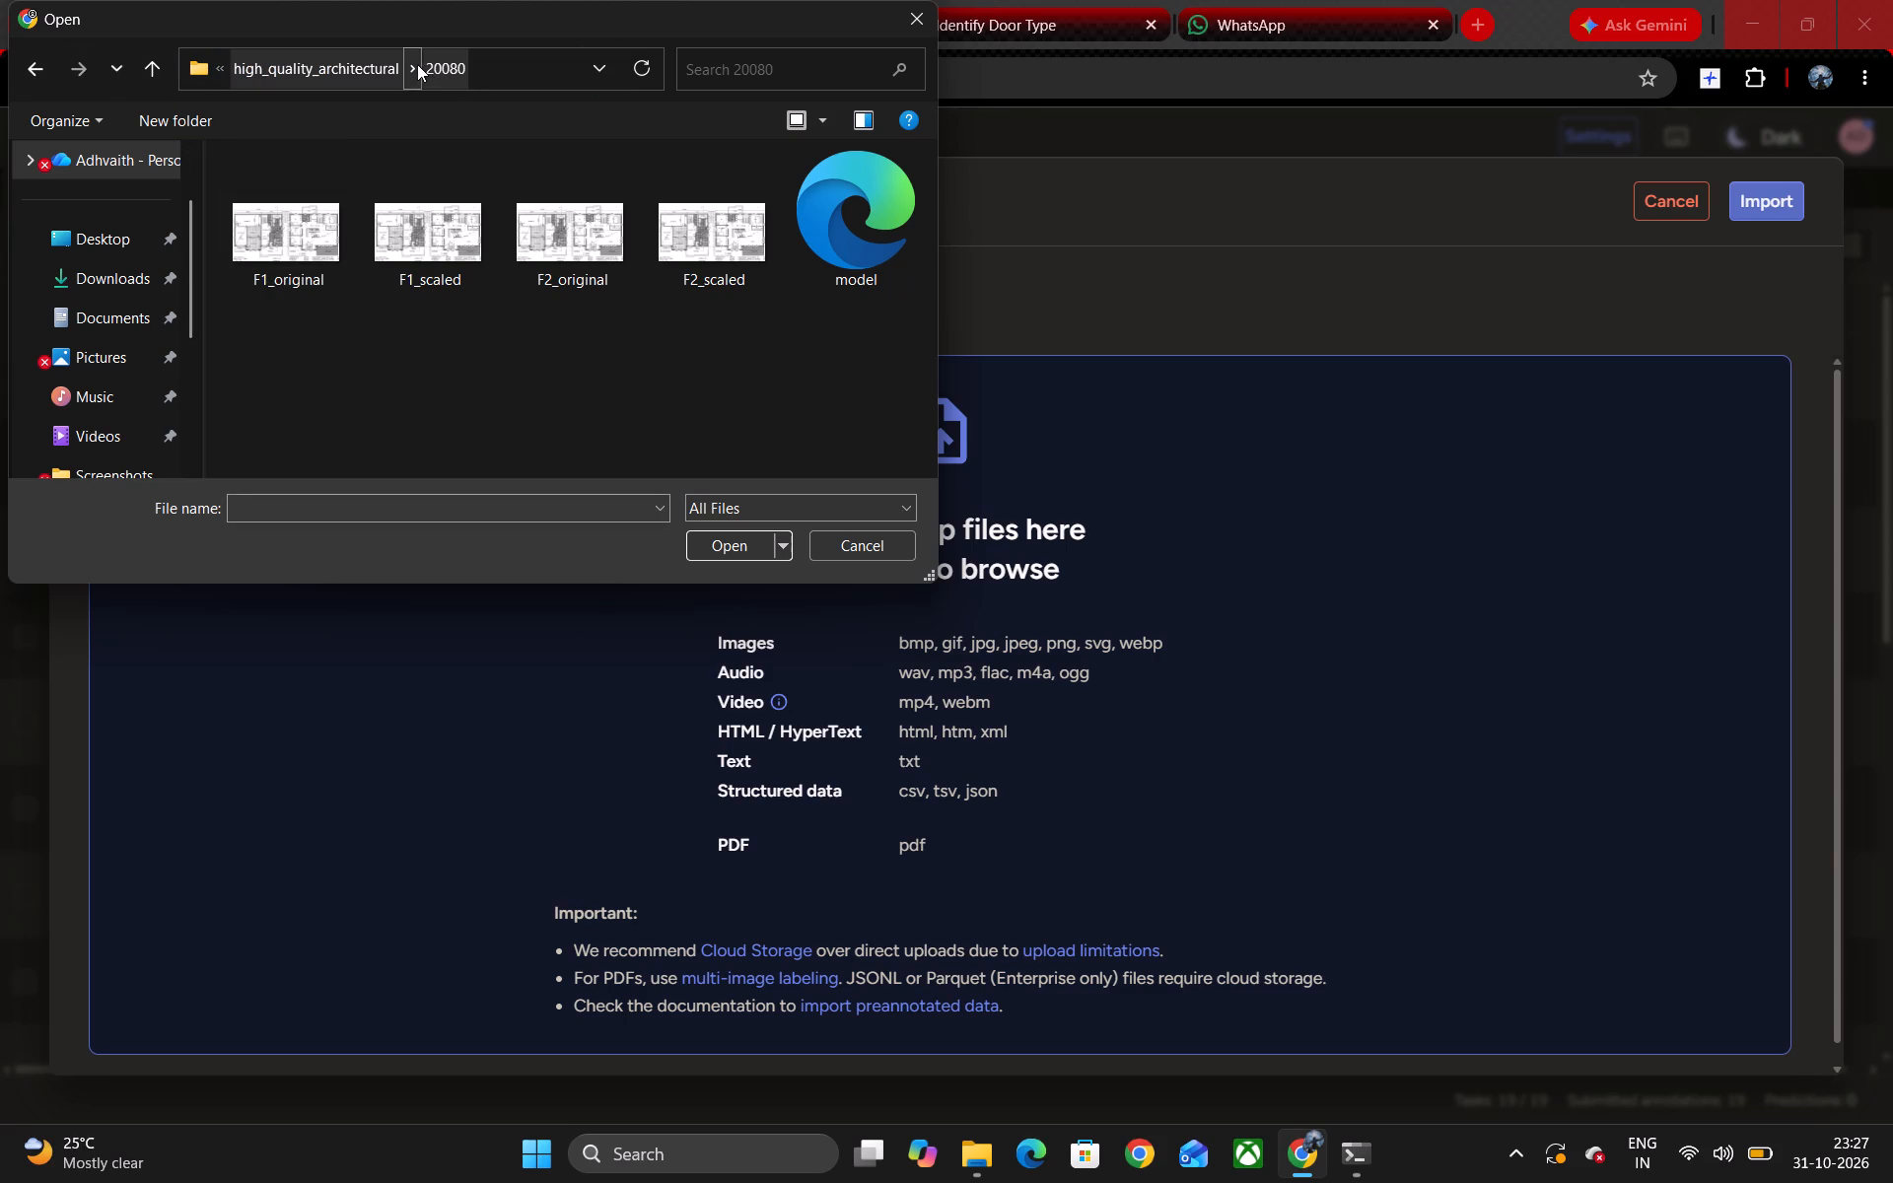
Look through the numbered sibling folders of 20080 inside high_quality_architectural.
{"action": "left_click", "coordinate": [418, 61]}
{"action": "scroll", "coordinate": [458, 486], "scroll_direction": "down", "scroll_amount": 2}
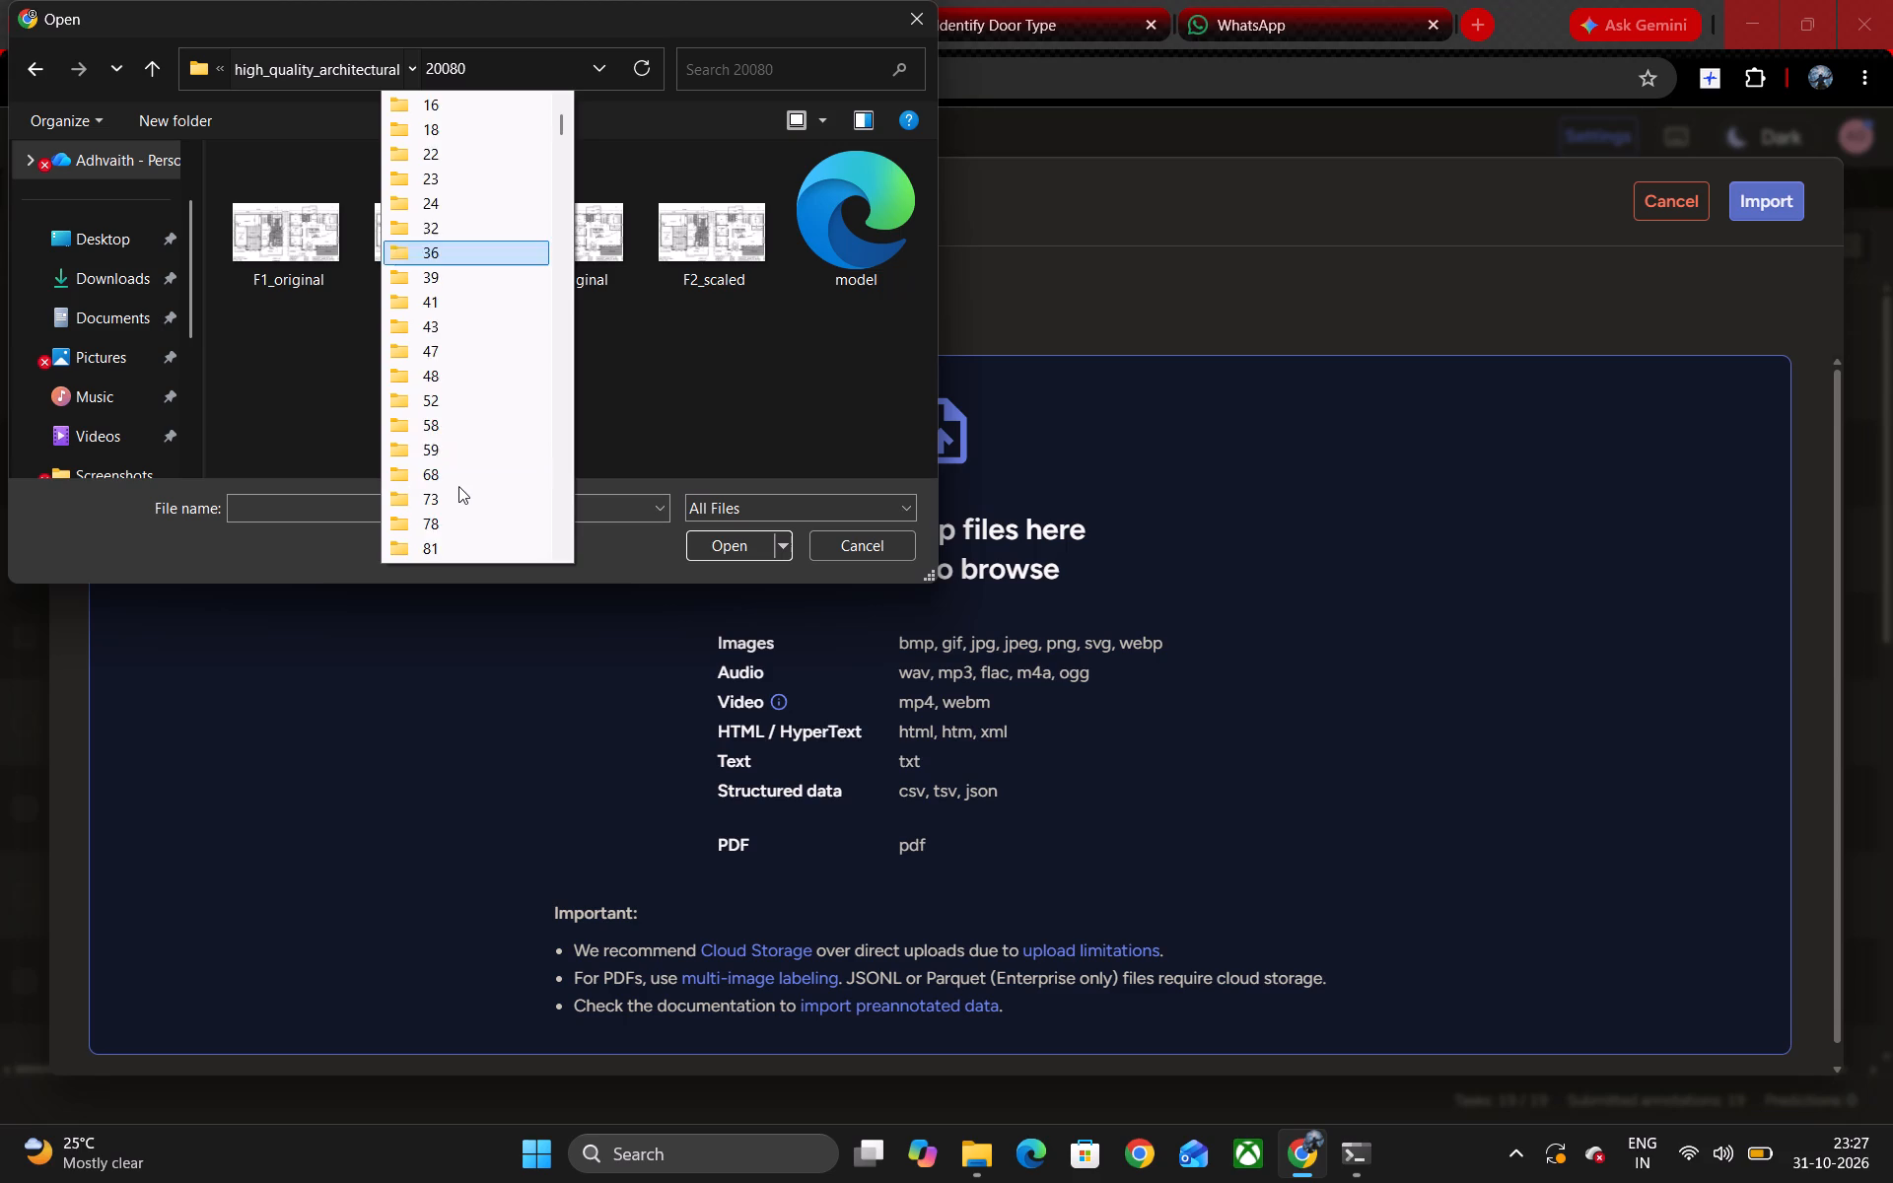
{"action": "scroll", "coordinate": [458, 486], "scroll_direction": "down", "scroll_amount": 20}
{"action": "scroll", "coordinate": [458, 486], "scroll_direction": "down", "scroll_amount": 17}
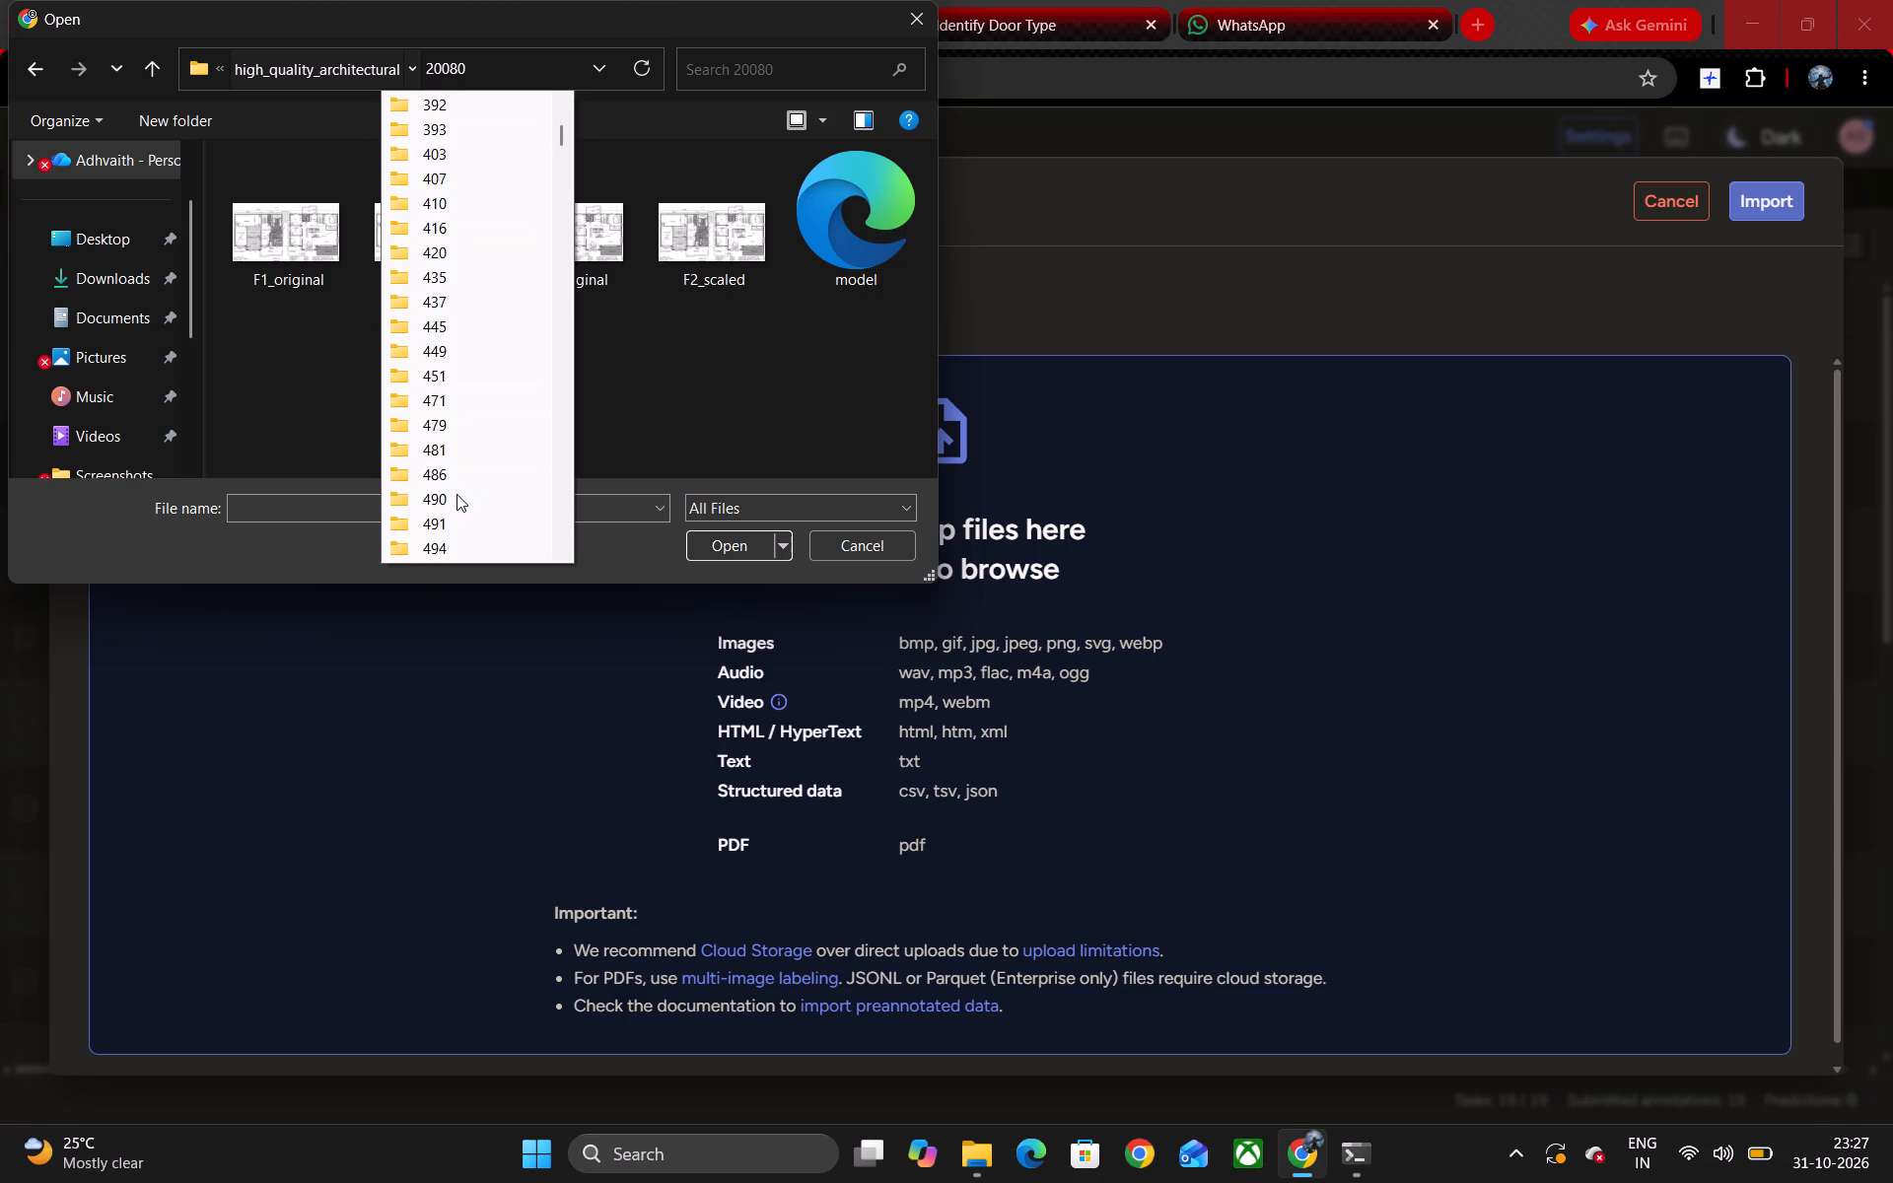
{"action": "scroll", "coordinate": [456, 494], "scroll_direction": "down", "scroll_amount": 7}
{"action": "left_click", "coordinate": [703, 388]}
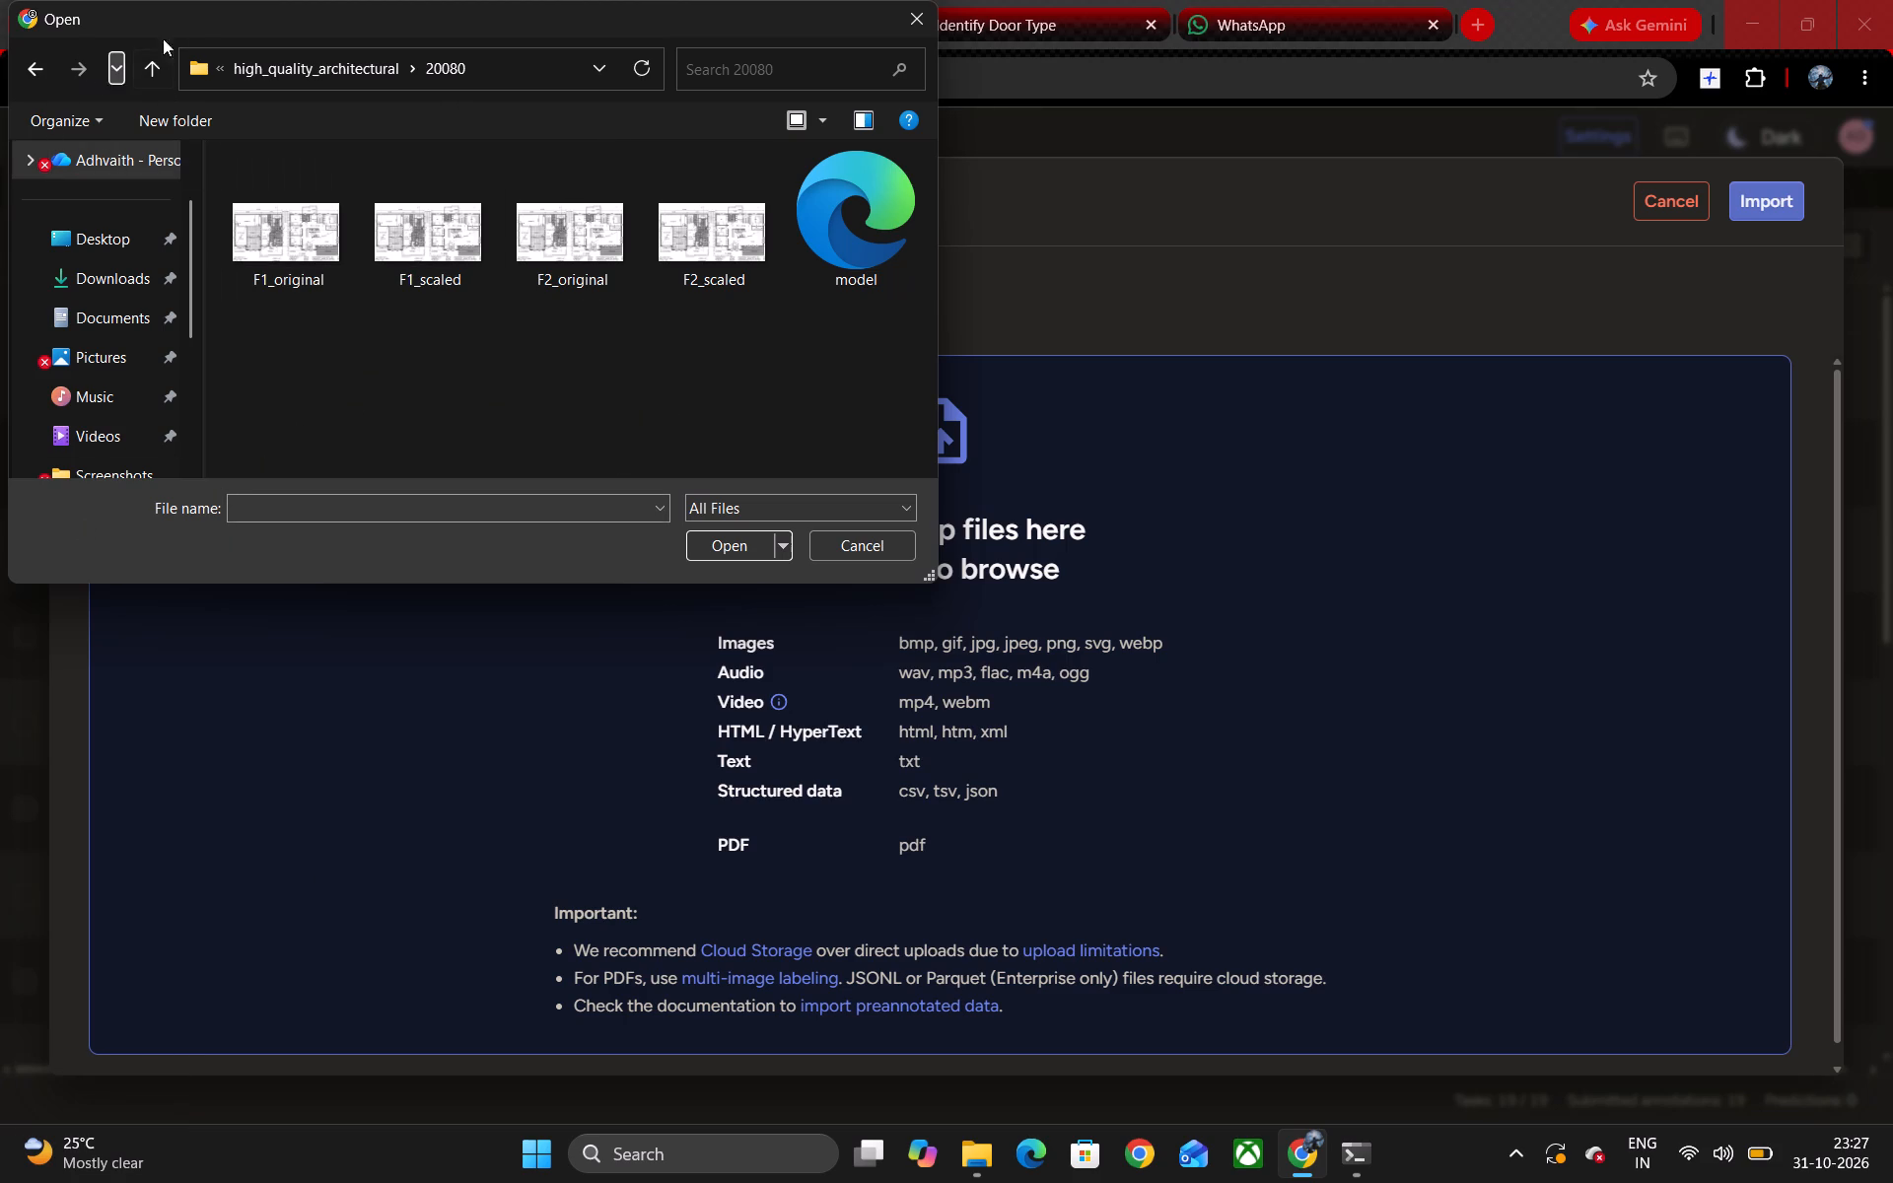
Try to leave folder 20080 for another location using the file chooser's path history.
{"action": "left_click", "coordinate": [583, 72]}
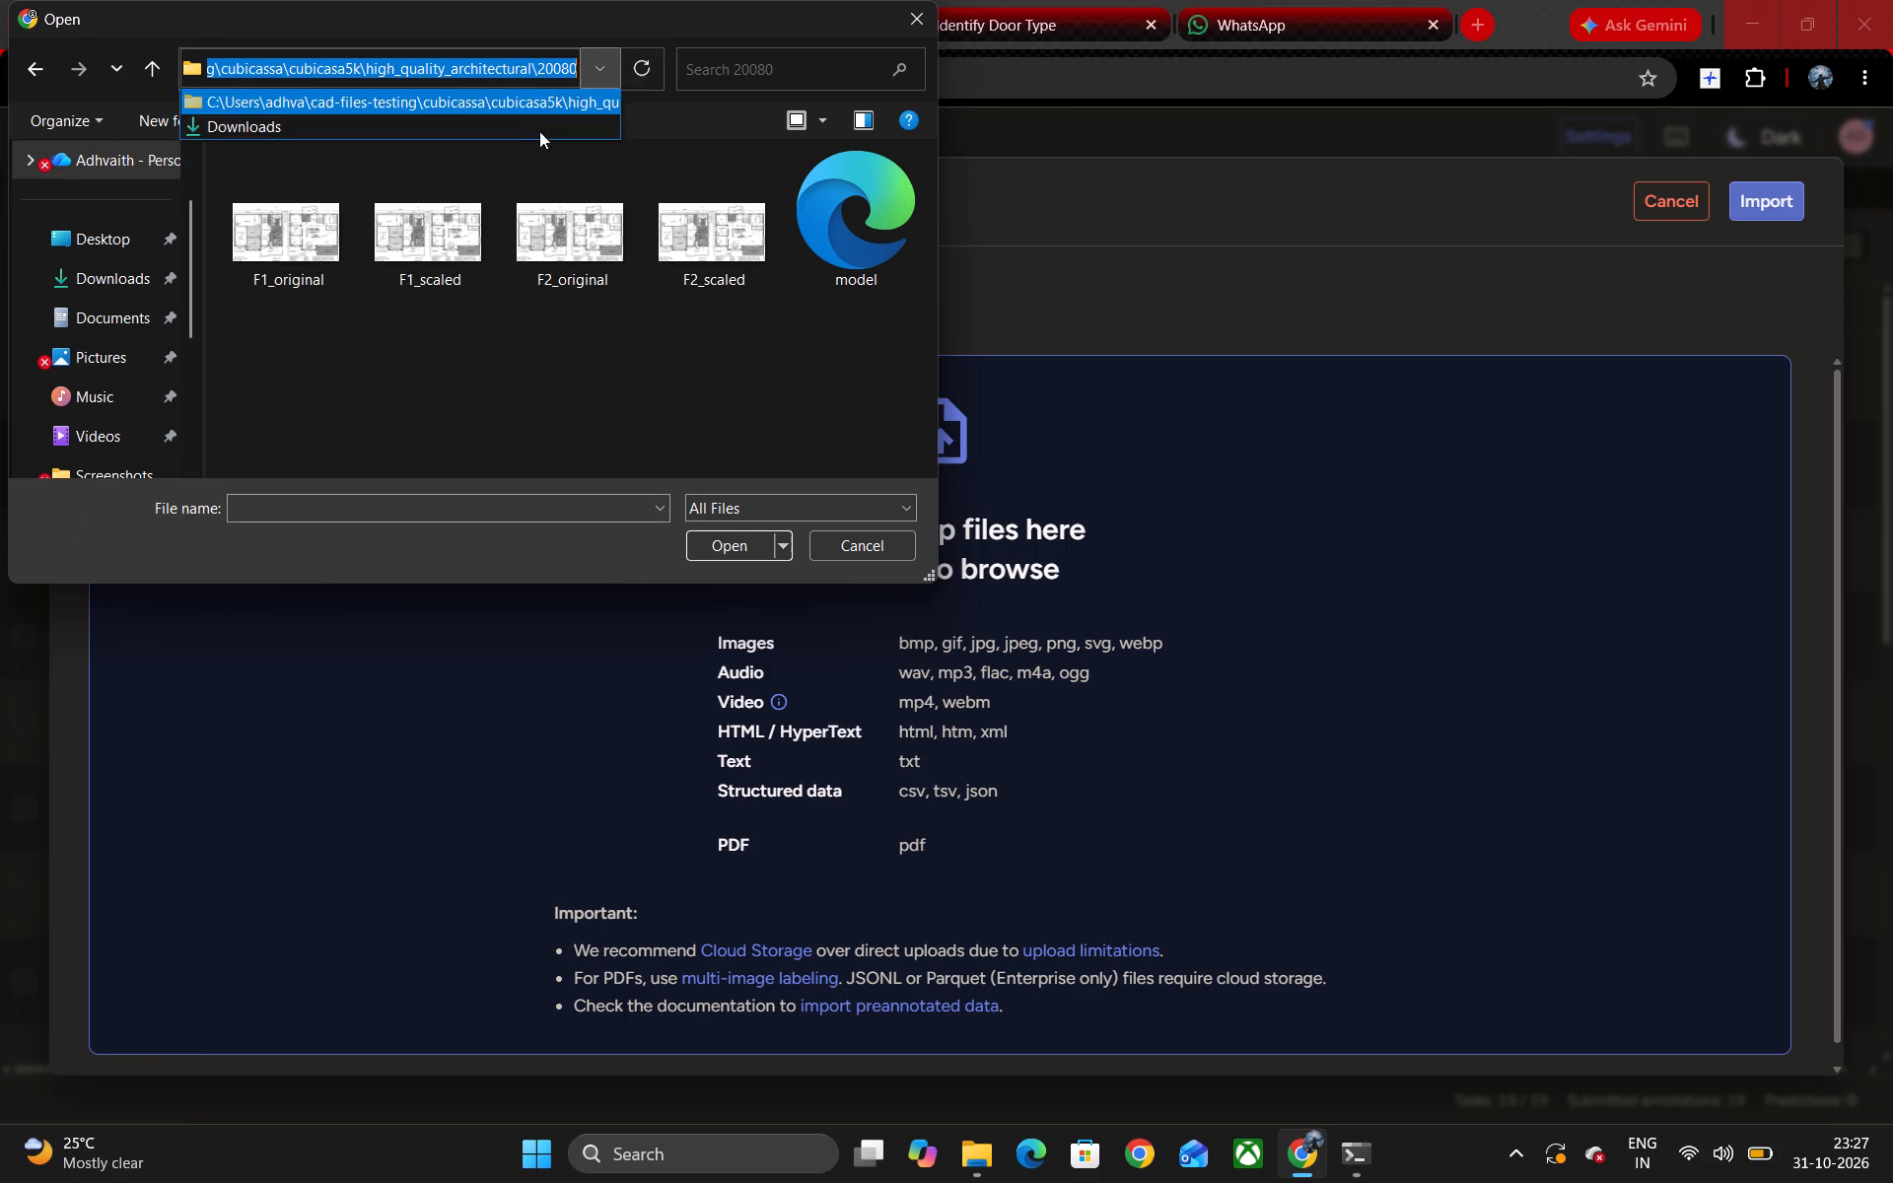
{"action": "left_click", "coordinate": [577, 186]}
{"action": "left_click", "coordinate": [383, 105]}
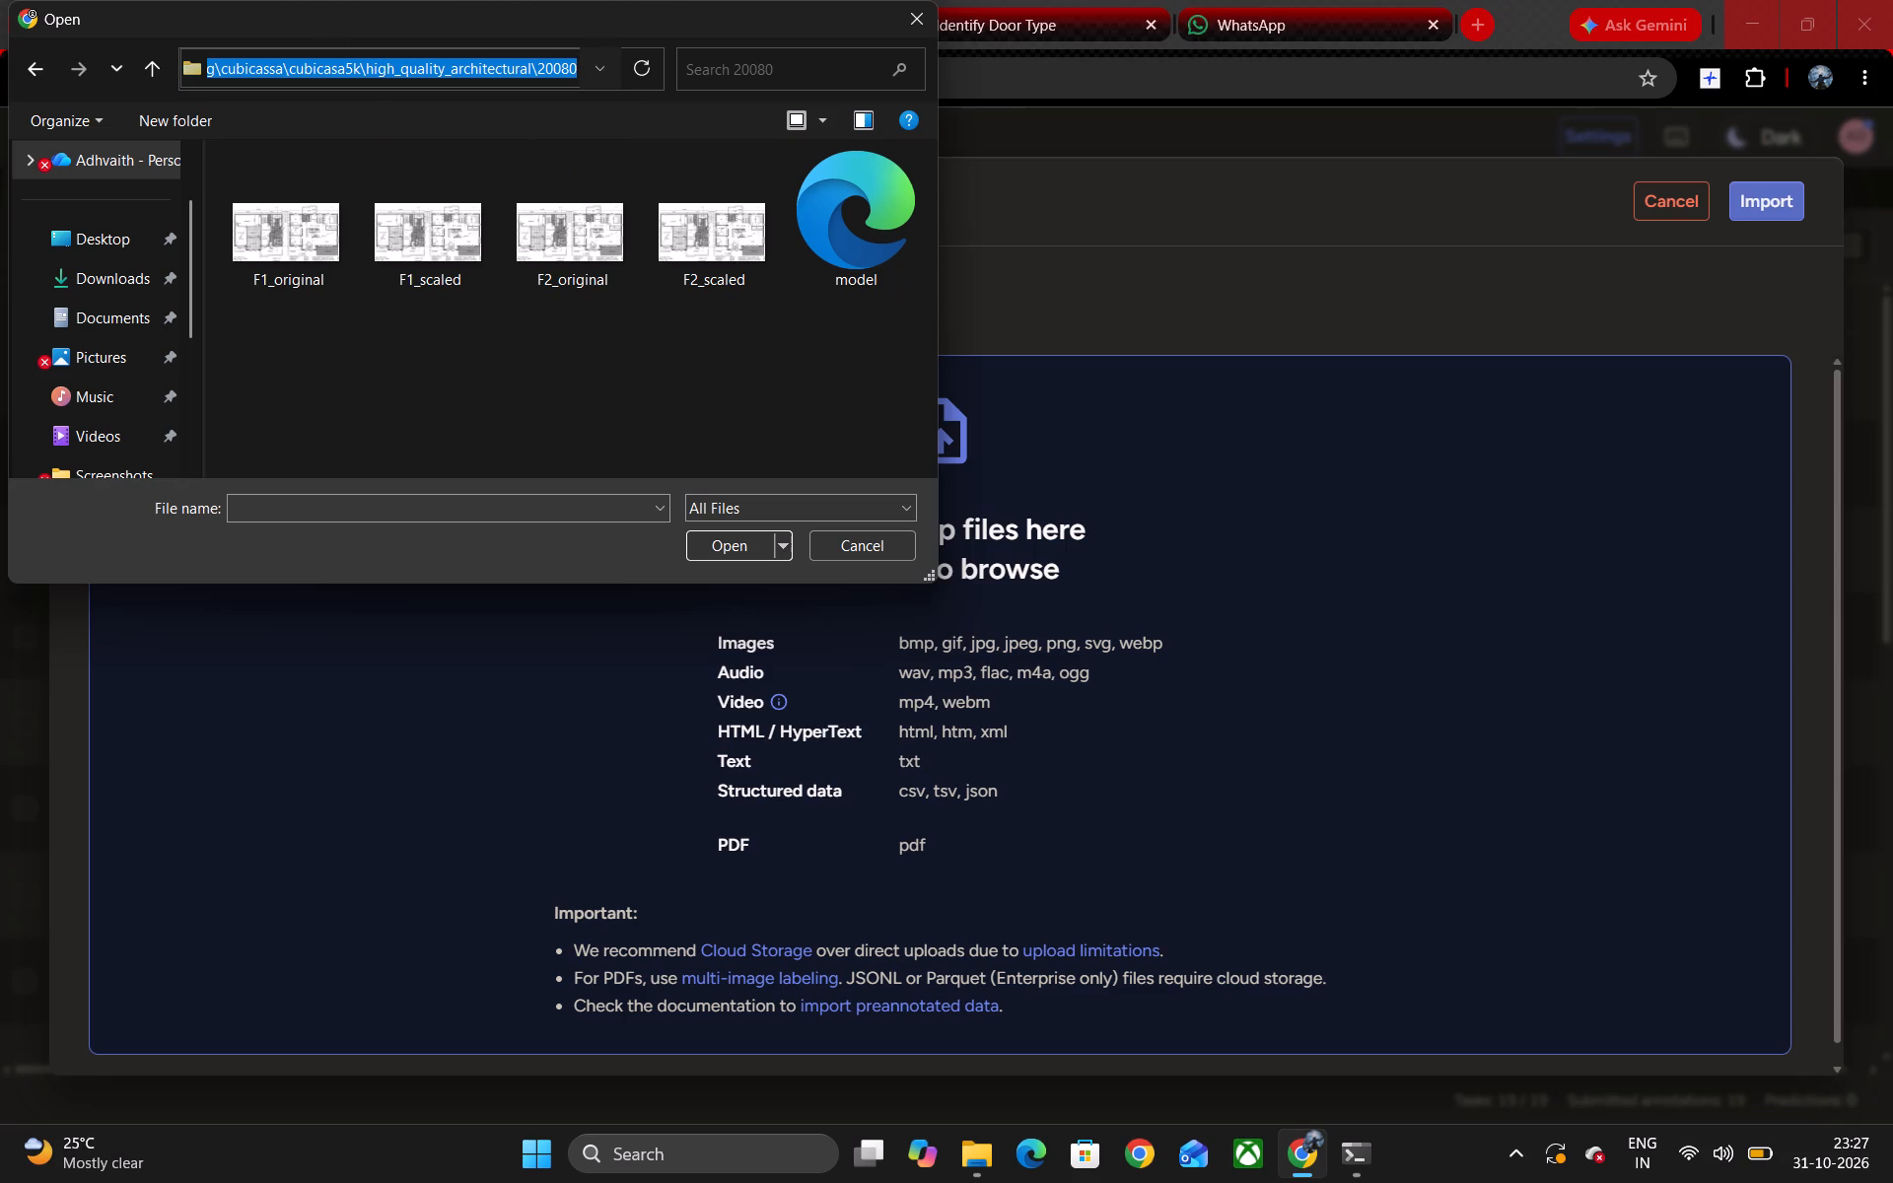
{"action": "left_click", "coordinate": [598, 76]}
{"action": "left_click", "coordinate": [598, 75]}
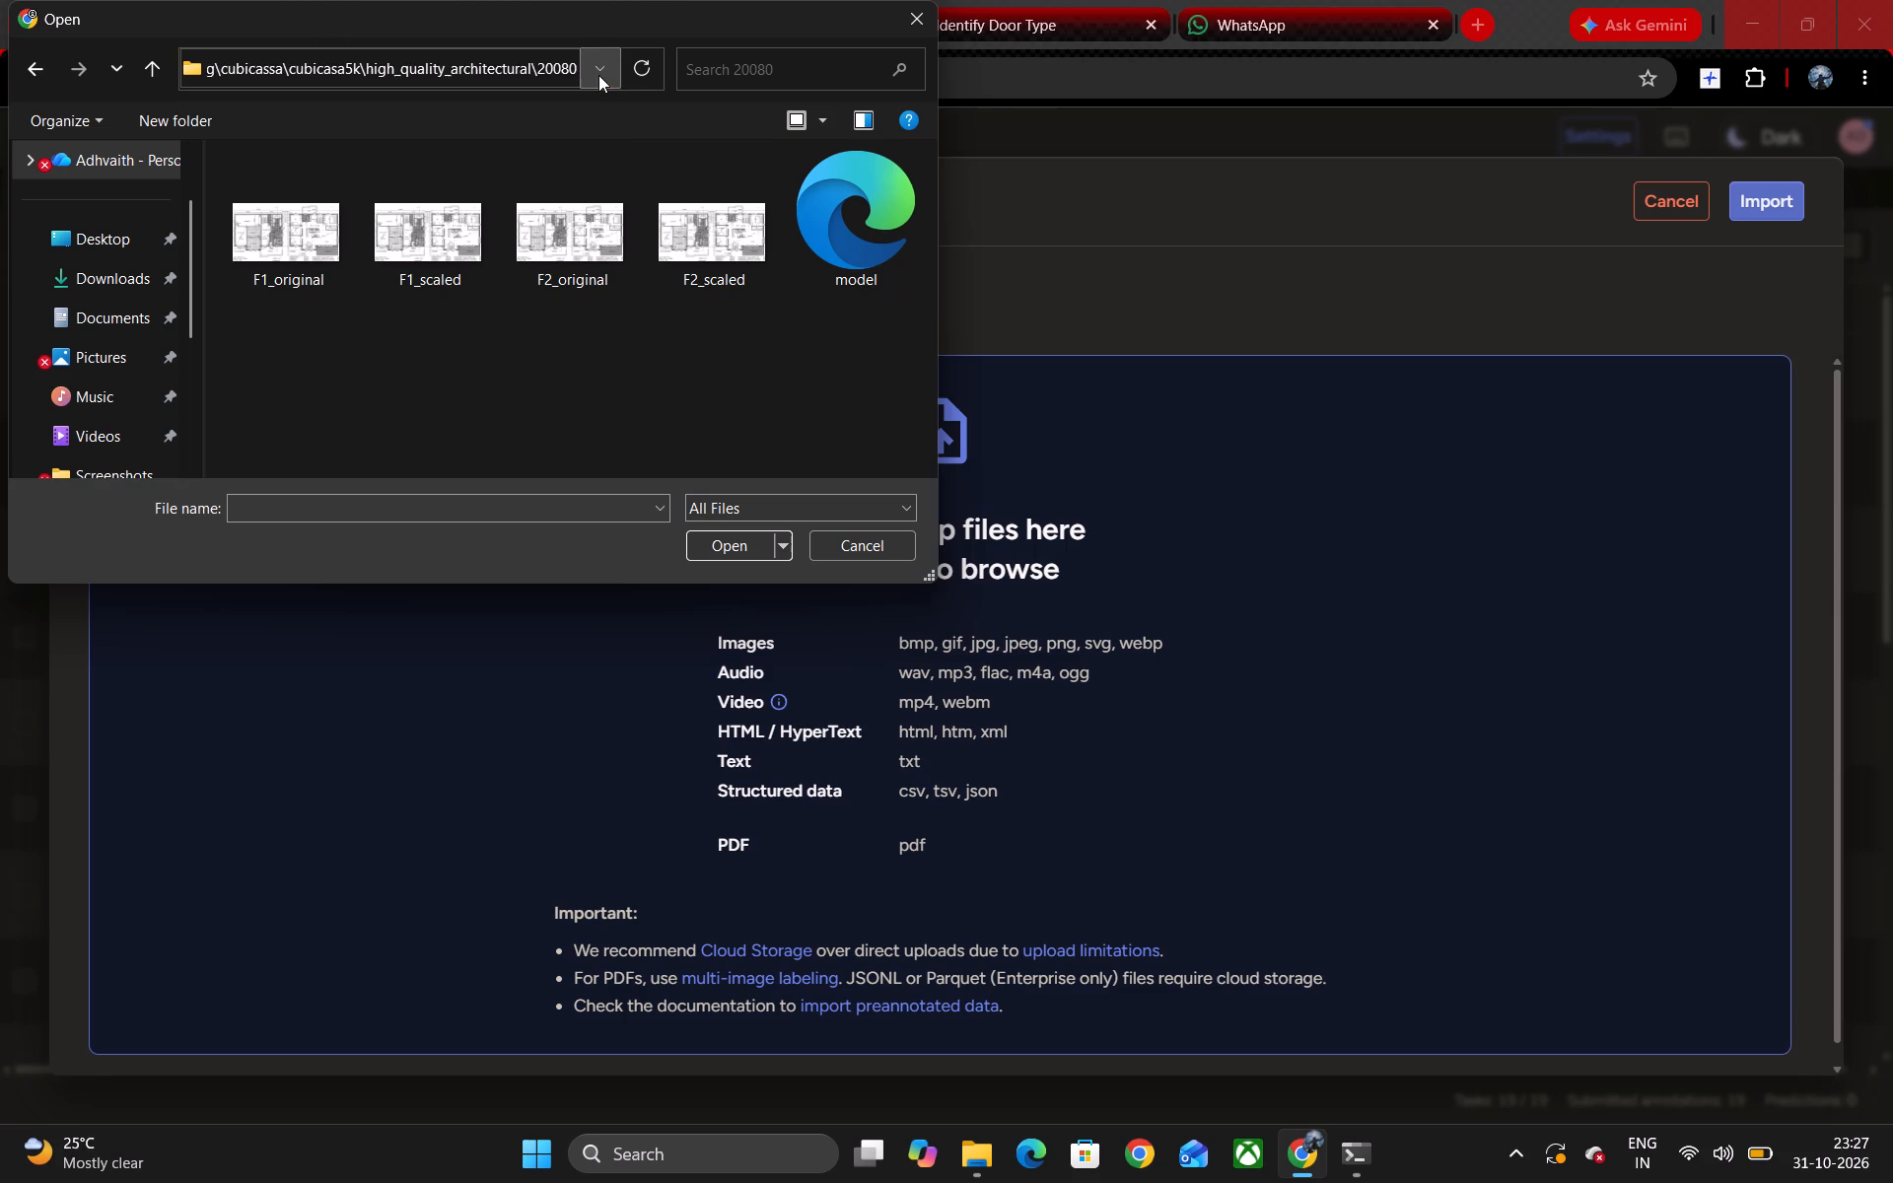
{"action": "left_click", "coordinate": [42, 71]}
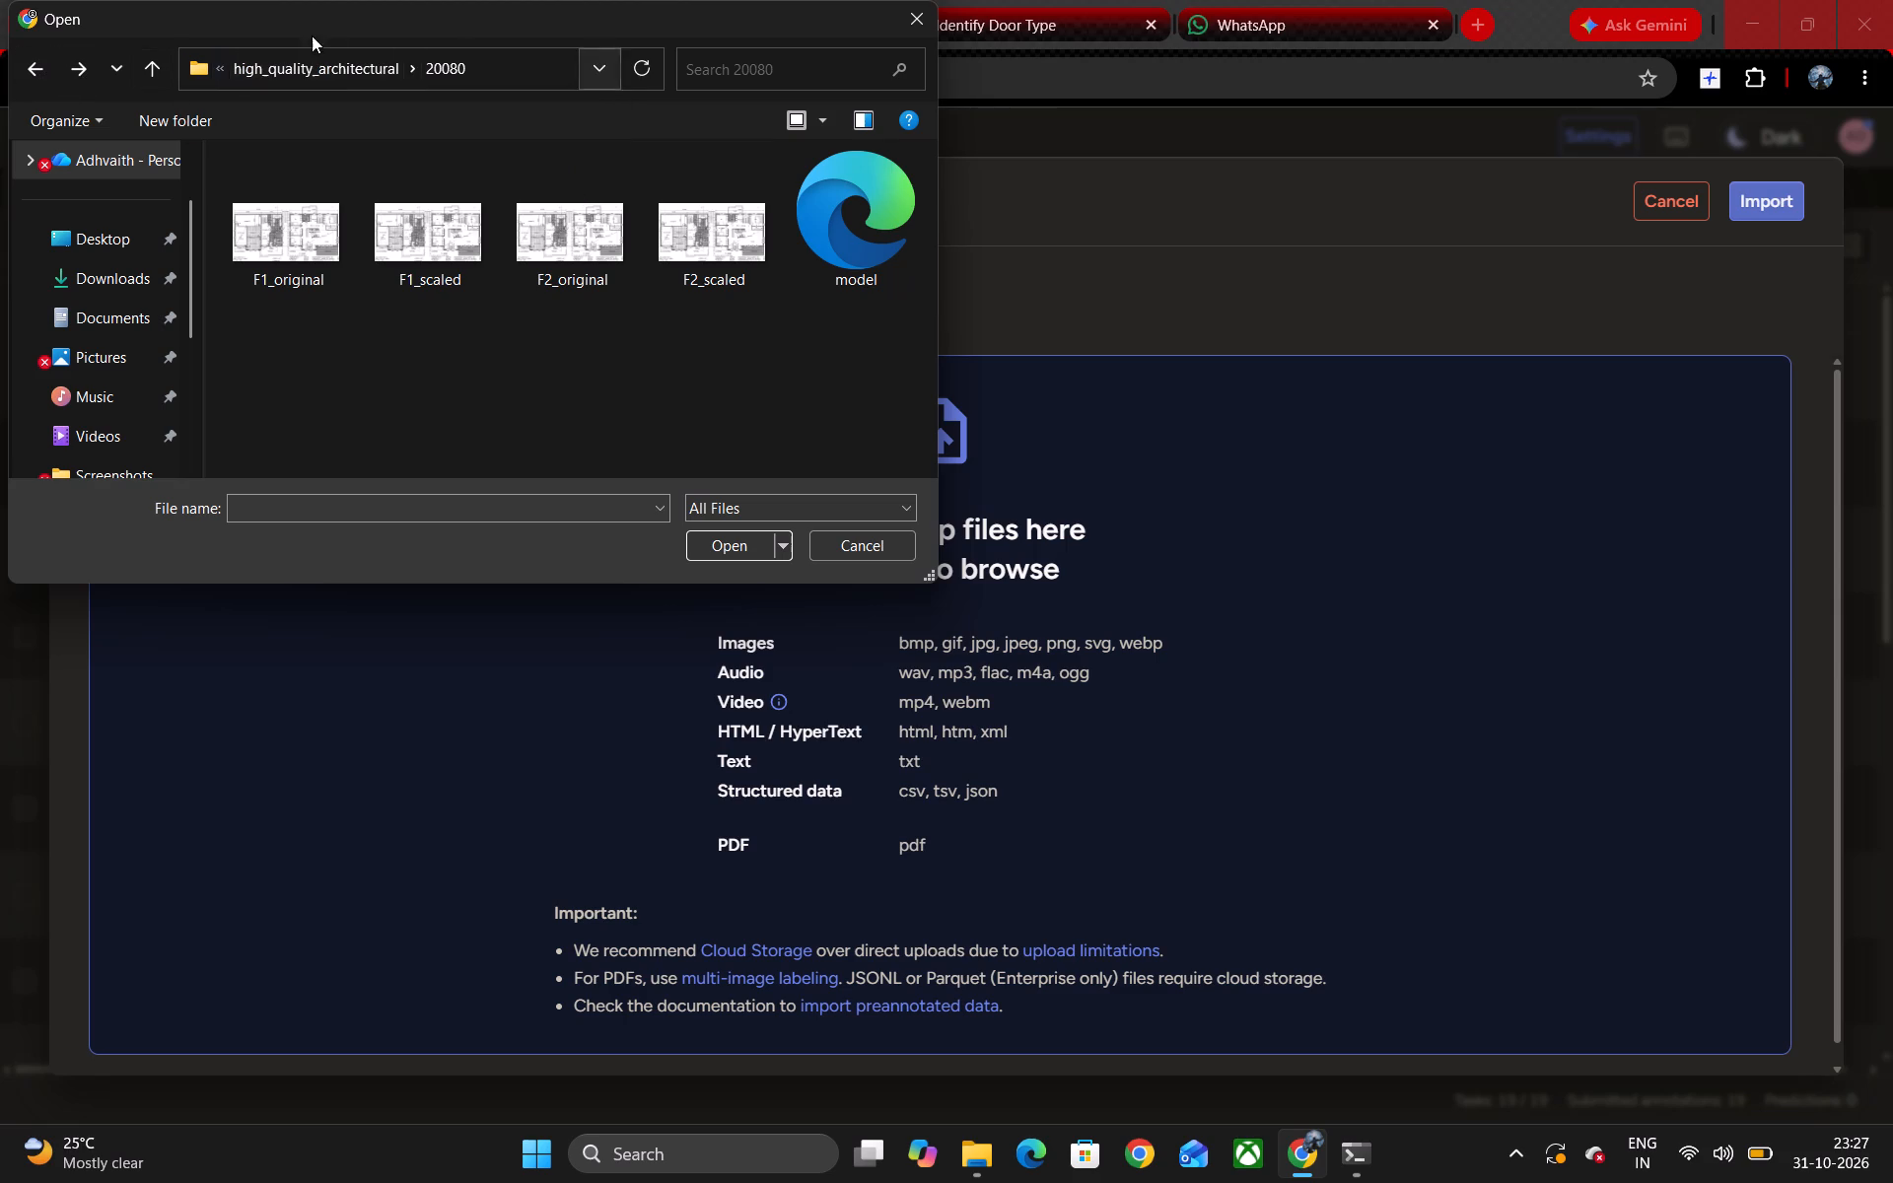
Import F1_original from folder 20078 under high_quality_architectural into the project.
{"action": "left_click", "coordinate": [339, 62]}
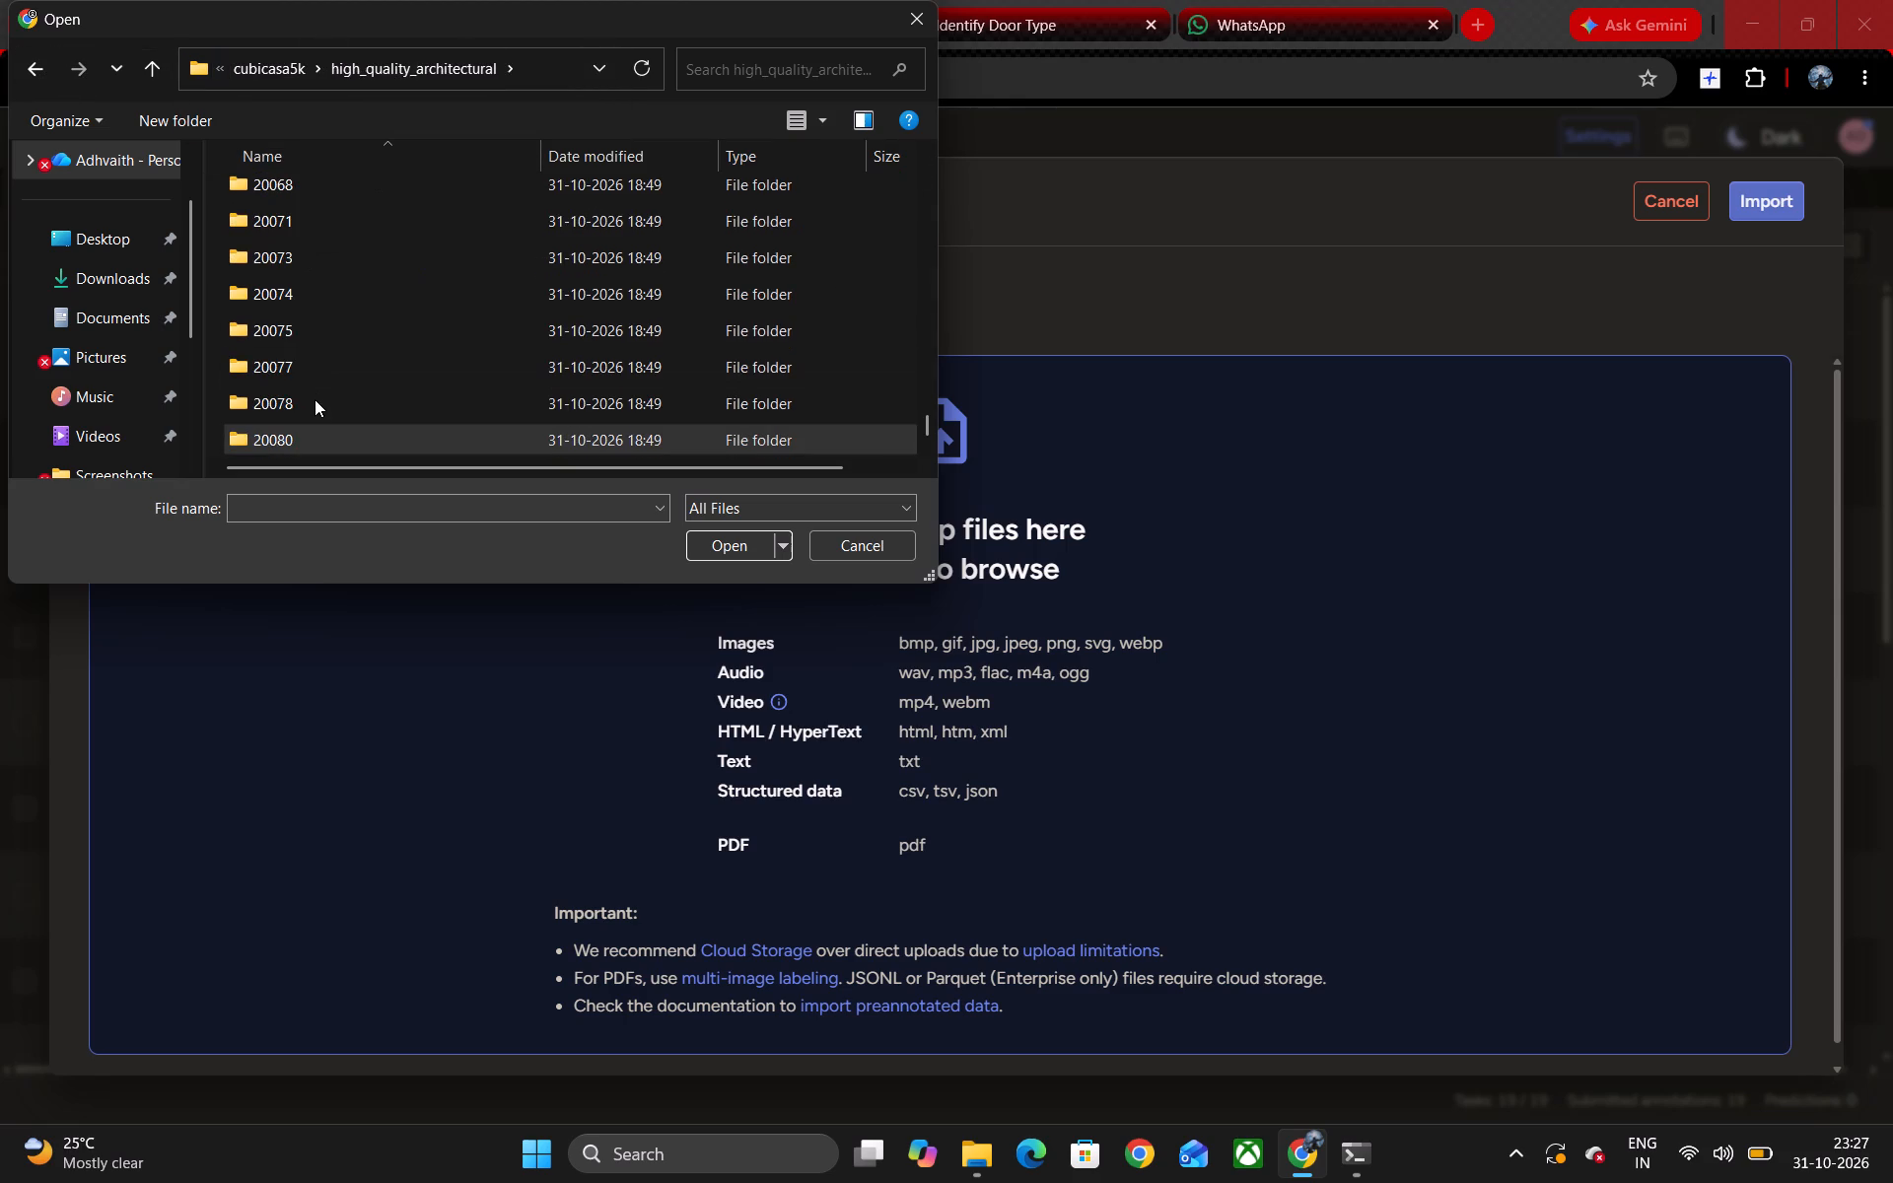
{"action": "left_click", "coordinate": [315, 399]}
{"action": "left_click", "coordinate": [753, 536]}
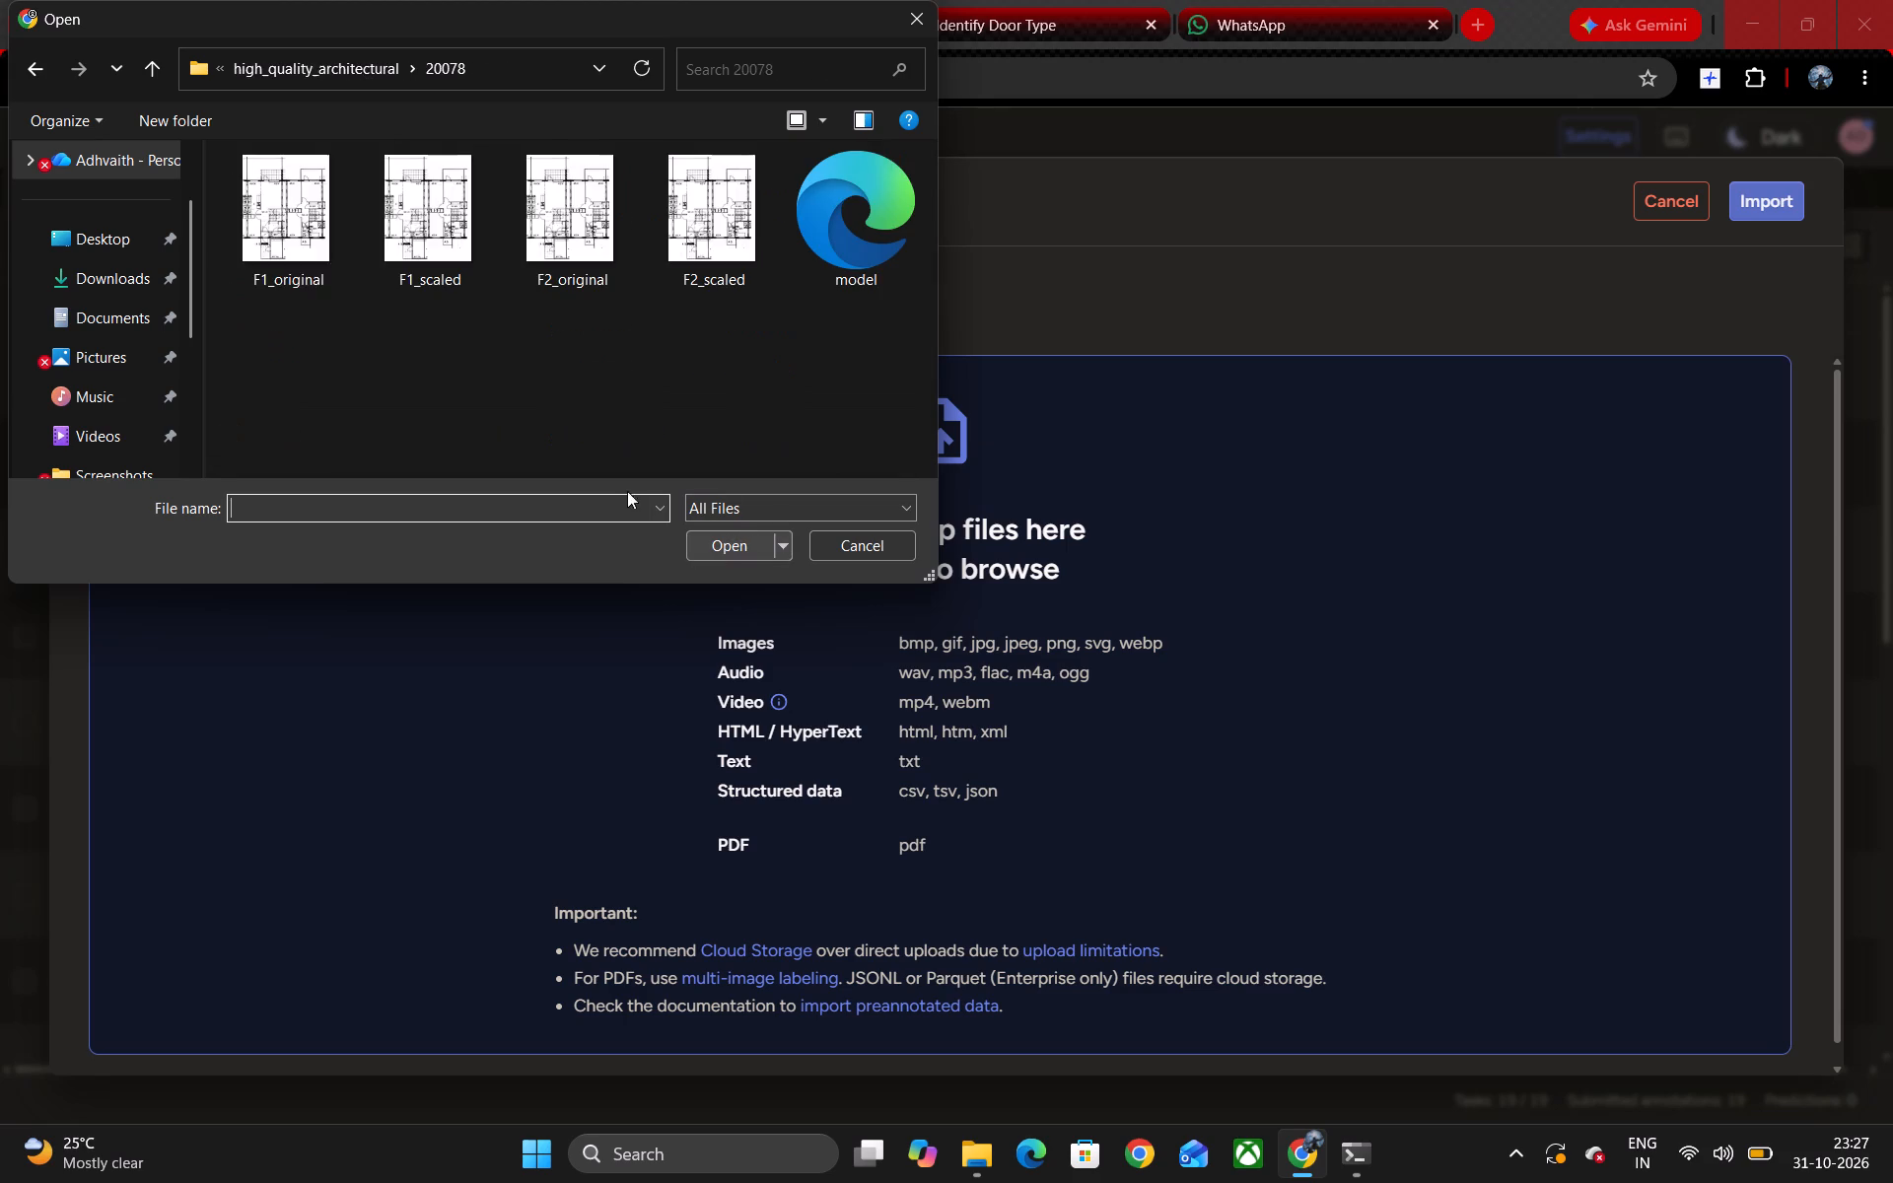
{"action": "left_click", "coordinate": [228, 217]}
{"action": "left_click", "coordinate": [753, 551]}
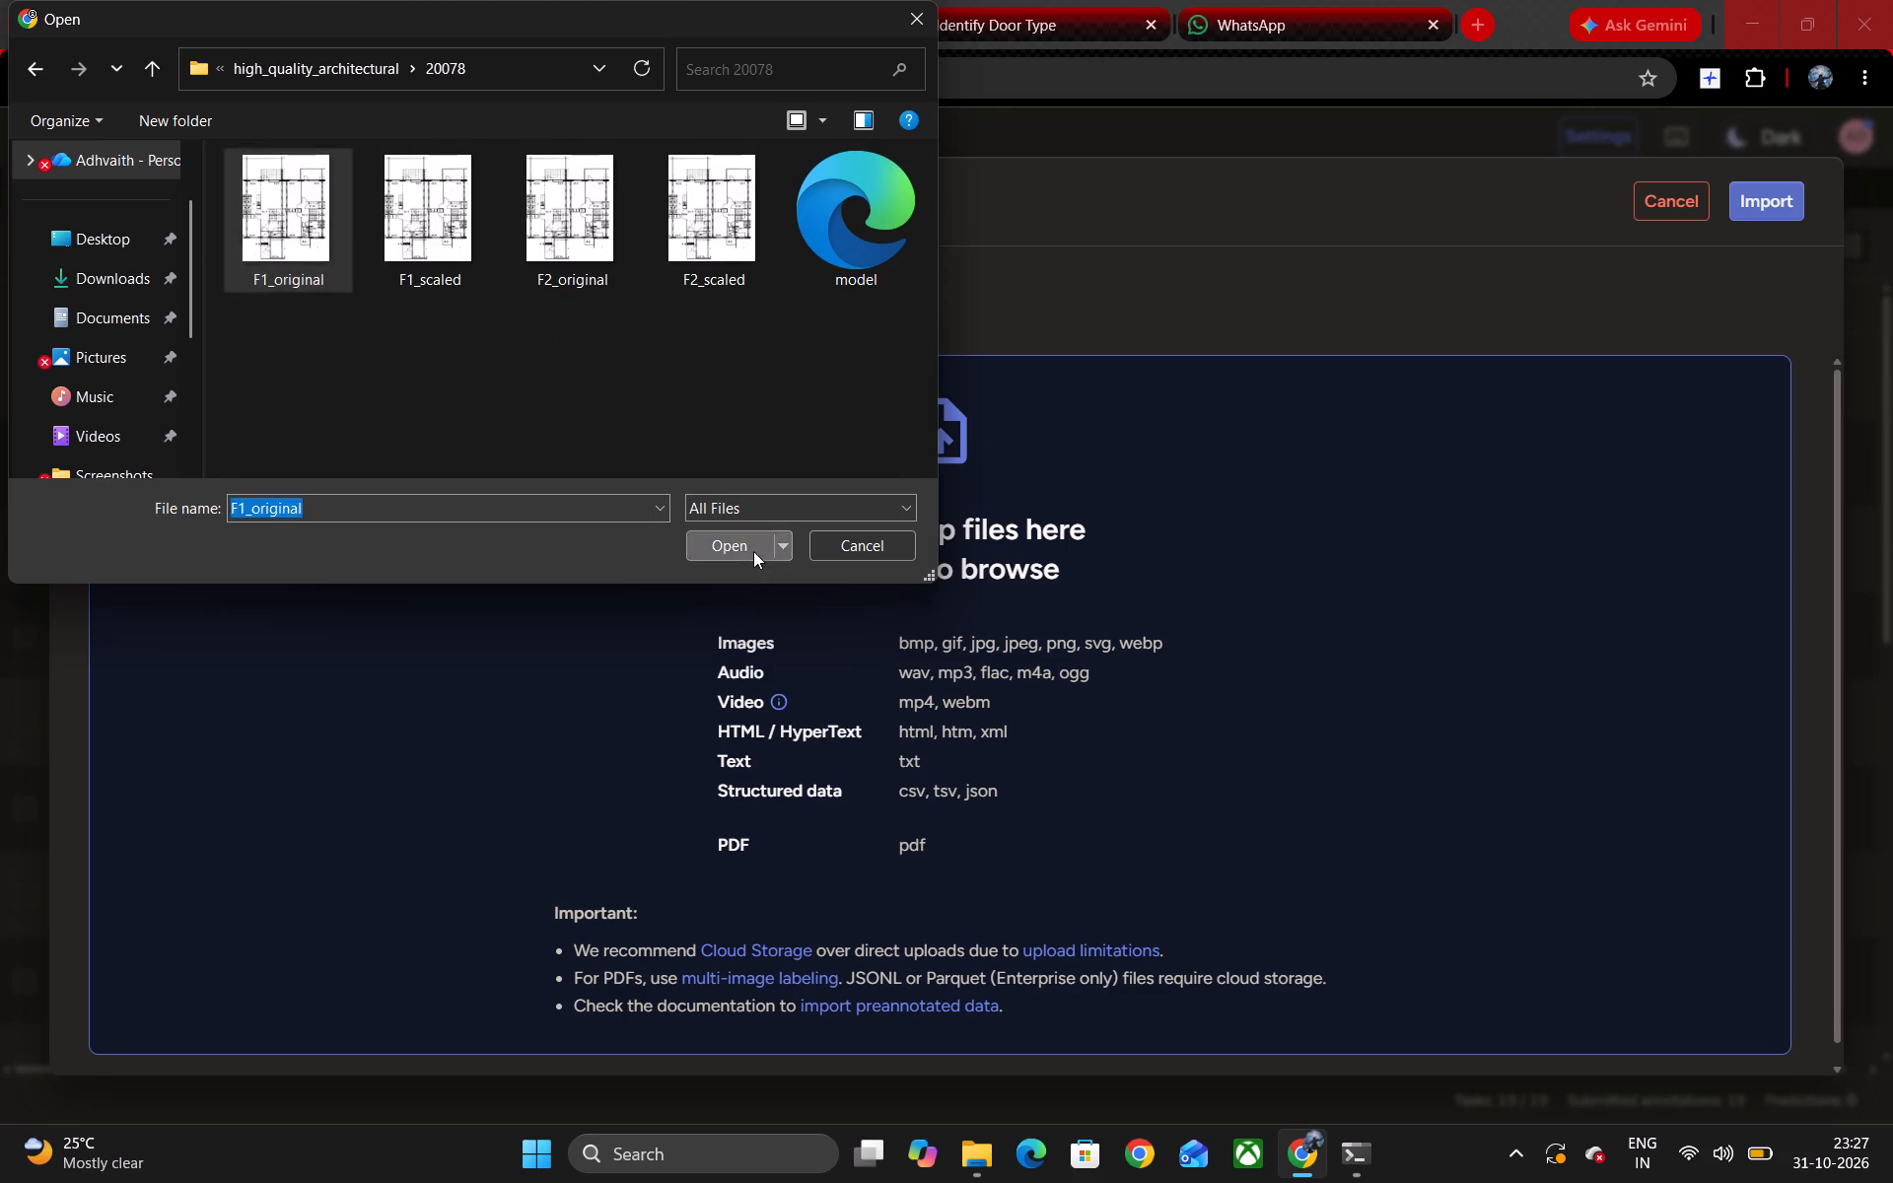
{"action": "left_click", "coordinate": [1752, 195]}
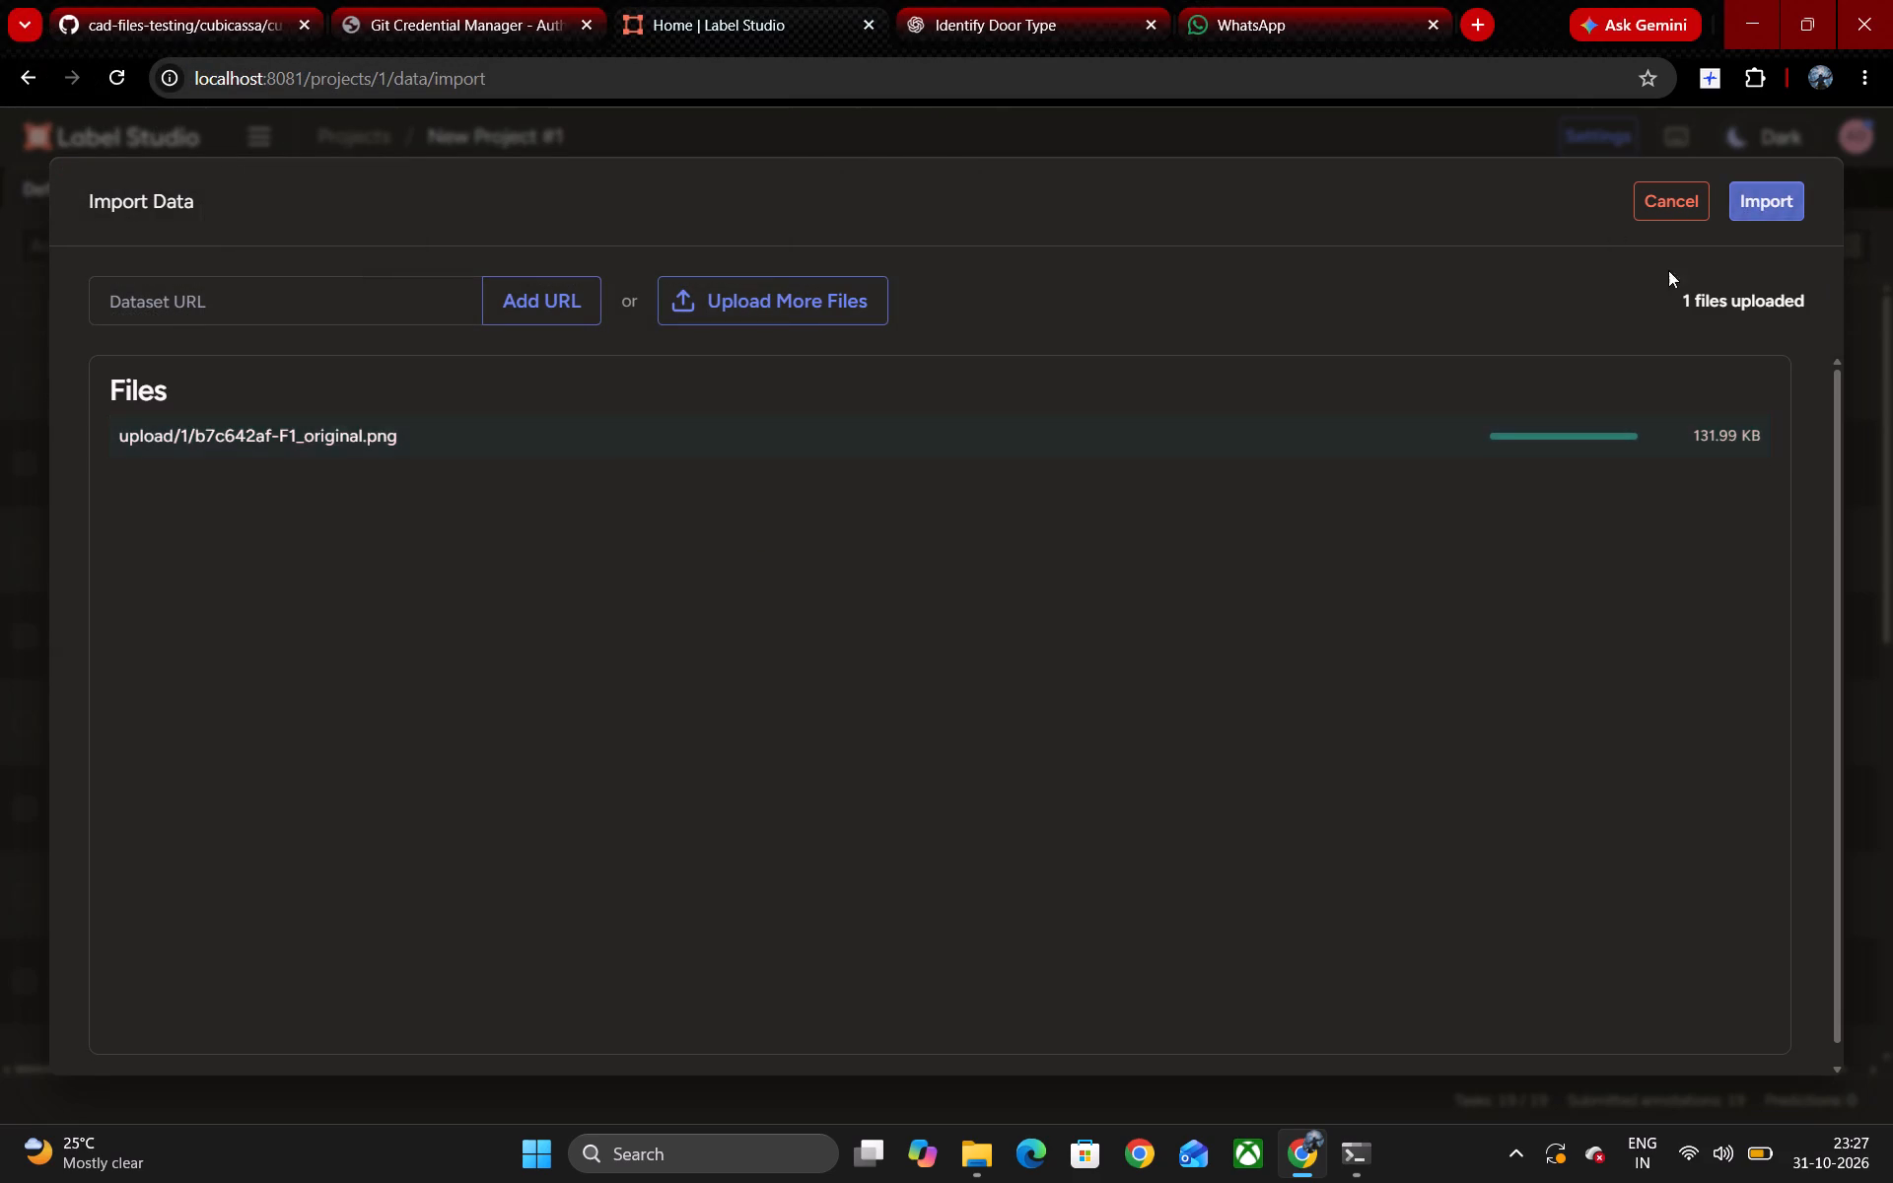
Open the newly imported task 20 from the task list for labeling.
{"action": "scroll", "coordinate": [809, 679], "scroll_direction": "down", "scroll_amount": 4}
{"action": "scroll", "coordinate": [597, 628], "scroll_direction": "down", "scroll_amount": 8}
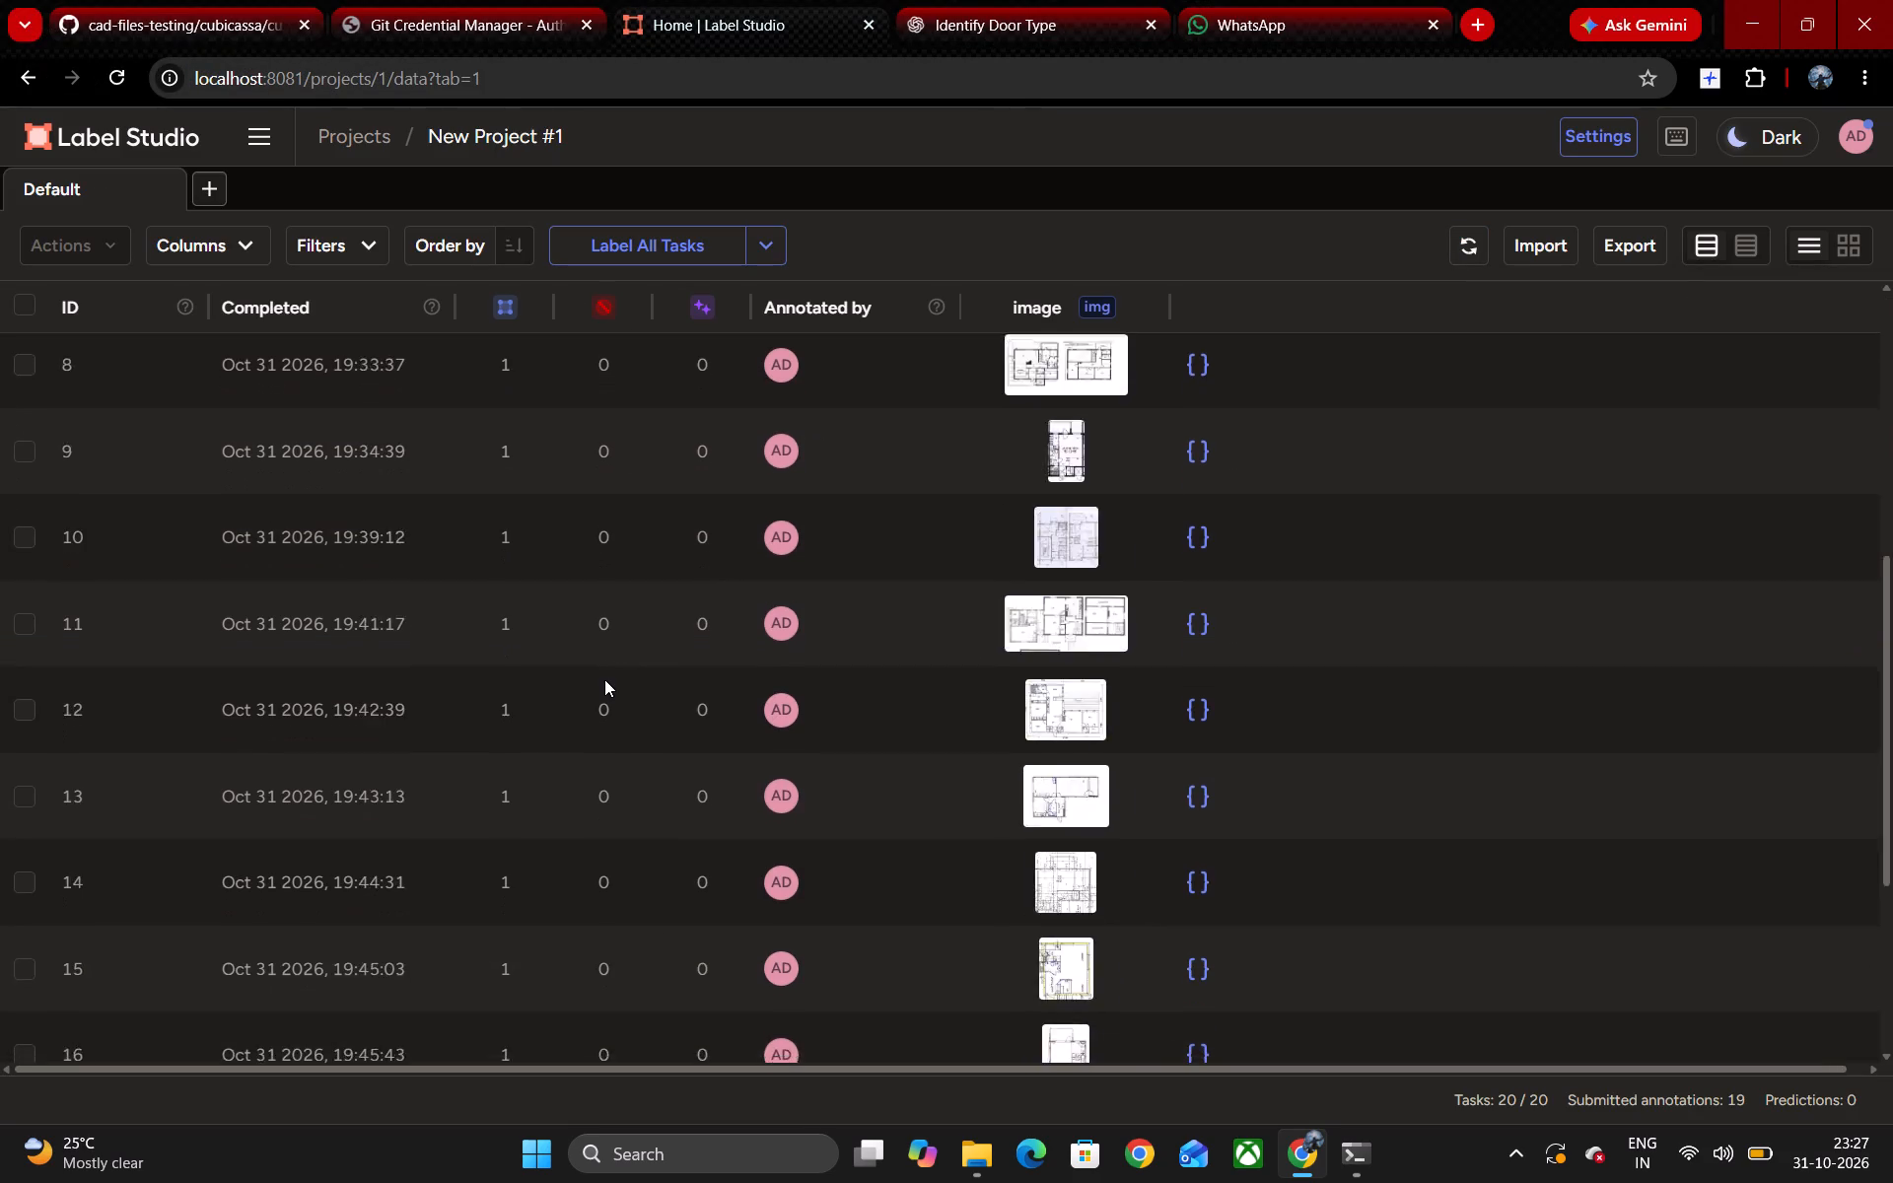
{"action": "scroll", "coordinate": [604, 679], "scroll_direction": "down", "scroll_amount": 15}
{"action": "left_click", "coordinate": [447, 1023]}
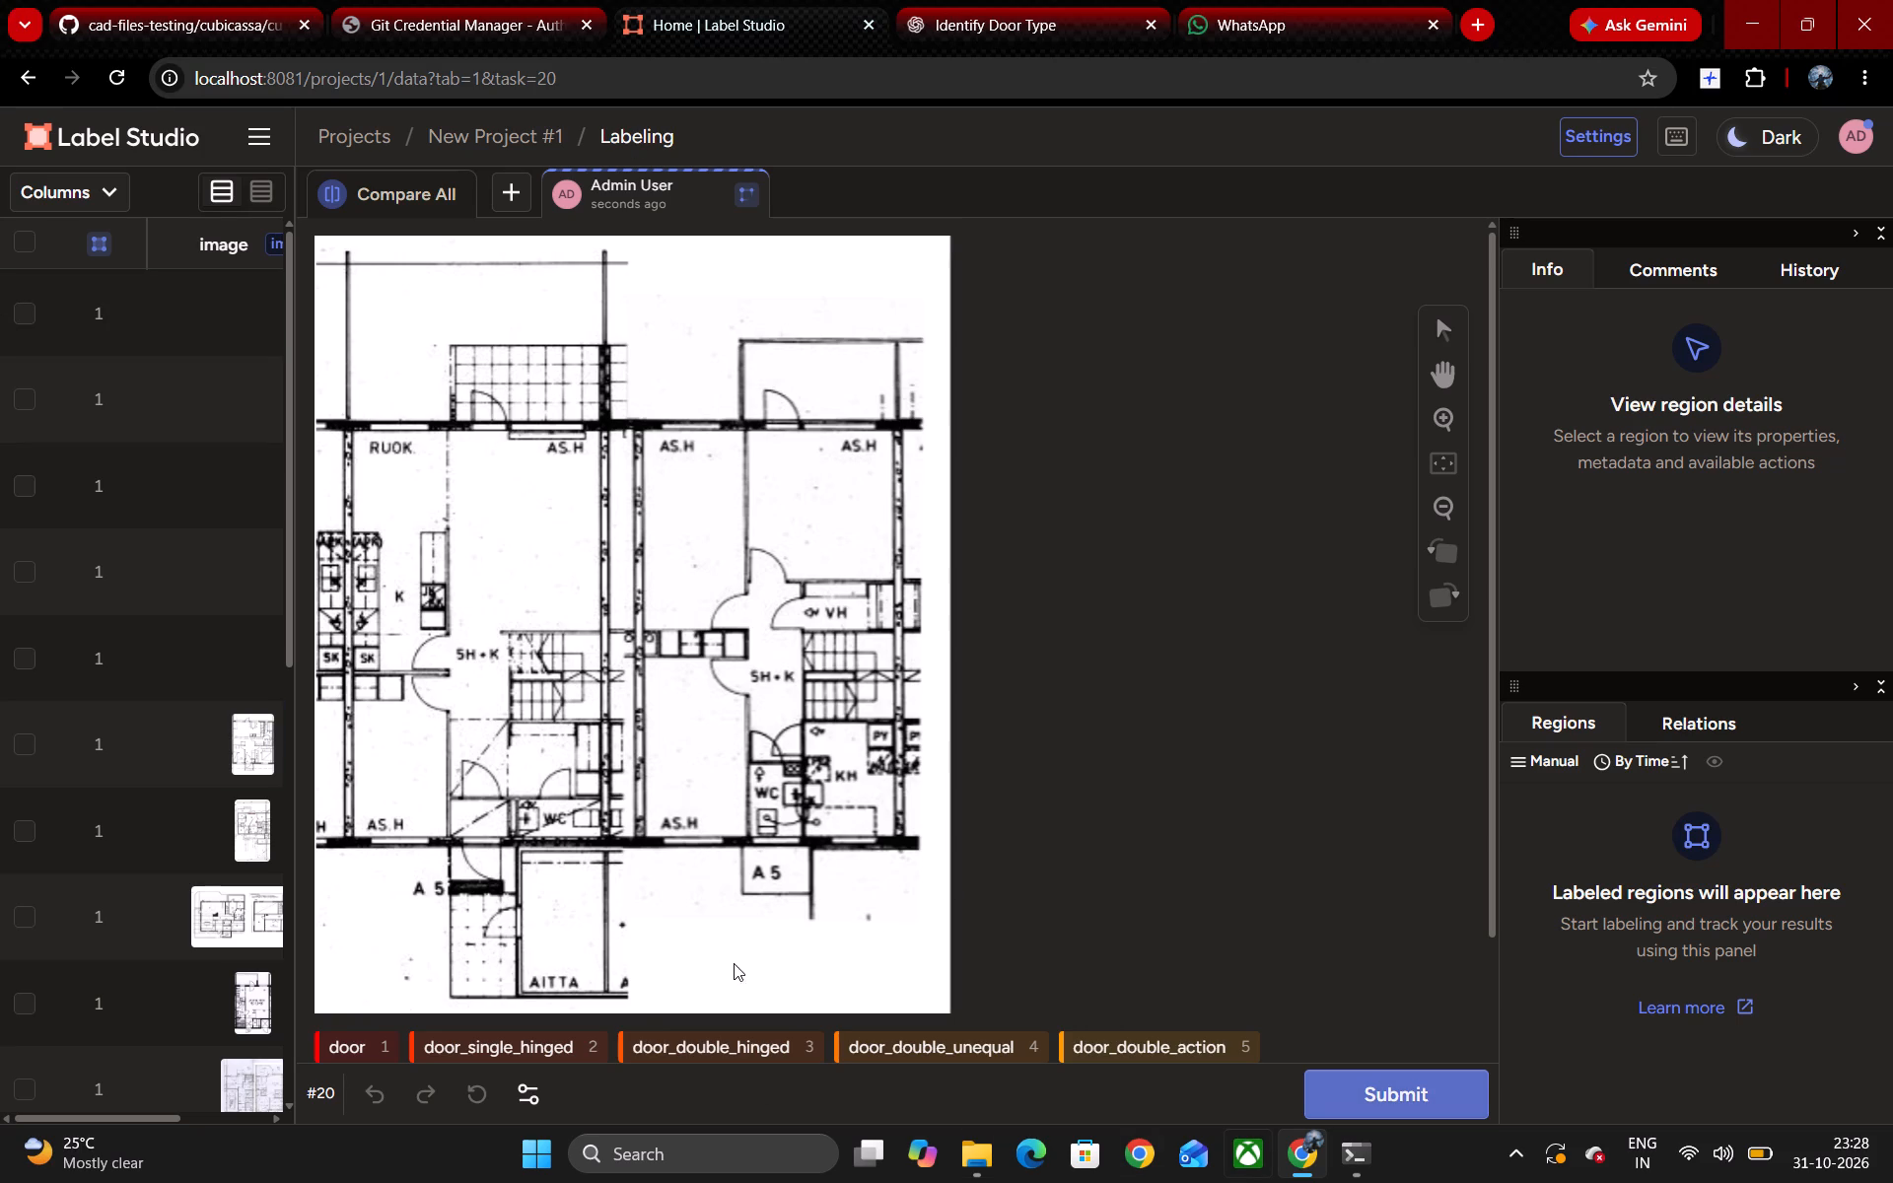
In the left plan, box the tiled terrace door and the inner door left of the WC area with the door label.
{"action": "key", "text": "1"}
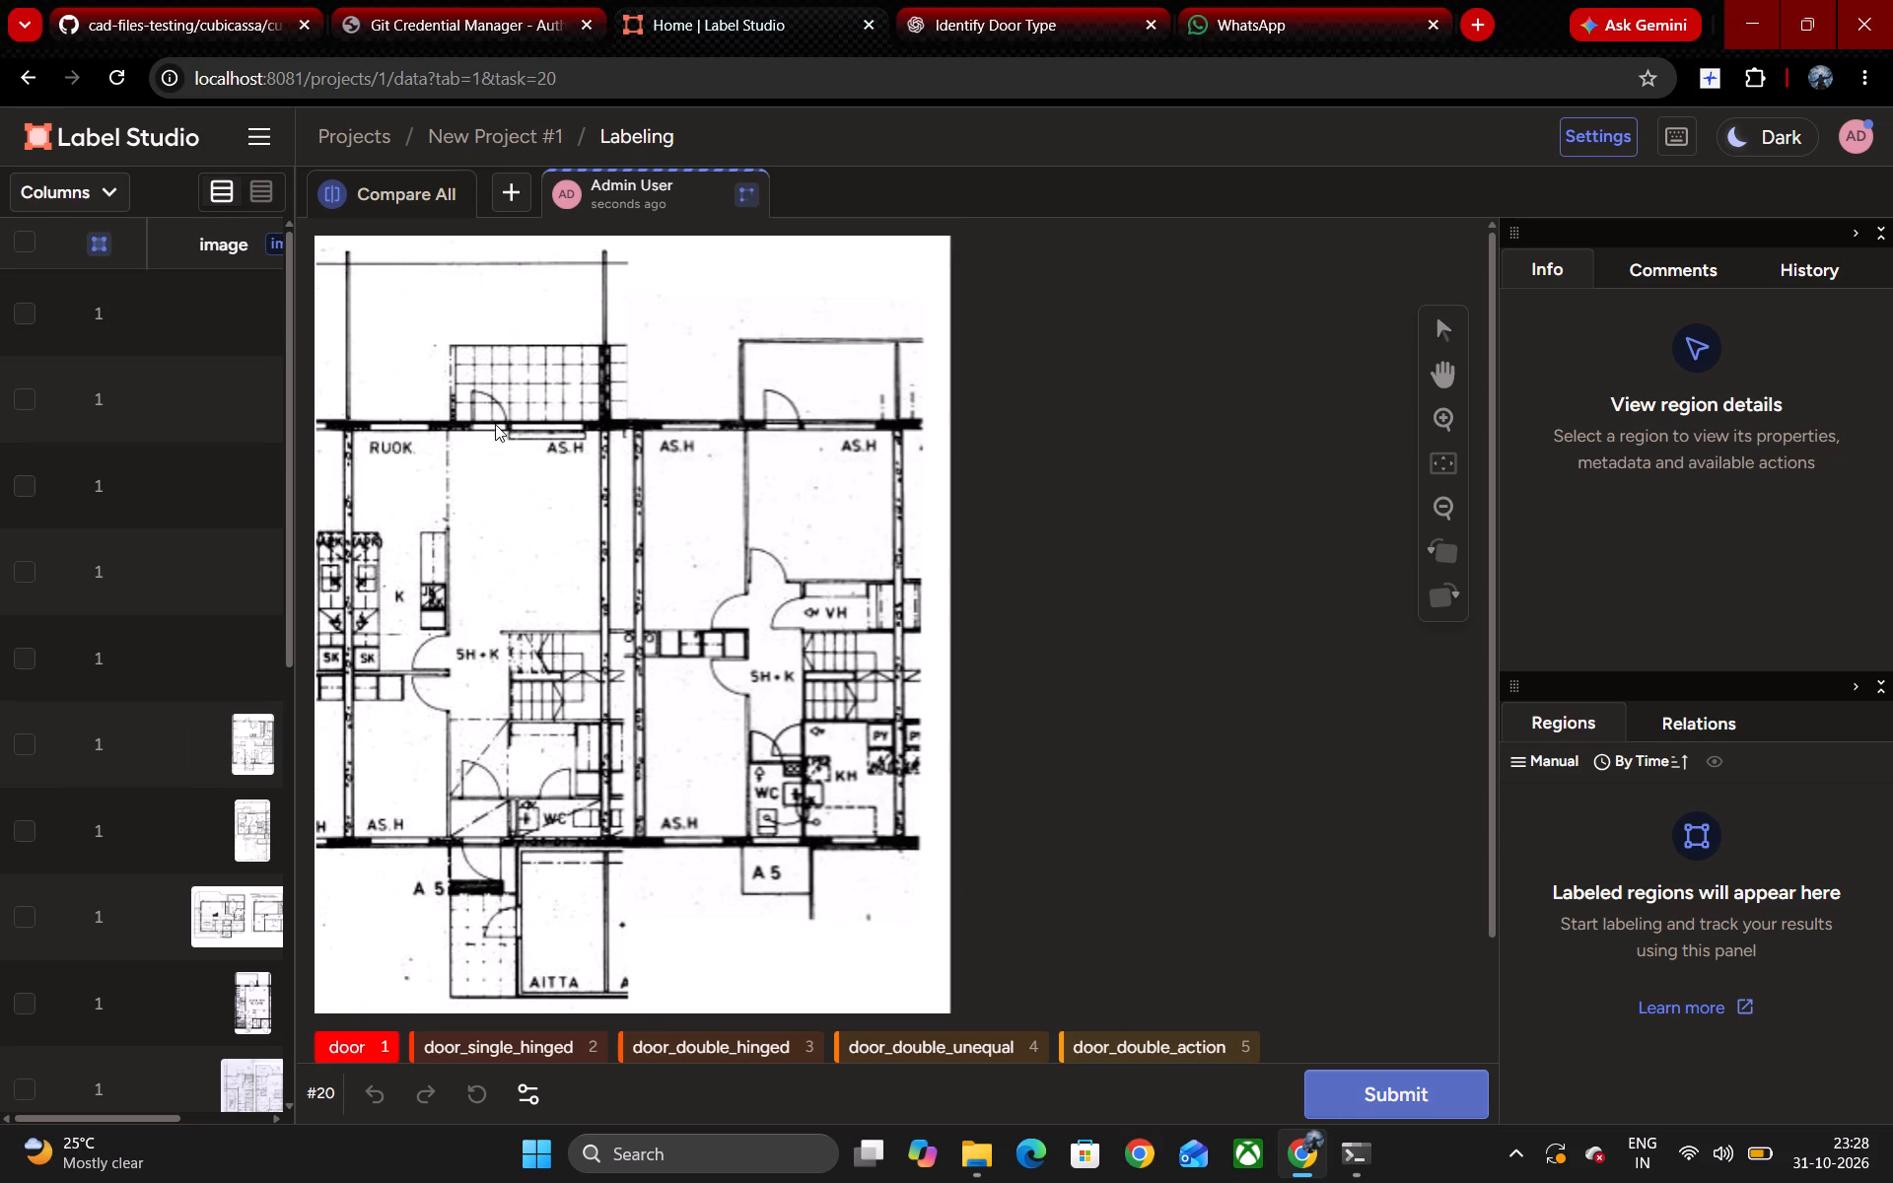
{"action": "left_click_drag", "start_coordinate": [504, 429], "coordinate": [467, 383]}
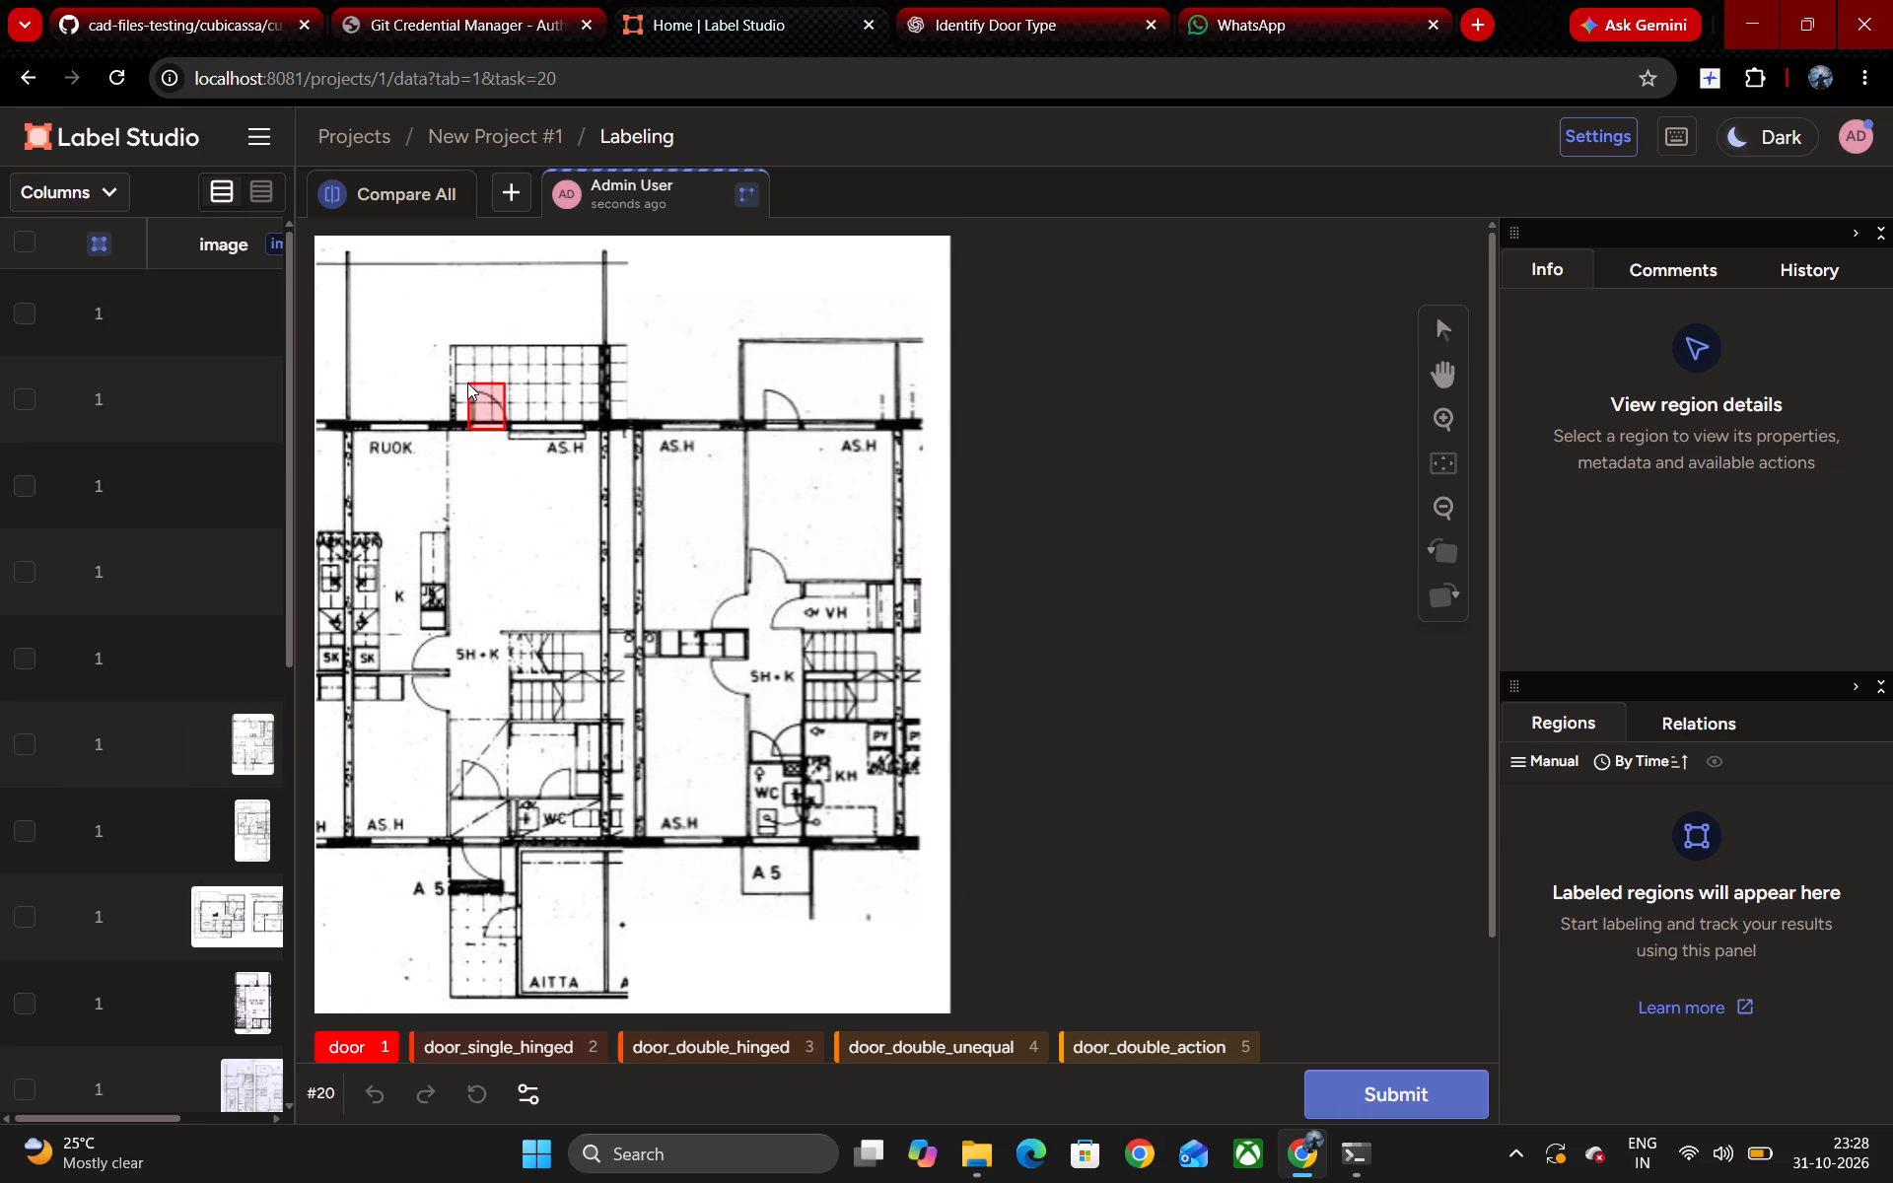
{"action": "left_click_drag", "start_coordinate": [467, 383], "coordinate": [469, 384]}
{"action": "left_click", "coordinate": [474, 395]}
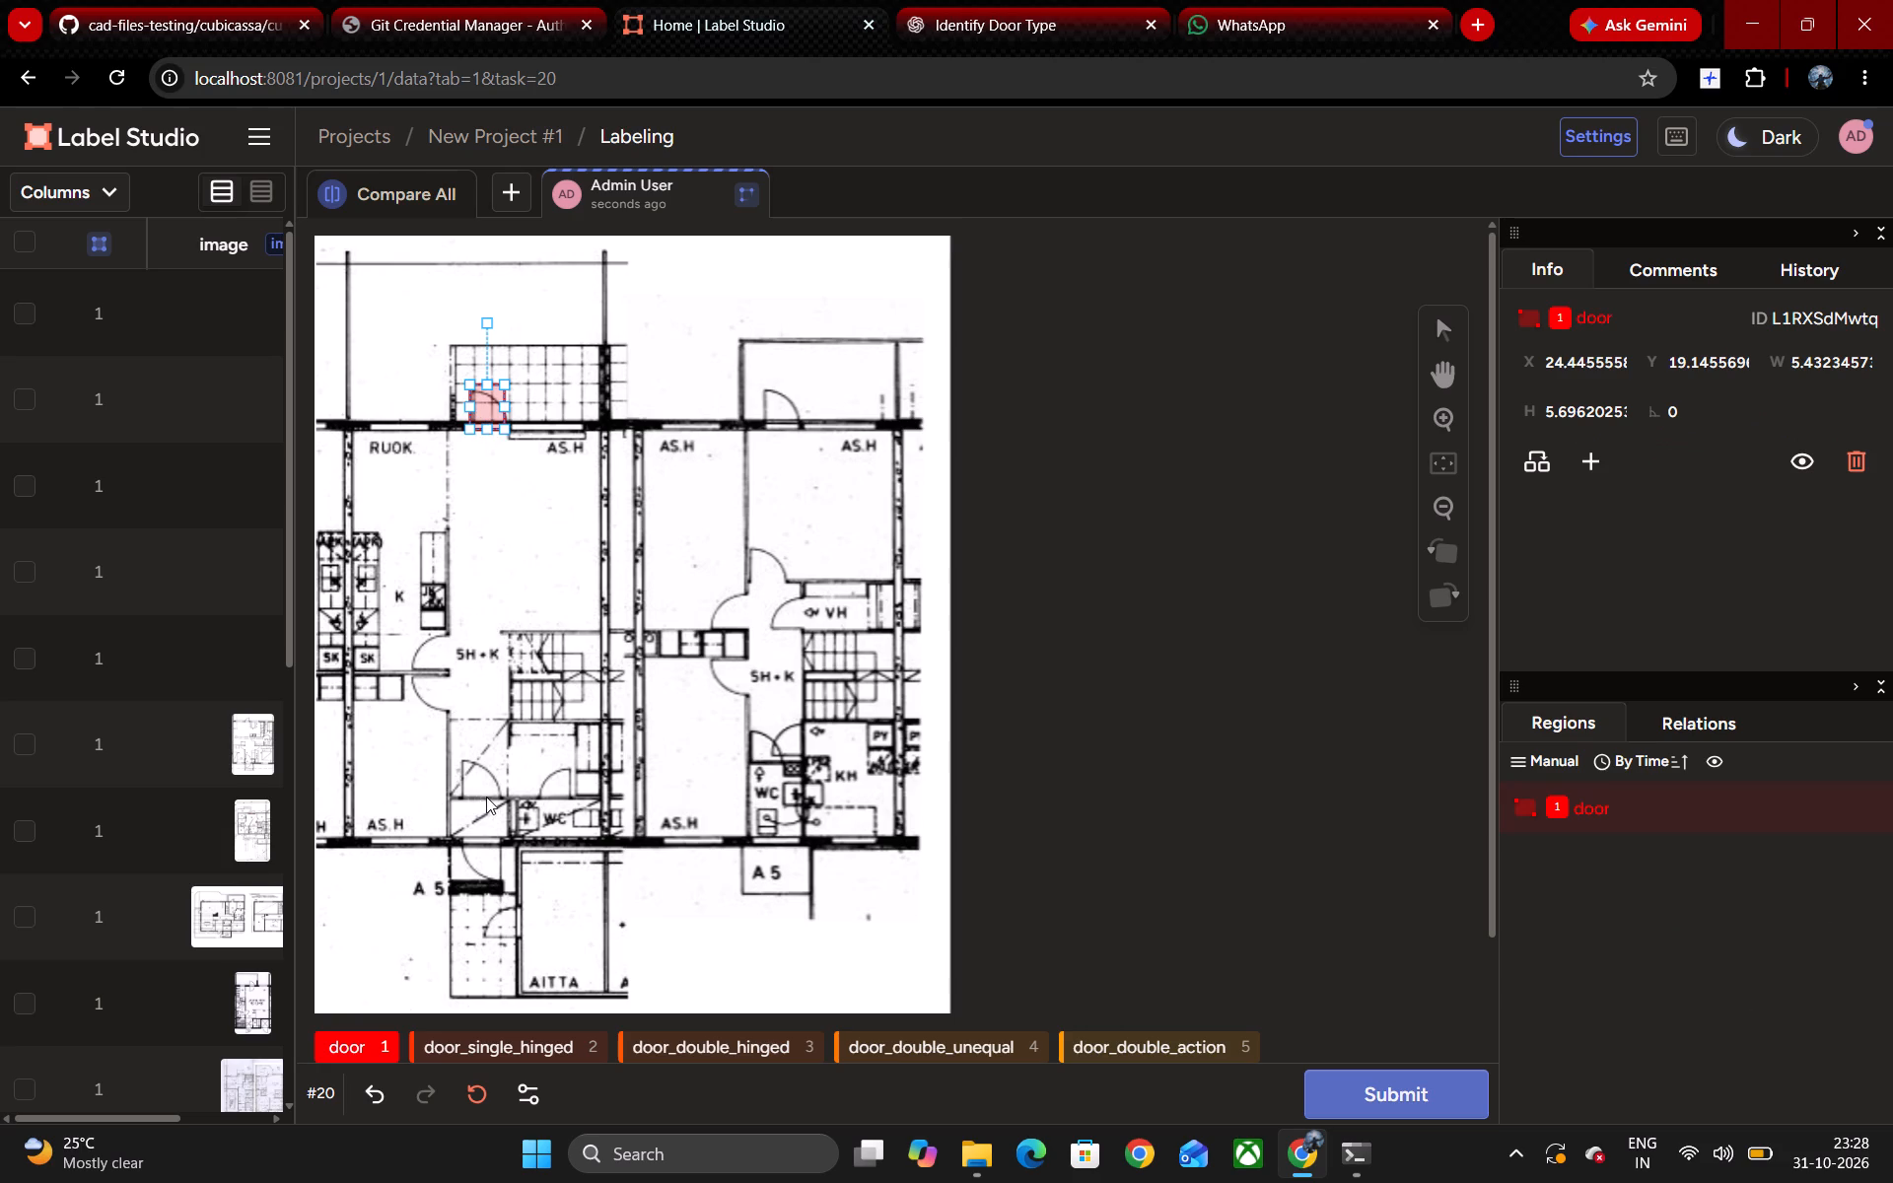
{"action": "left_click_drag", "start_coordinate": [503, 797], "coordinate": [459, 740]}
{"action": "left_click_drag", "start_coordinate": [459, 740], "coordinate": [460, 743]}
{"action": "left_click", "coordinate": [473, 780]}
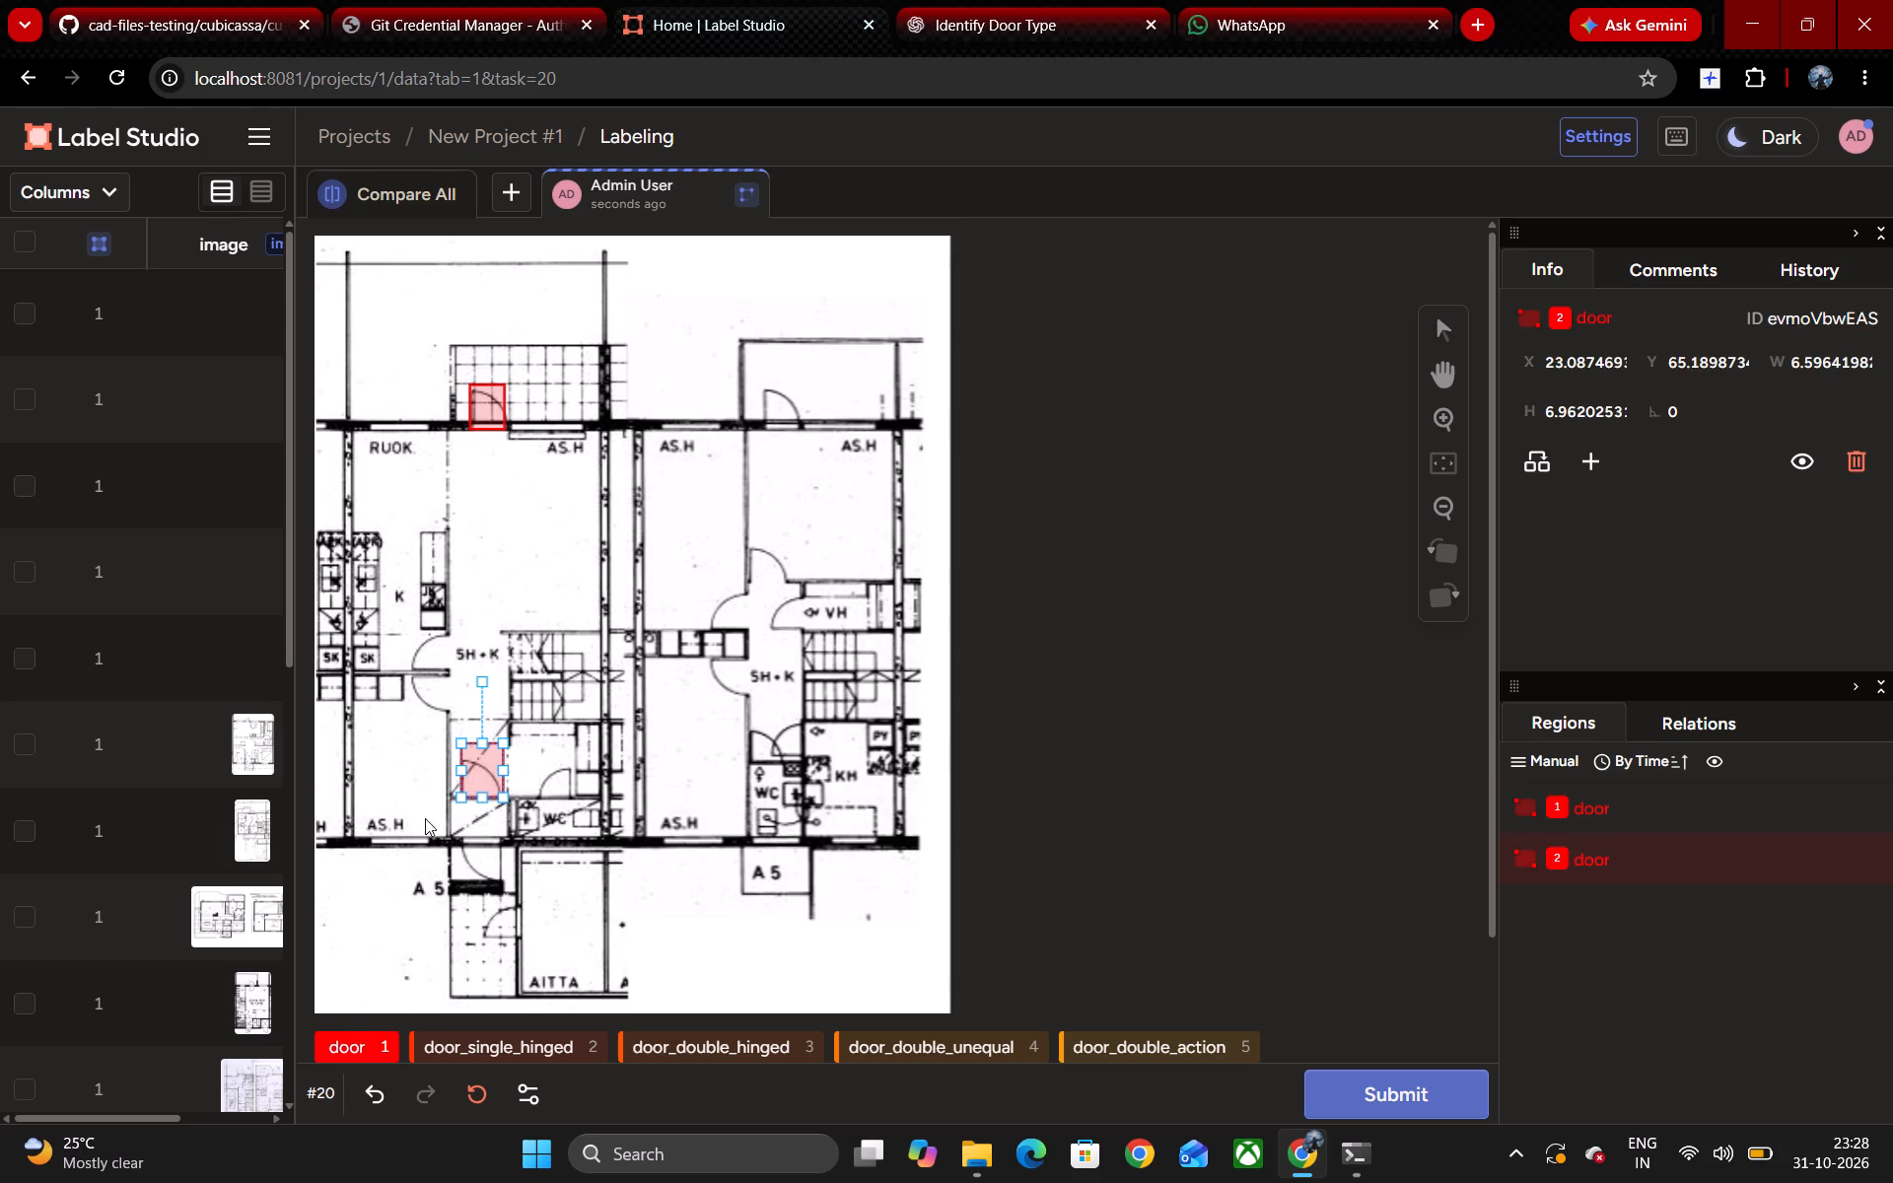
Add door boxes around the left plan's entrance door beside A 5 and the door directly above its WC.
{"action": "left_click_drag", "start_coordinate": [459, 834], "coordinate": [501, 886]}
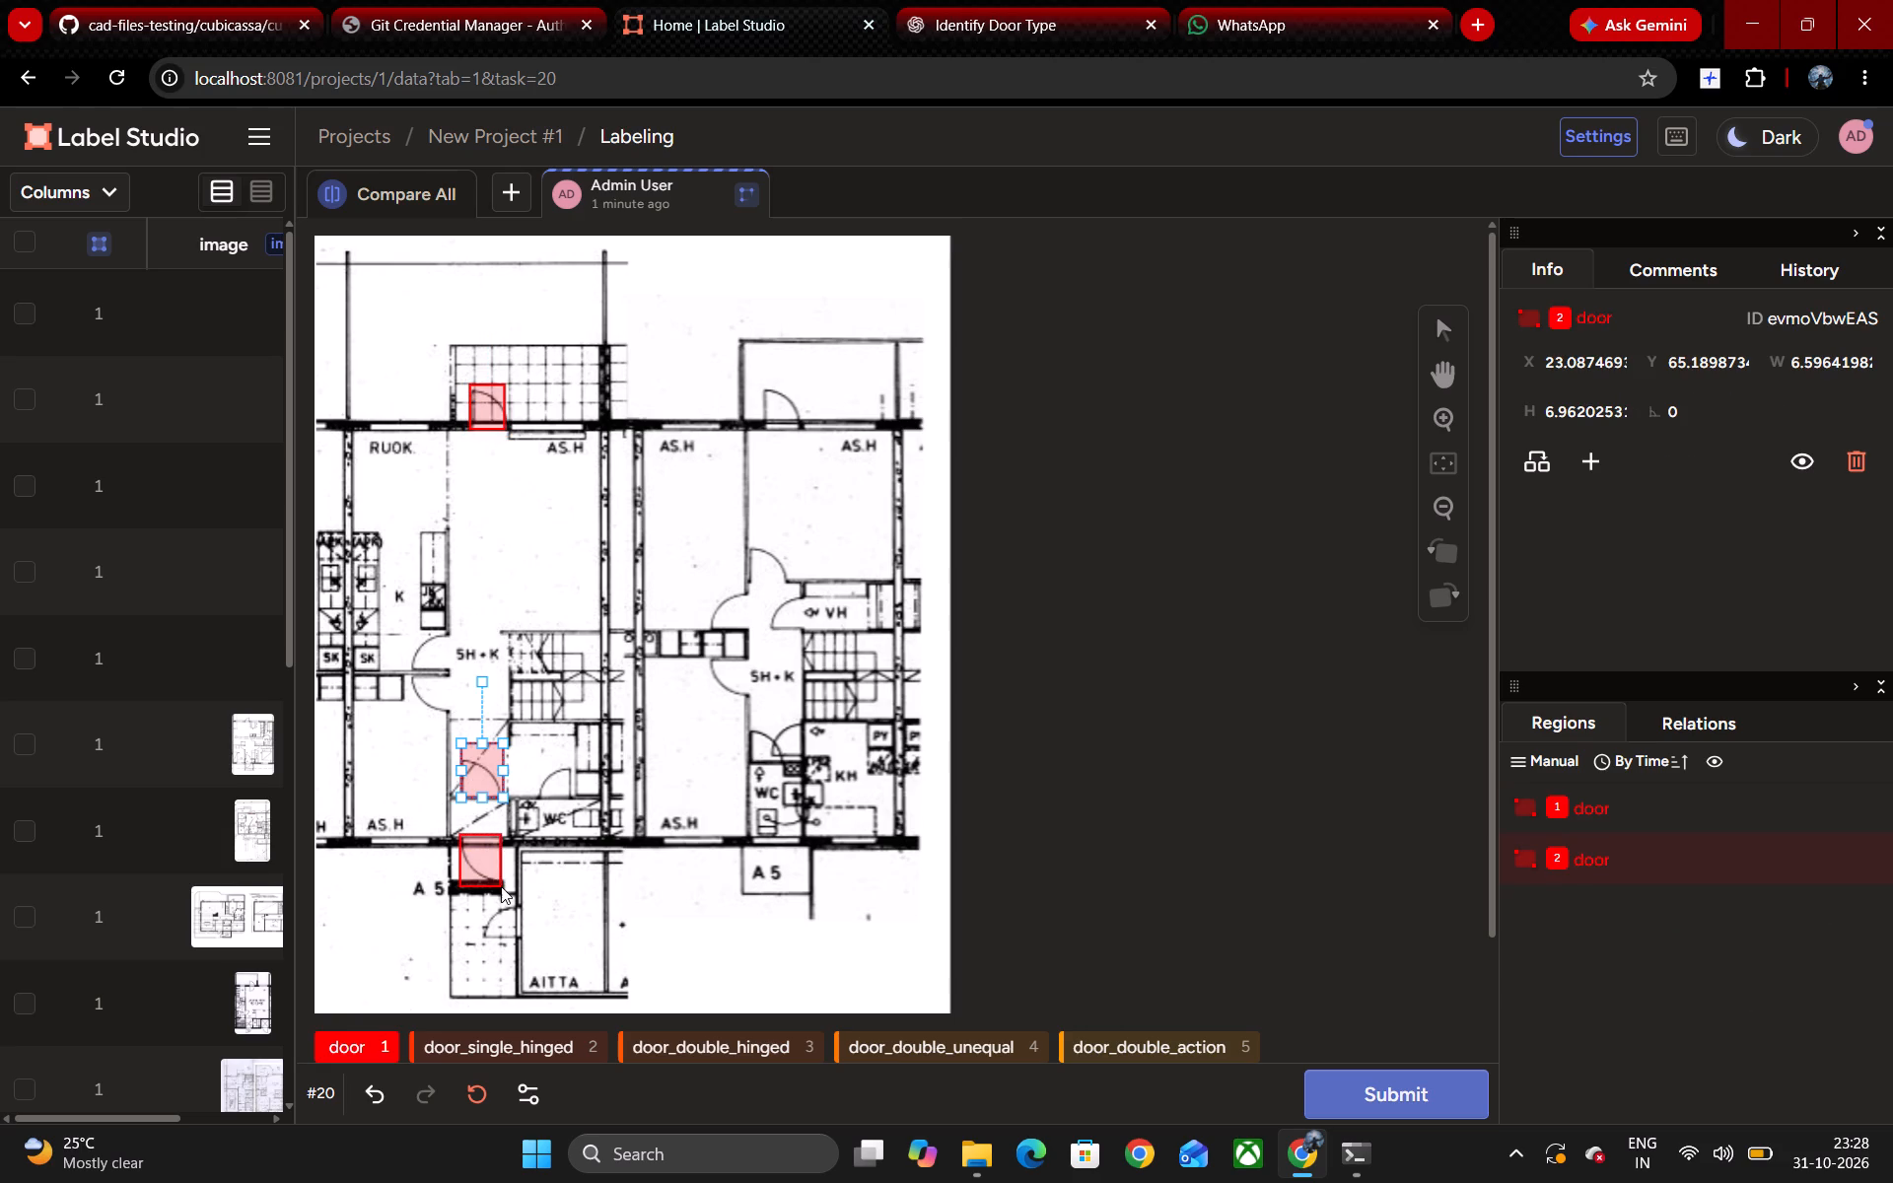
{"action": "left_click_drag", "start_coordinate": [501, 886], "coordinate": [503, 887]}
{"action": "left_click", "coordinate": [474, 846]}
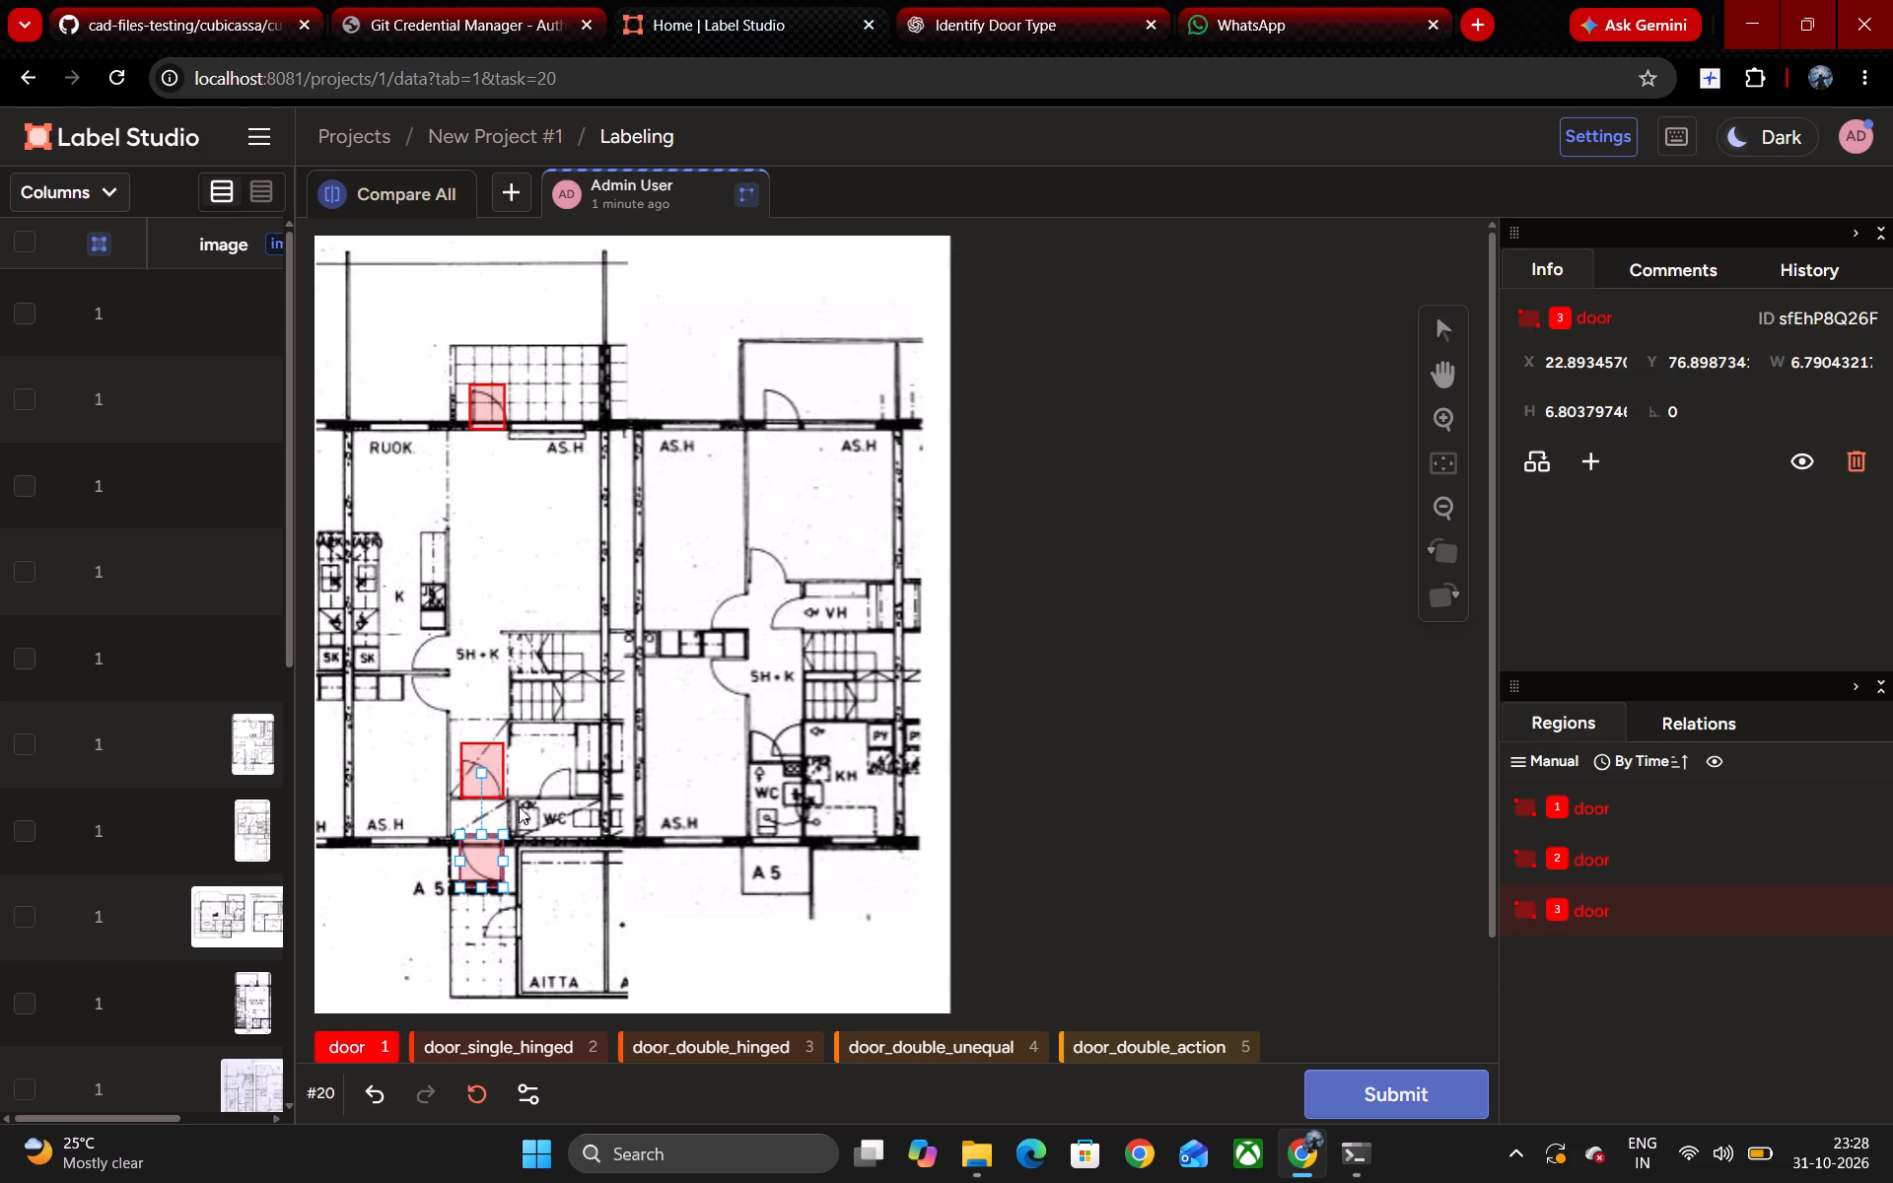
{"action": "left_click_drag", "start_coordinate": [568, 801], "coordinate": [539, 768]}
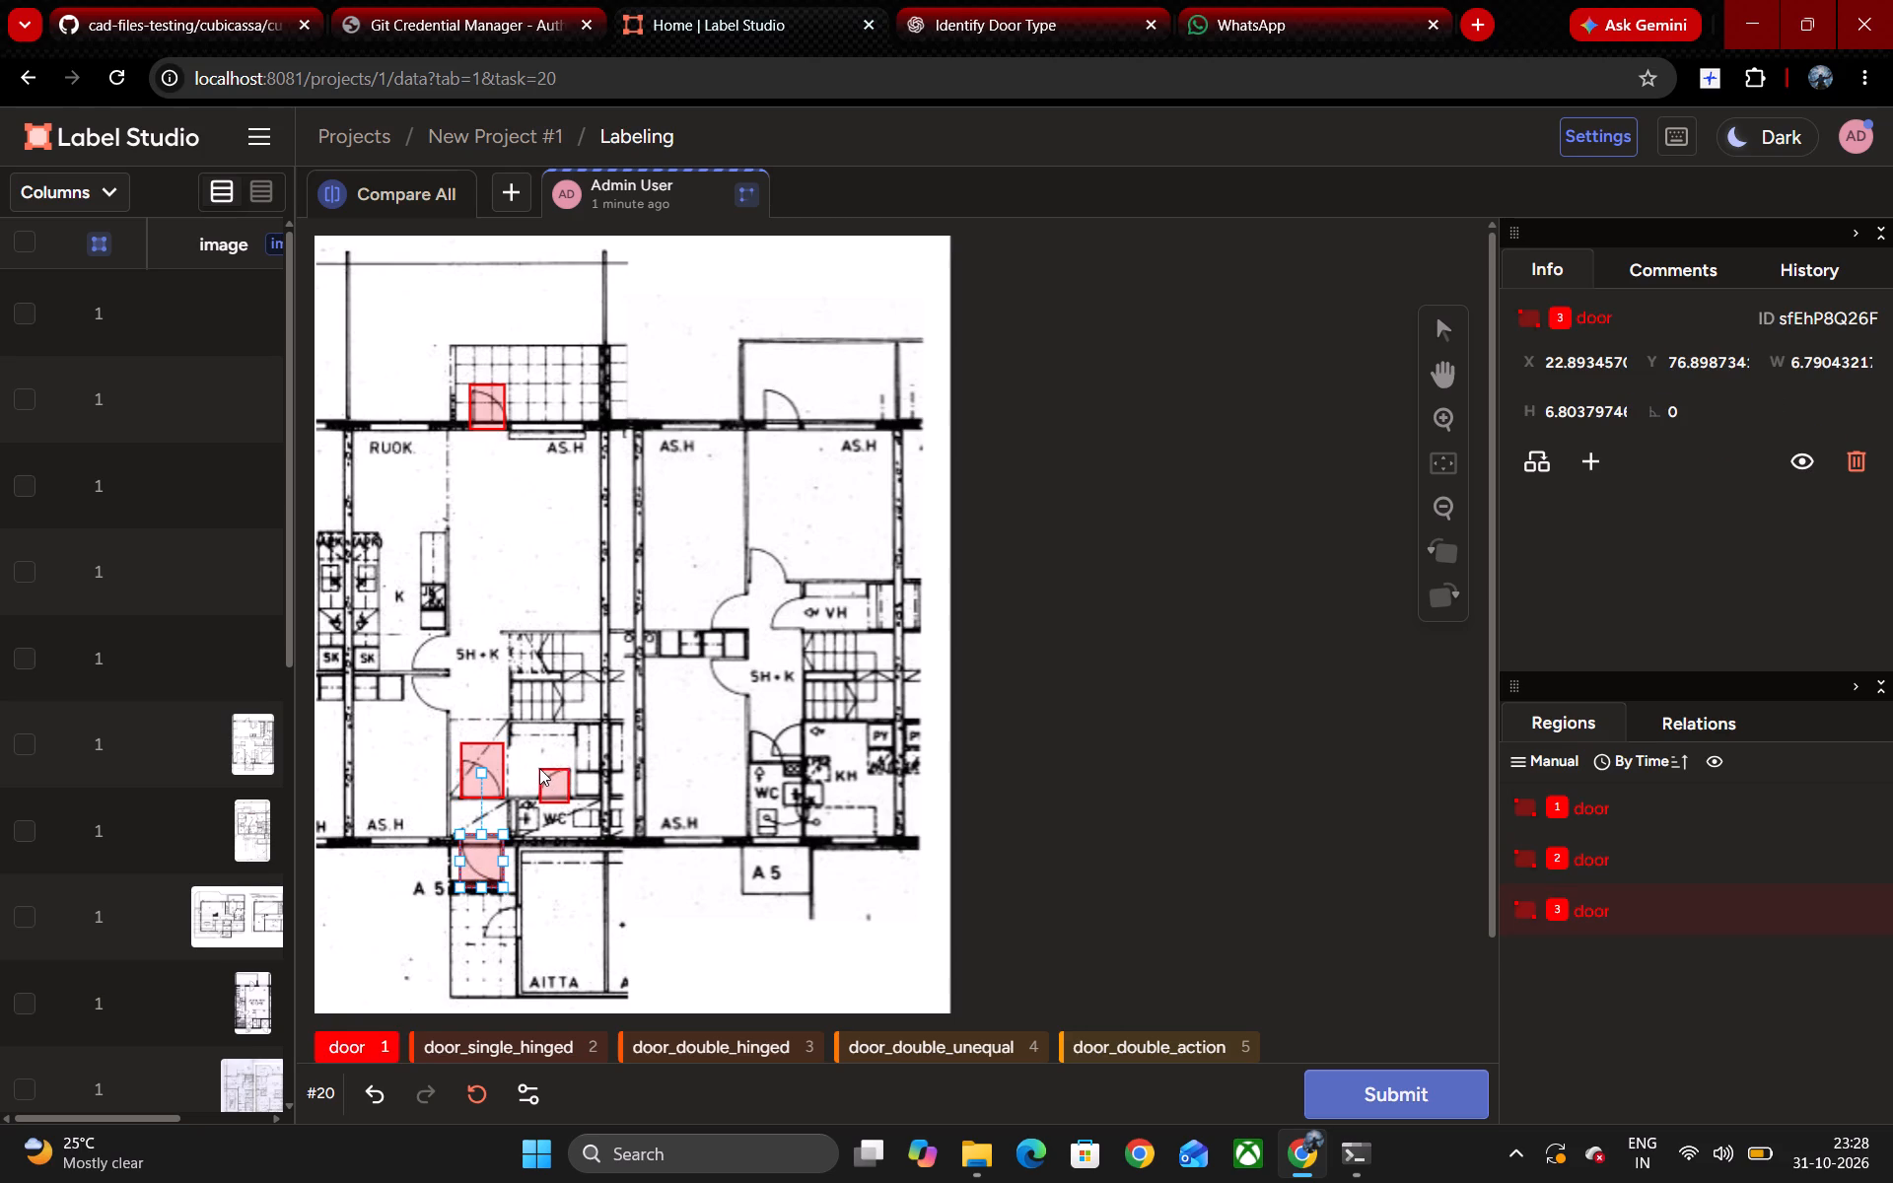
{"action": "left_click_drag", "start_coordinate": [539, 768], "coordinate": [539, 763]}
{"action": "left_click", "coordinate": [543, 767]}
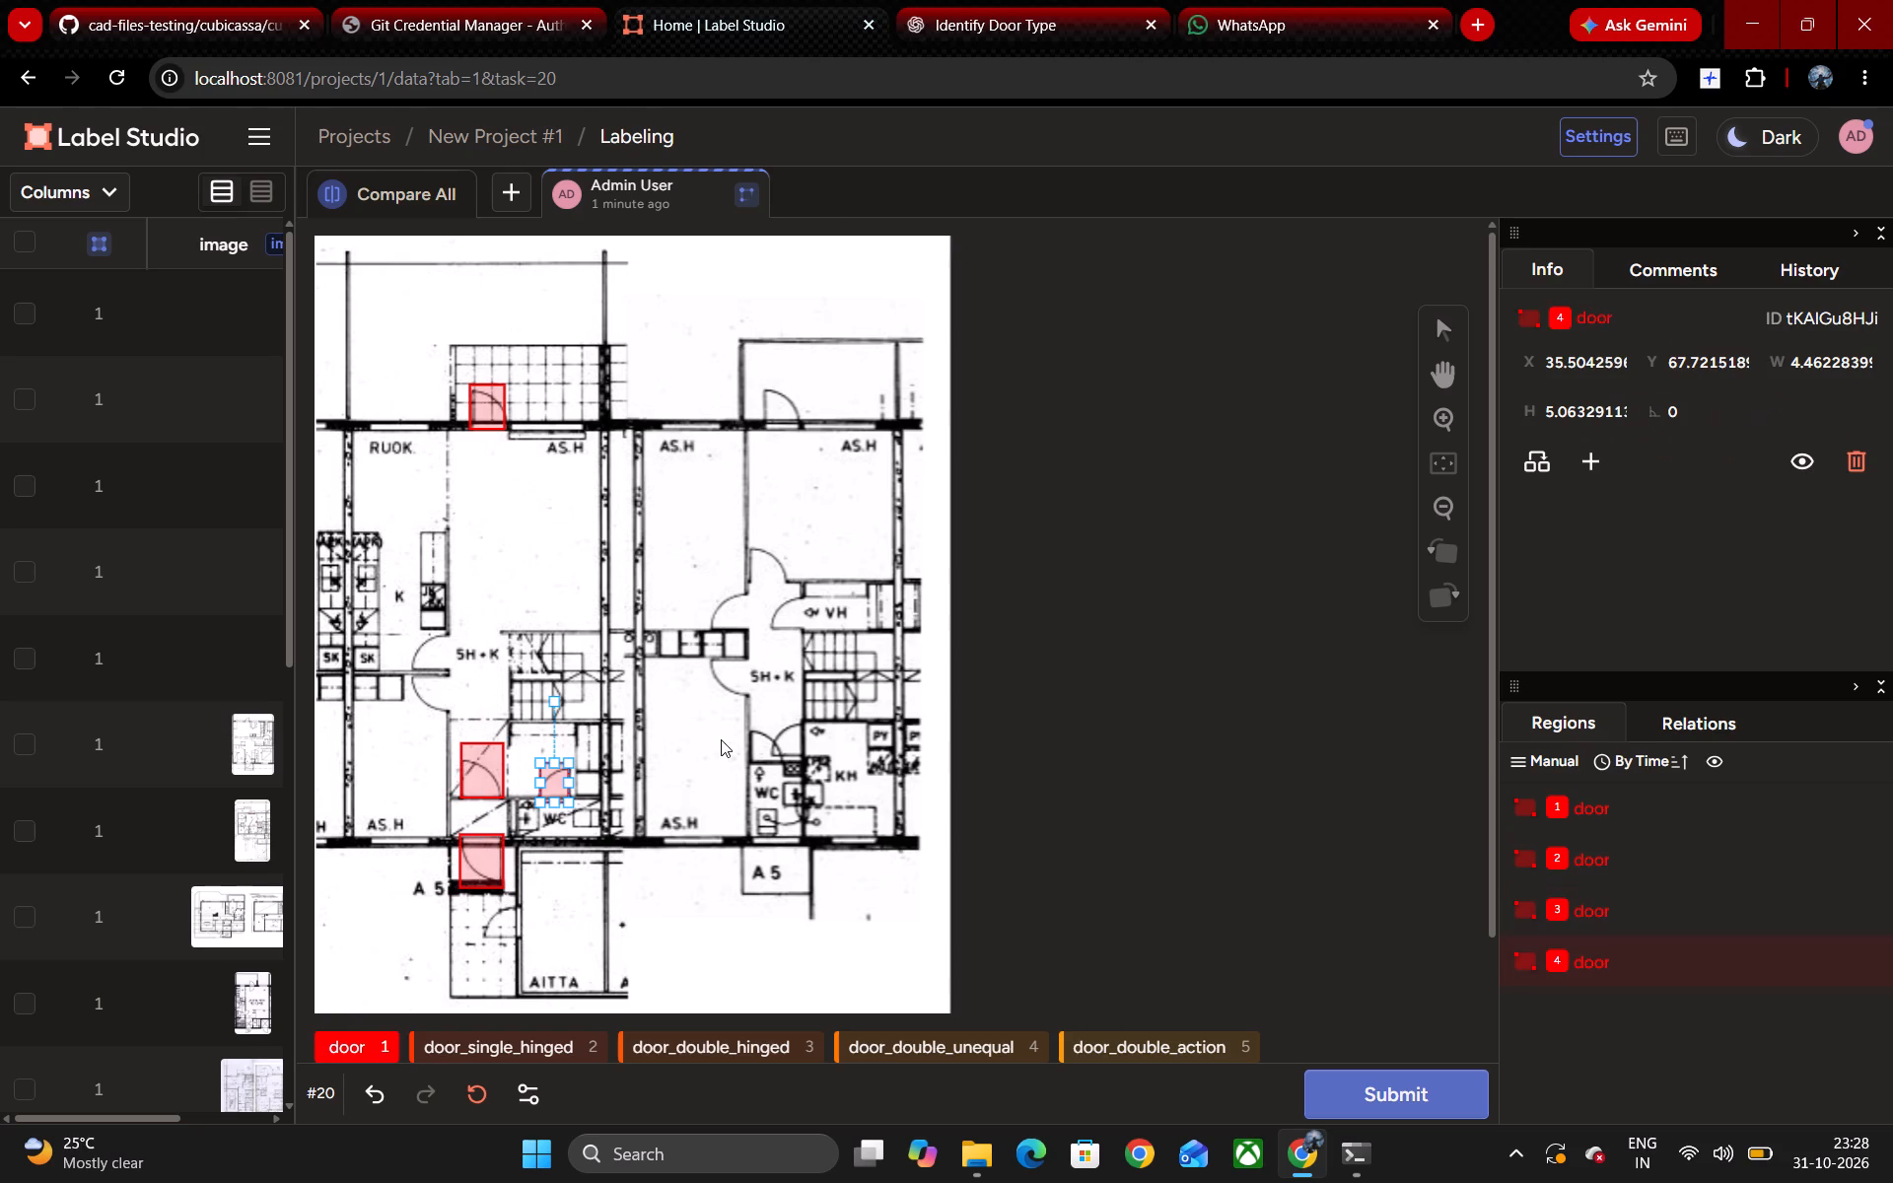
Add door boxes around the two adjacent doors above the WC in the right plan.
{"action": "left_click_drag", "start_coordinate": [747, 759], "coordinate": [782, 731]}
{"action": "left_click", "coordinate": [772, 743]}
{"action": "left_click_drag", "start_coordinate": [804, 759], "coordinate": [805, 759]}
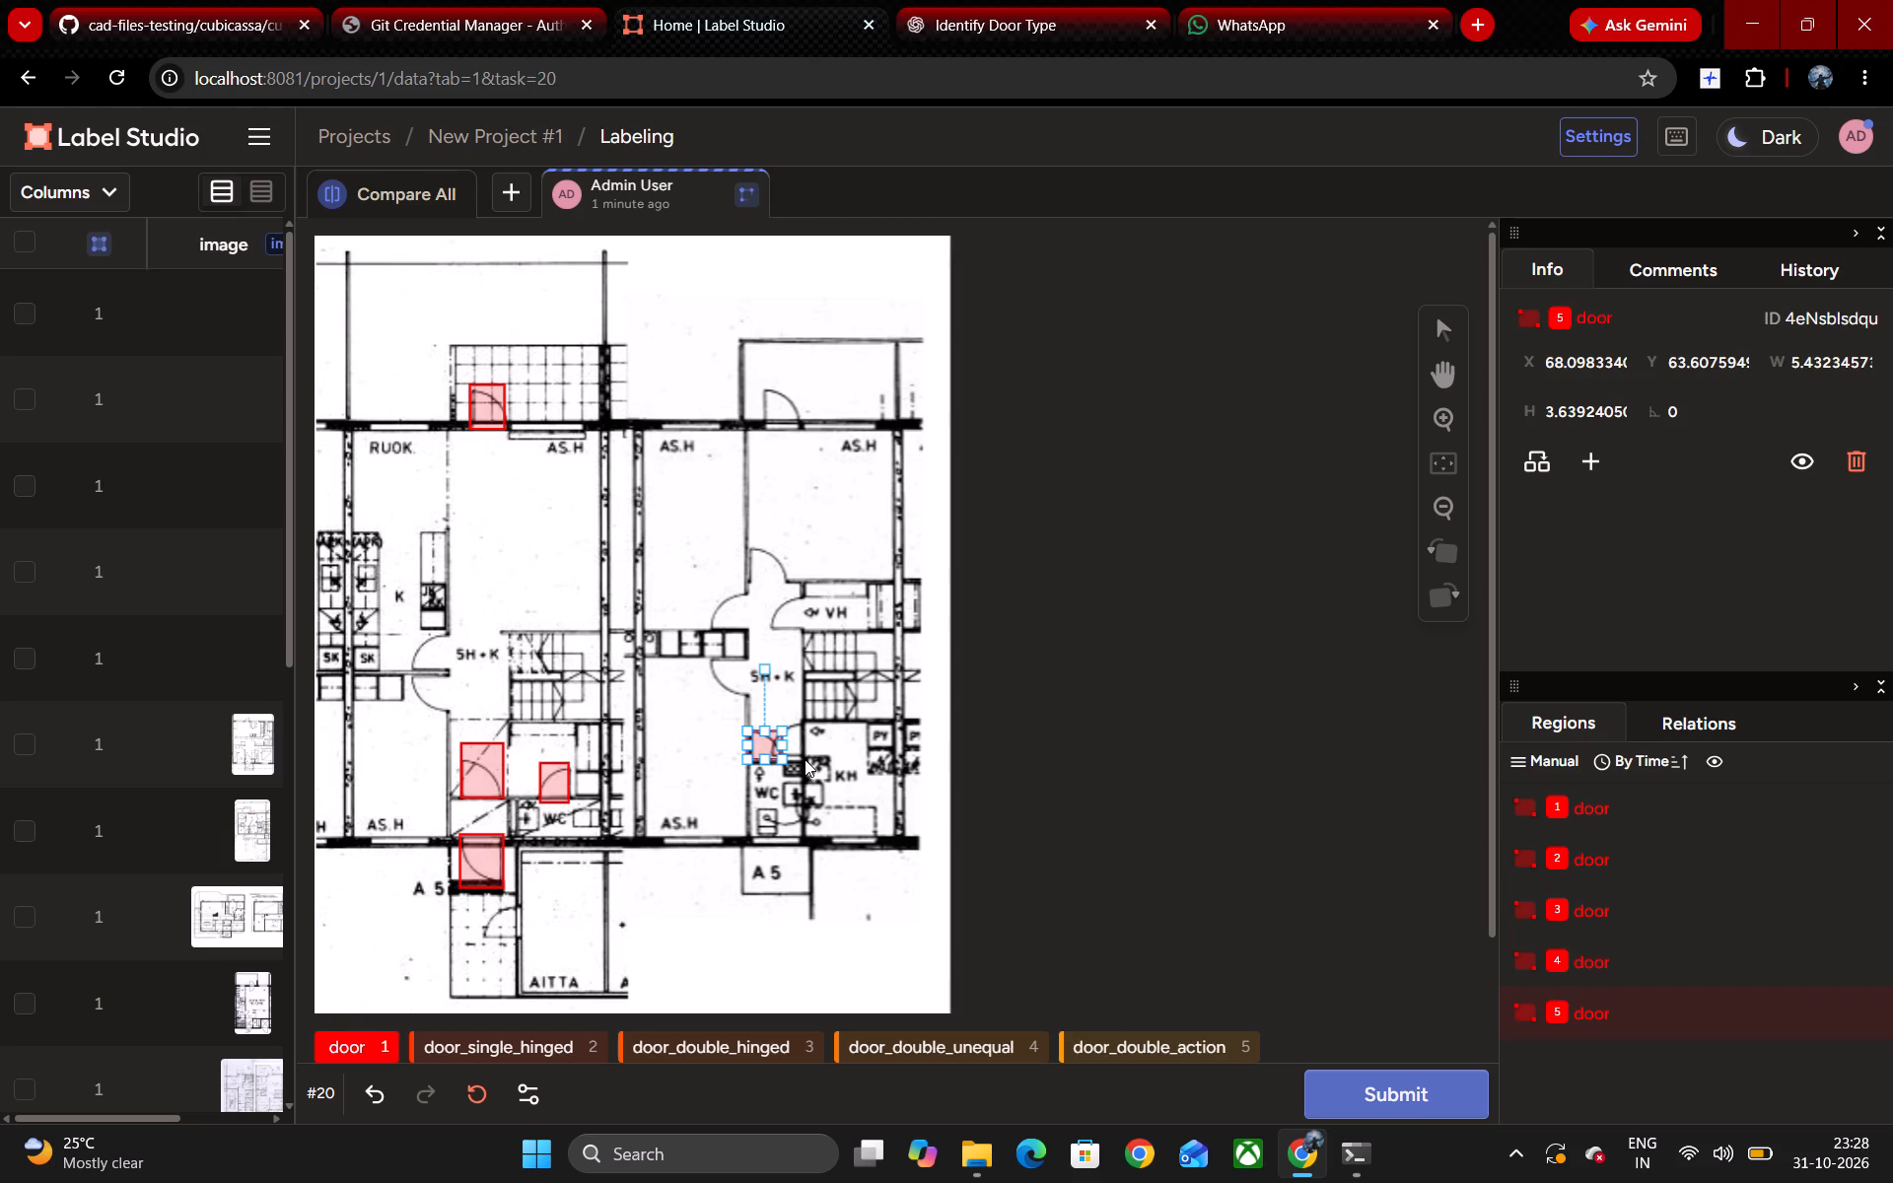
{"action": "left_click_drag", "start_coordinate": [805, 759], "coordinate": [748, 721]}
{"action": "left_click_drag", "start_coordinate": [748, 721], "coordinate": [772, 719]}
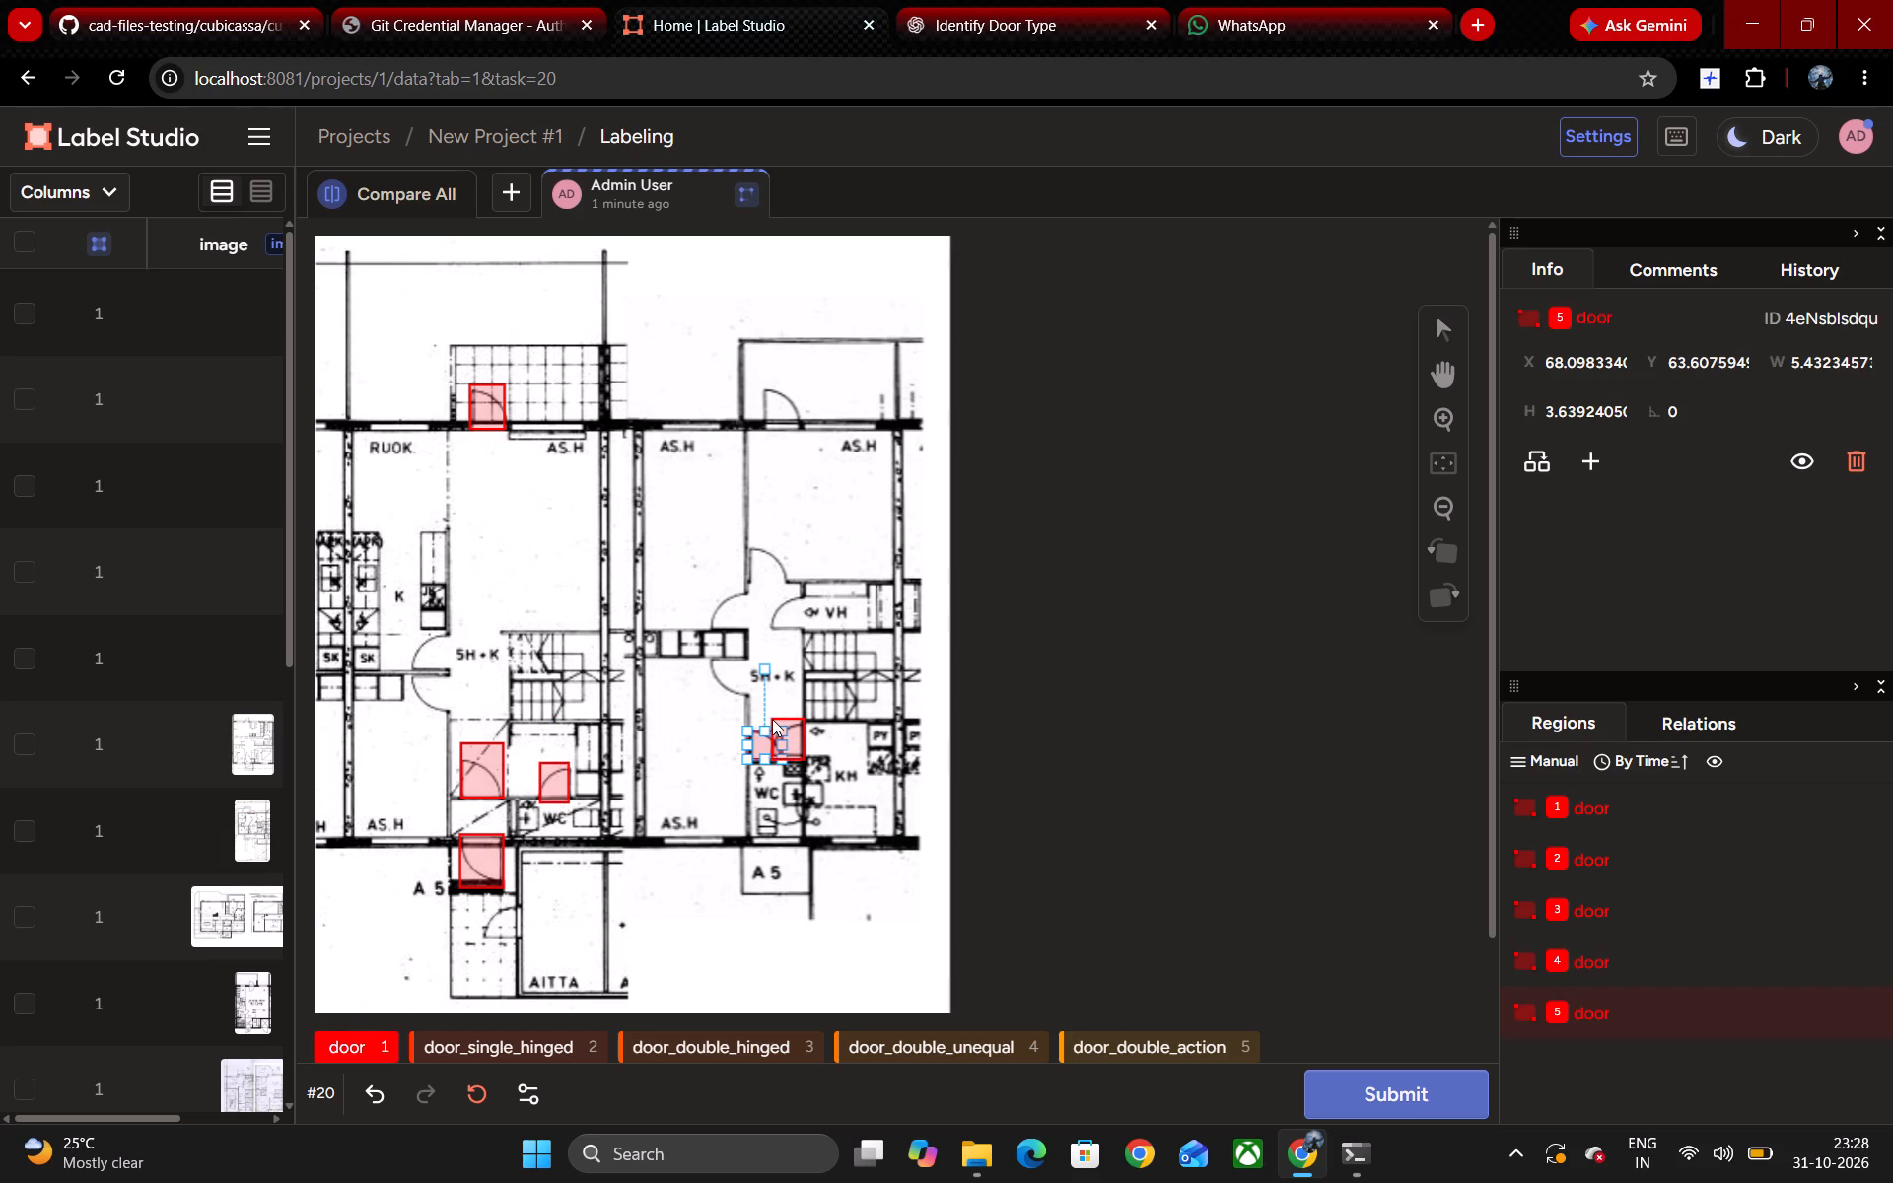
{"action": "left_click_drag", "start_coordinate": [772, 719], "coordinate": [772, 721]}
{"action": "left_click", "coordinate": [782, 717]}
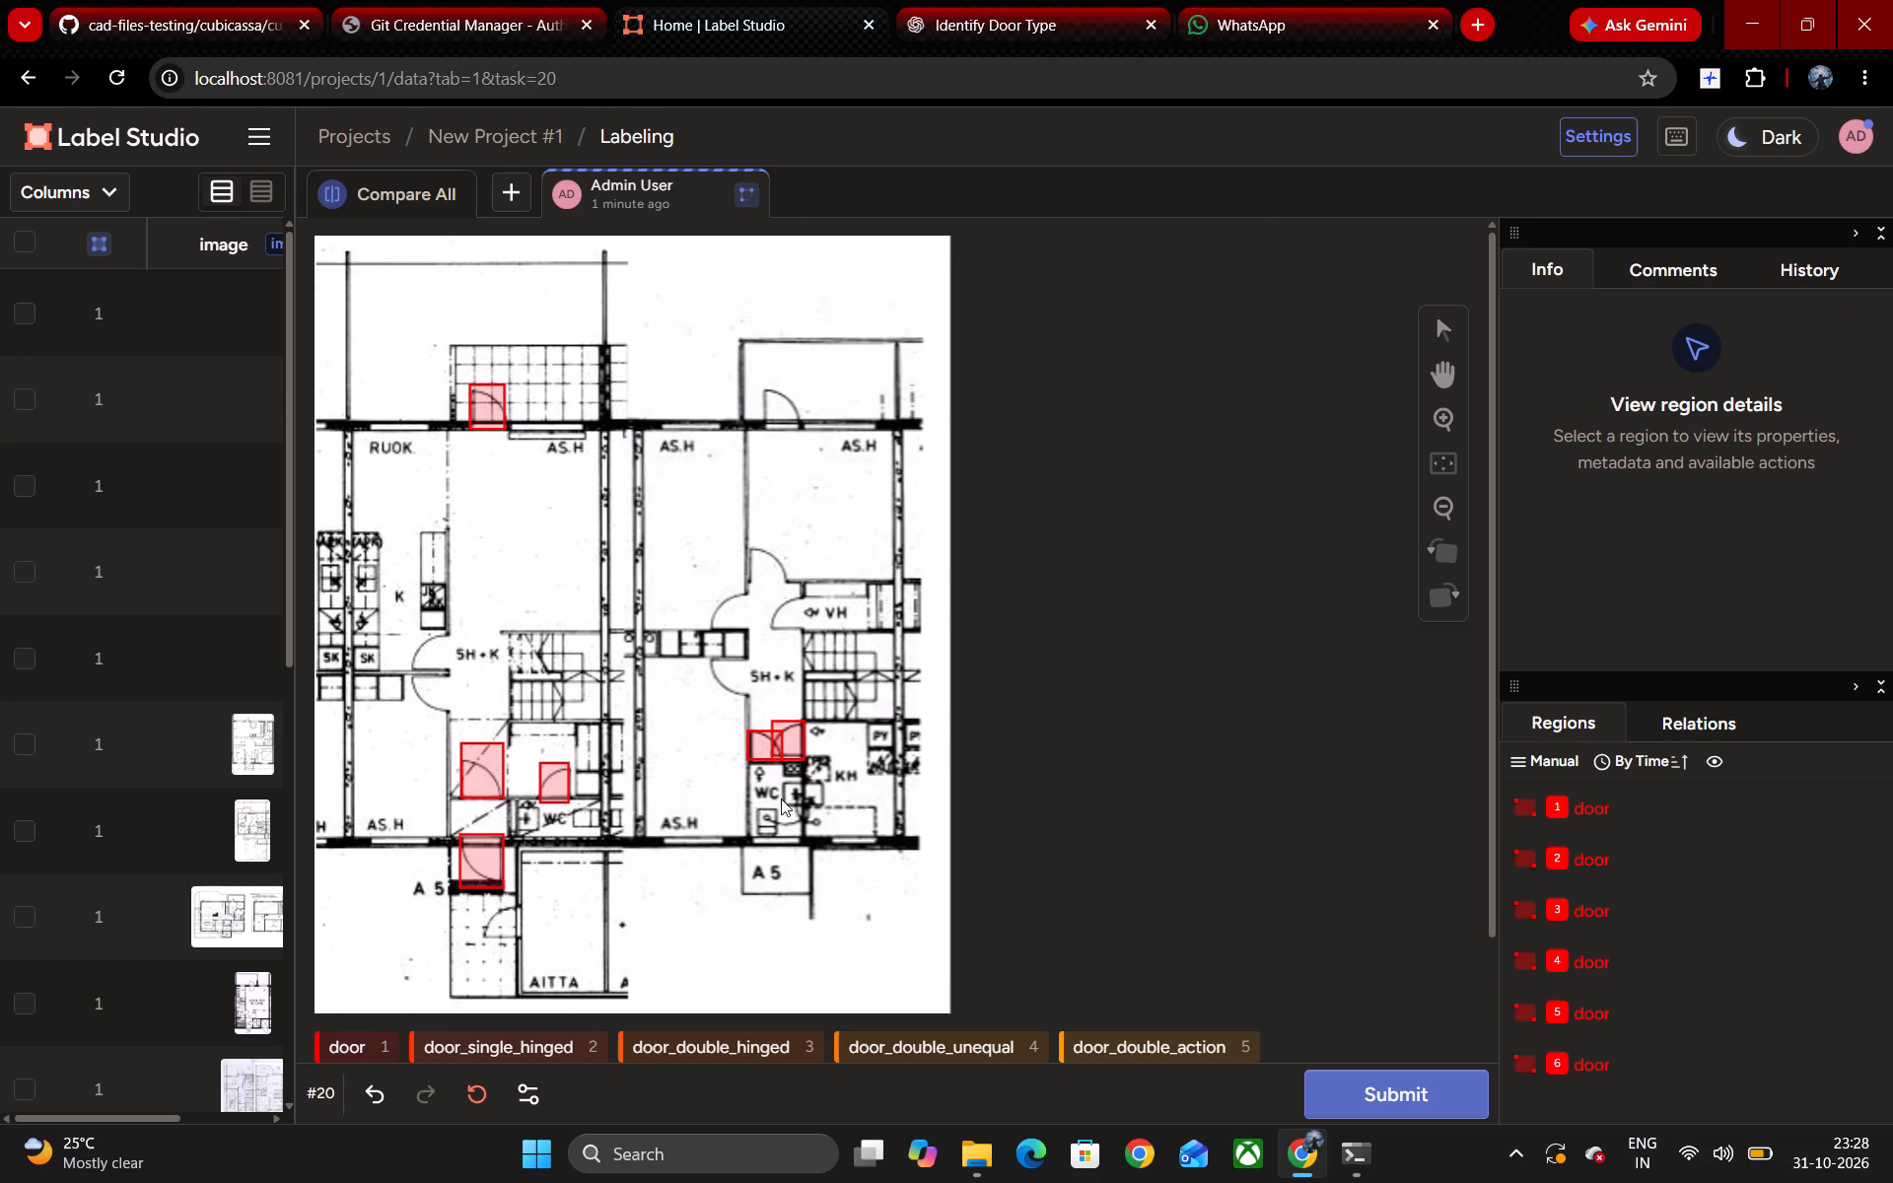
{"action": "left_click", "coordinate": [794, 739]}
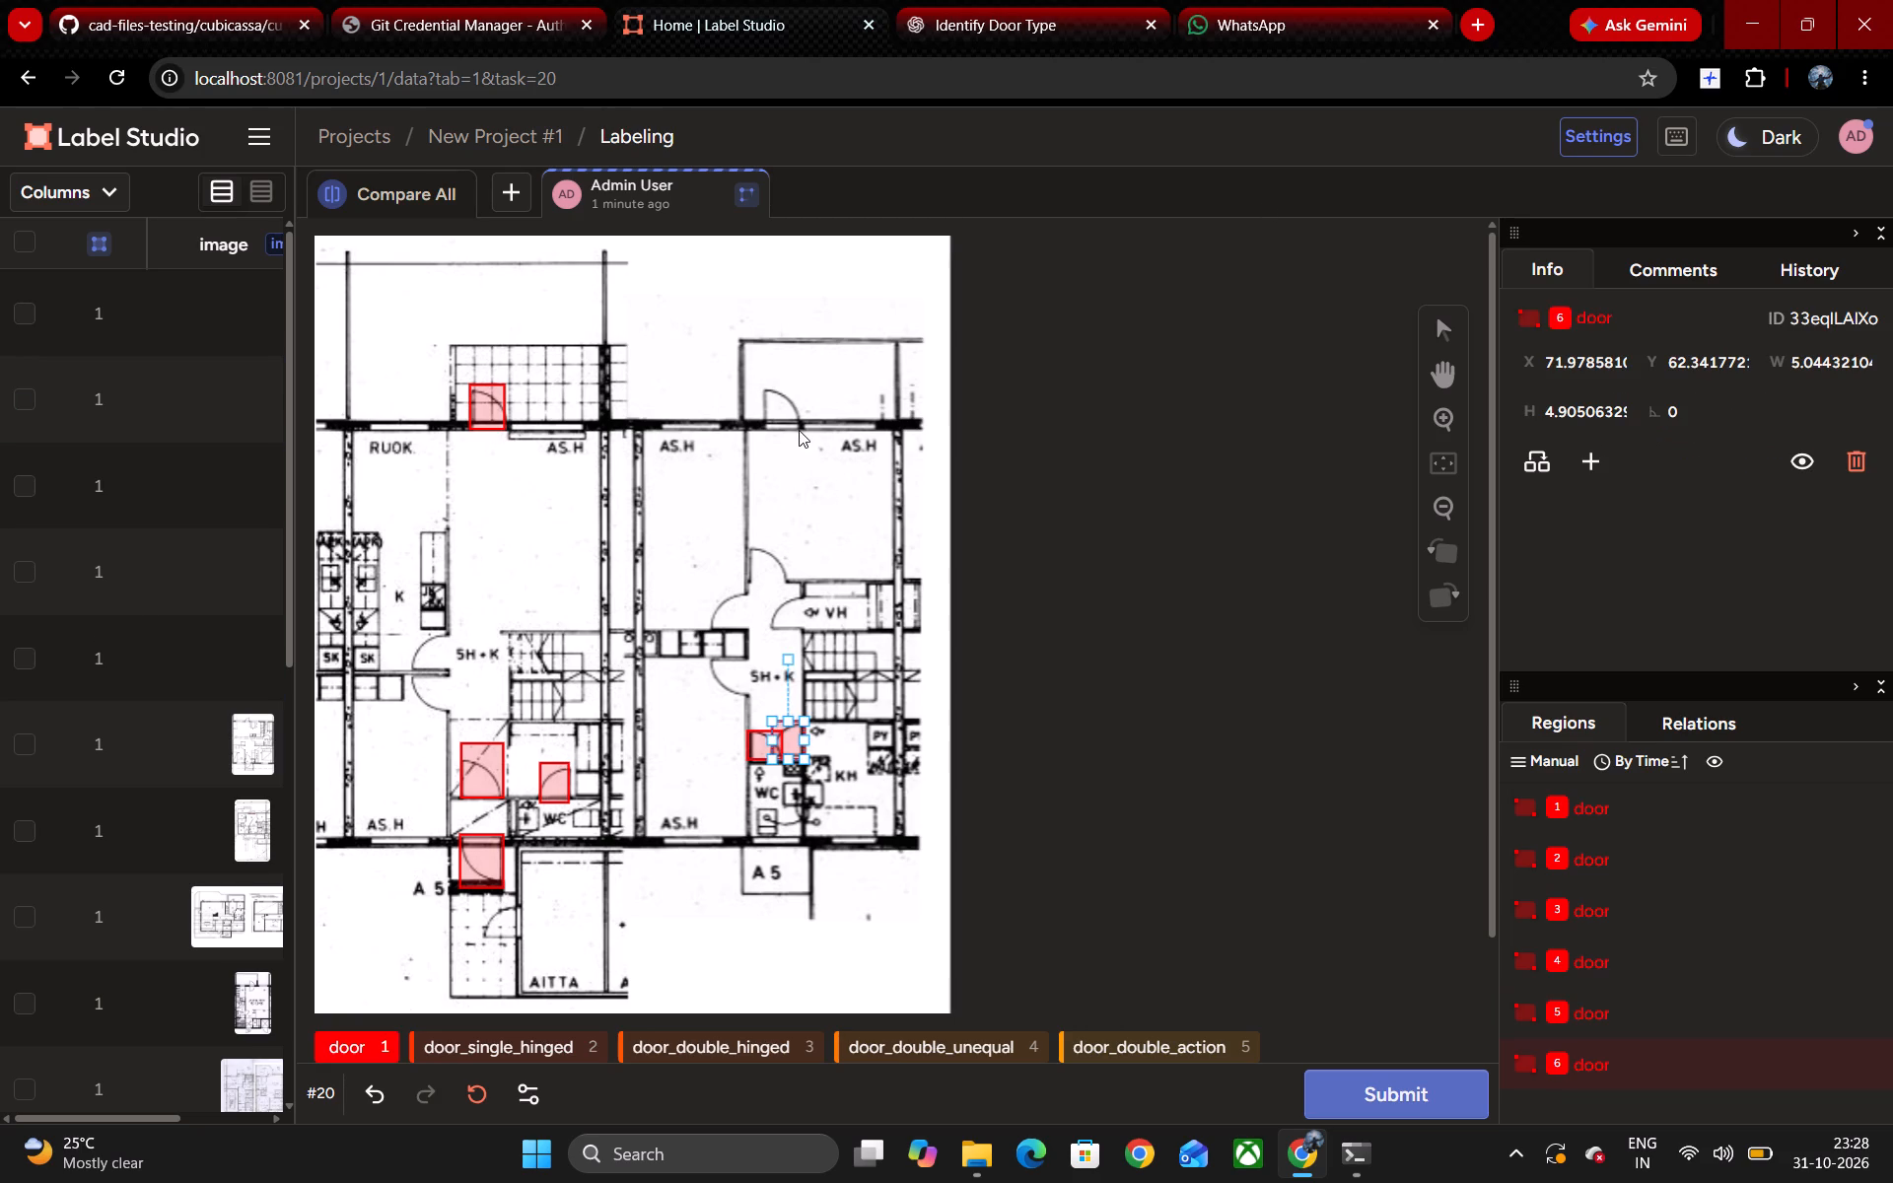
Add door boxes around the right plan's upper balcony door and the left plan's storage door beside AITTA.
{"action": "left_click_drag", "start_coordinate": [799, 427], "coordinate": [757, 381]}
{"action": "left_click_drag", "start_coordinate": [757, 381], "coordinate": [764, 388]}
{"action": "left_click", "coordinate": [779, 407]}
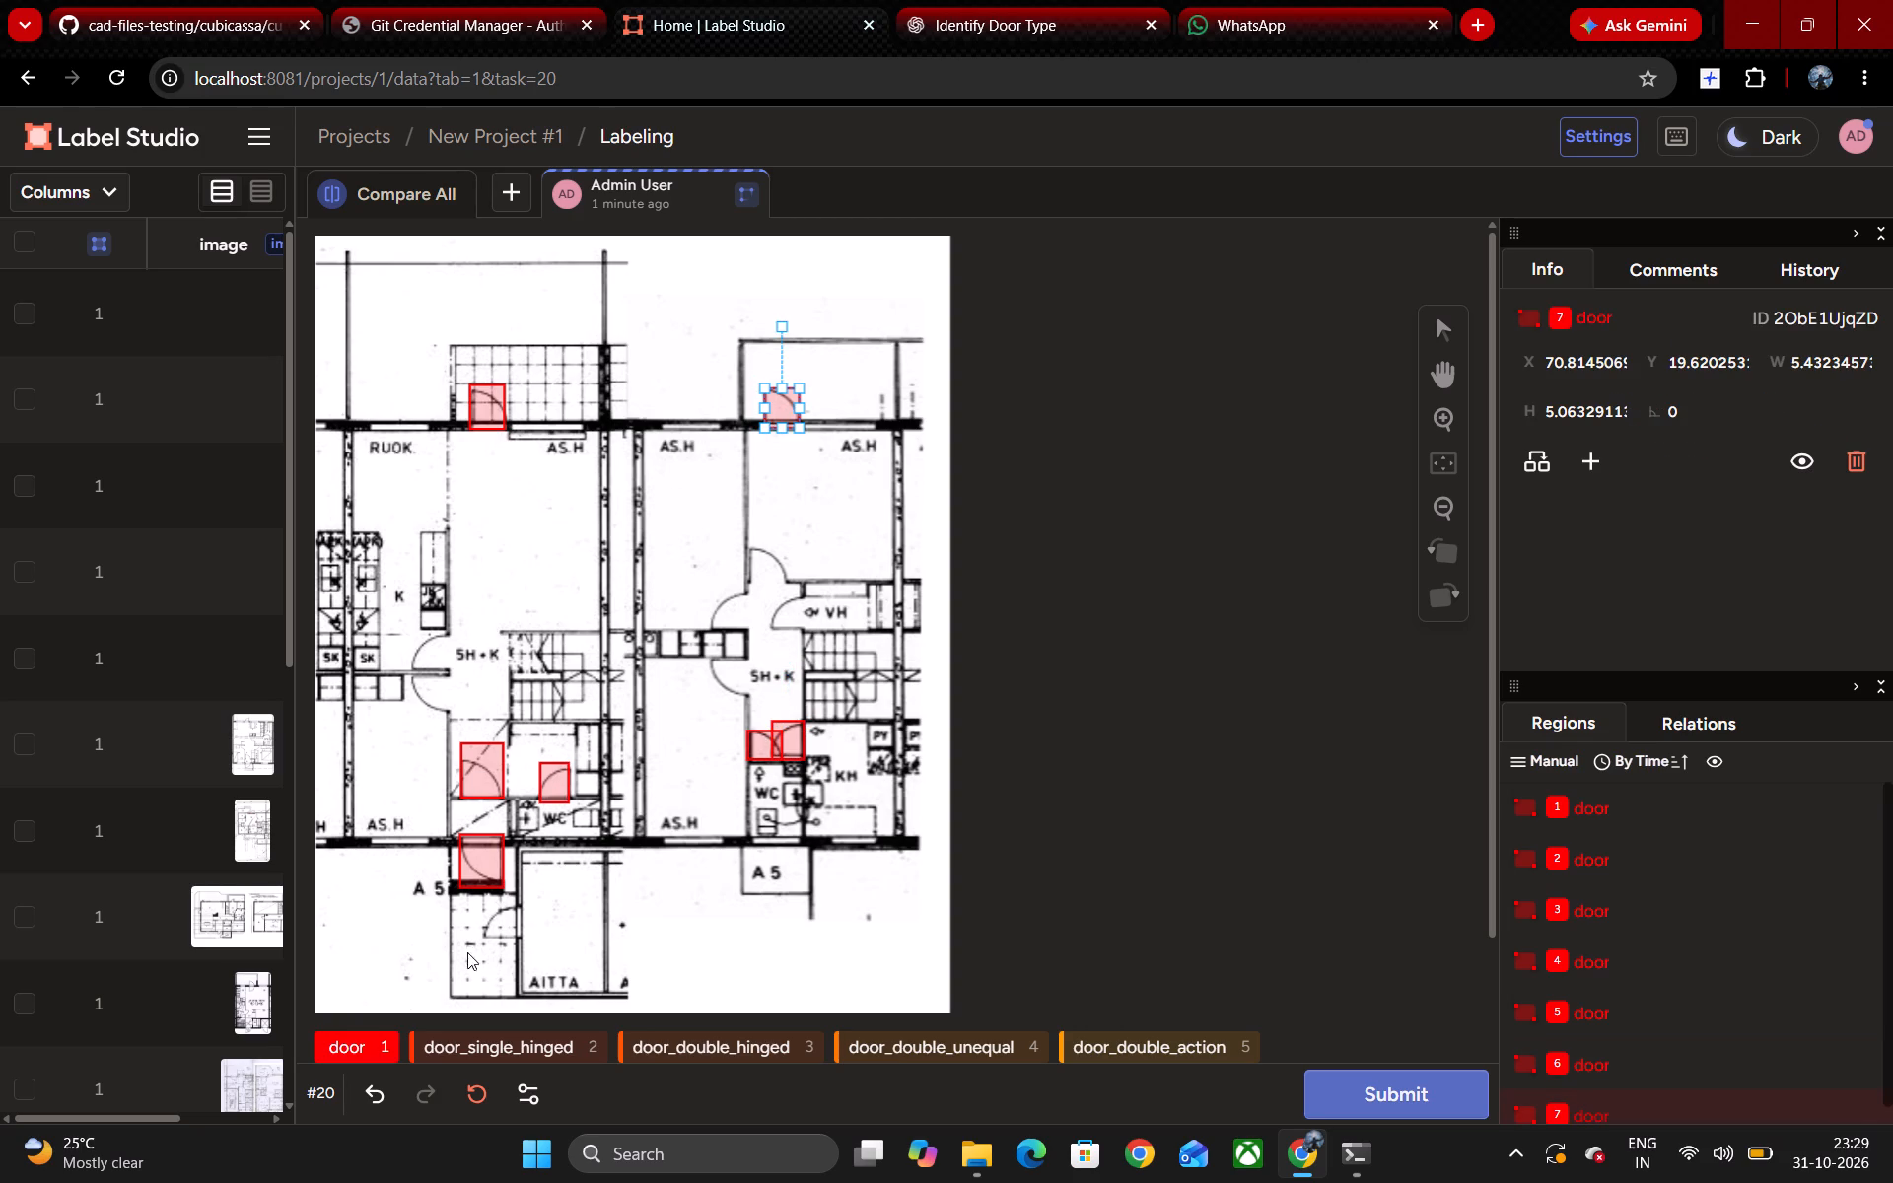
{"action": "left_click_drag", "start_coordinate": [521, 940], "coordinate": [512, 897]}
{"action": "left_click_drag", "start_coordinate": [512, 897], "coordinate": [481, 911]}
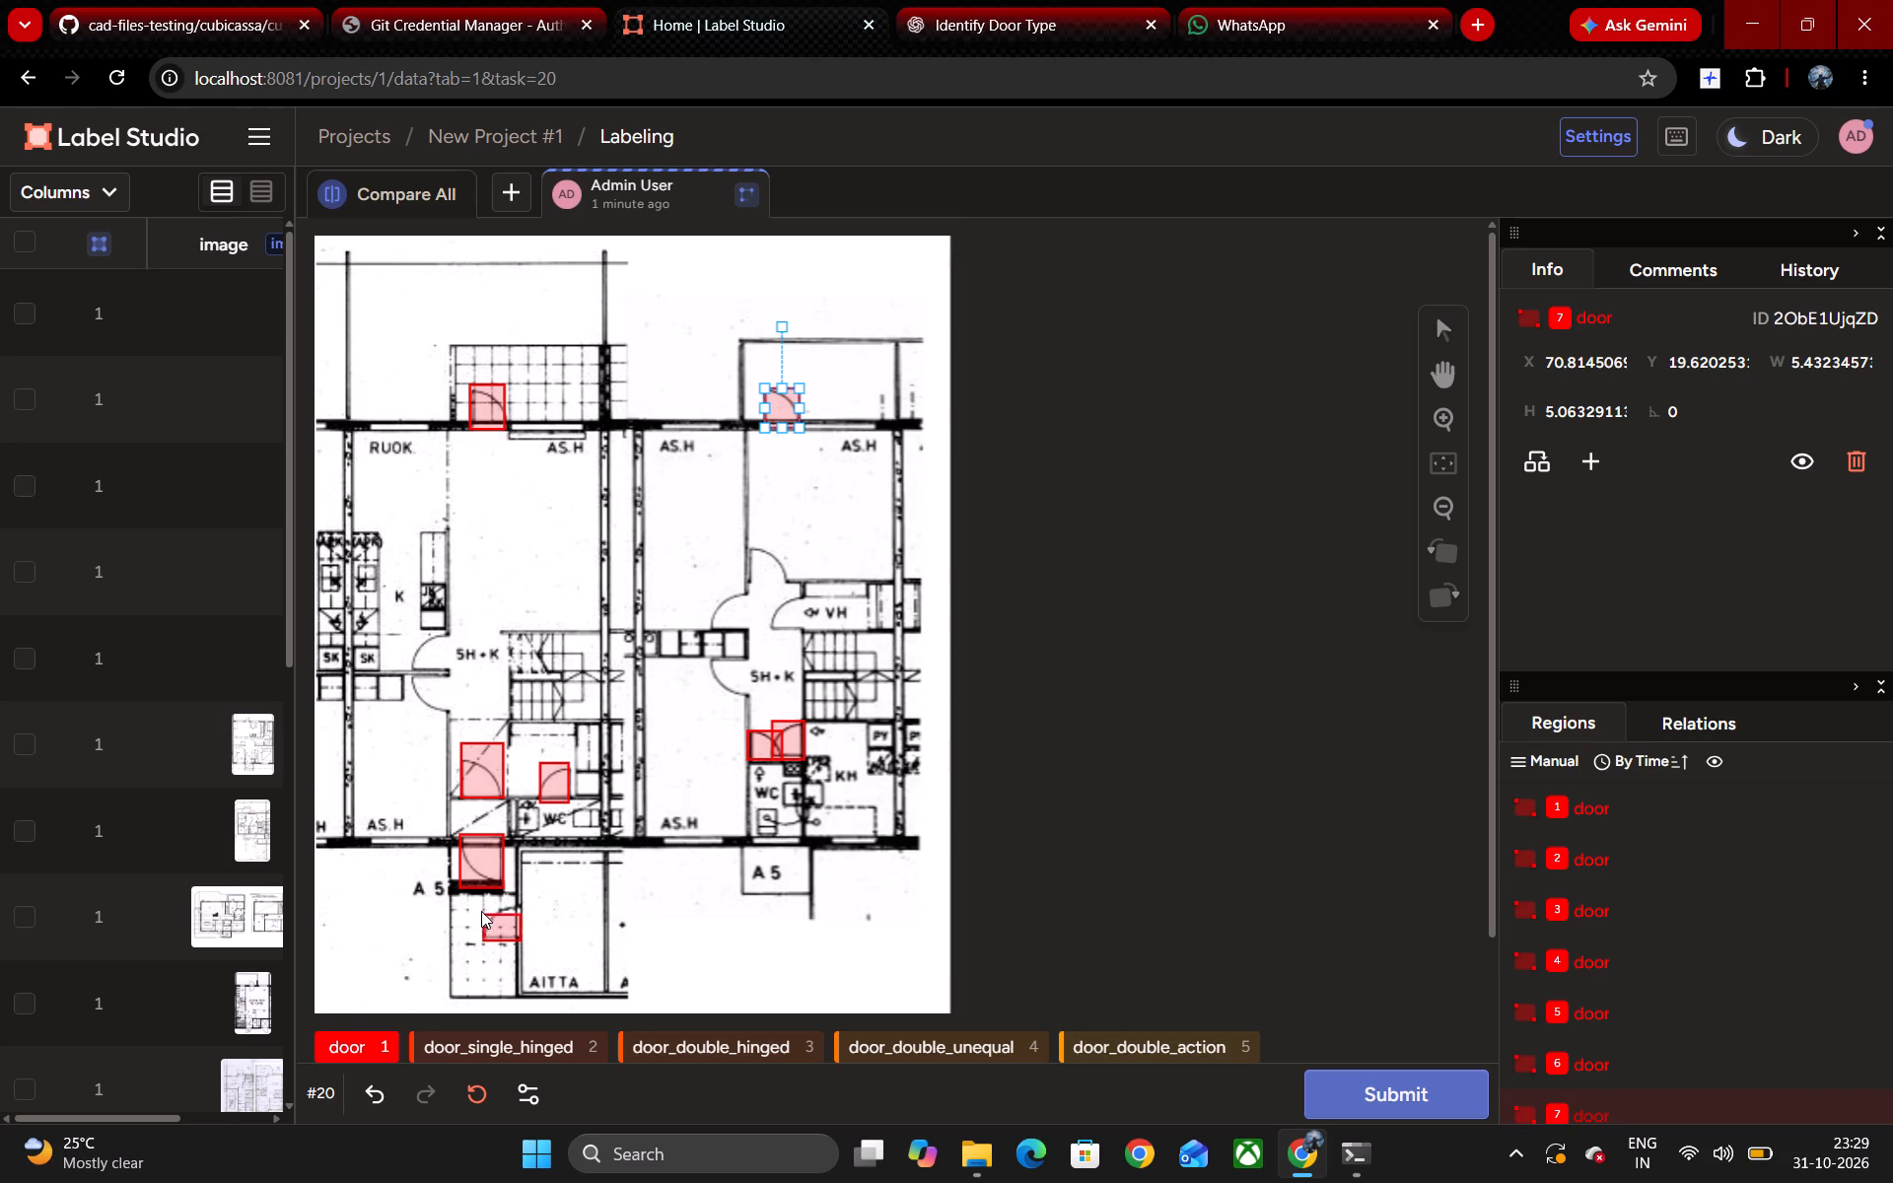
{"action": "left_click_drag", "start_coordinate": [481, 911], "coordinate": [484, 901]}
{"action": "left_click", "coordinate": [496, 919]}
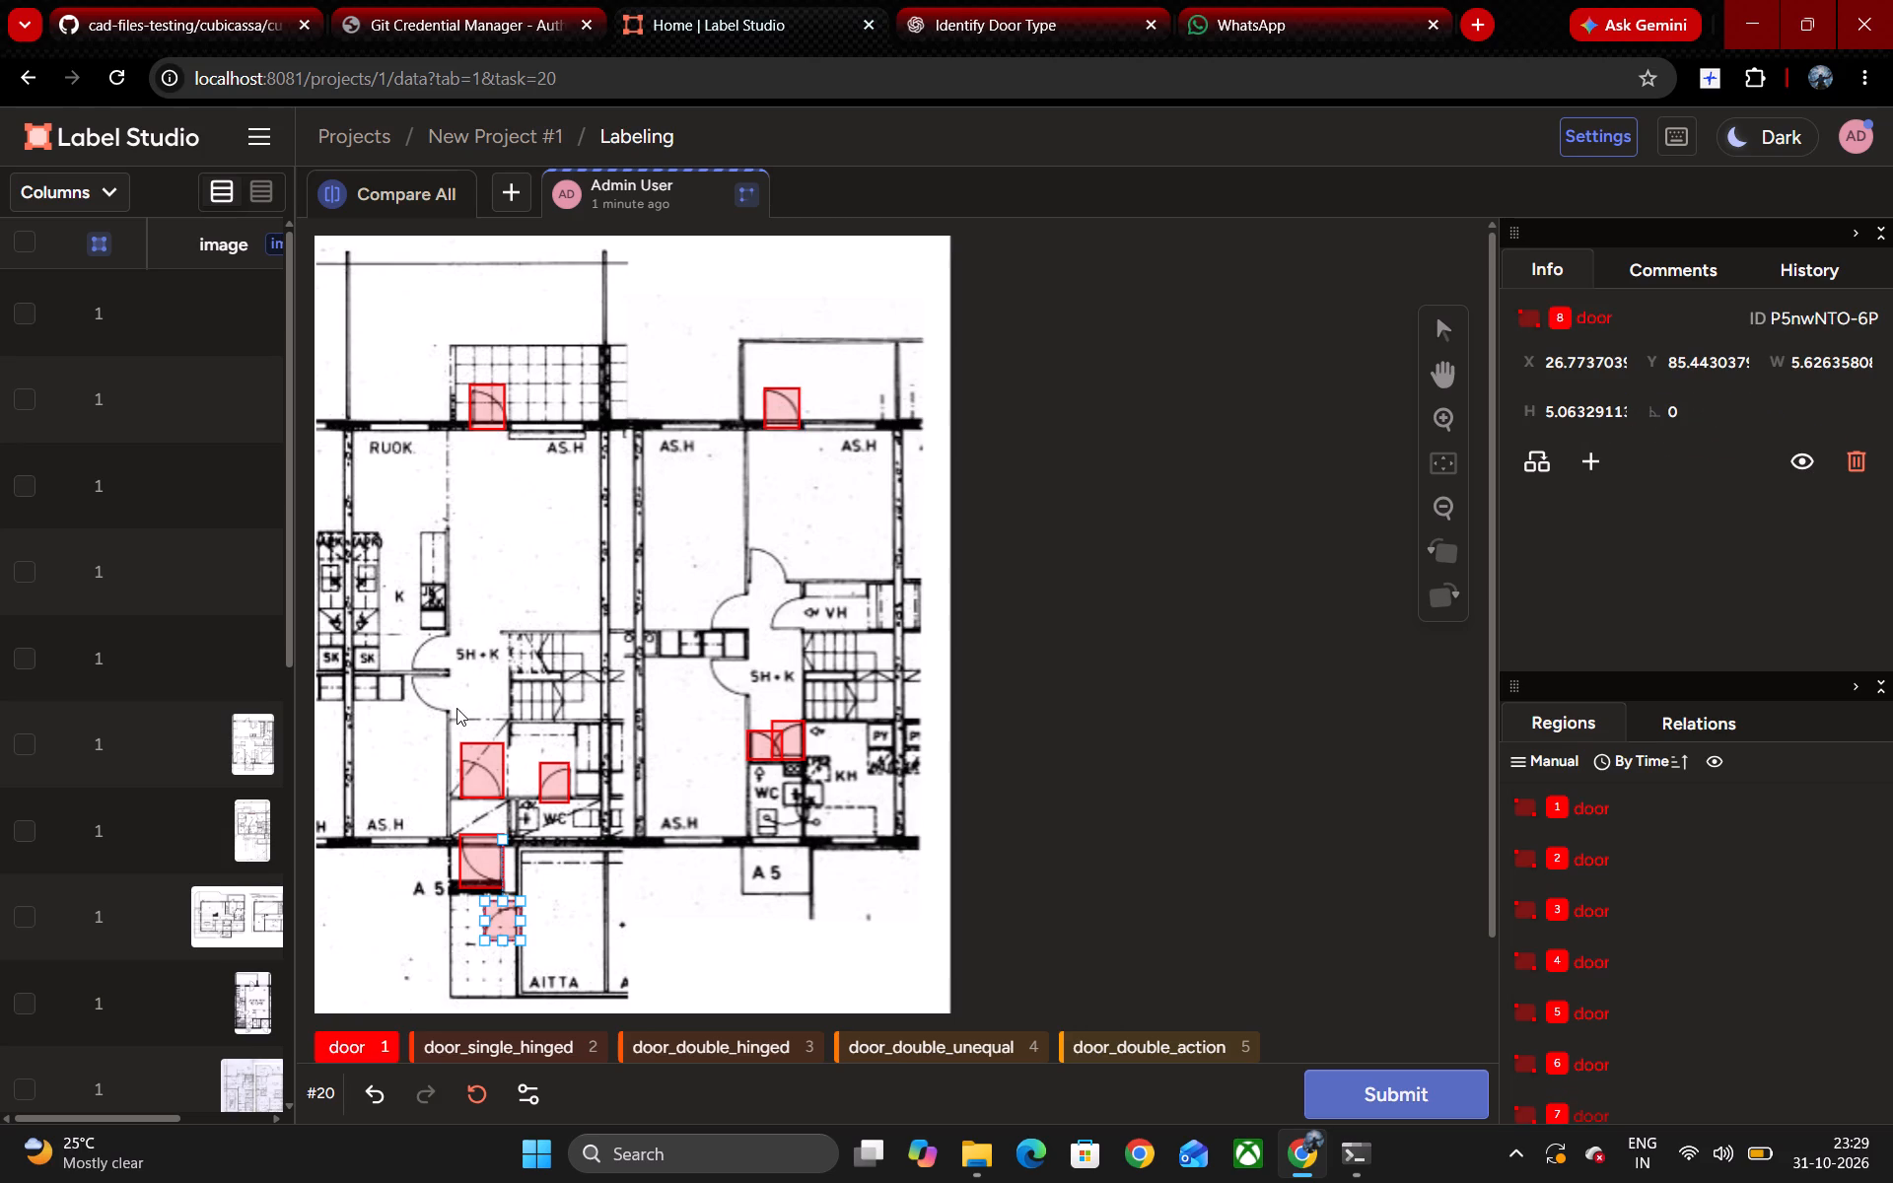
Add door boxes around the left plan's two doors beside the 5H+K text, one below and one above the dividing wall.
{"action": "left_click_drag", "start_coordinate": [447, 714], "coordinate": [400, 665]}
{"action": "left_click_drag", "start_coordinate": [400, 665], "coordinate": [398, 676]}
{"action": "left_click_drag", "start_coordinate": [426, 698], "coordinate": [435, 672]}
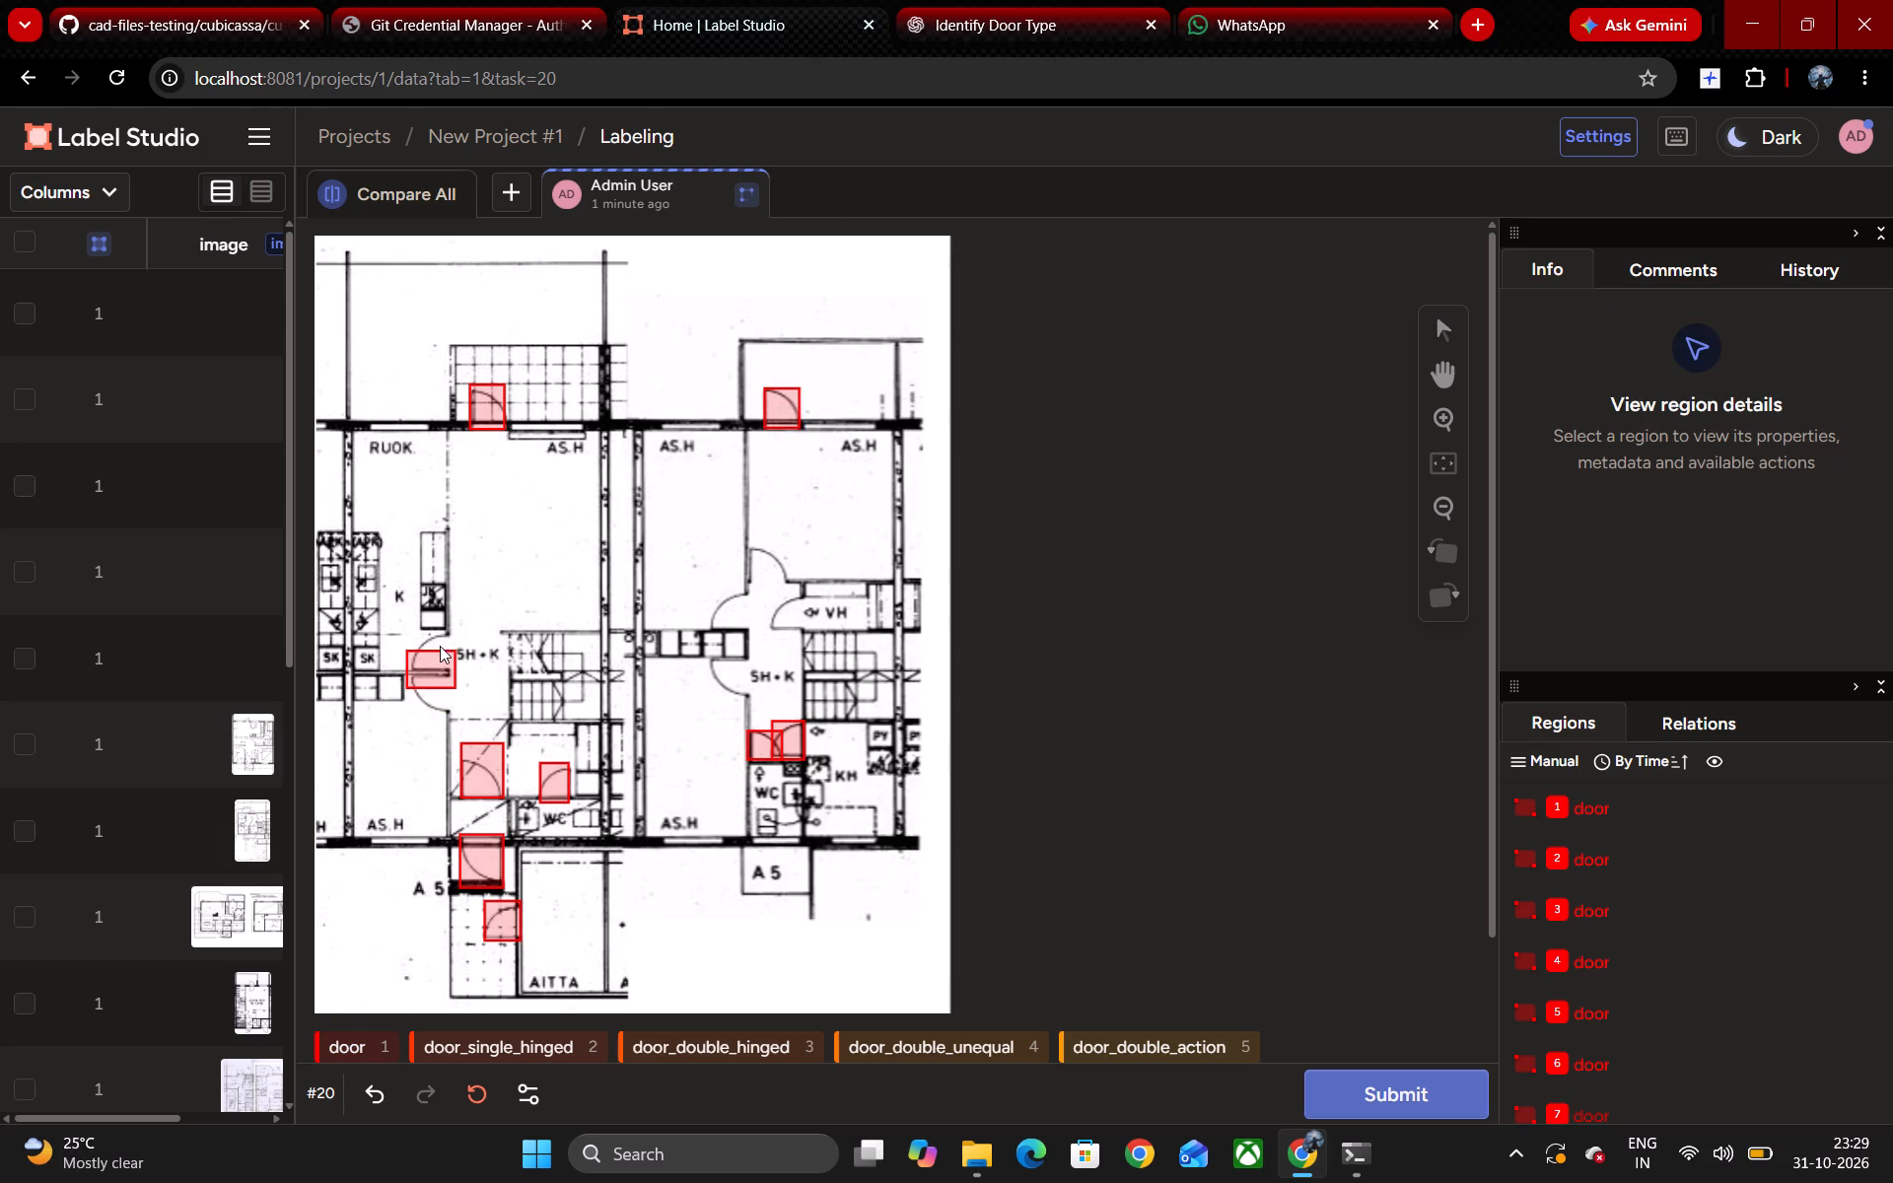
{"action": "left_click_drag", "start_coordinate": [431, 659], "coordinate": [425, 683]}
{"action": "left_click", "coordinate": [426, 684]}
{"action": "left_click_drag", "start_coordinate": [446, 666], "coordinate": [448, 627]}
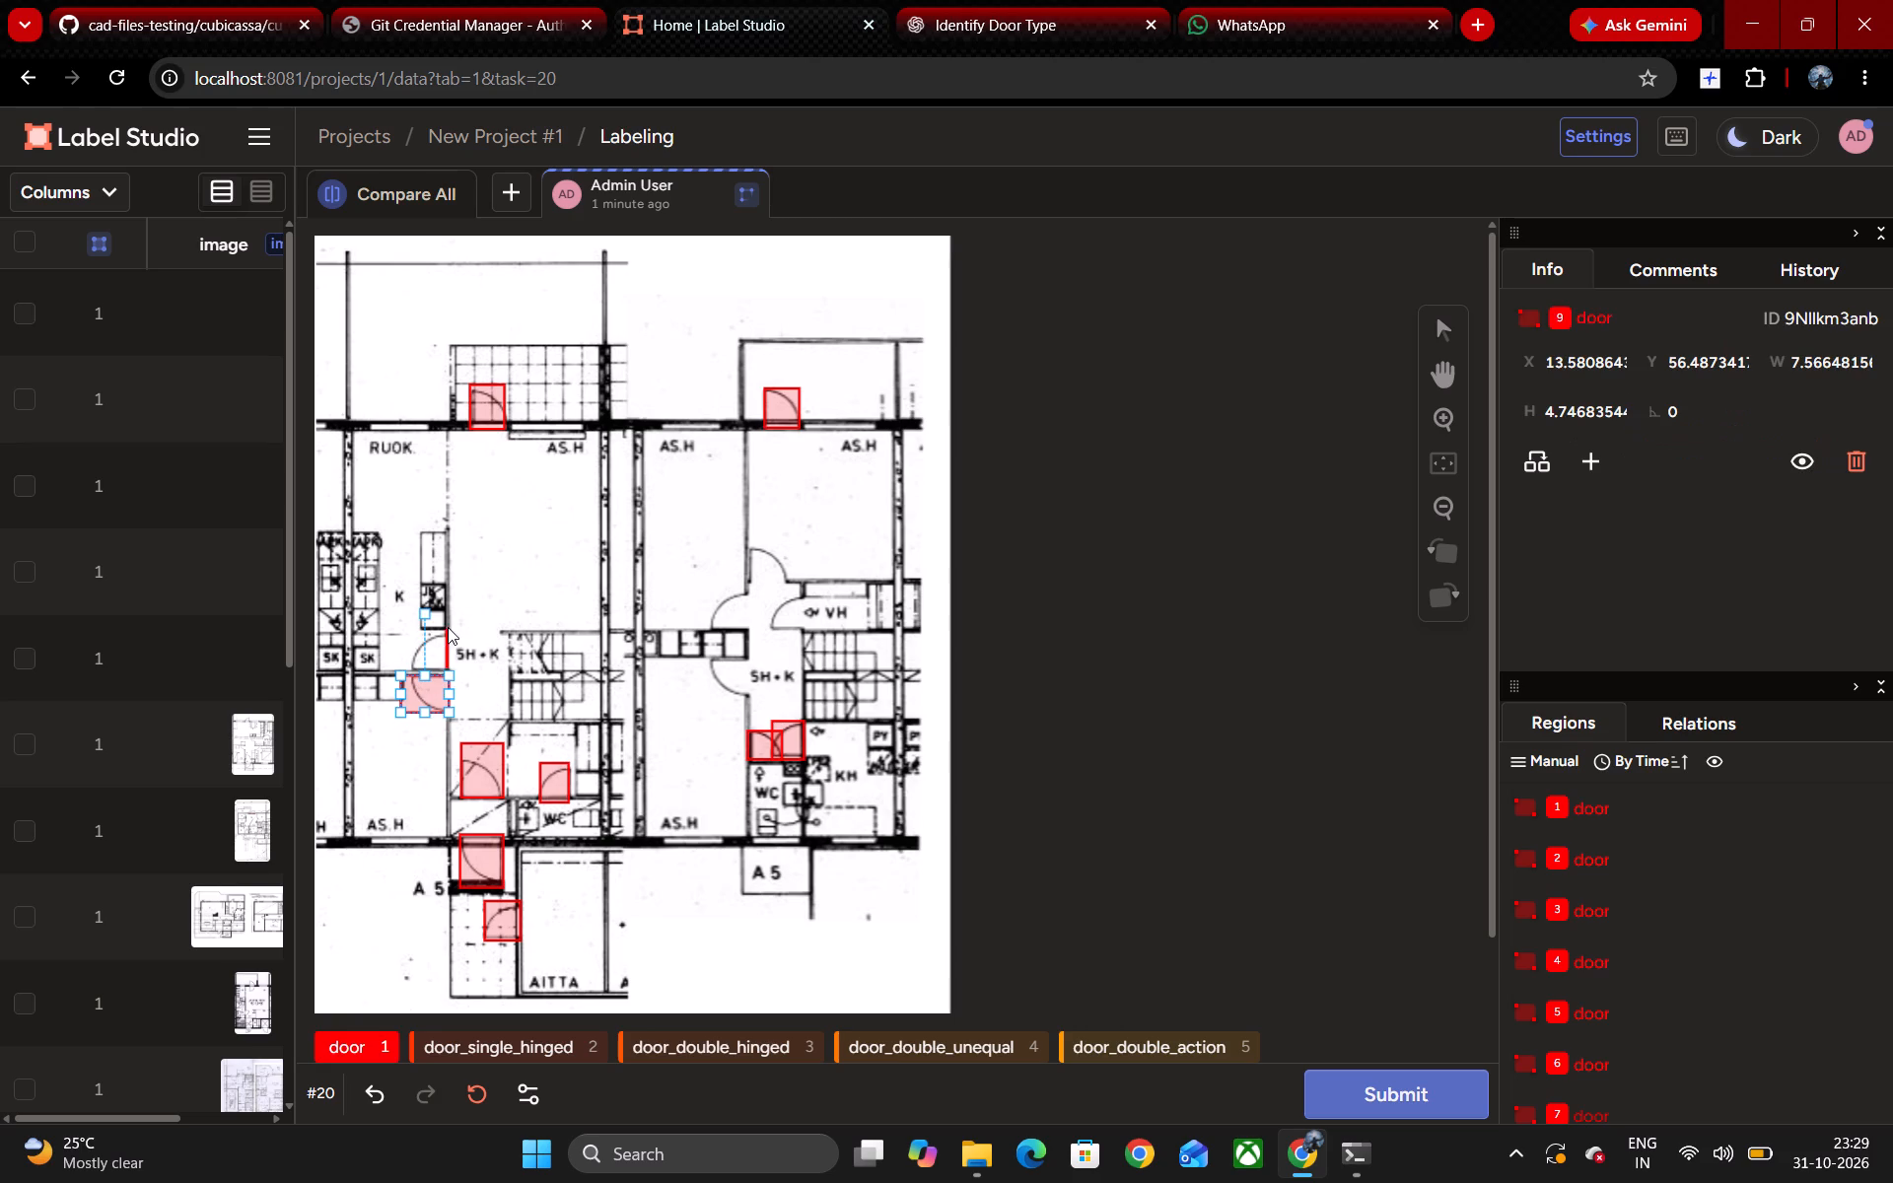
{"action": "left_click_drag", "start_coordinate": [448, 627], "coordinate": [400, 635]}
{"action": "left_click_drag", "start_coordinate": [400, 635], "coordinate": [403, 633]}
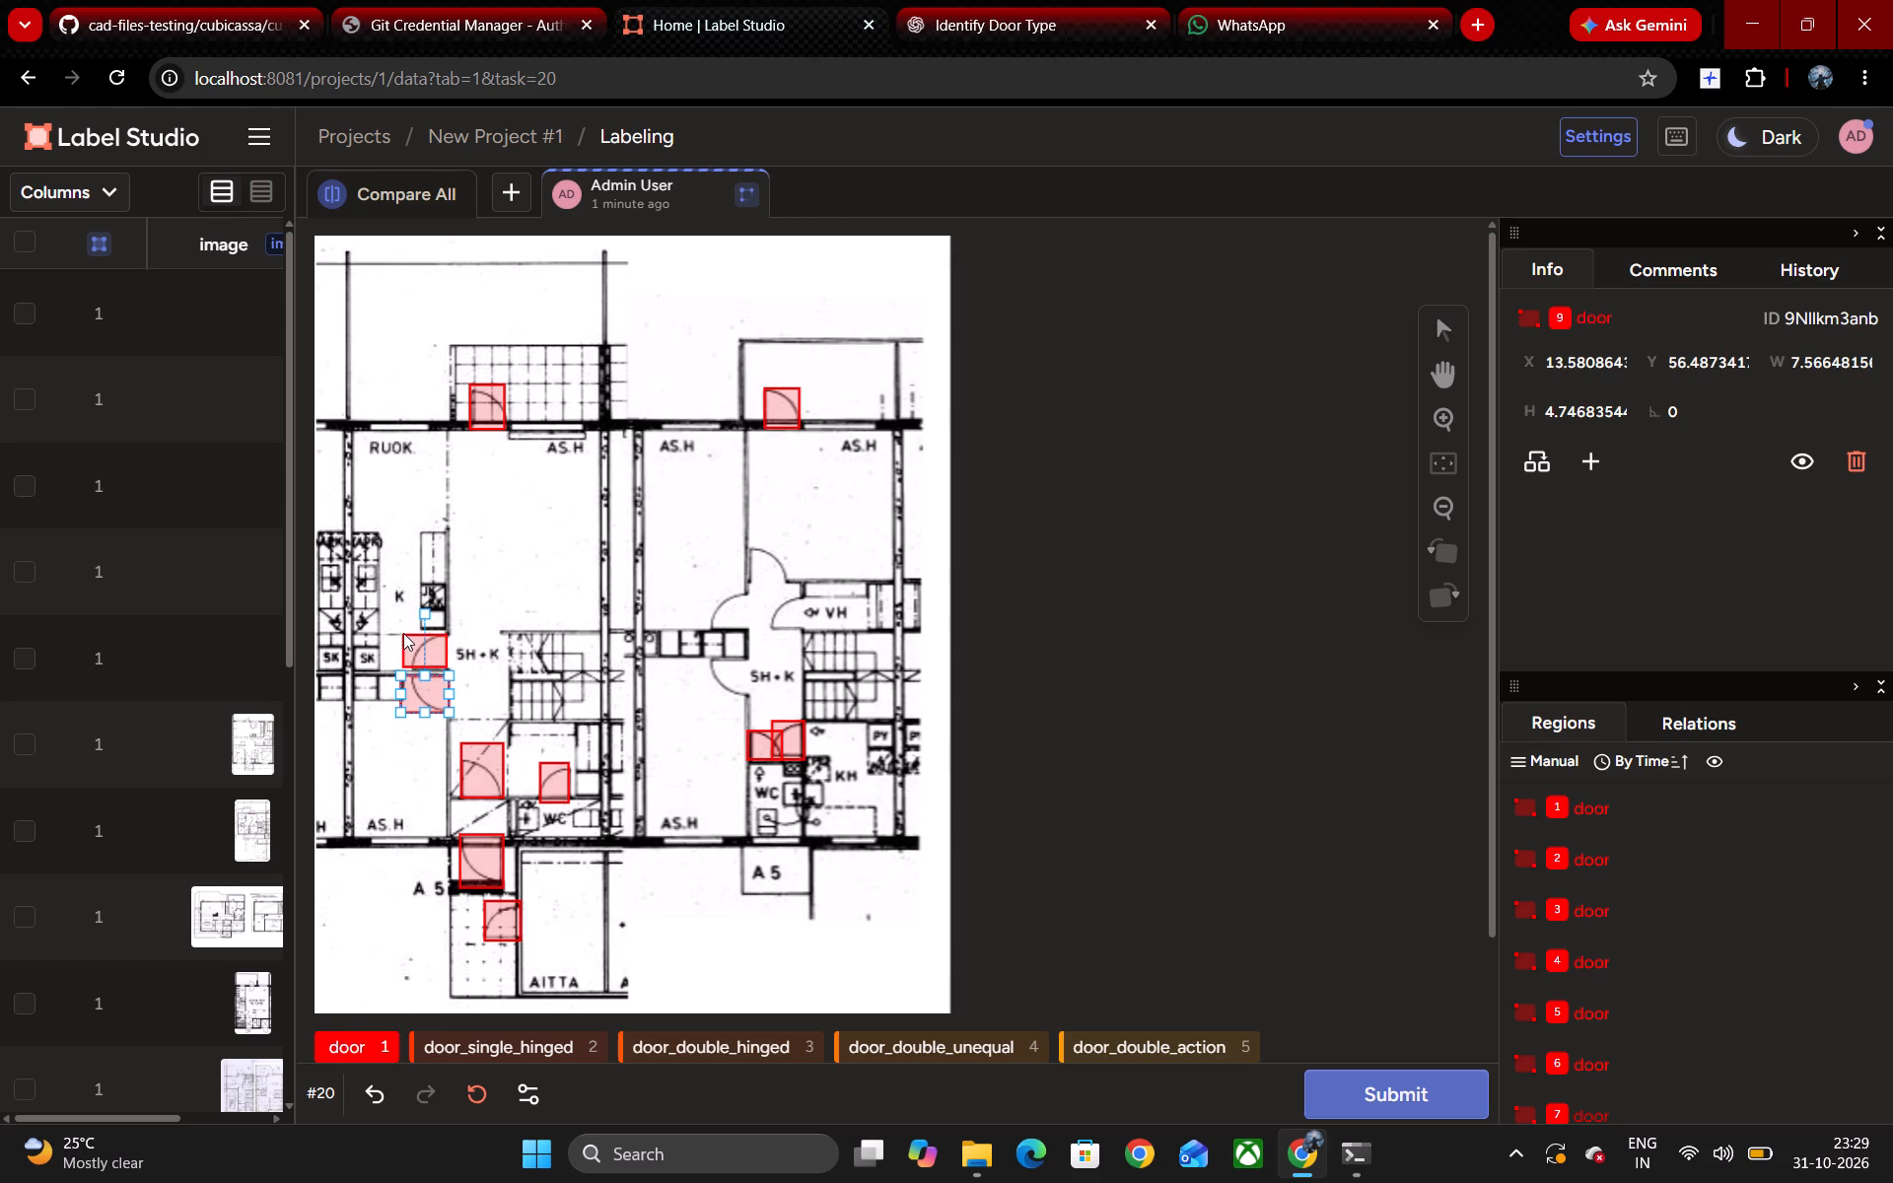
{"action": "left_click_drag", "start_coordinate": [403, 633], "coordinate": [405, 636]}
{"action": "left_click", "coordinate": [417, 649]}
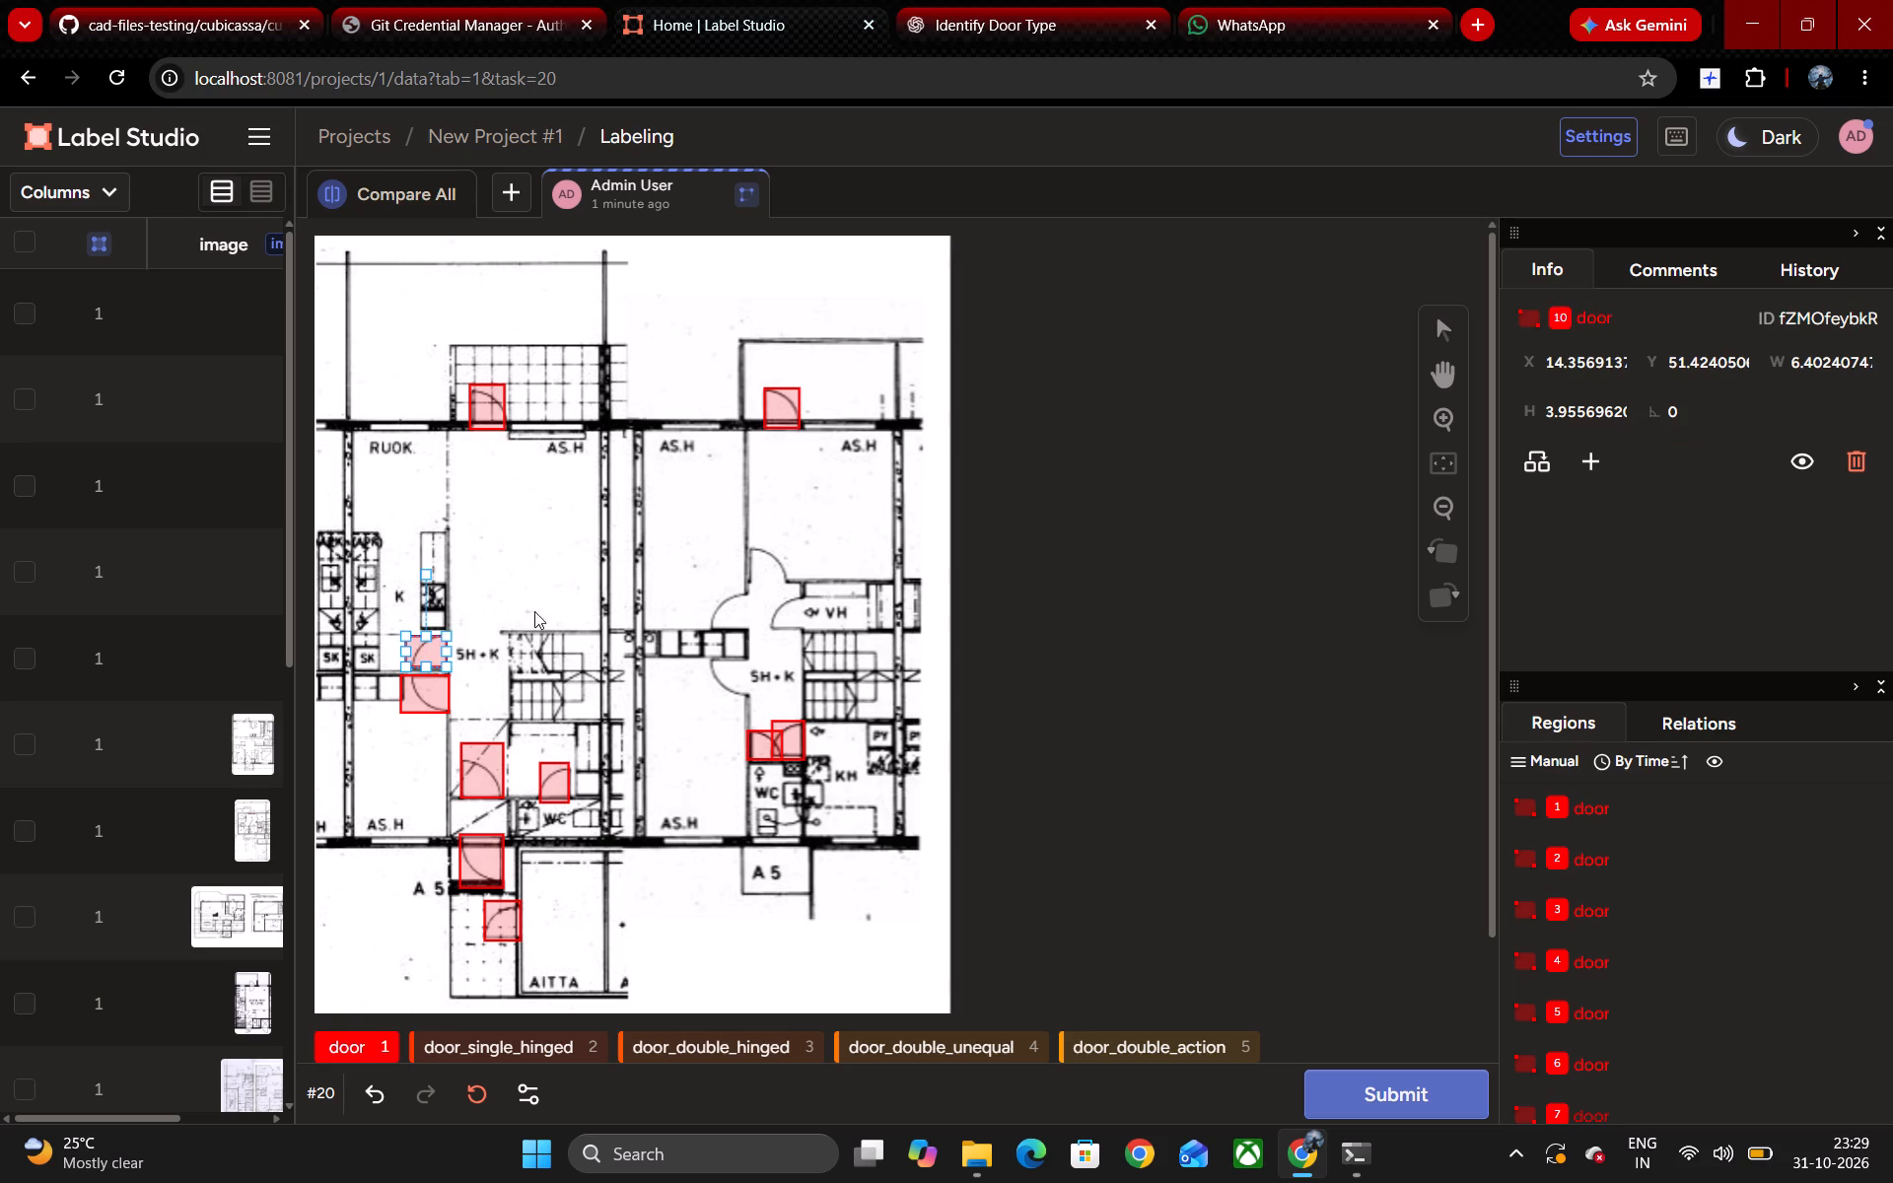
Add window-labelled boxes around the upper-wall windows above RUOK in the left plan and above the right plan's first AS.H room.
{"action": "left_click", "coordinate": [411, 647]}
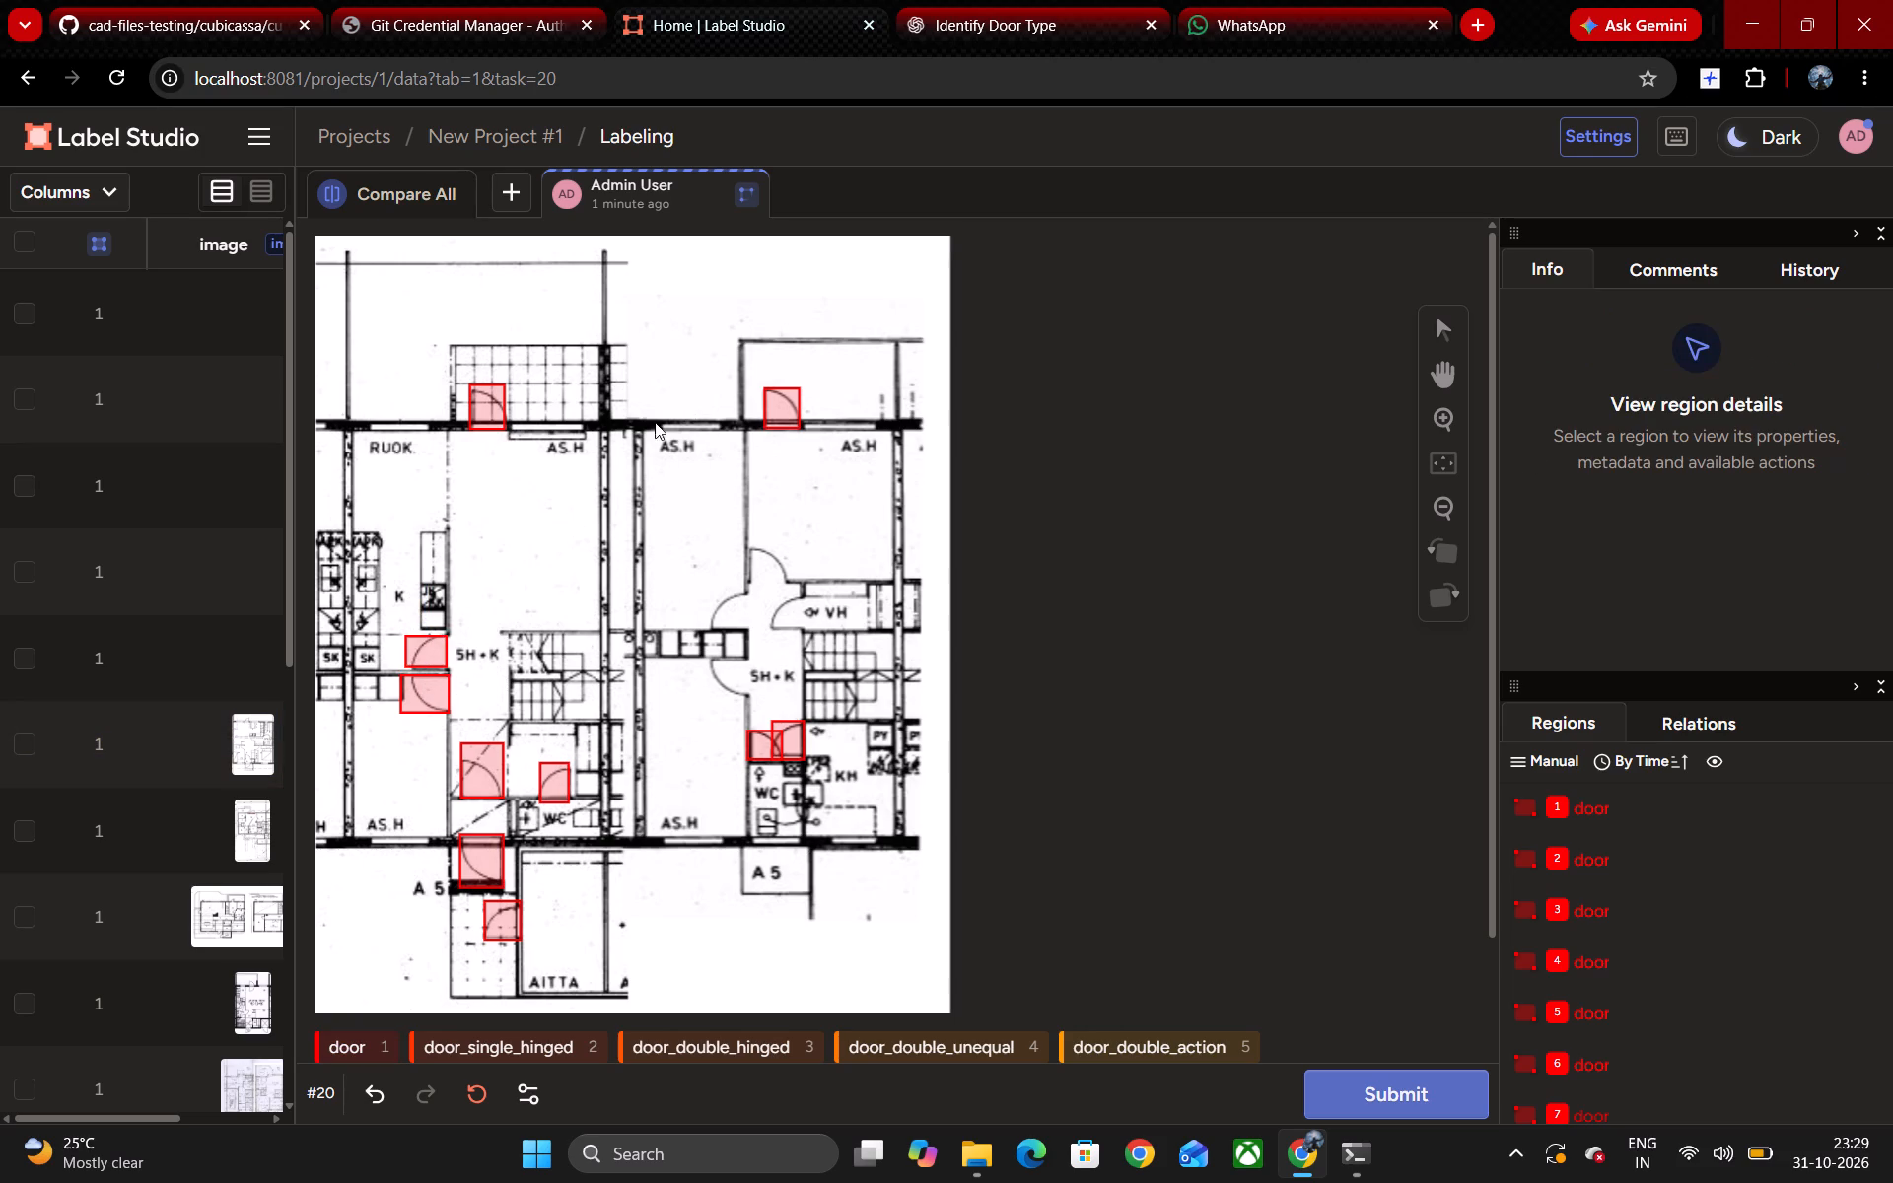
{"action": "key", "text": "1"}
{"action": "key", "text": "z"}
{"action": "left_click_drag", "start_coordinate": [372, 418], "coordinate": [430, 434]}
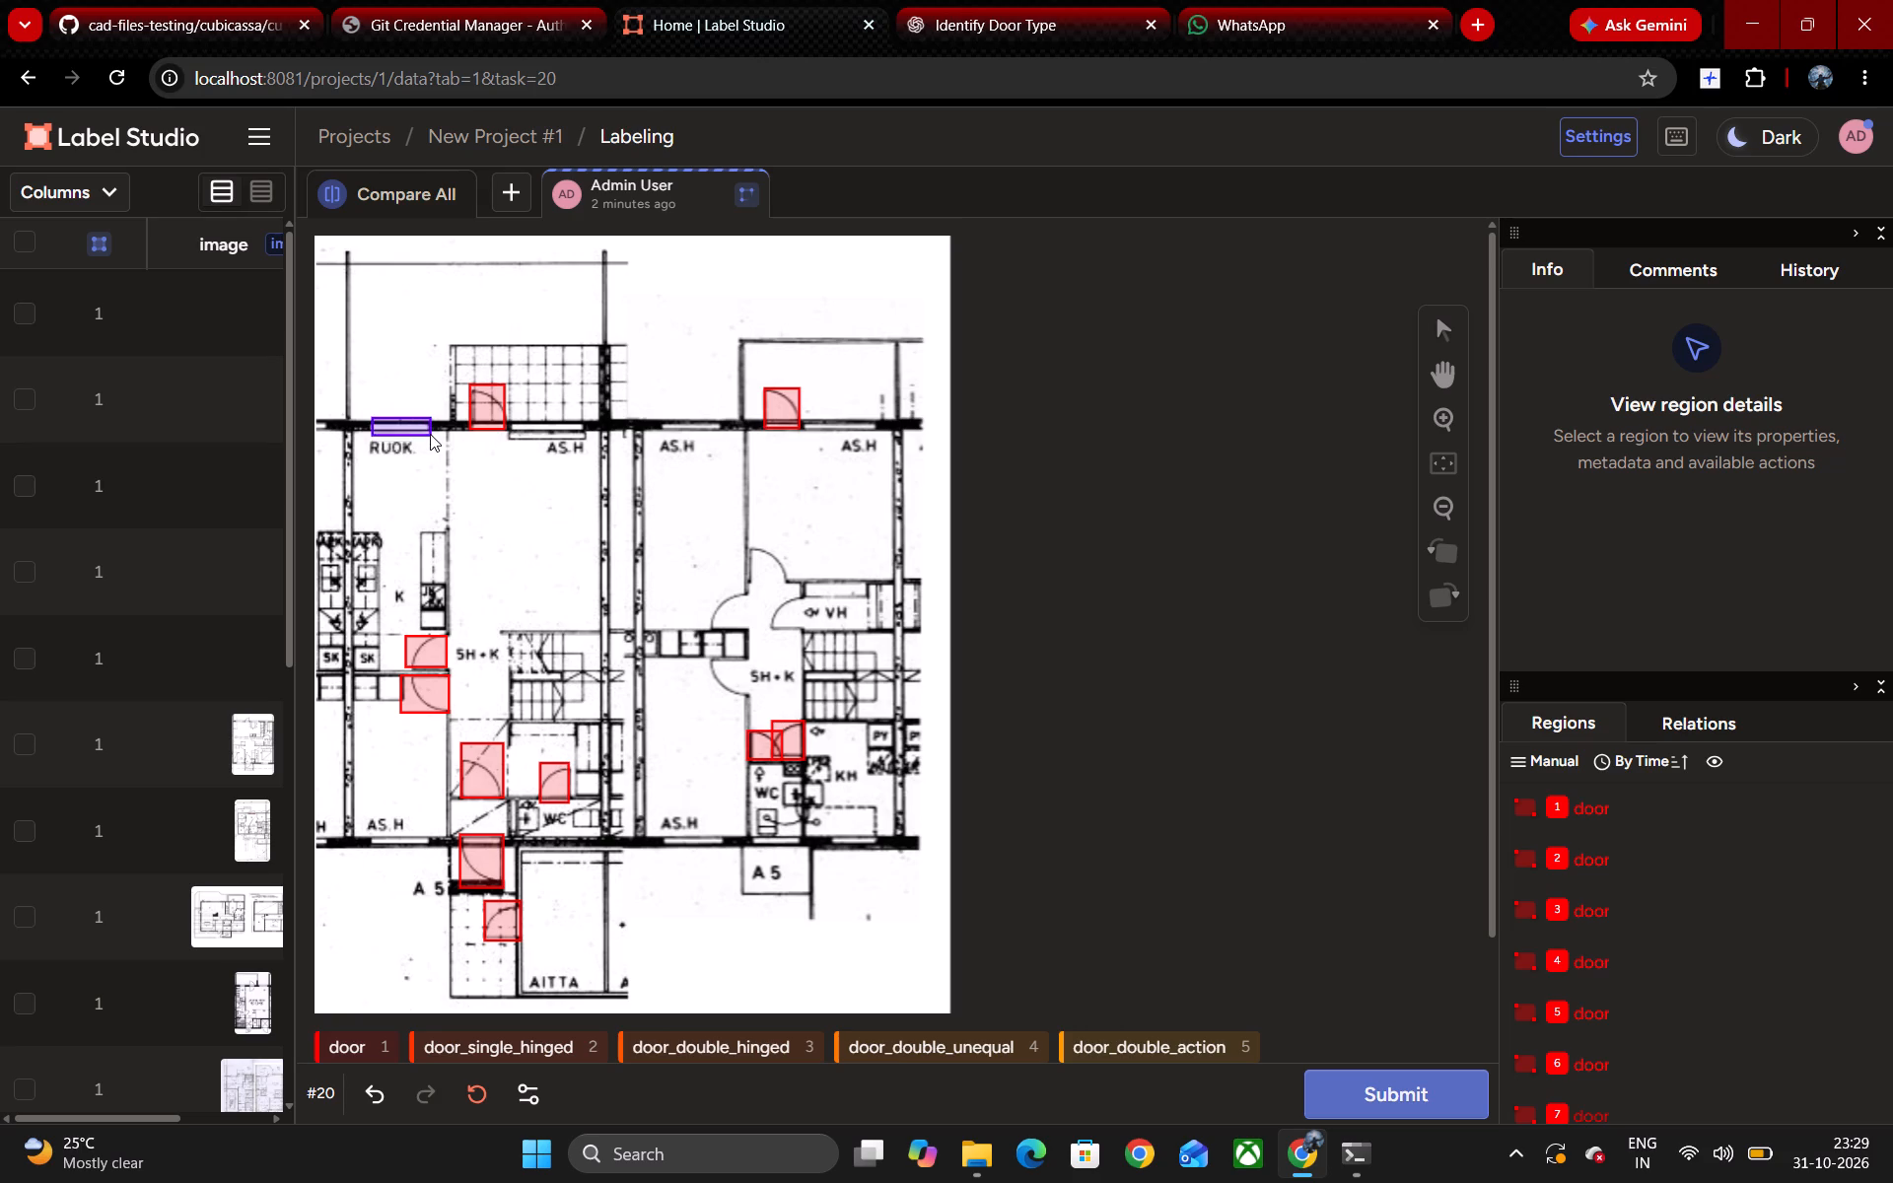
{"action": "left_click_drag", "start_coordinate": [430, 434], "coordinate": [430, 433]}
{"action": "left_click", "coordinate": [420, 427]}
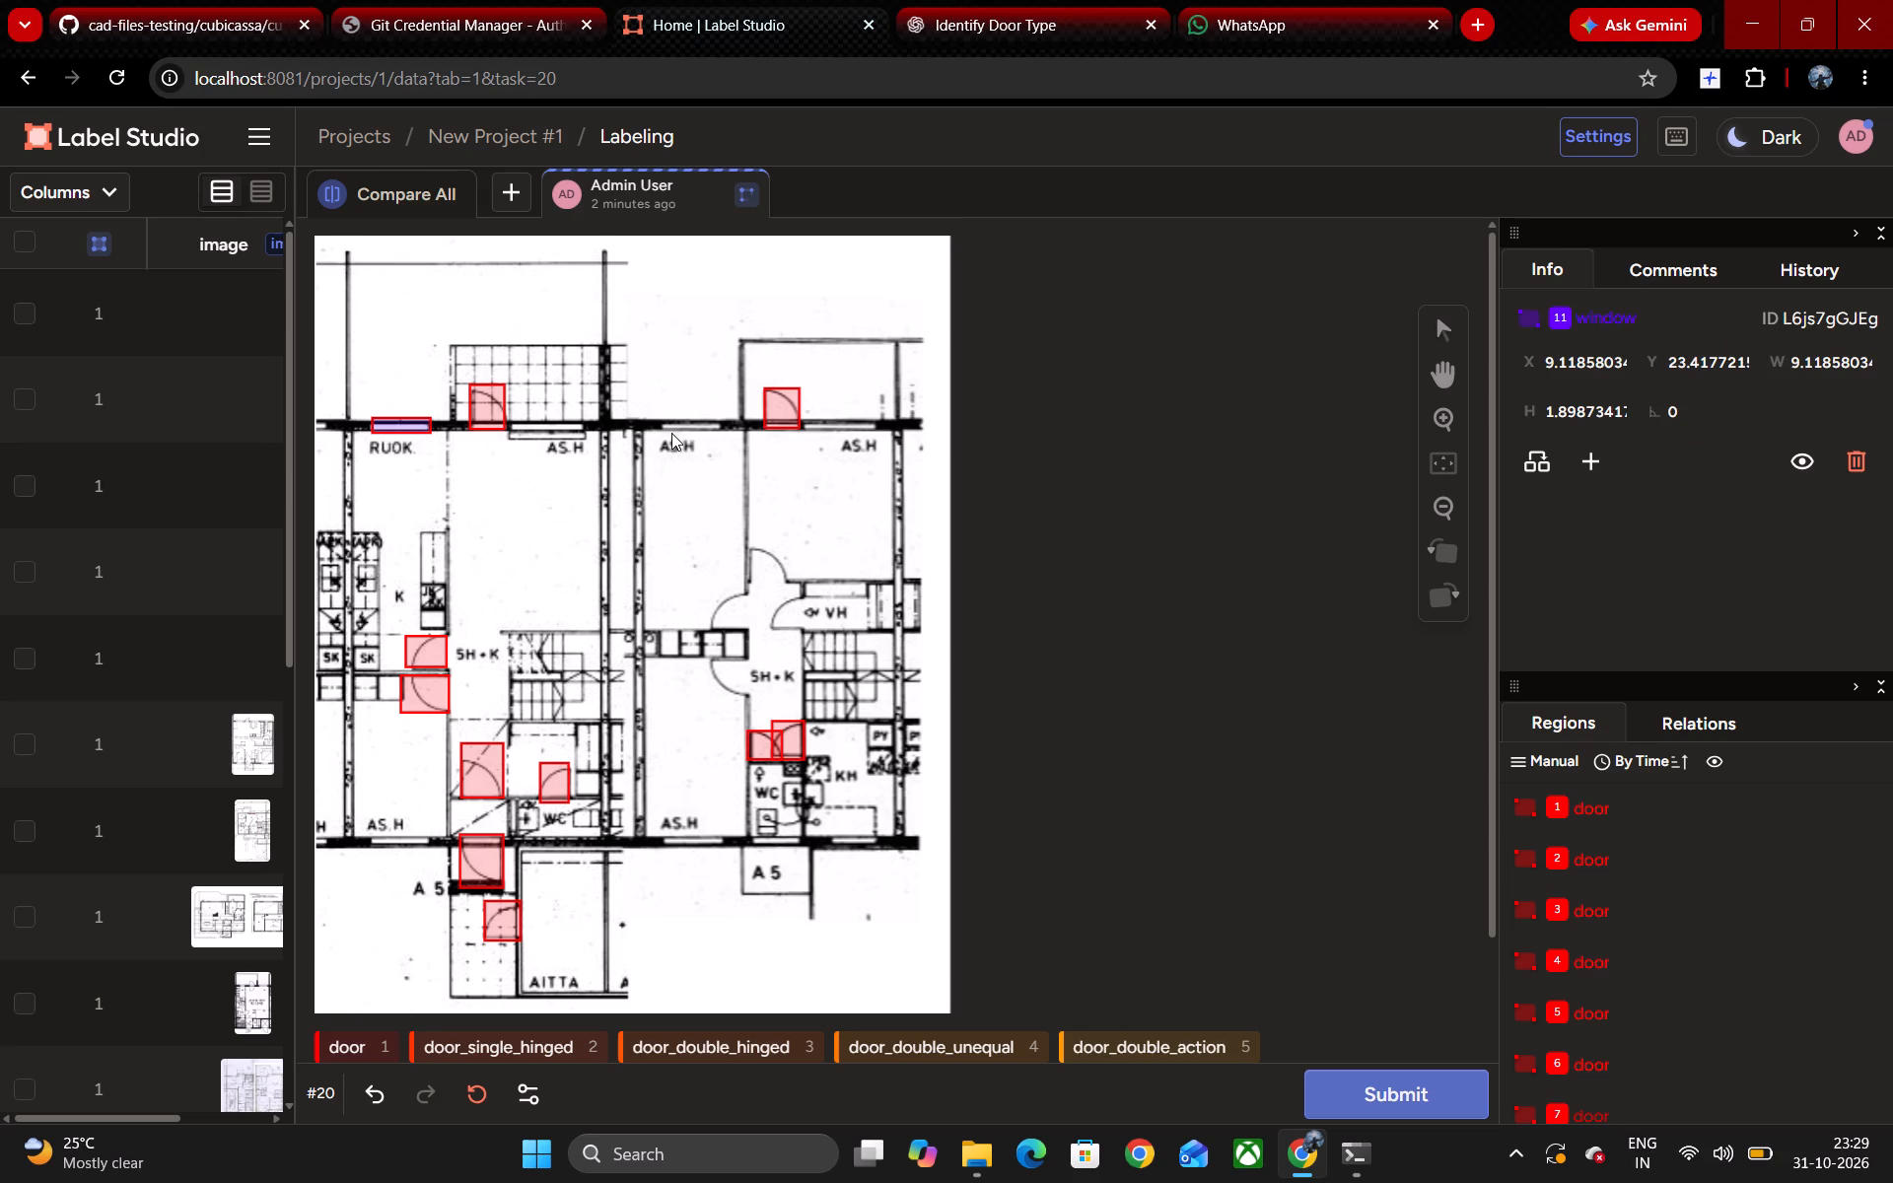
{"action": "left_click_drag", "start_coordinate": [658, 416], "coordinate": [703, 441]}
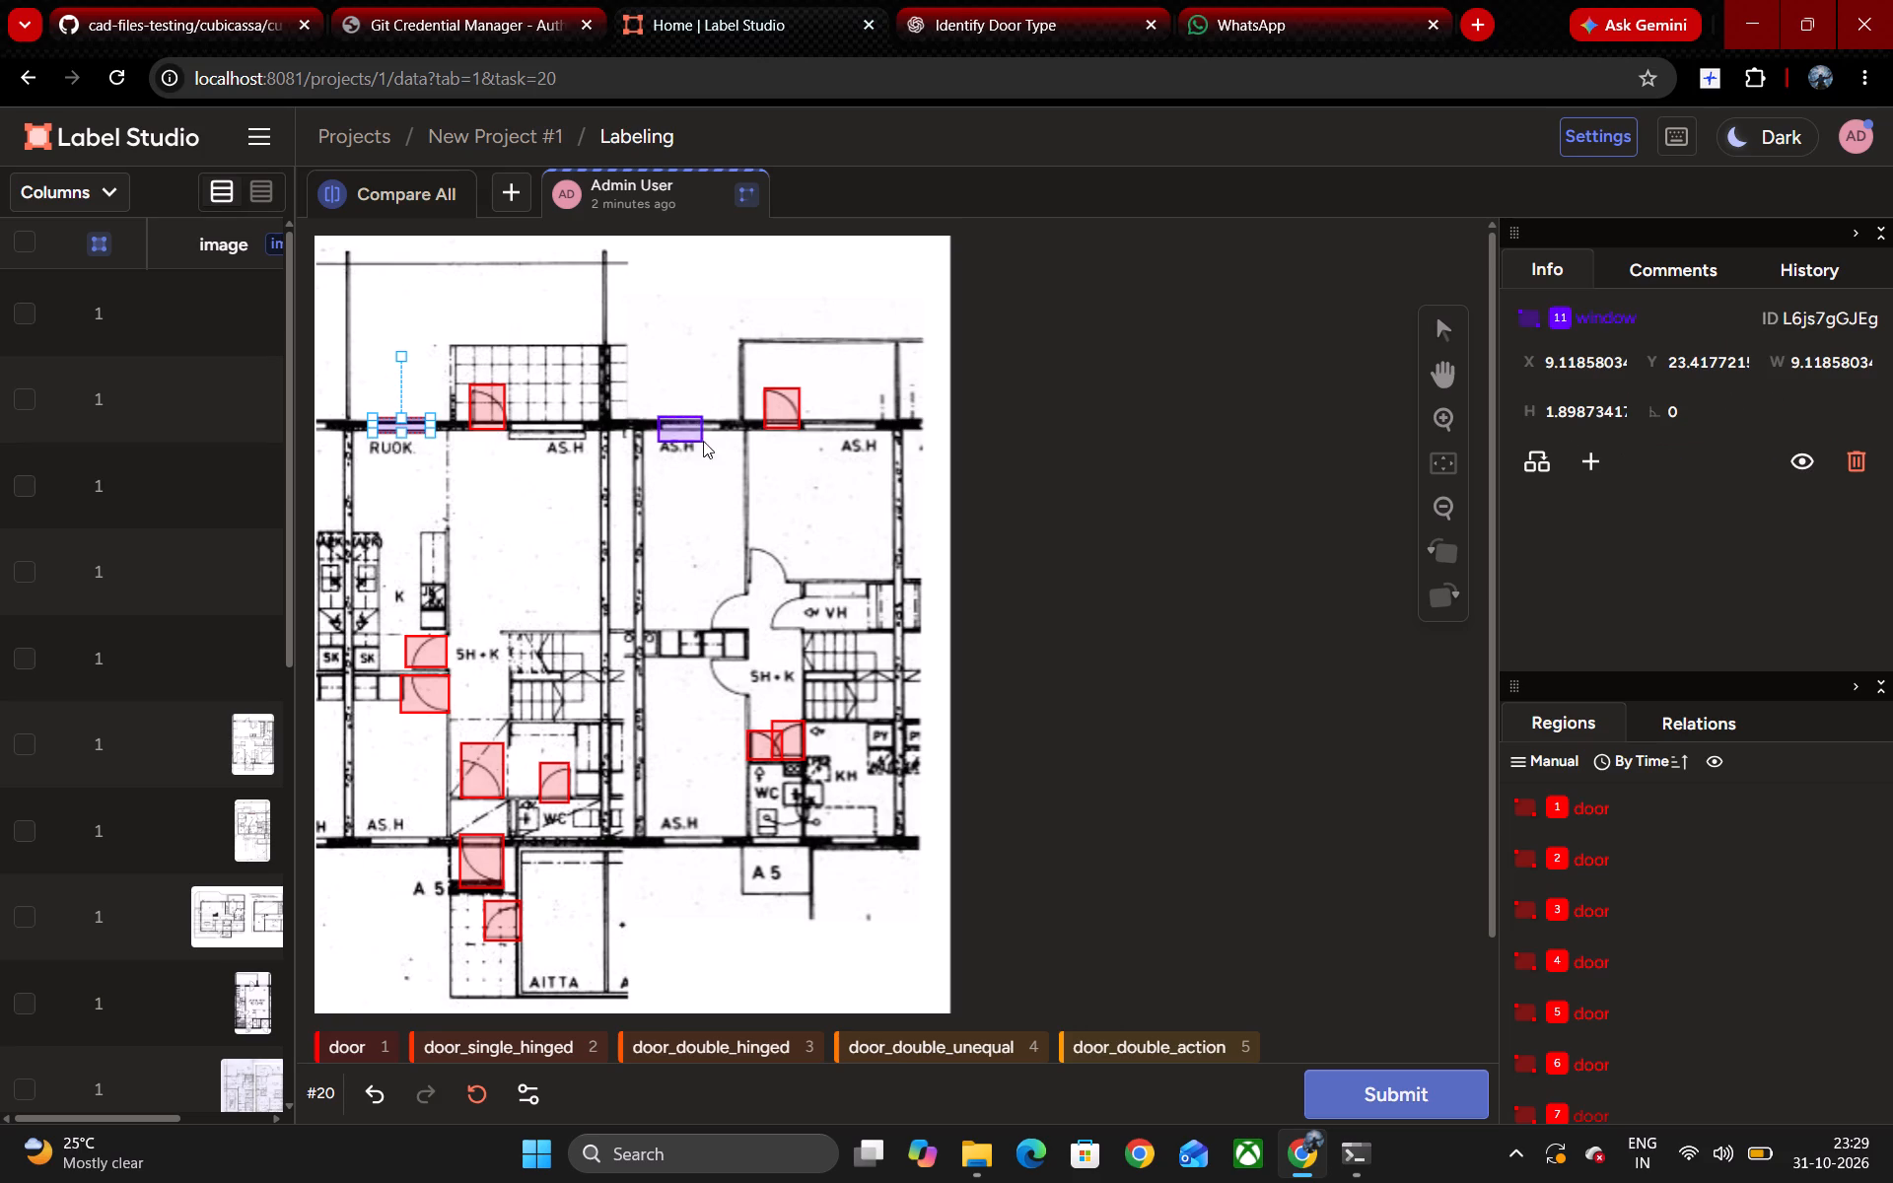
{"action": "left_click_drag", "start_coordinate": [703, 441], "coordinate": [725, 432]}
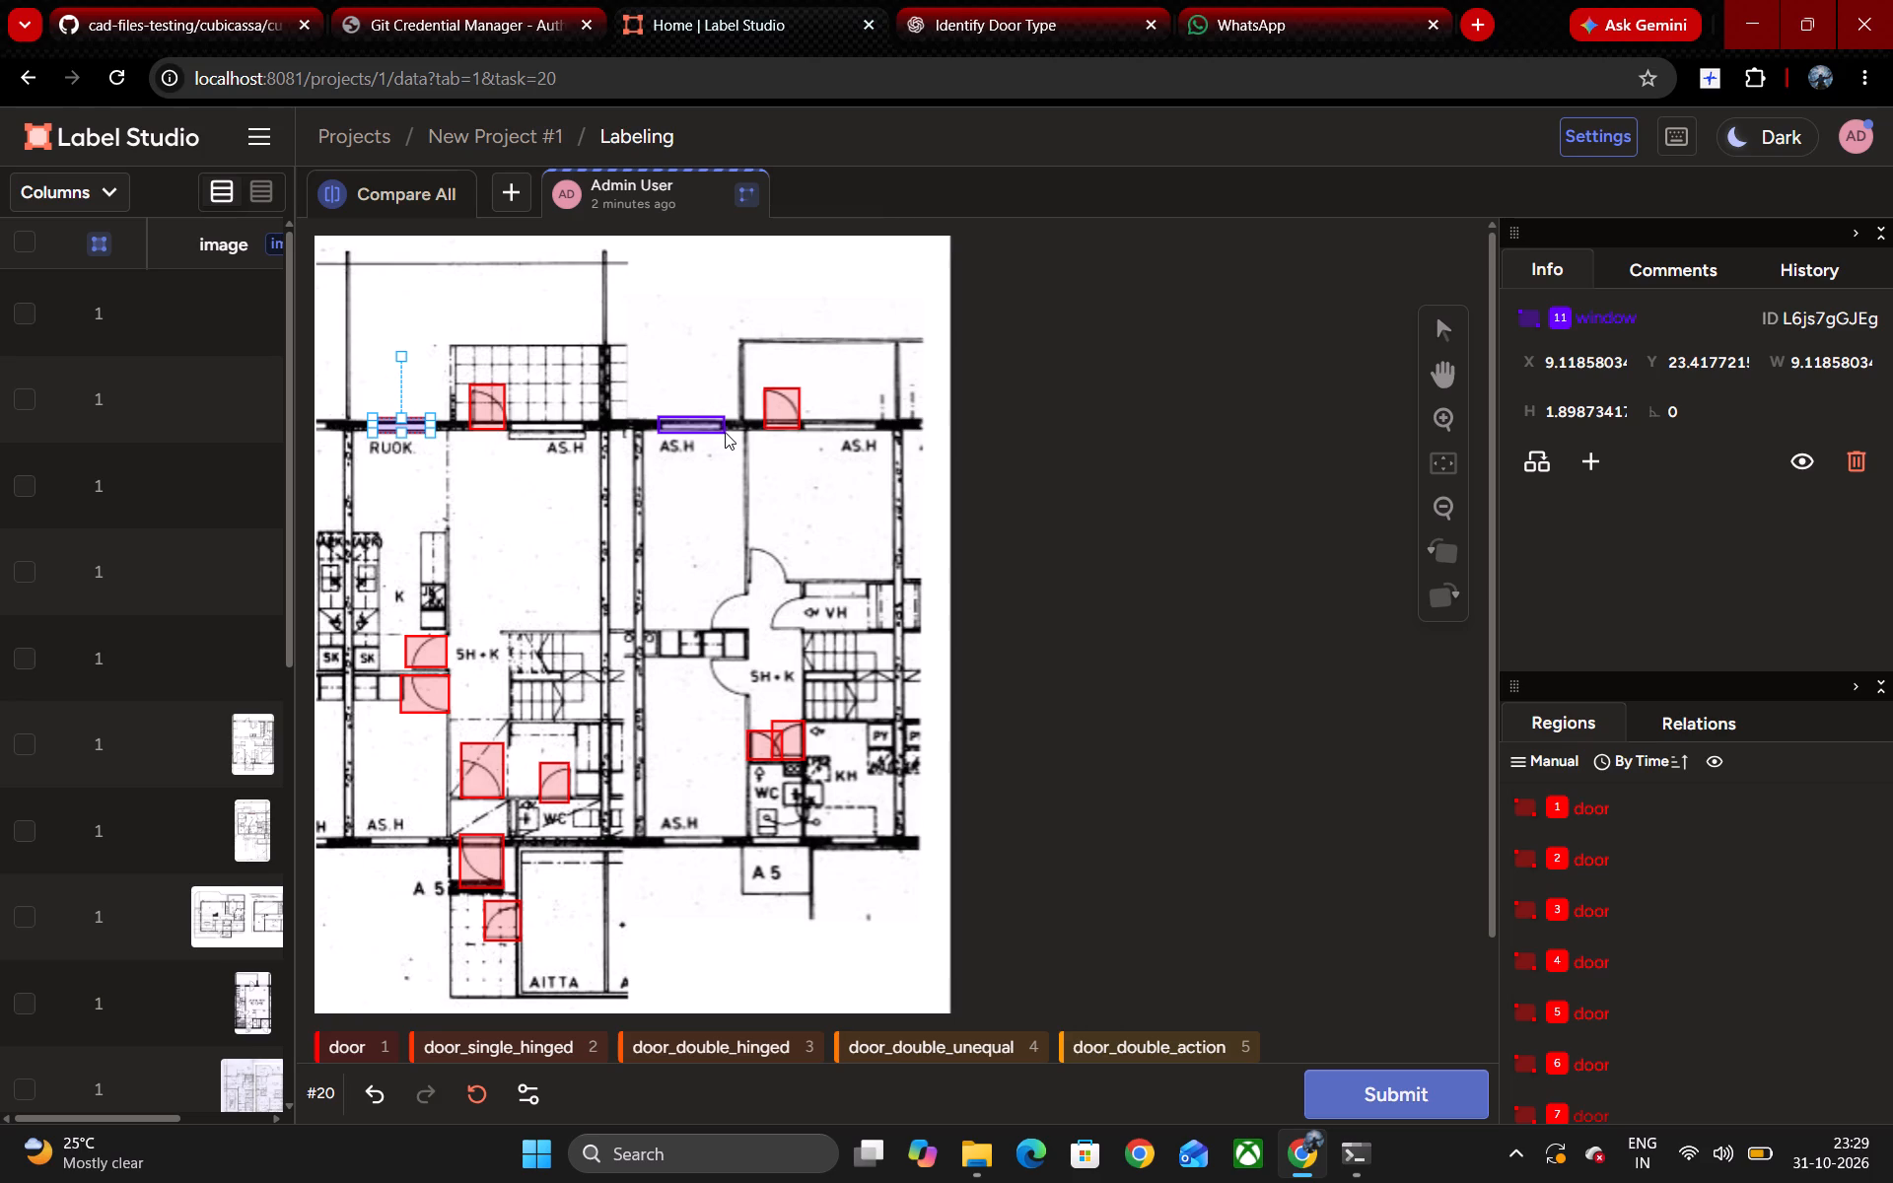
{"action": "left_click_drag", "start_coordinate": [725, 432], "coordinate": [723, 432]}
{"action": "left_click", "coordinate": [701, 426]}
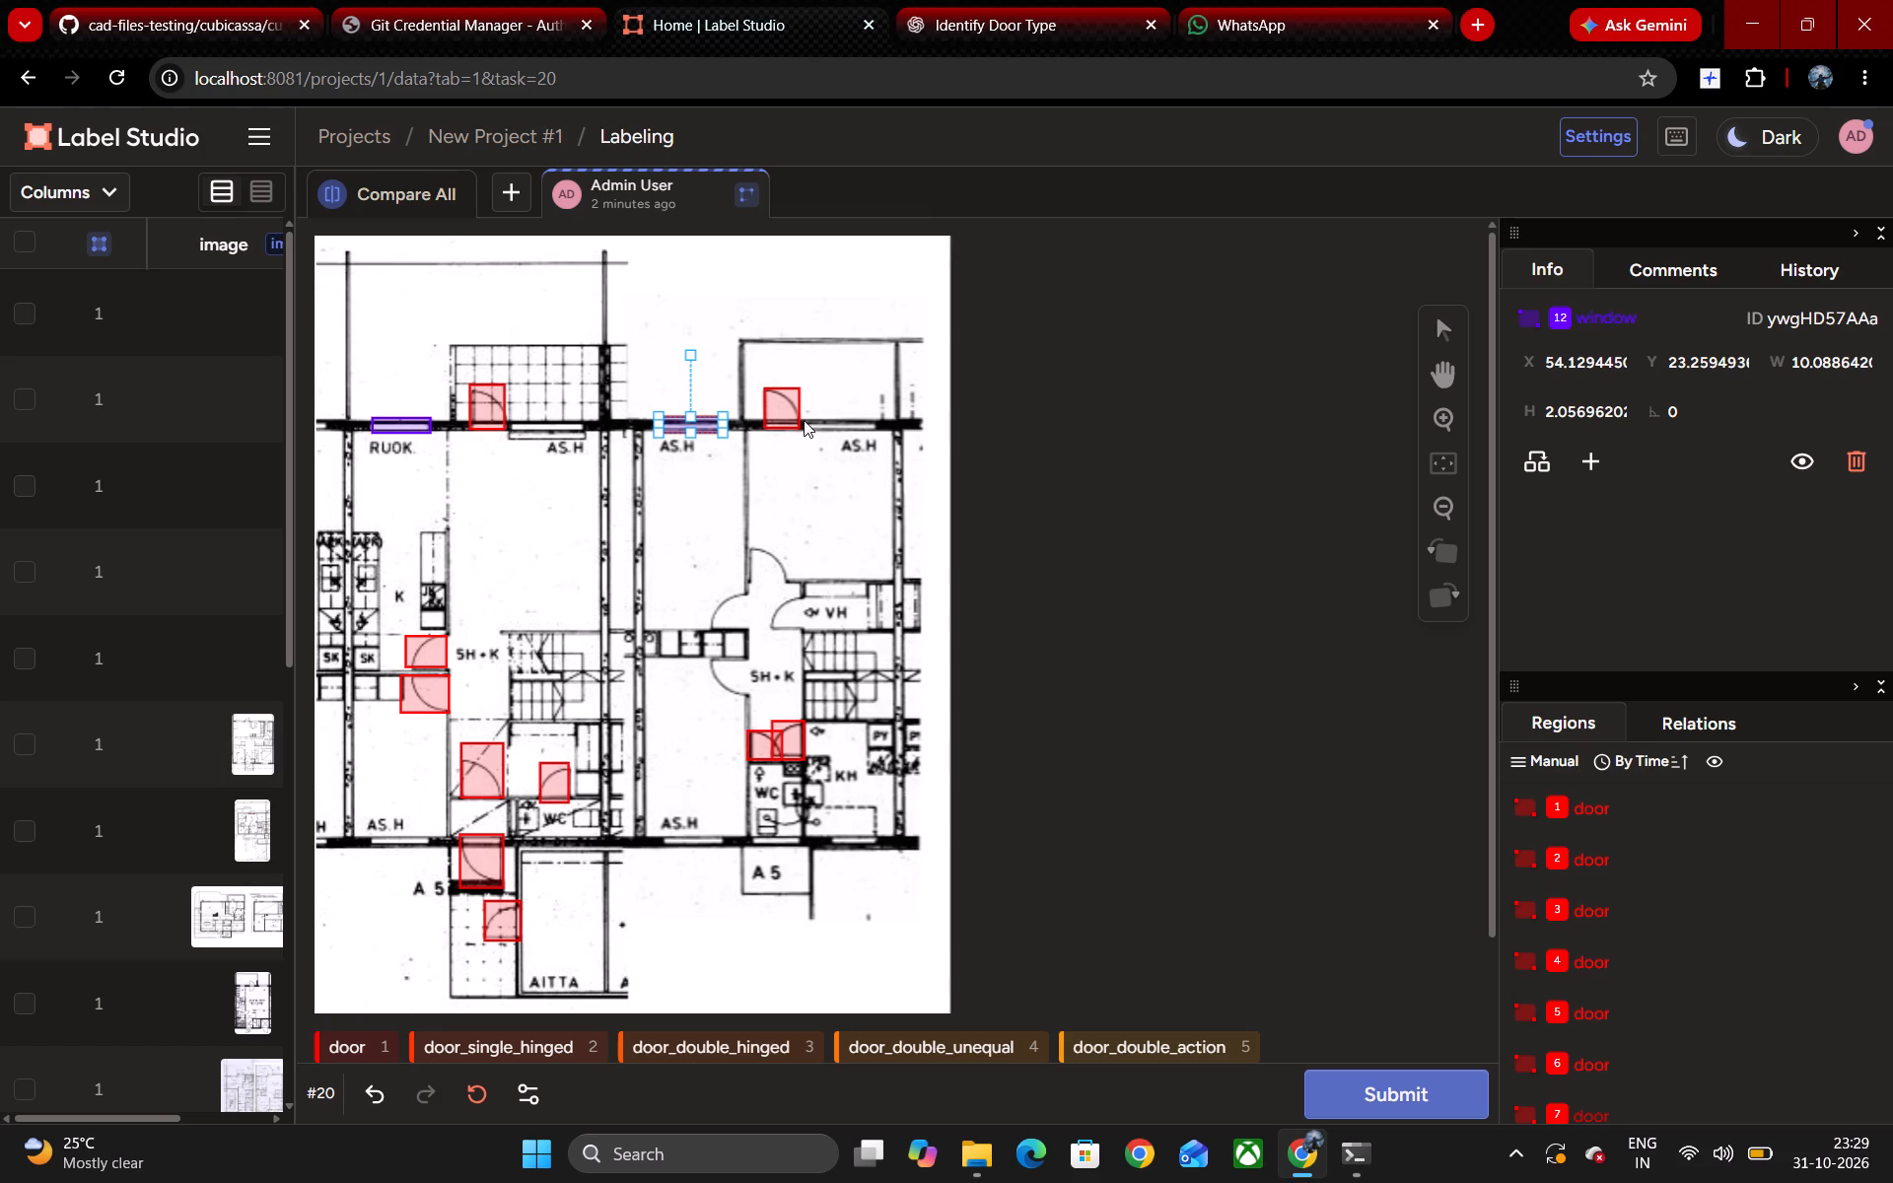
Add a window box around the right plan's upper-wall window beside the balcony door and align it with the opening.
{"action": "left_click_drag", "start_coordinate": [804, 415], "coordinate": [879, 426]}
{"action": "left_click_drag", "start_coordinate": [879, 426], "coordinate": [876, 434]}
{"action": "left_click_drag", "start_coordinate": [876, 434], "coordinate": [876, 433]}
{"action": "left_click", "coordinate": [852, 415]}
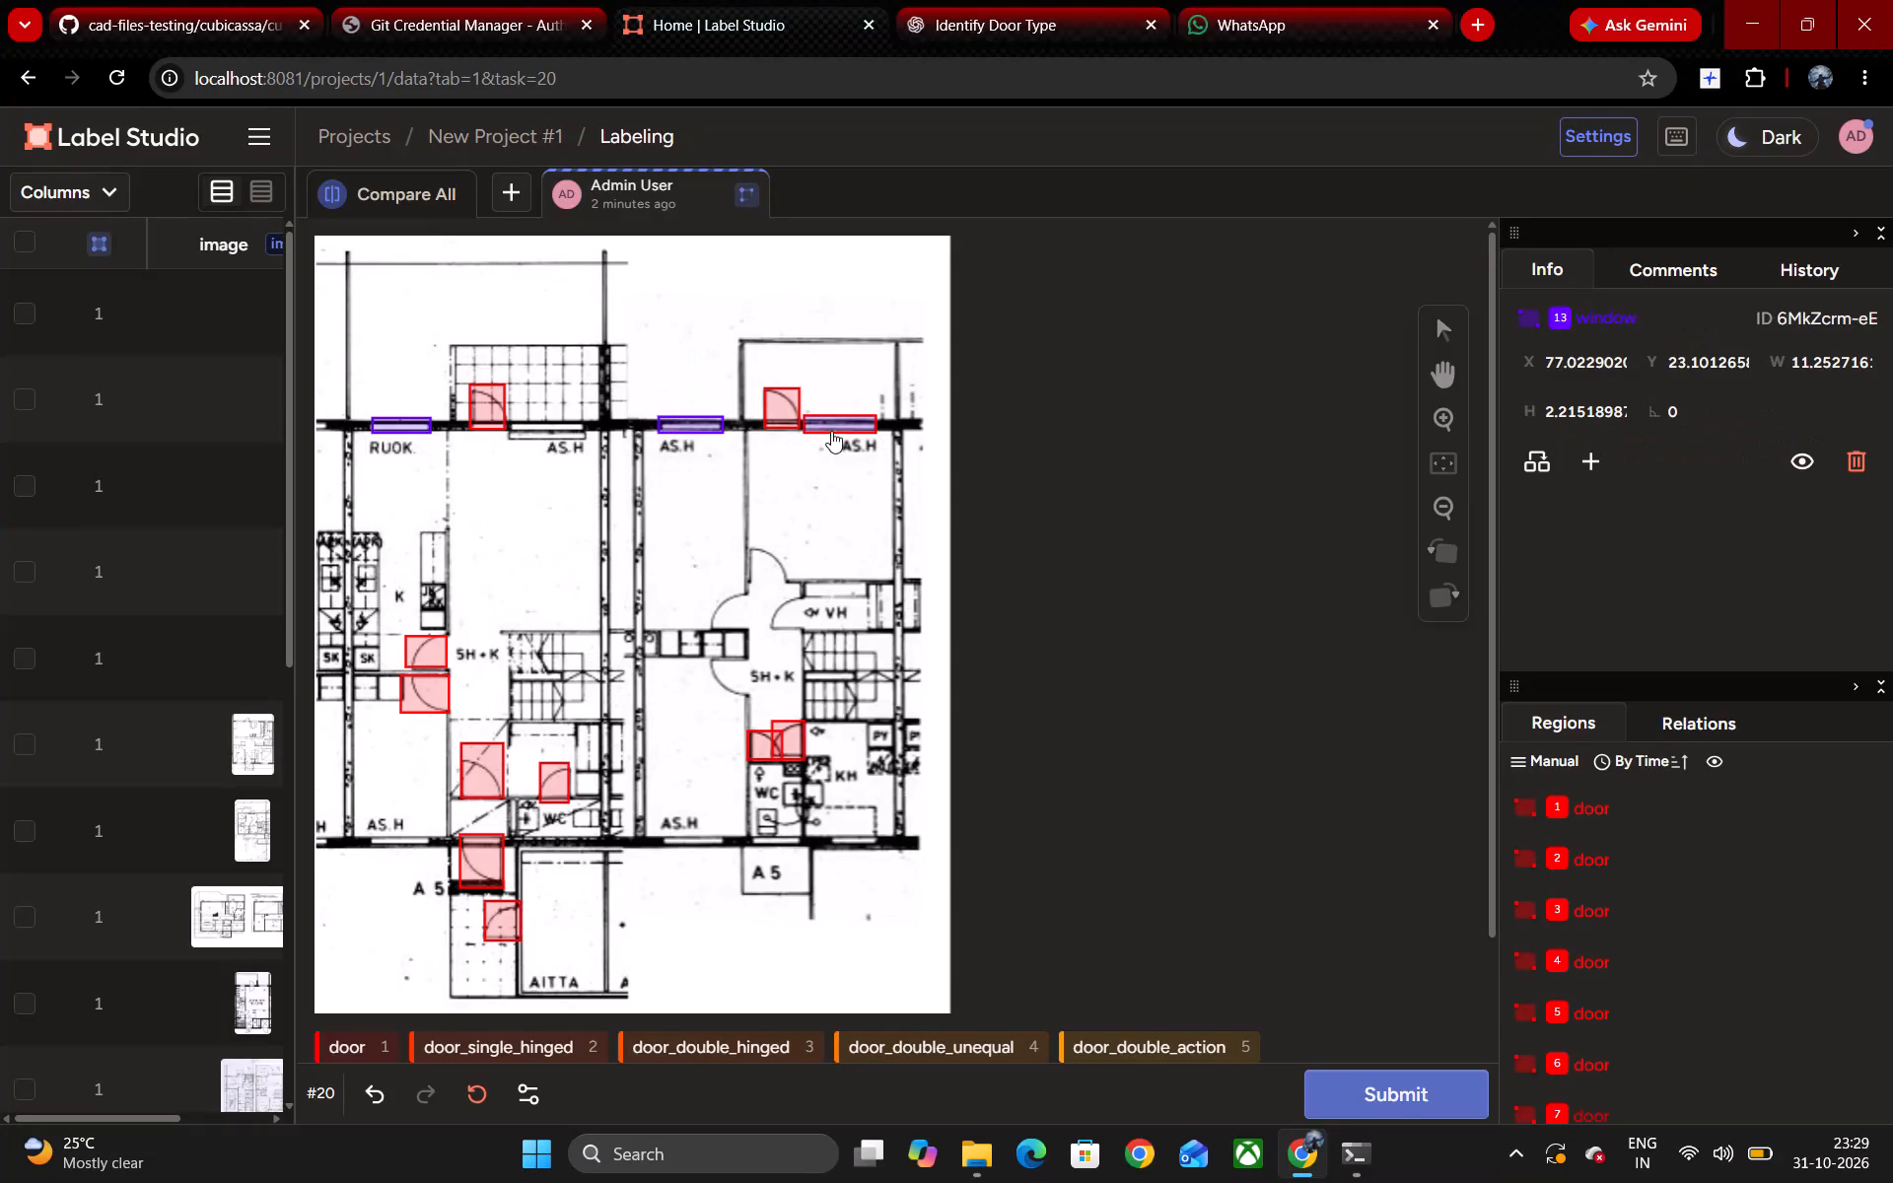
{"action": "left_click", "coordinate": [825, 419]}
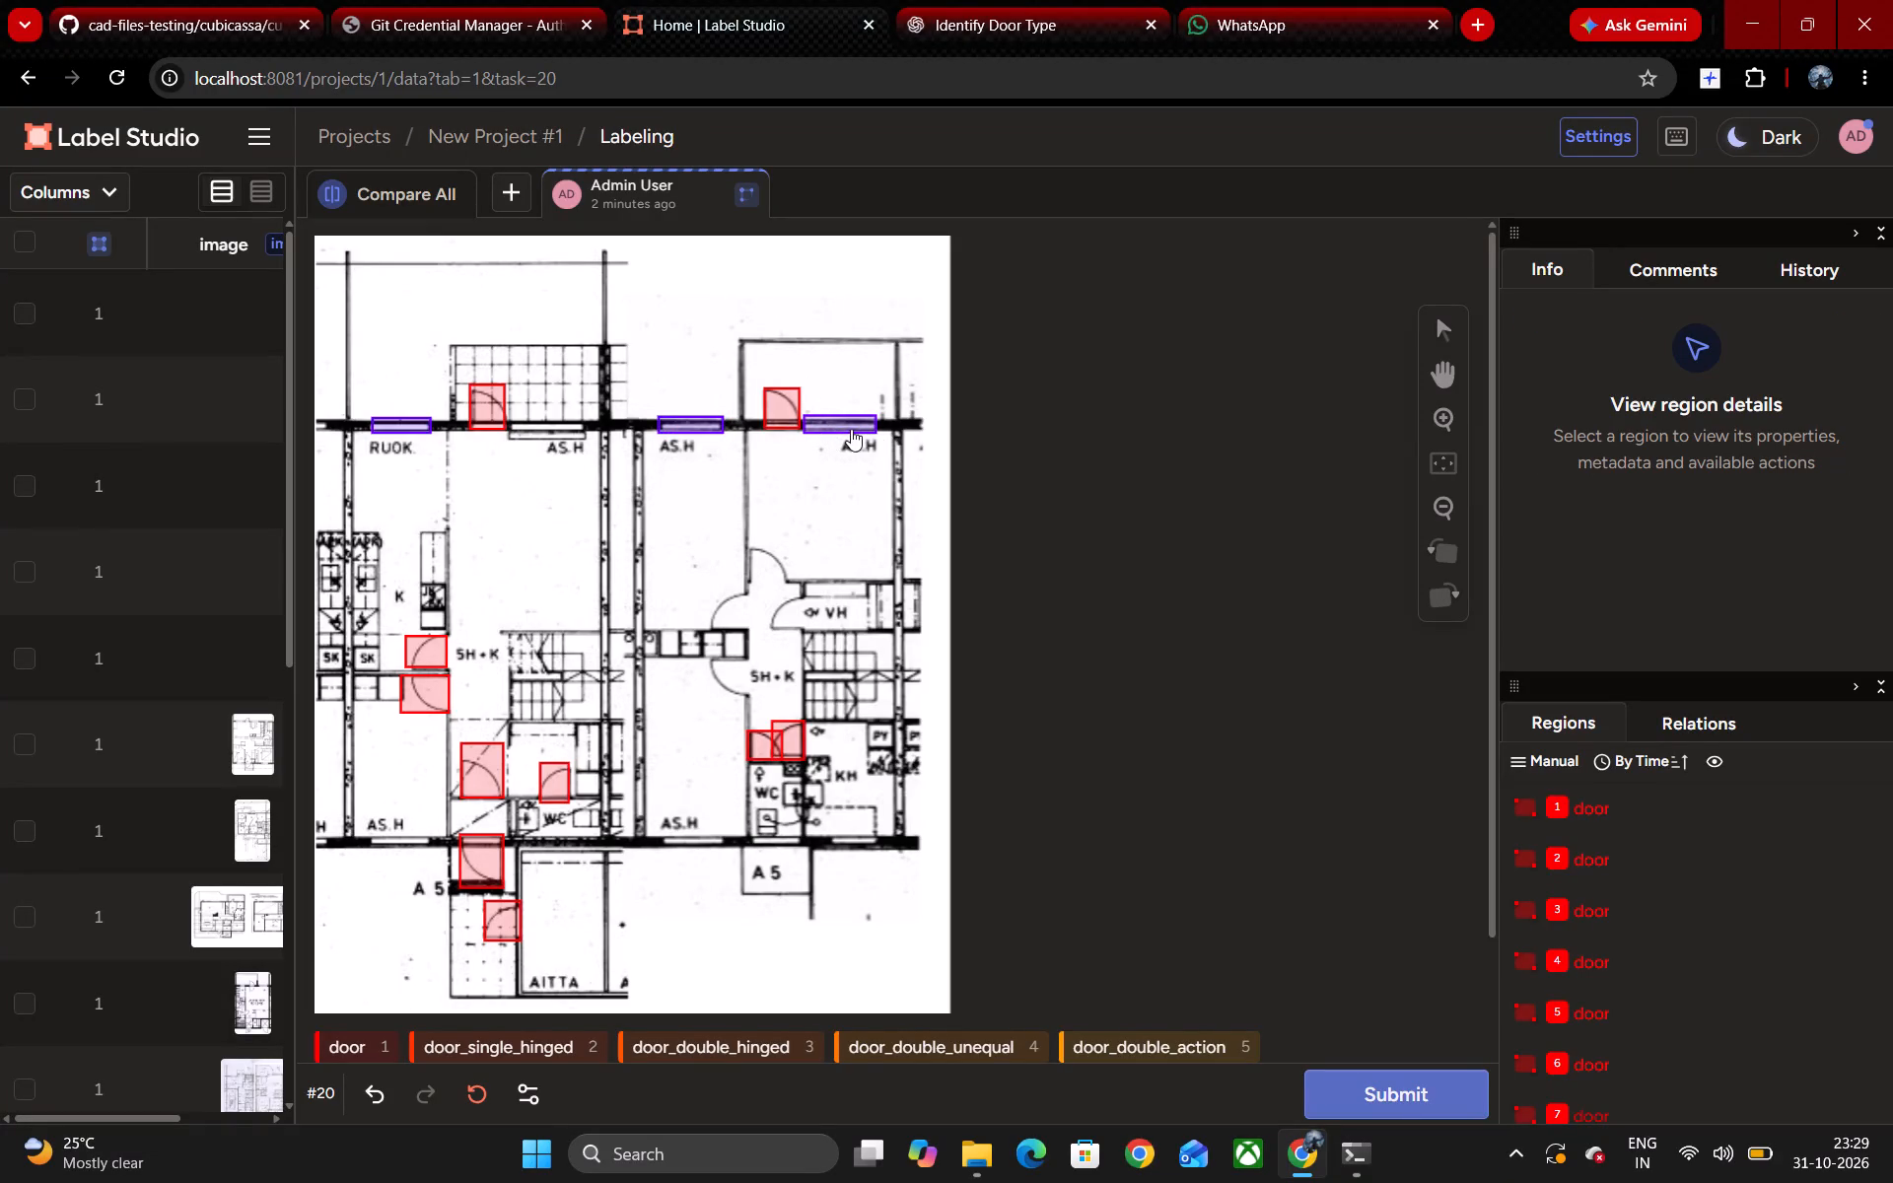
{"action": "left_click", "coordinate": [849, 424]}
{"action": "left_click", "coordinate": [816, 420]}
{"action": "left_click", "coordinate": [821, 419]}
{"action": "left_click", "coordinate": [862, 420]}
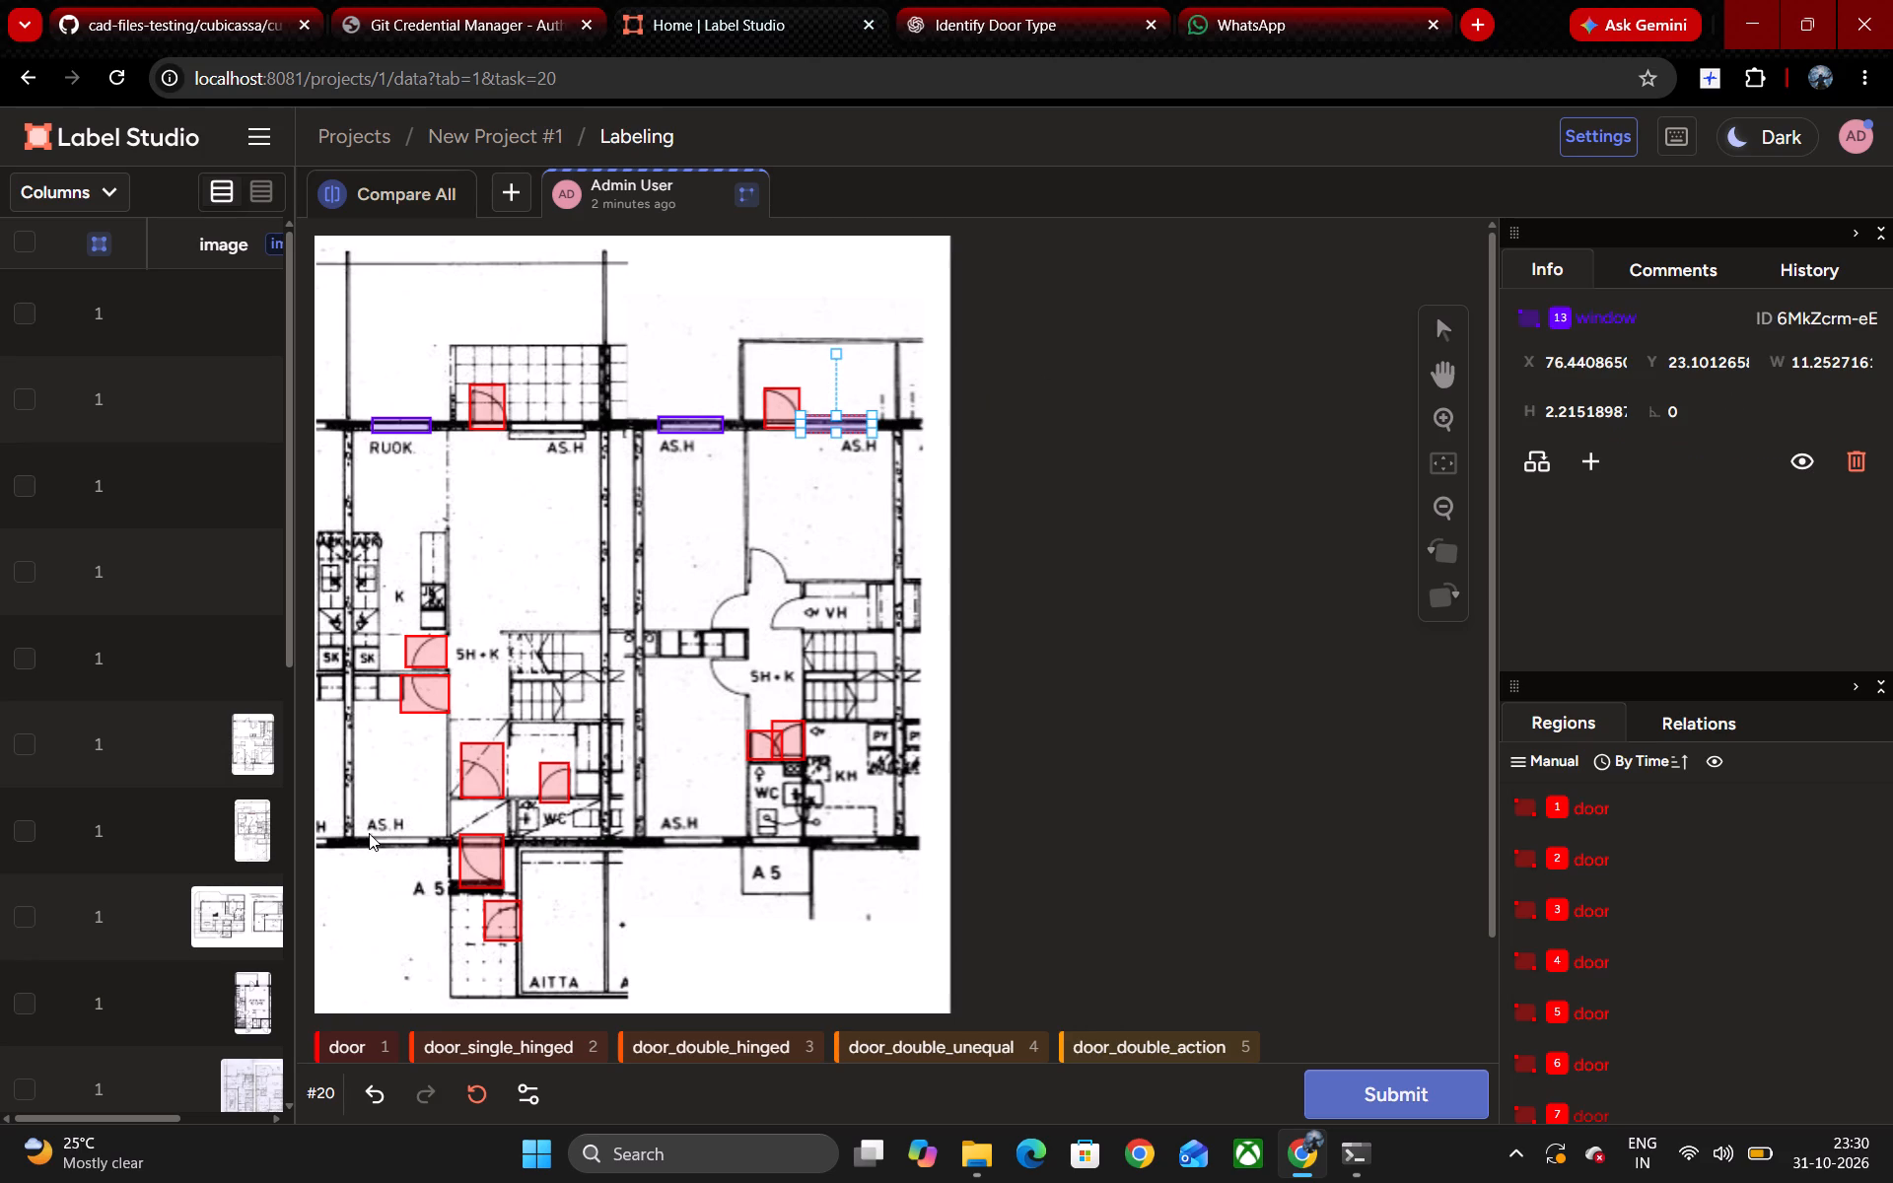
Draw a window box below the left plan's lower AS.H, move it onto the window below the right plan's lower AS.H, and trim its height.
{"action": "left_click_drag", "start_coordinate": [368, 830], "coordinate": [431, 851]}
{"action": "left_click_drag", "start_coordinate": [431, 851], "coordinate": [429, 849]}
{"action": "left_click_drag", "start_coordinate": [418, 837], "coordinate": [409, 836]}
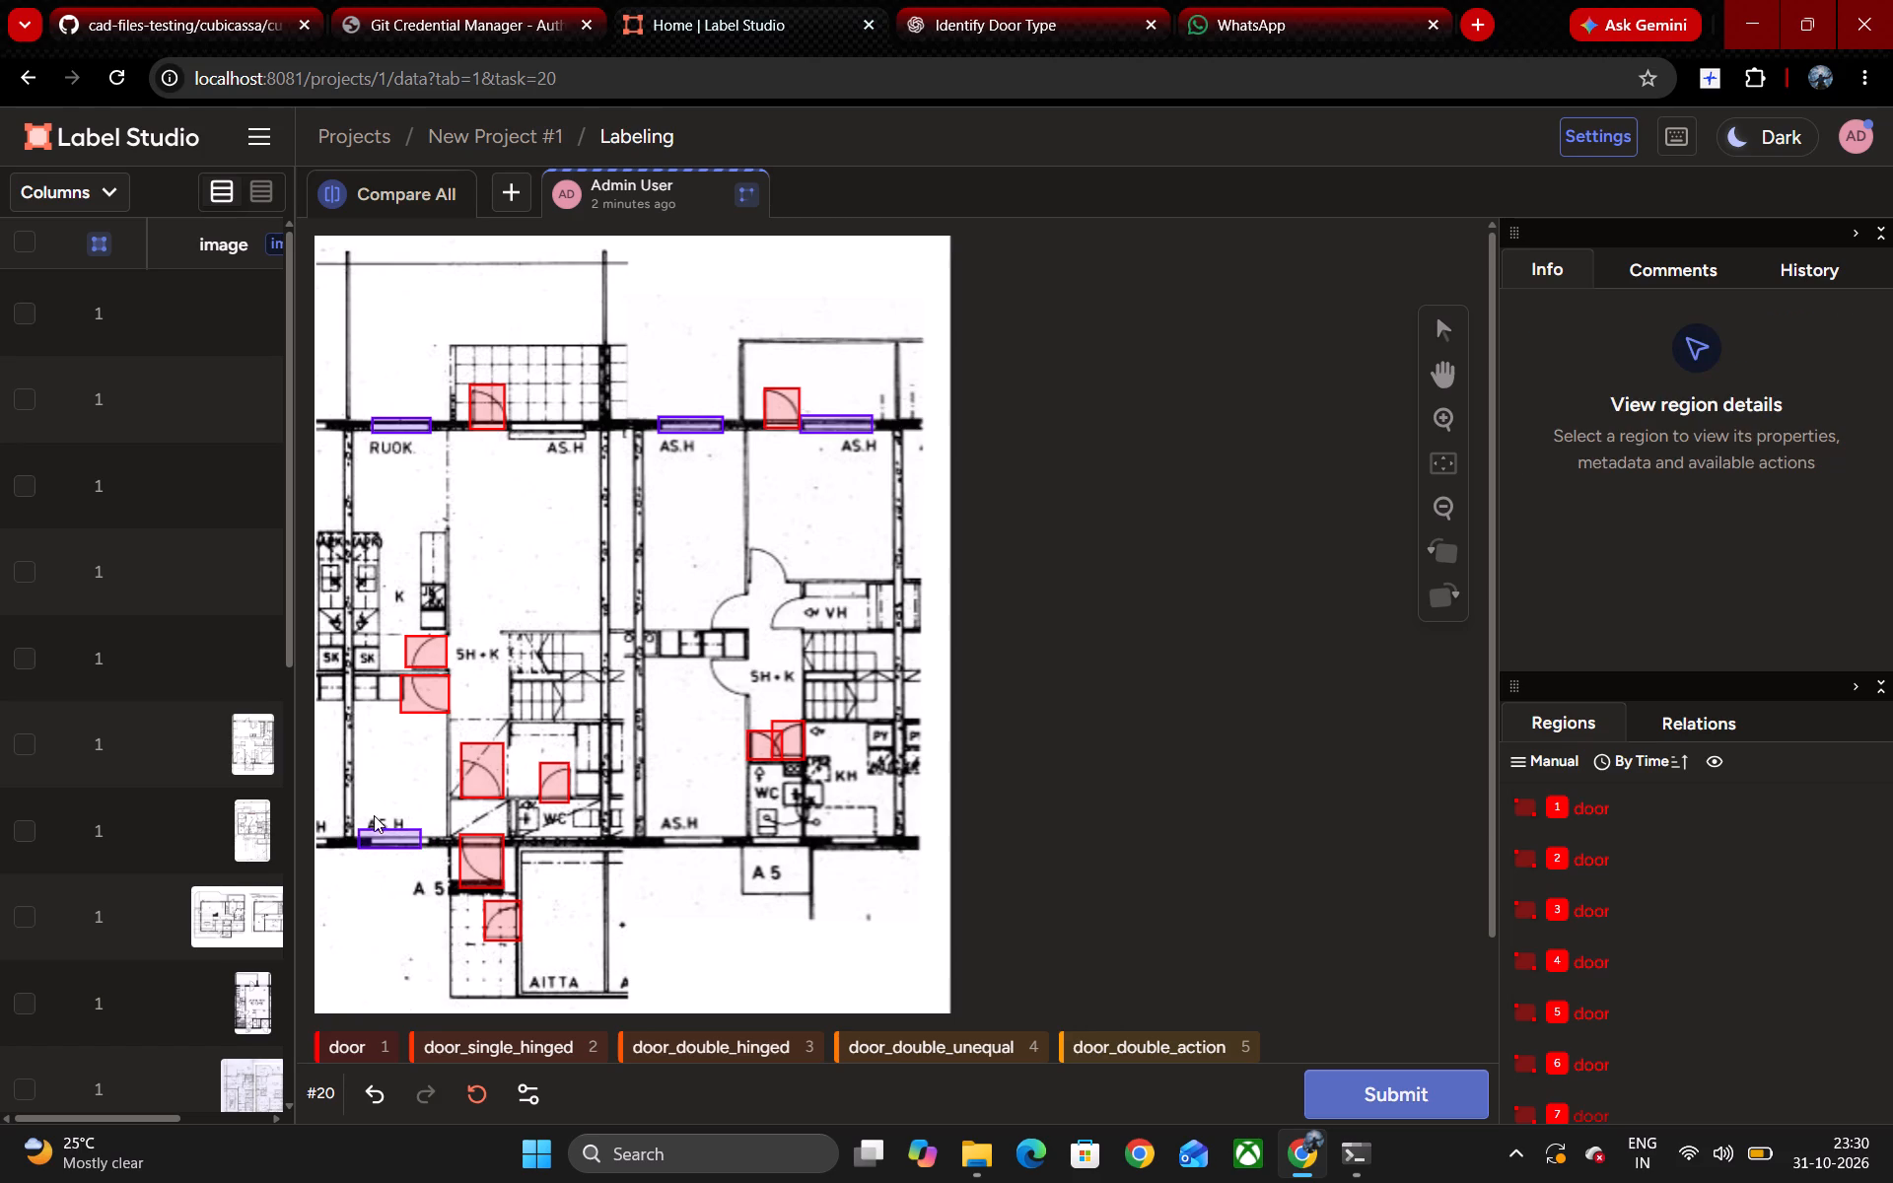
{"action": "left_click_drag", "start_coordinate": [398, 829], "coordinate": [773, 877]}
{"action": "left_click_drag", "start_coordinate": [773, 877], "coordinate": [699, 829]}
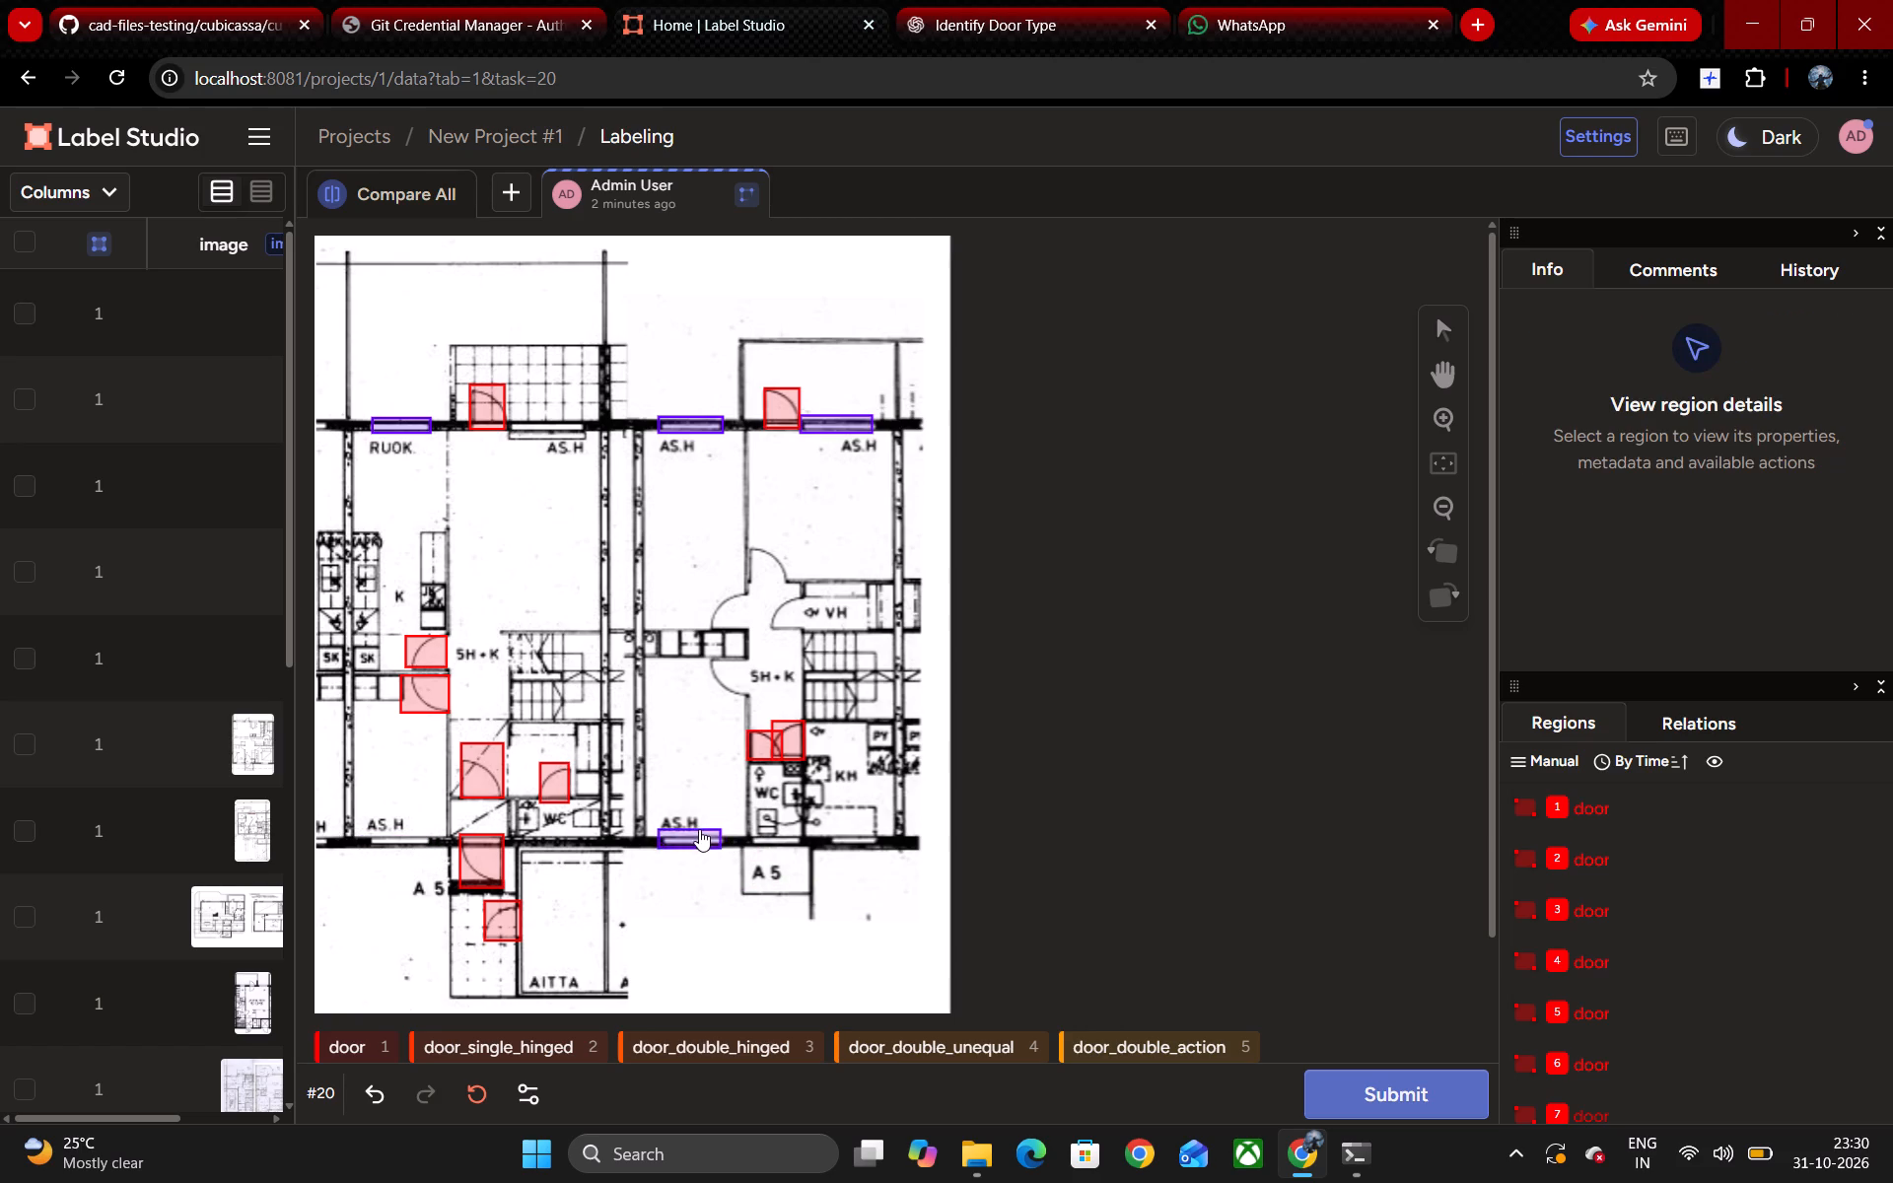
{"action": "left_click_drag", "start_coordinate": [699, 829], "coordinate": [701, 829]}
{"action": "left_click", "coordinate": [701, 830]}
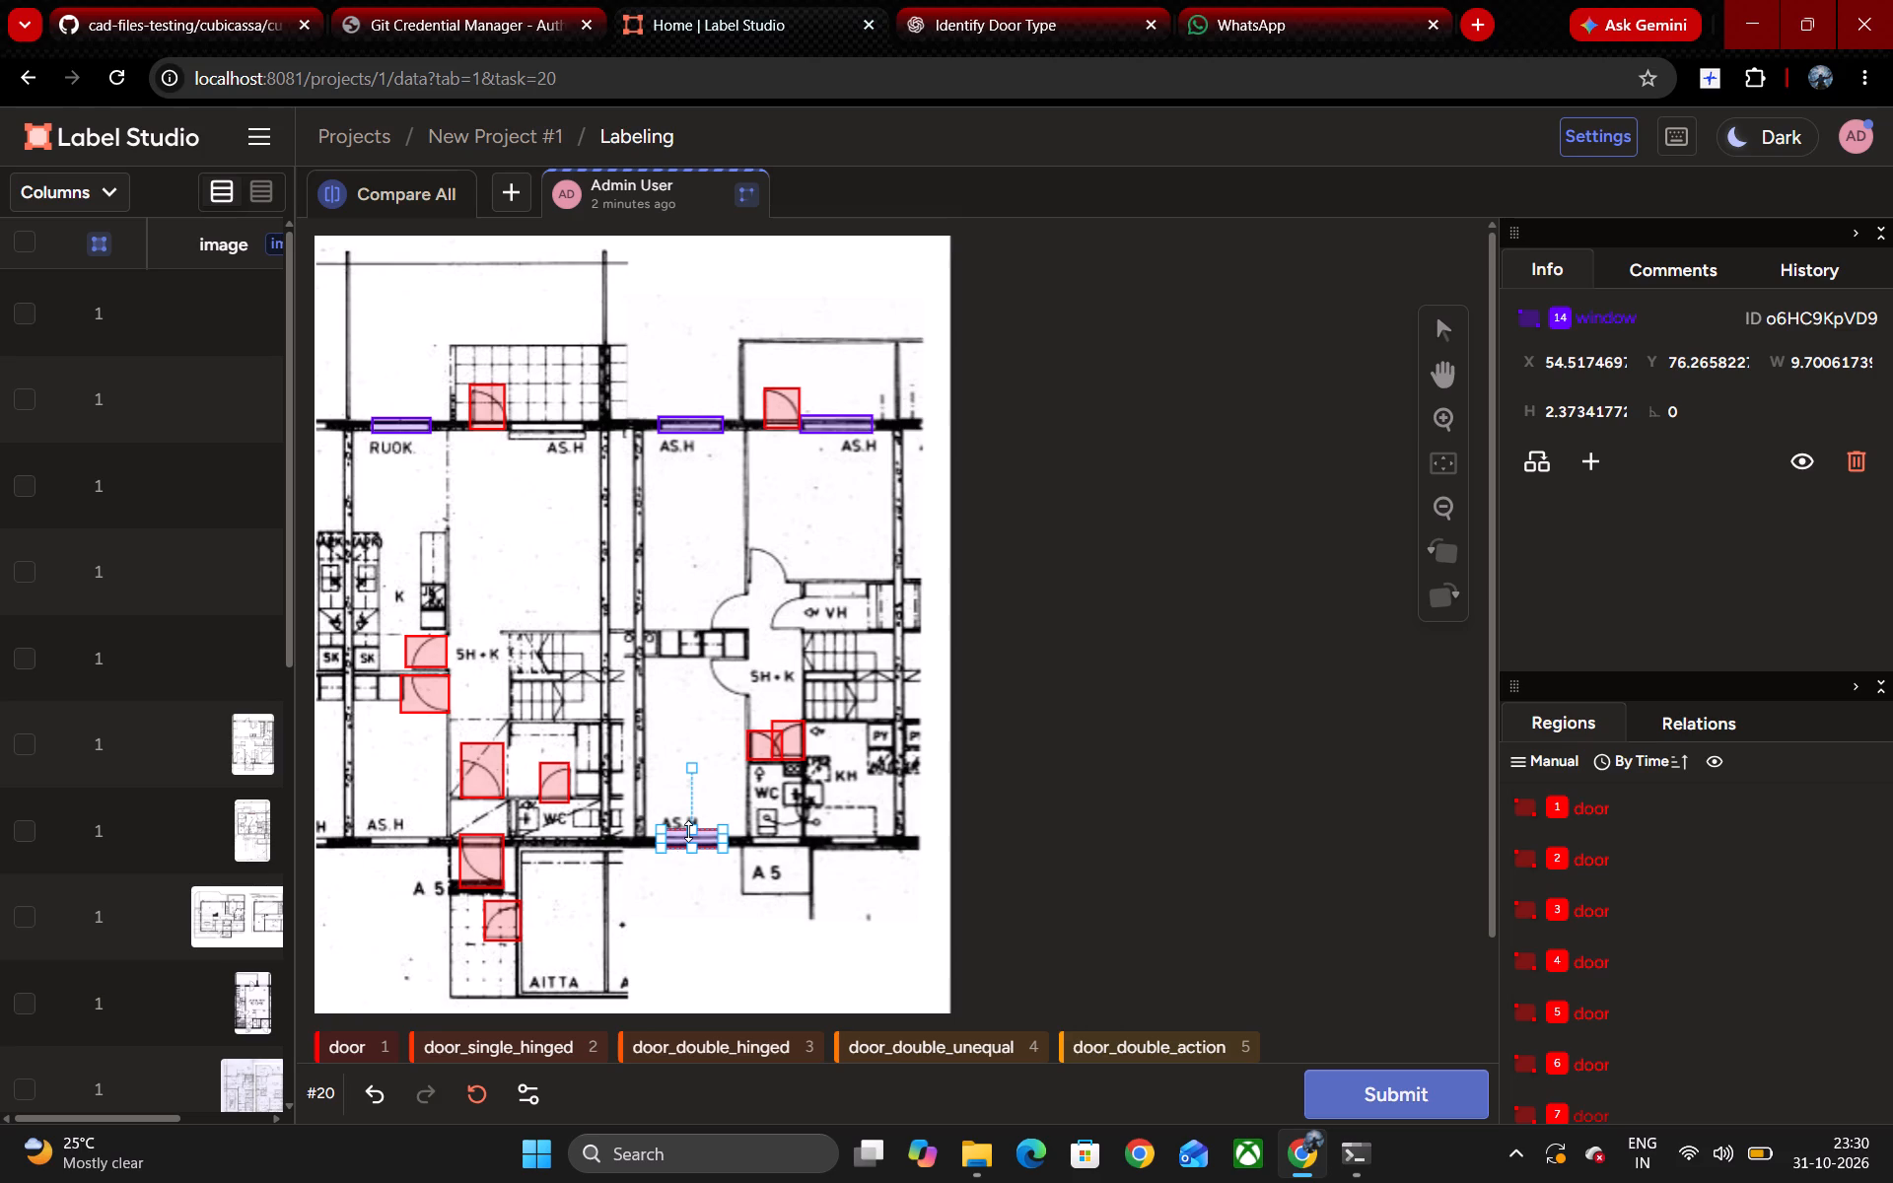
{"action": "left_click", "coordinate": [688, 831]}
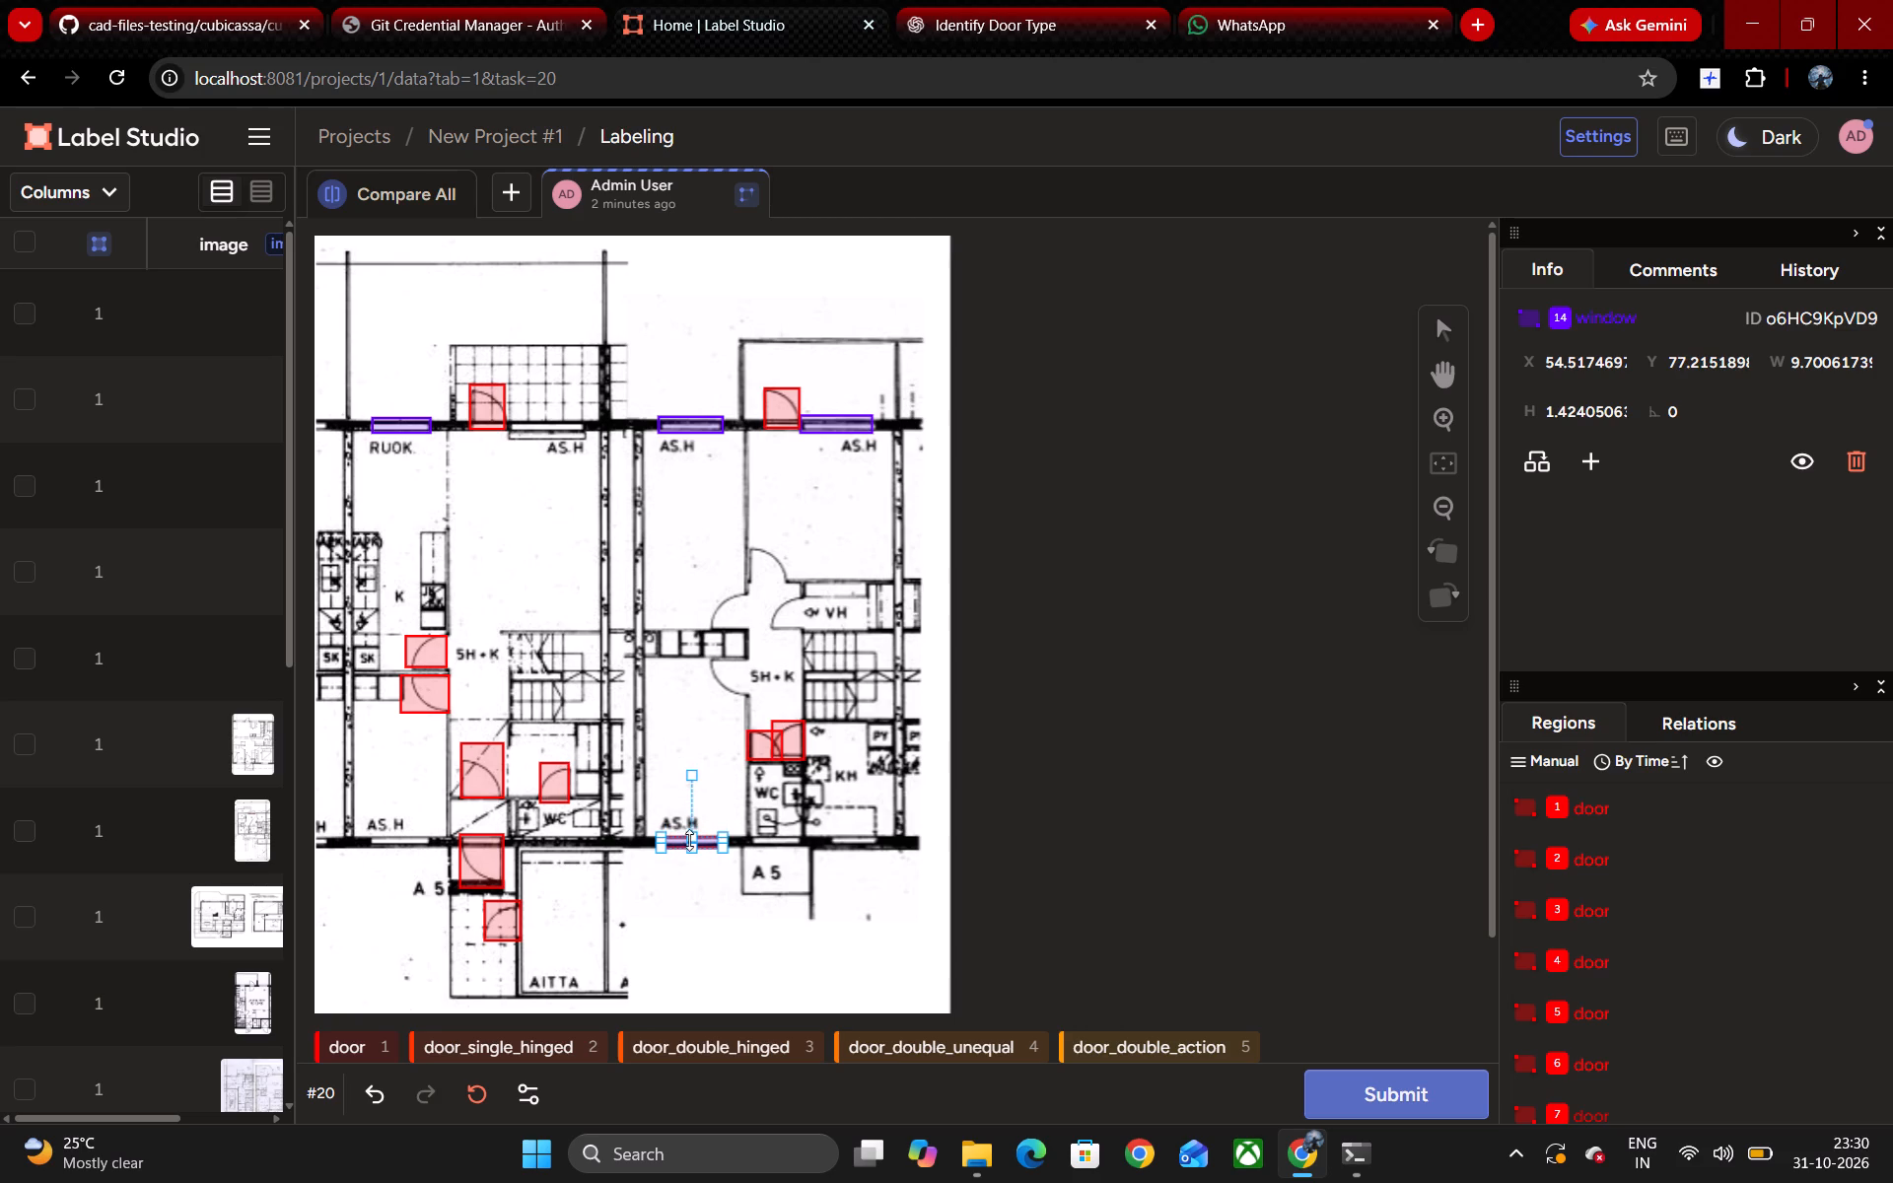
{"action": "left_click", "coordinate": [675, 847]}
{"action": "left_click", "coordinate": [684, 831]}
{"action": "left_click", "coordinate": [684, 843]}
Add window boxes around the right plan's lower-wall windows beneath KH and WC, trimming the WC box to the wall thickness.
{"action": "left_click_drag", "start_coordinate": [831, 834], "coordinate": [872, 865]}
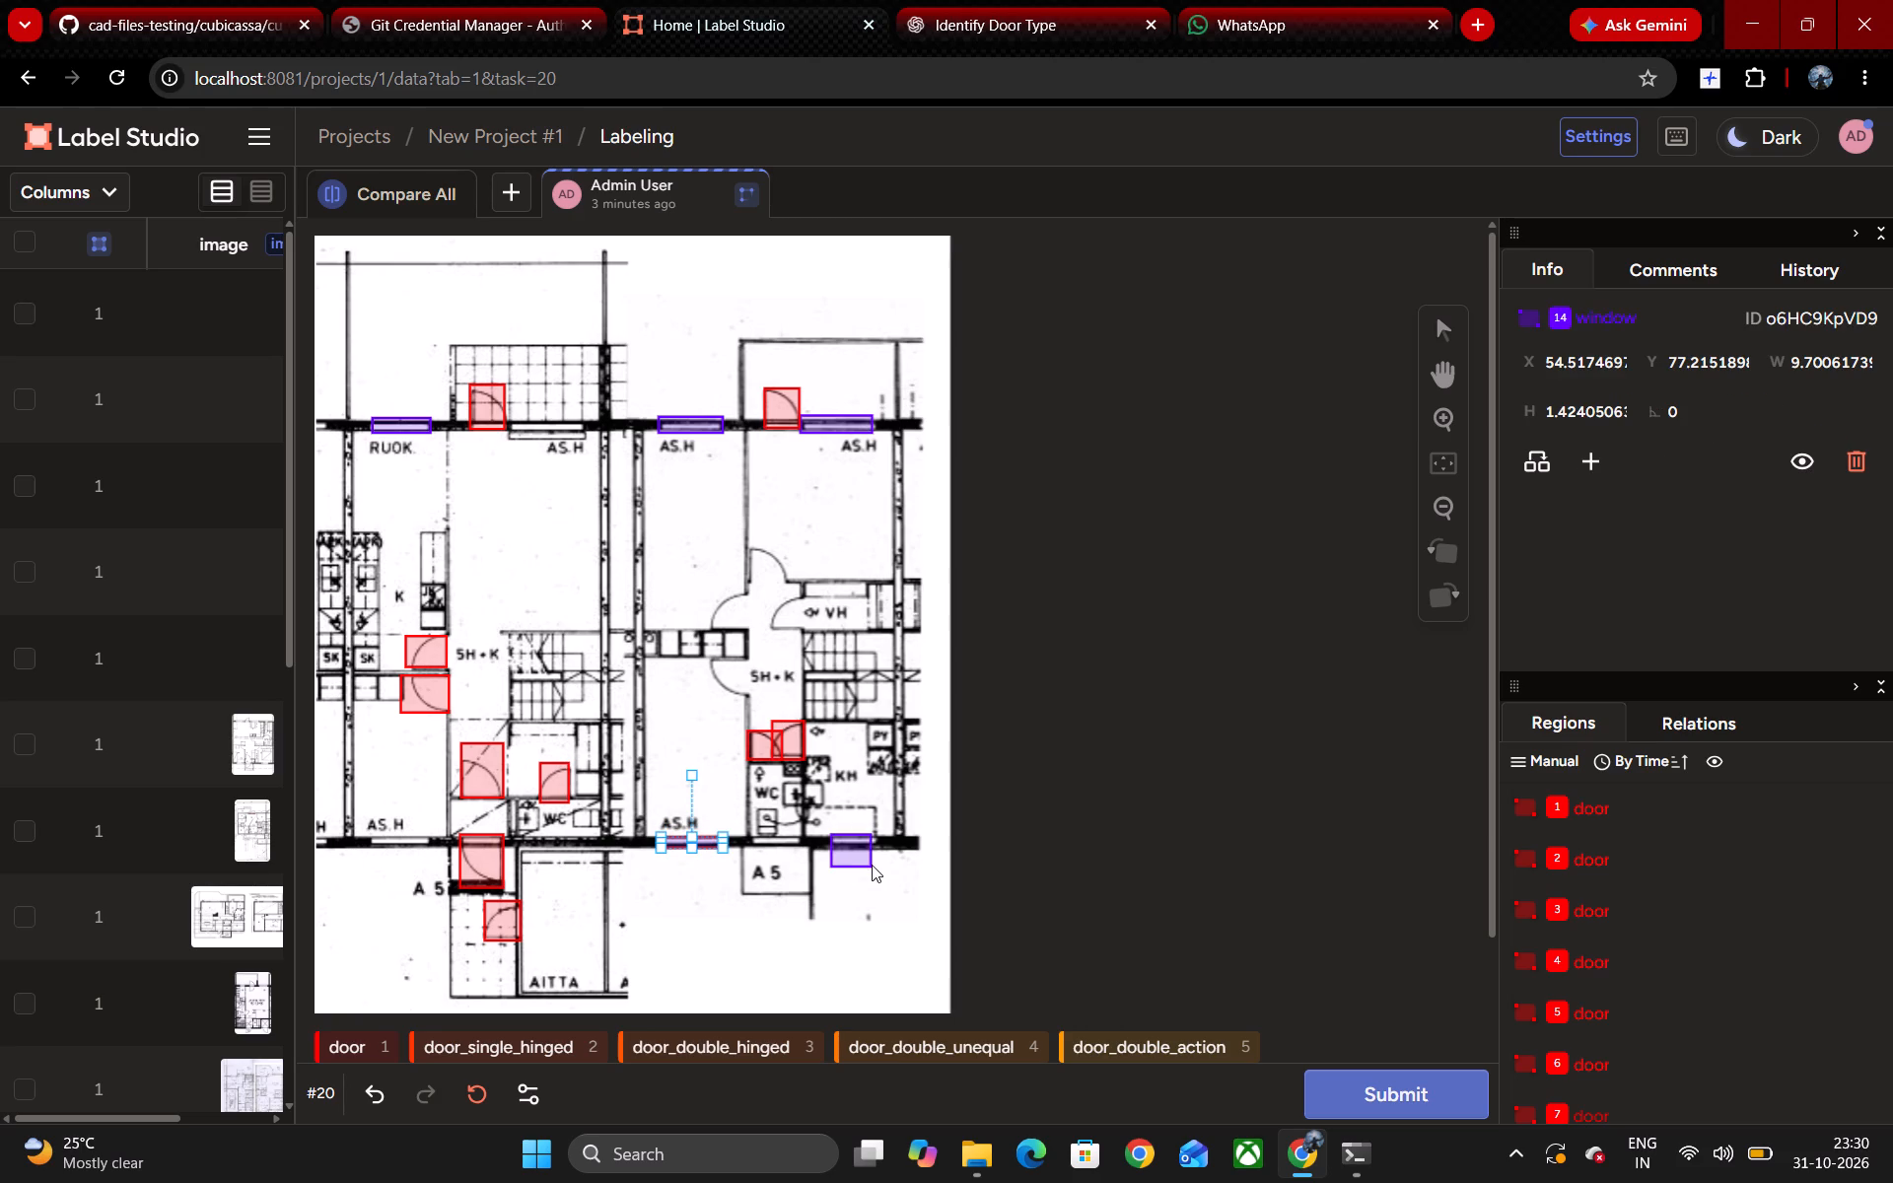
{"action": "left_click_drag", "start_coordinate": [872, 865], "coordinate": [881, 847]}
{"action": "left_click", "coordinate": [862, 837]}
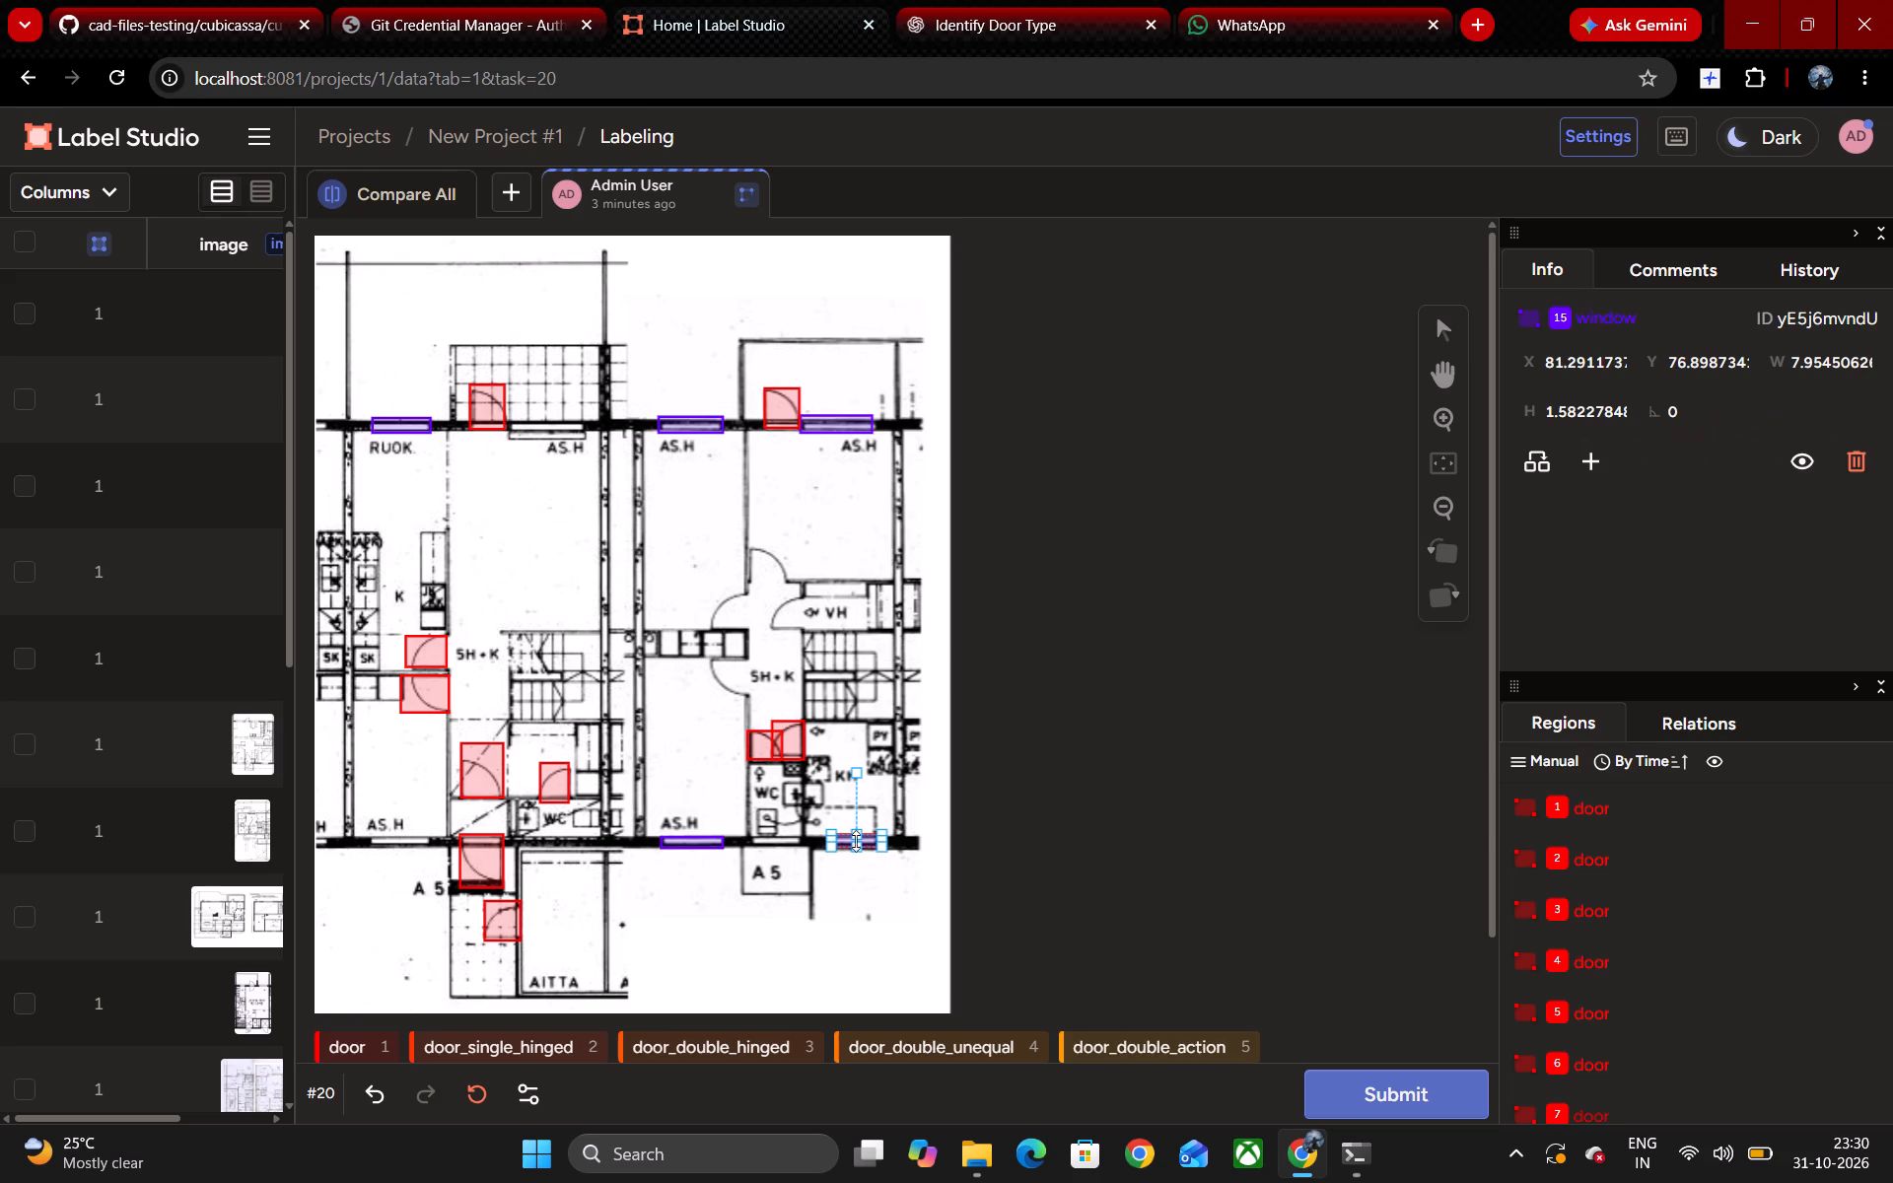
{"action": "left_click_drag", "start_coordinate": [749, 830], "coordinate": [795, 854]}
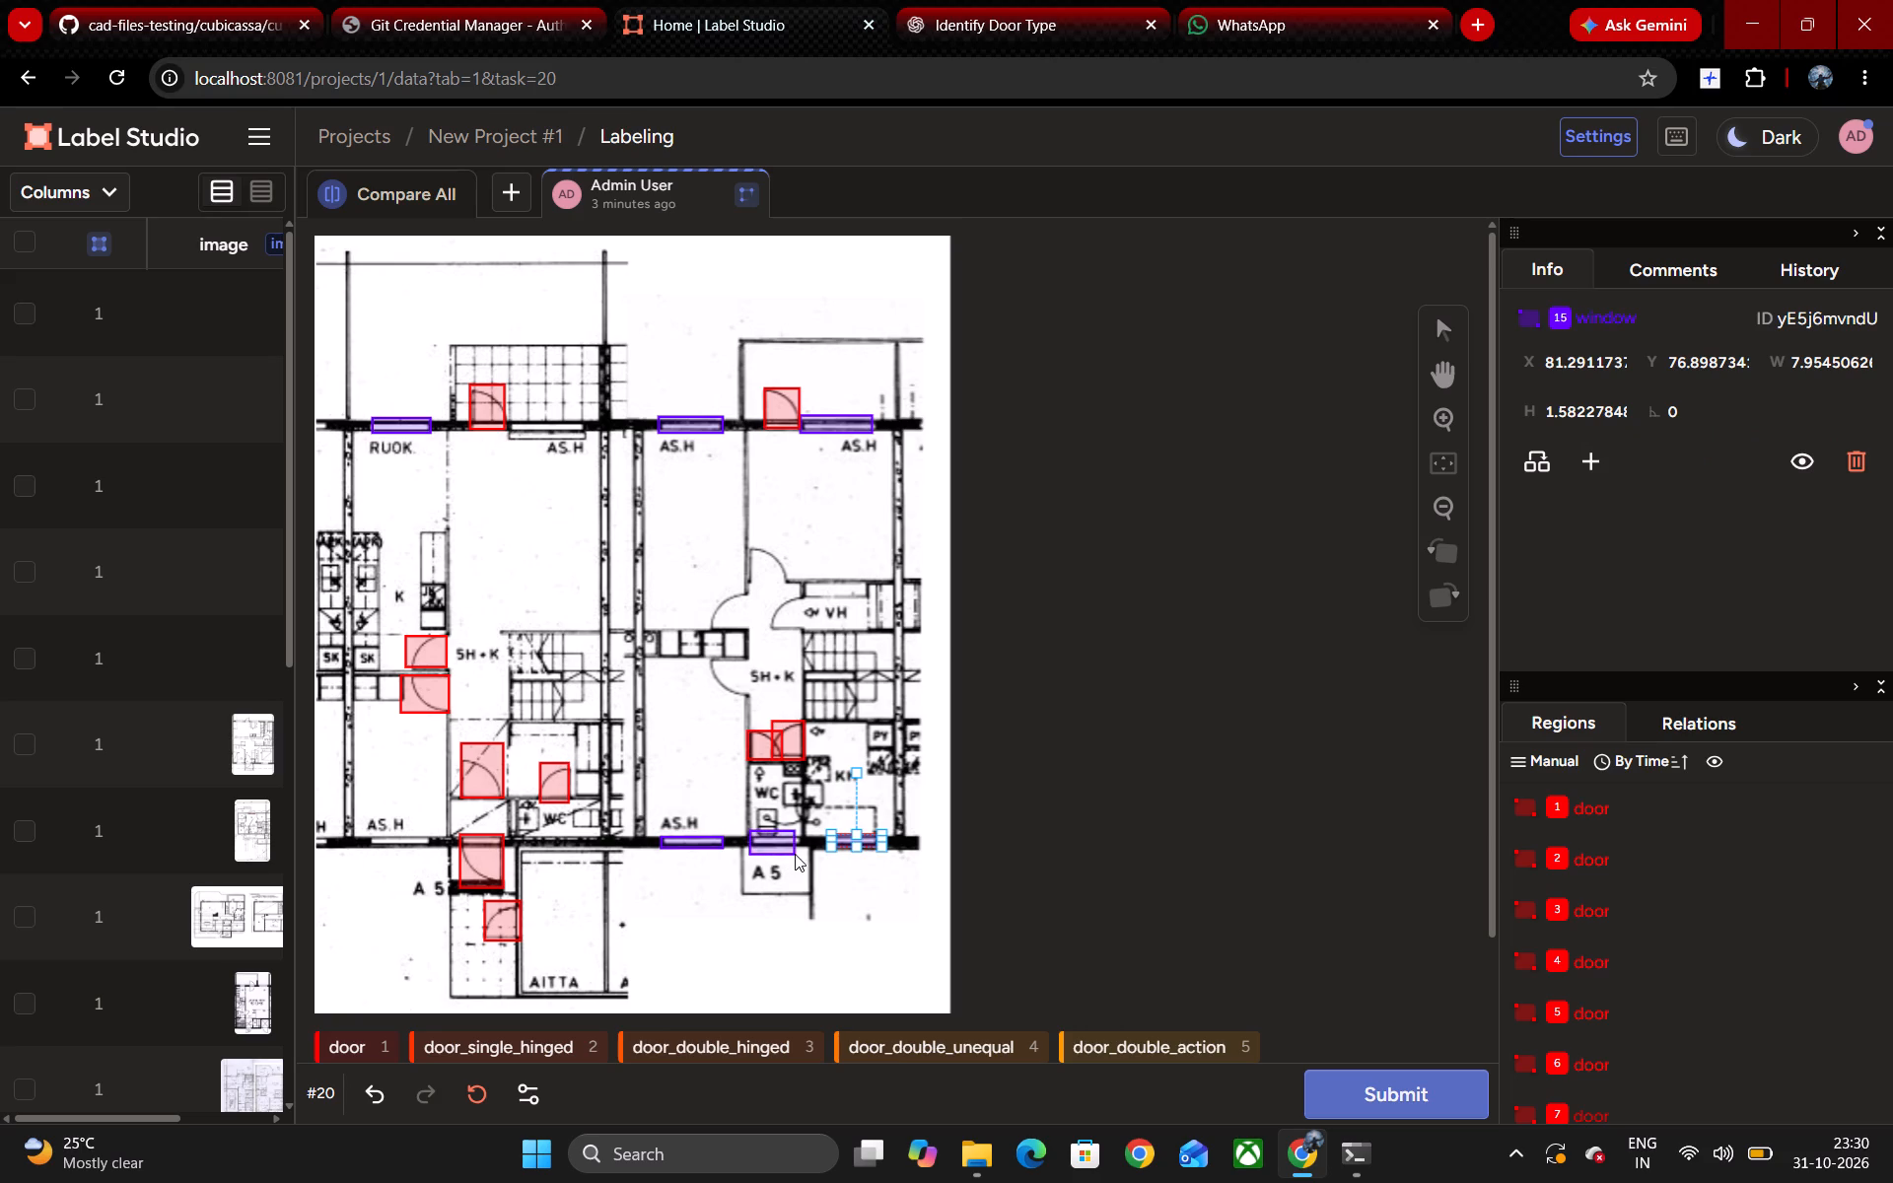
{"action": "left_click_drag", "start_coordinate": [795, 854], "coordinate": [805, 845]}
{"action": "left_click", "coordinate": [791, 837]}
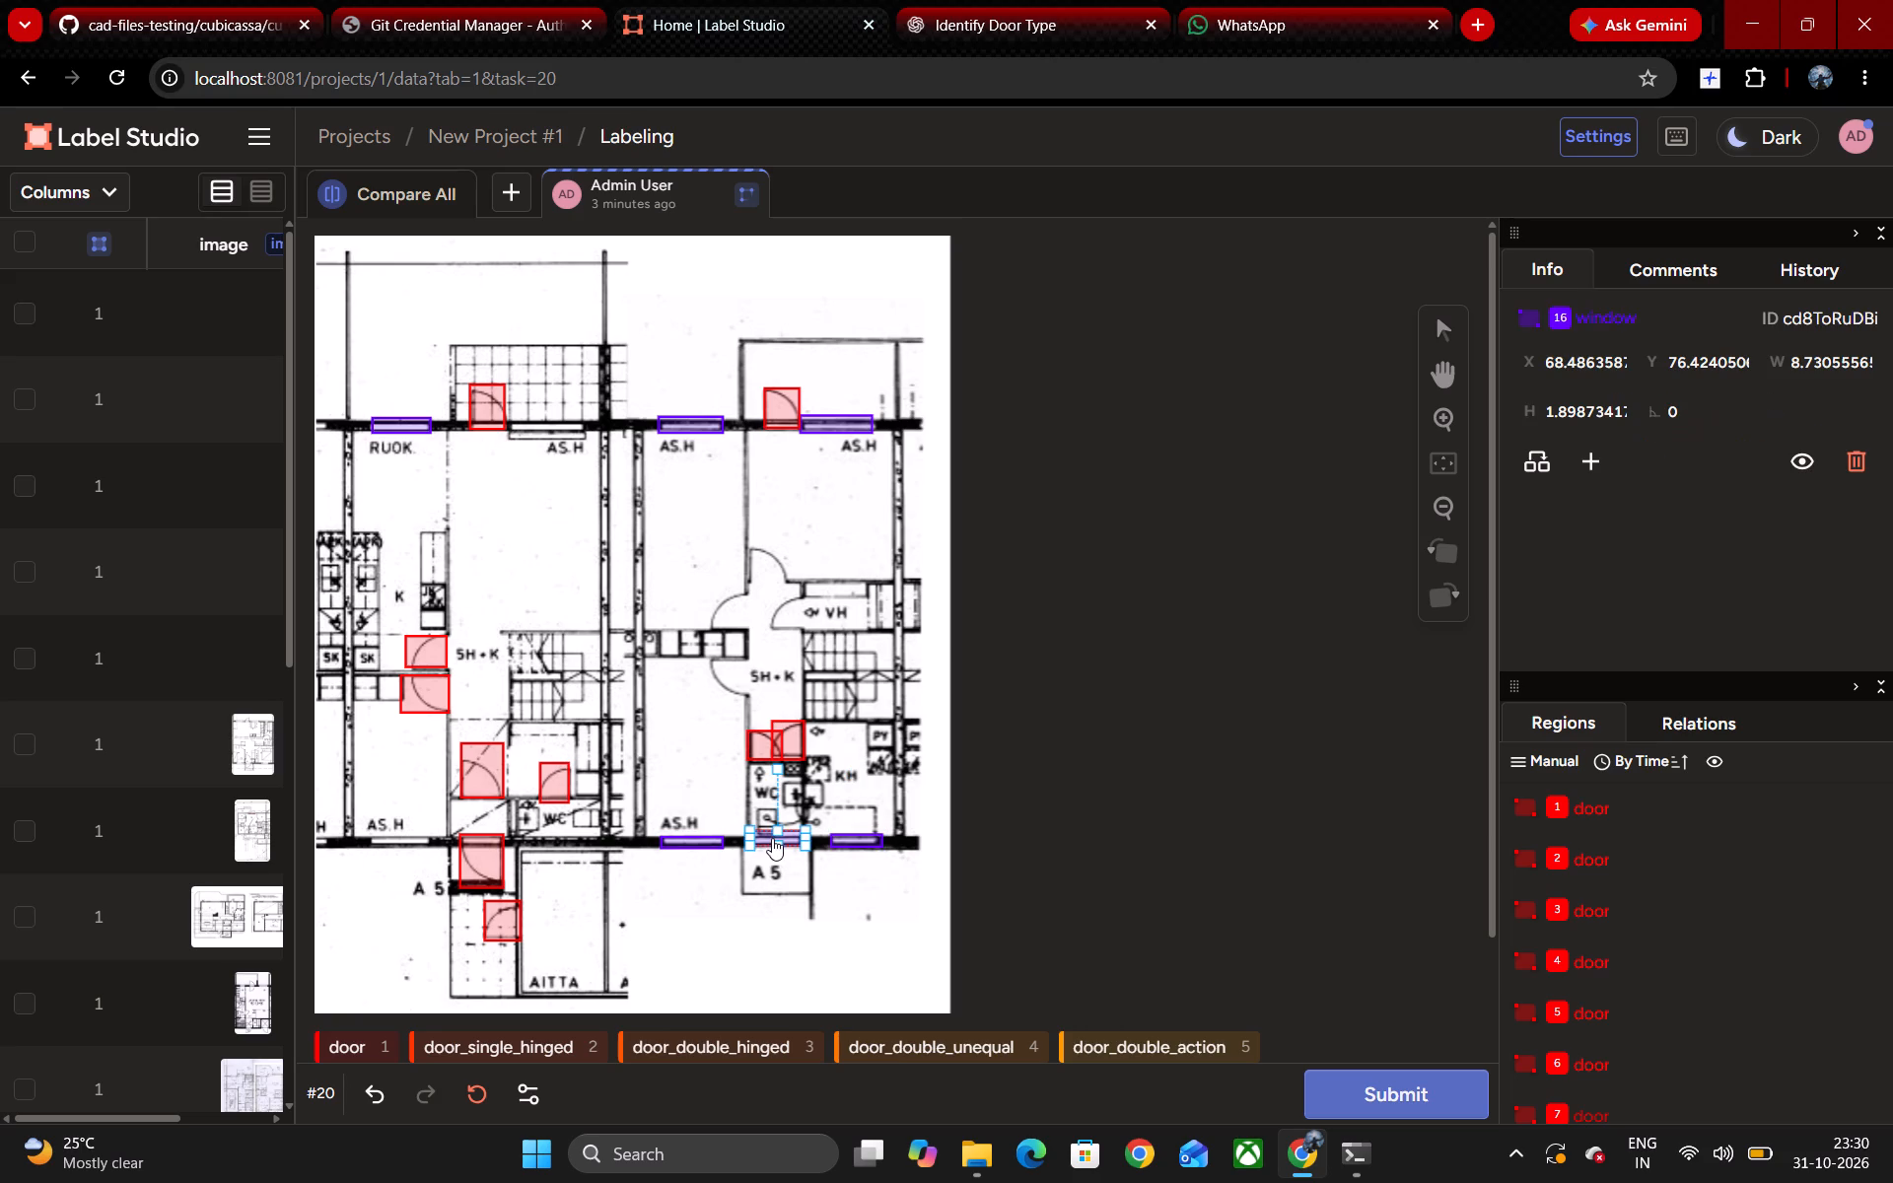
{"action": "left_click", "coordinate": [774, 827]}
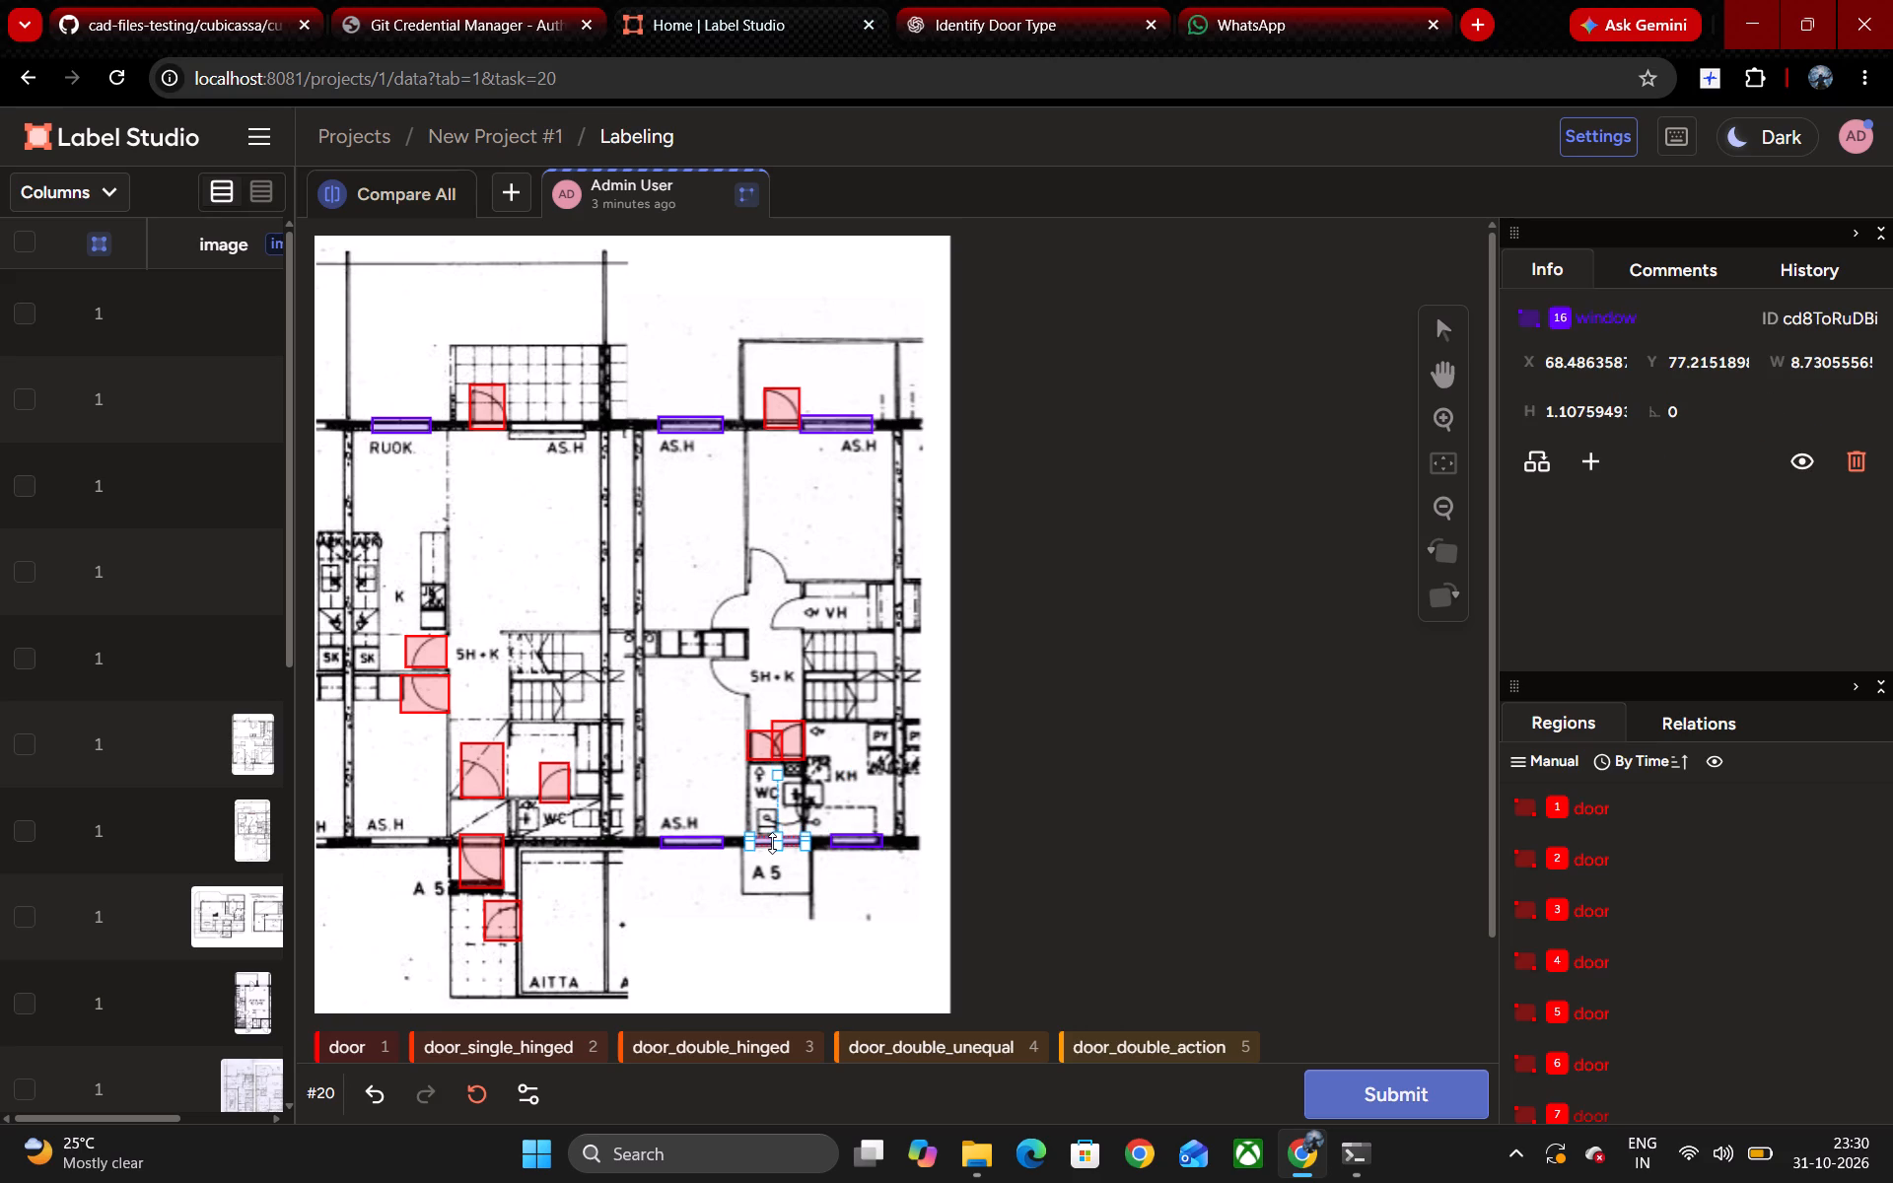
{"action": "left_click", "coordinate": [765, 840]}
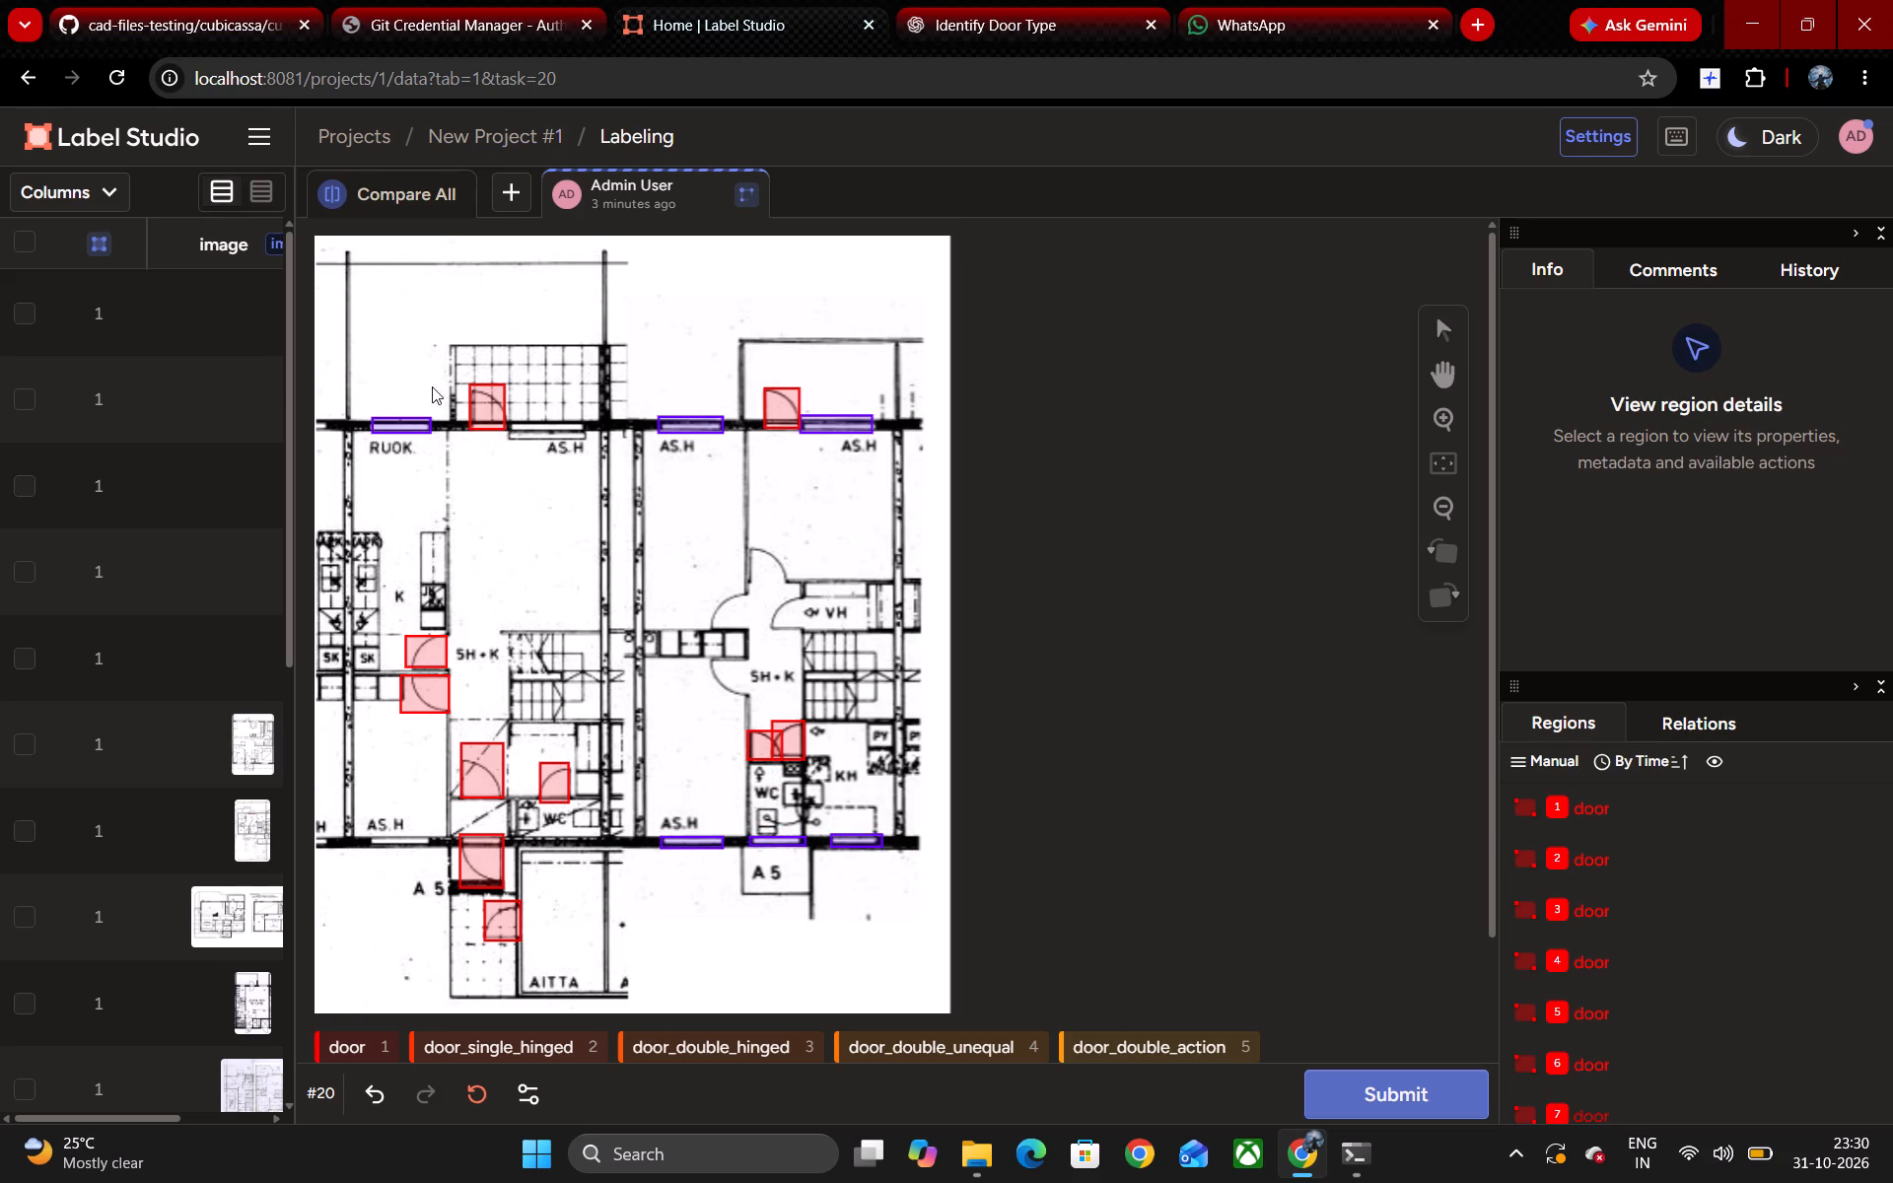
Add a window box around the lower-wall window beneath AS.H in the left plan.
{"action": "left_click", "coordinate": [678, 839]}
{"action": "left_click_drag", "start_coordinate": [367, 834], "coordinate": [428, 849]}
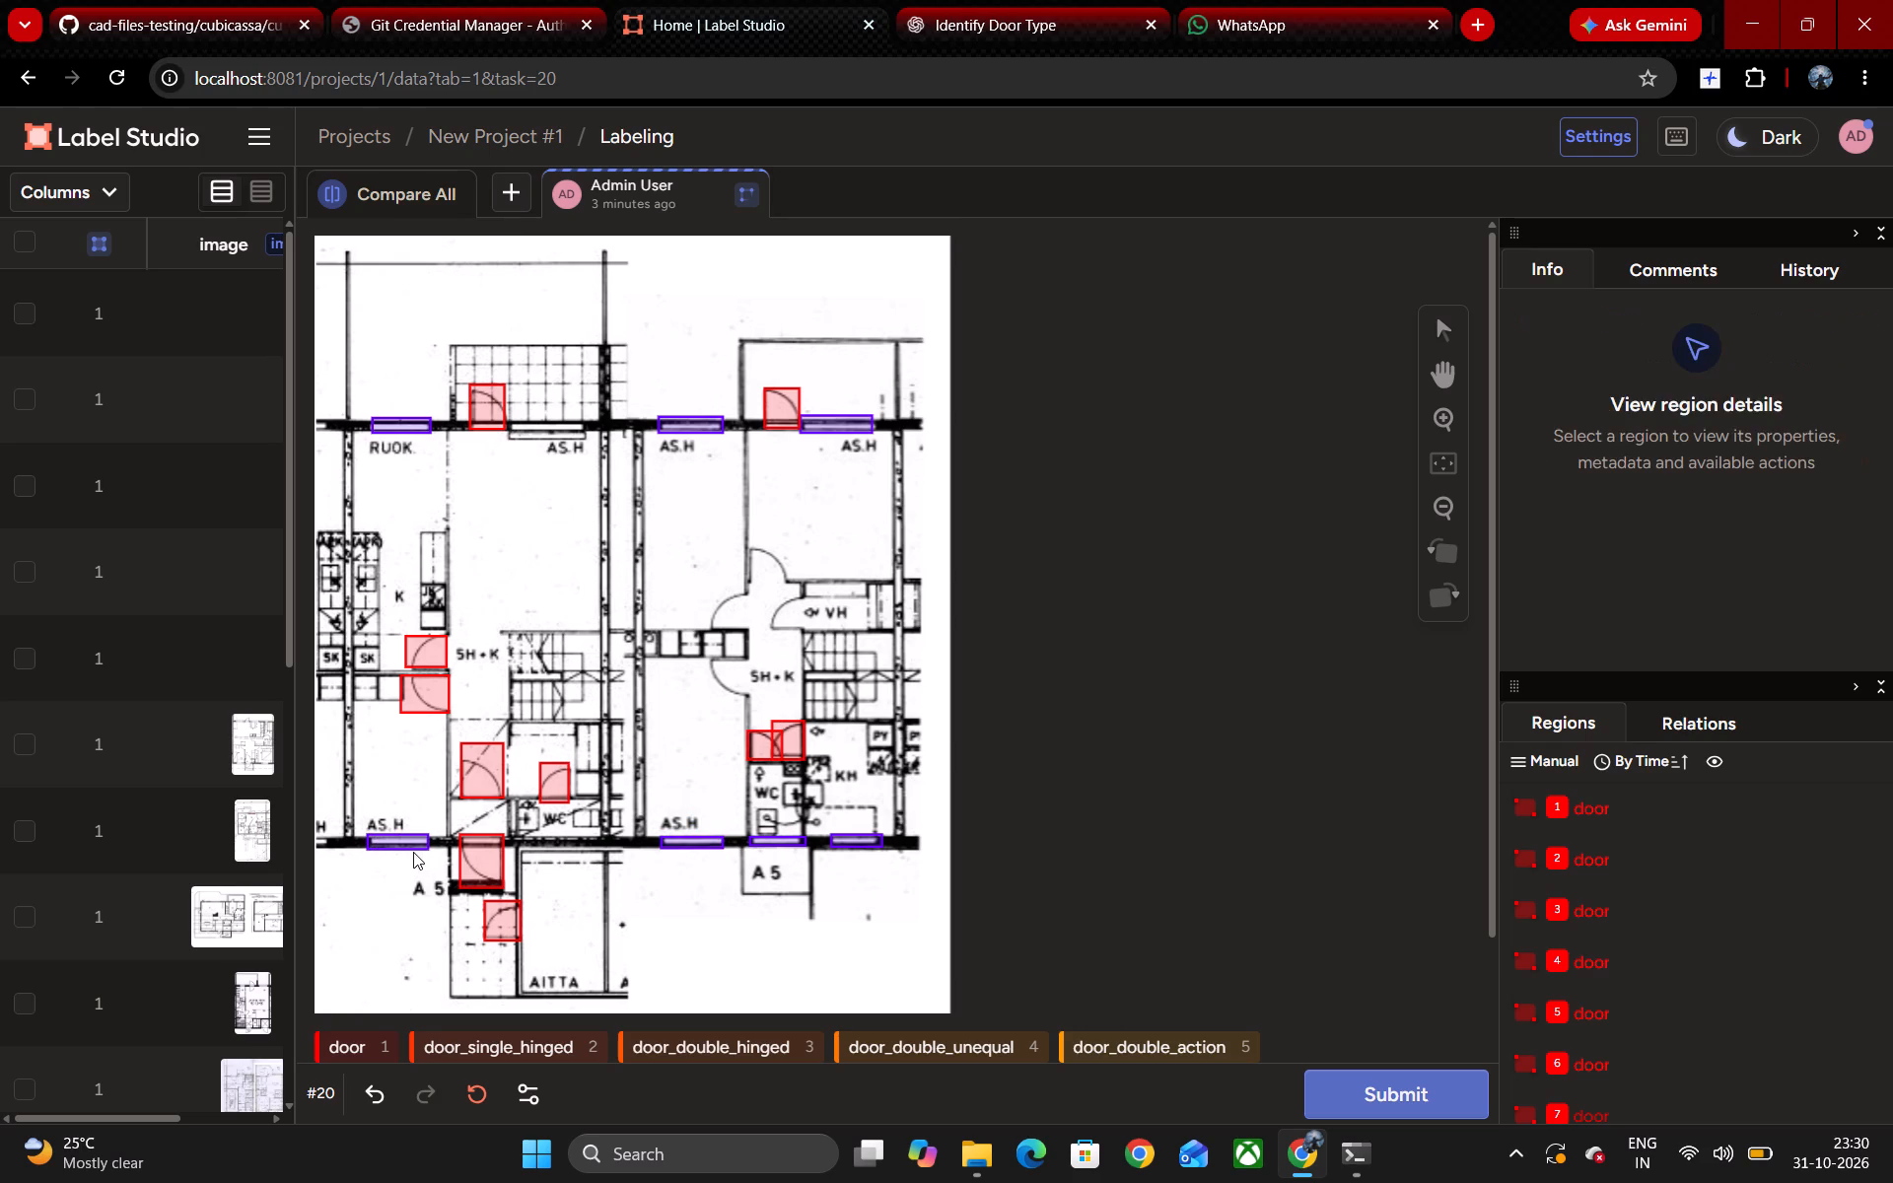
{"action": "left_click", "coordinate": [410, 846]}
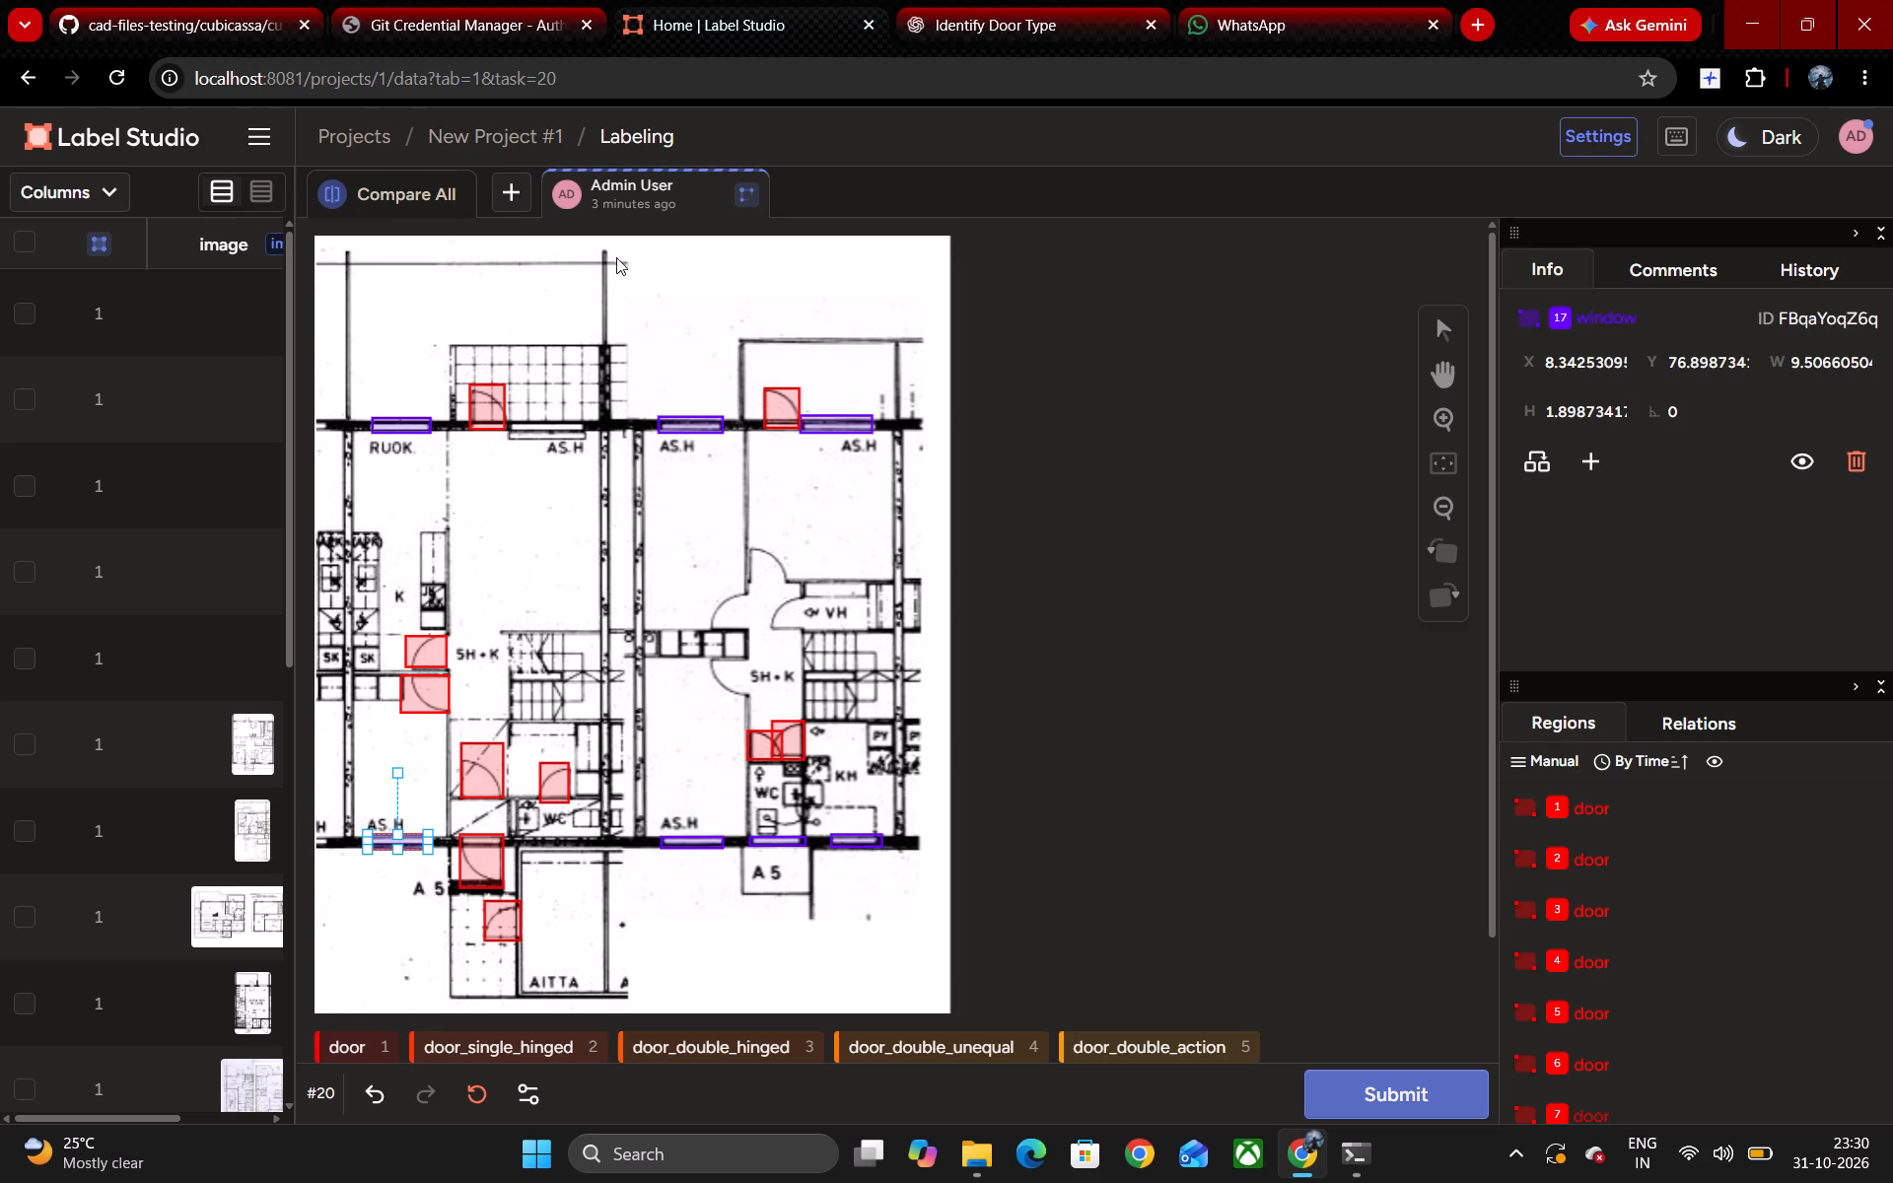
{"action": "left_click", "coordinate": [389, 837]}
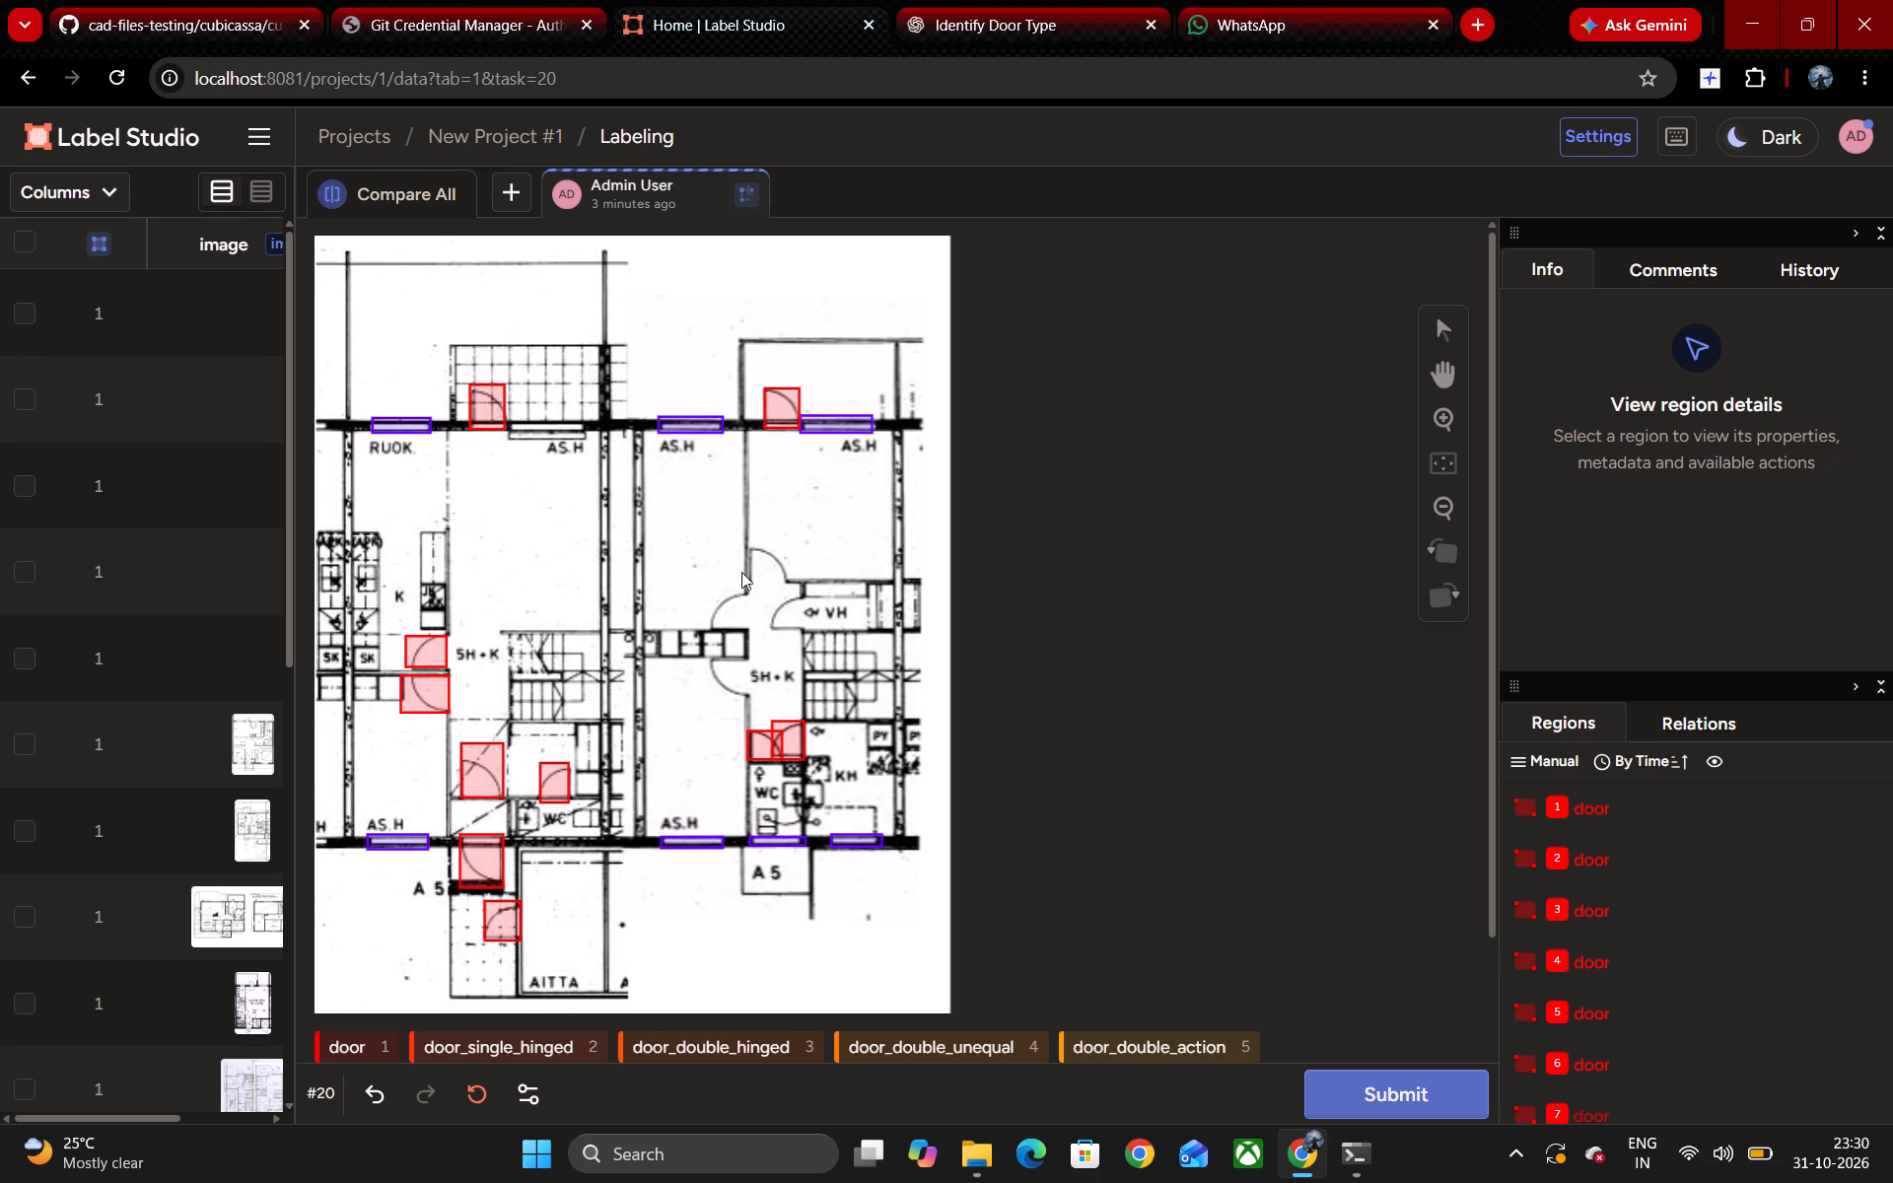
Add a door box around the right plan's door directly above the VH area, lowering its top edge to fit the swing.
{"action": "left_click", "coordinate": [497, 765]}
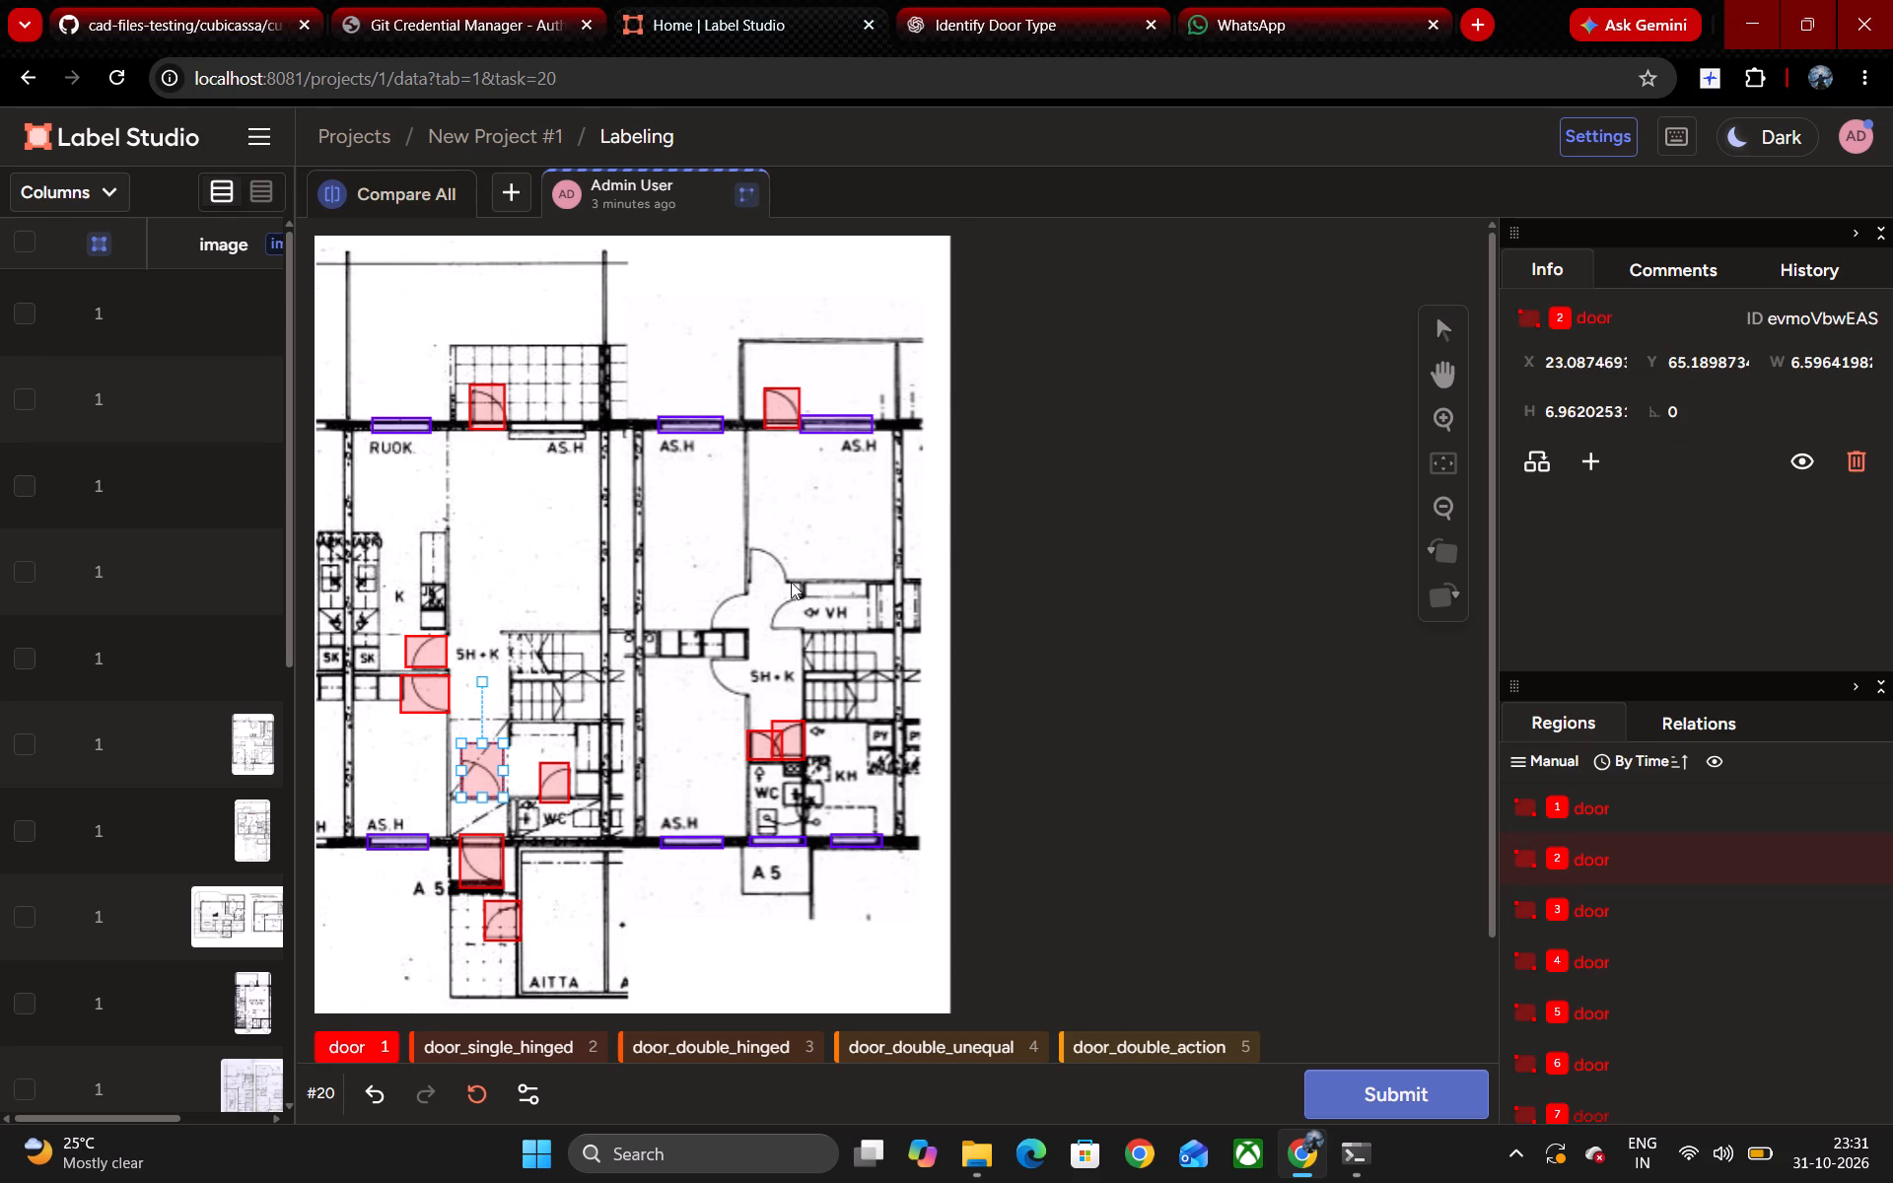
{"action": "left_click_drag", "start_coordinate": [786, 583], "coordinate": [736, 530]}
{"action": "left_click_drag", "start_coordinate": [736, 530], "coordinate": [748, 529]}
{"action": "left_click", "coordinate": [769, 562]}
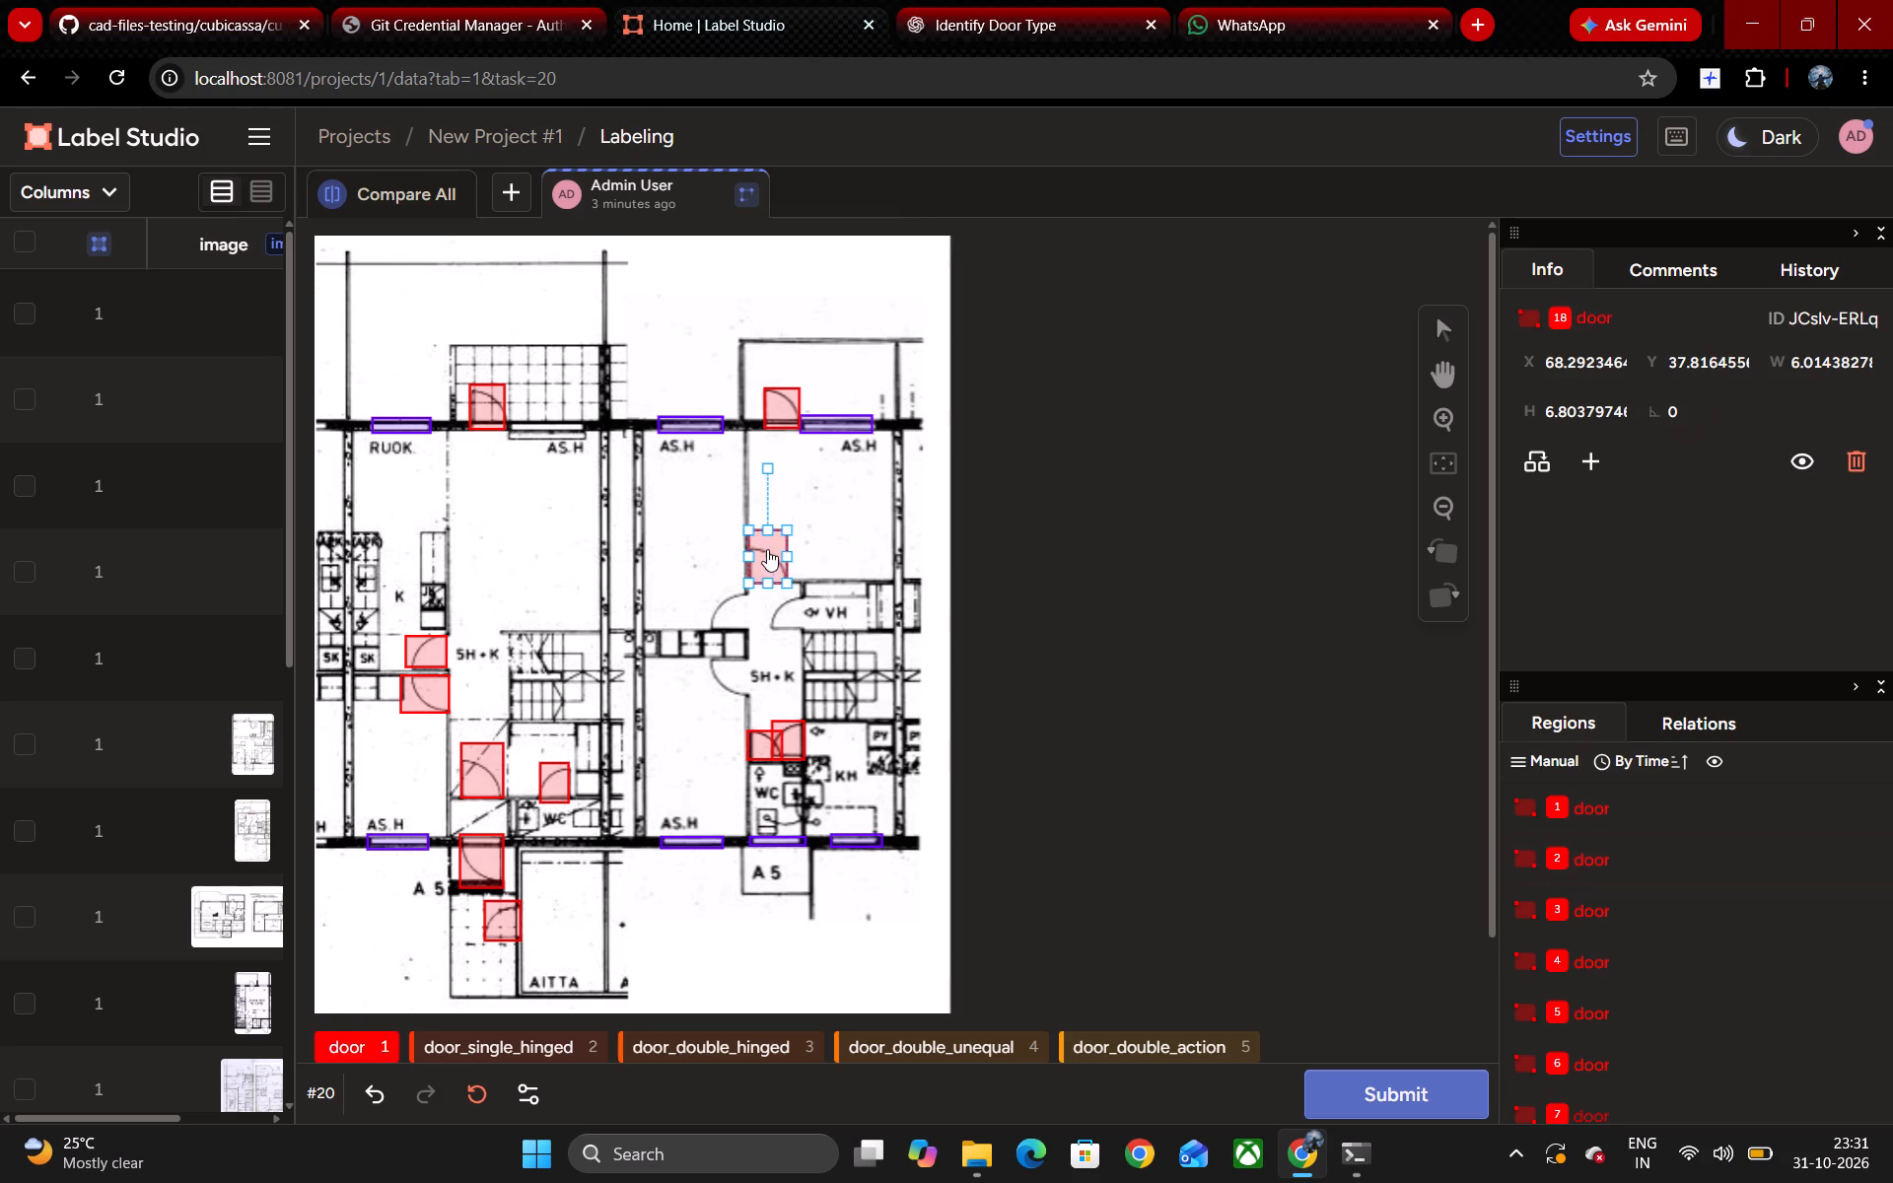
{"action": "left_click_drag", "start_coordinate": [769, 529], "coordinate": [769, 546]}
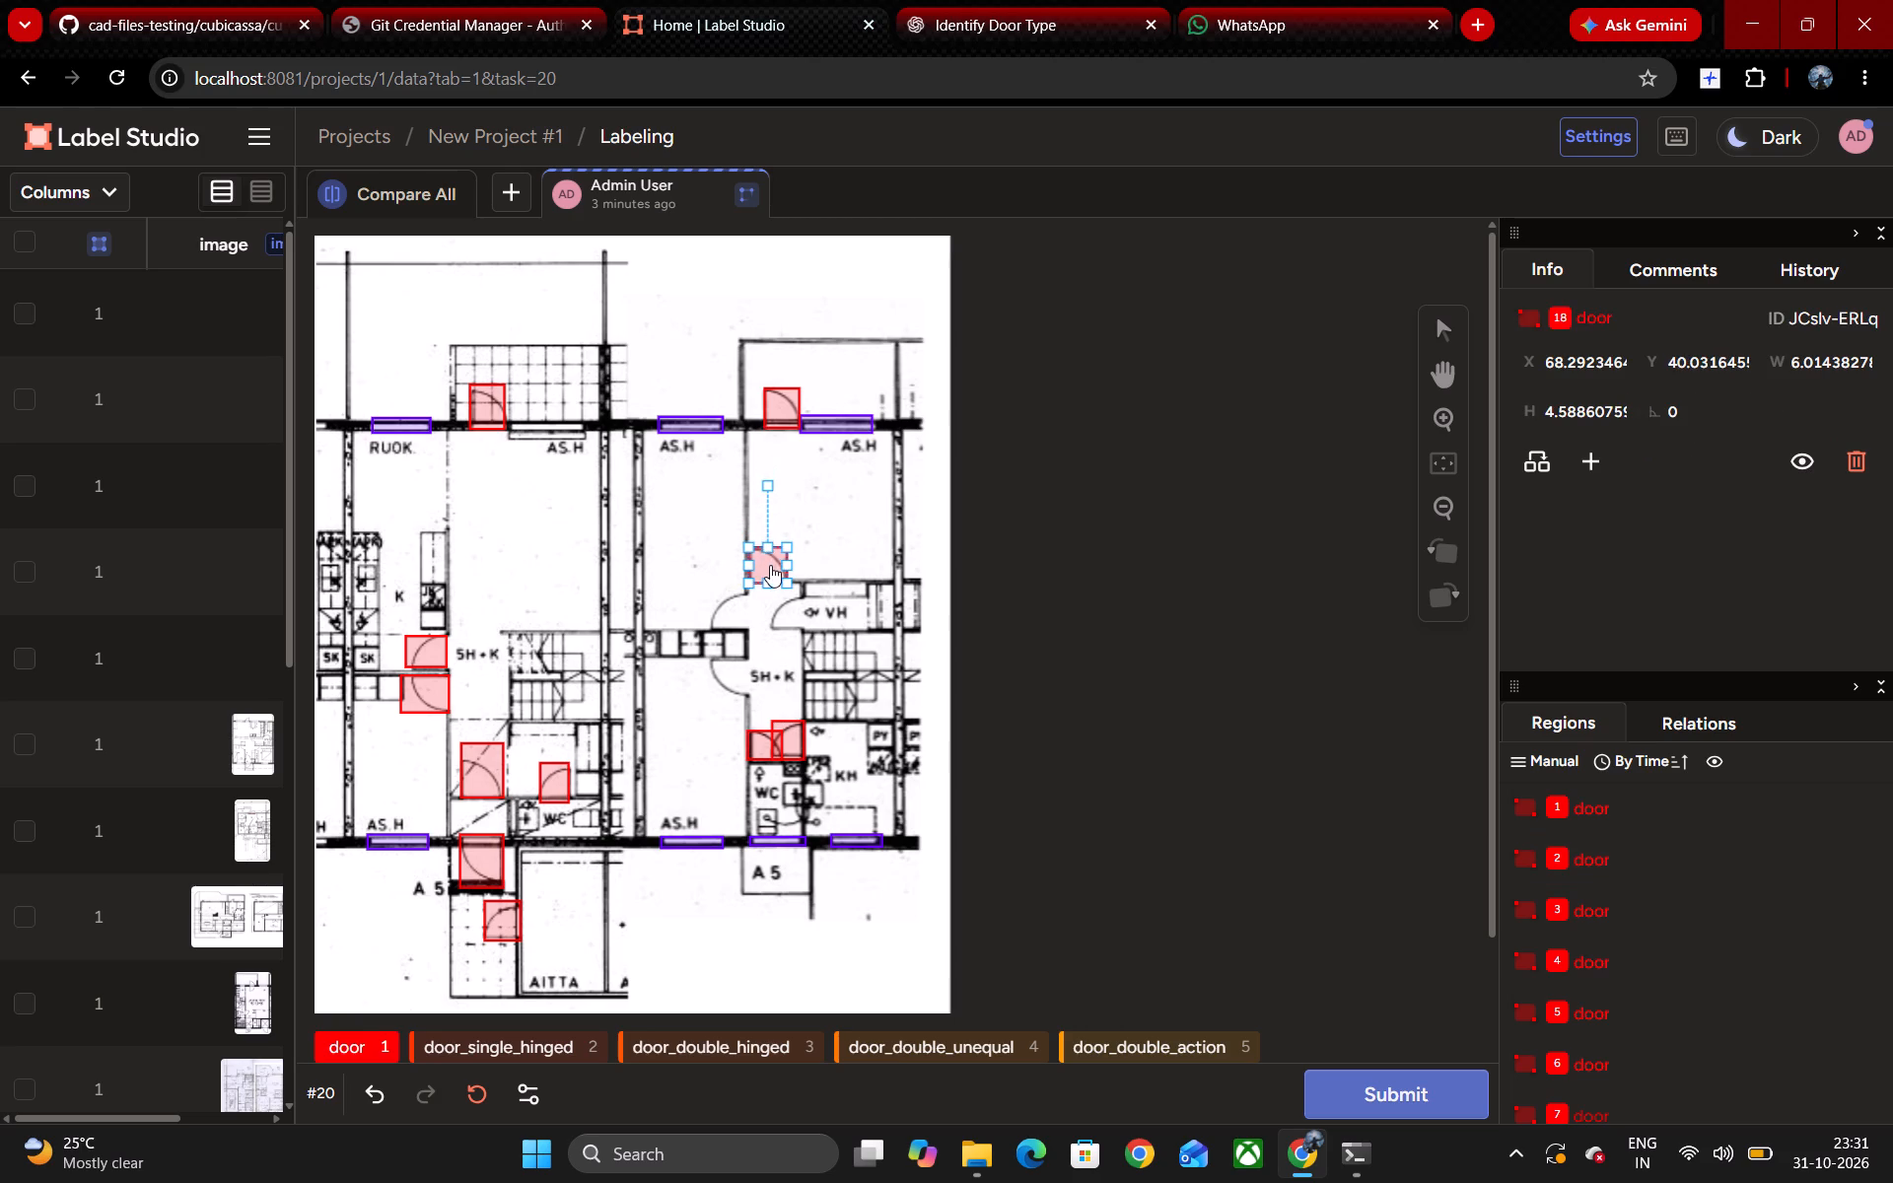
{"action": "left_click", "coordinate": [770, 565]}
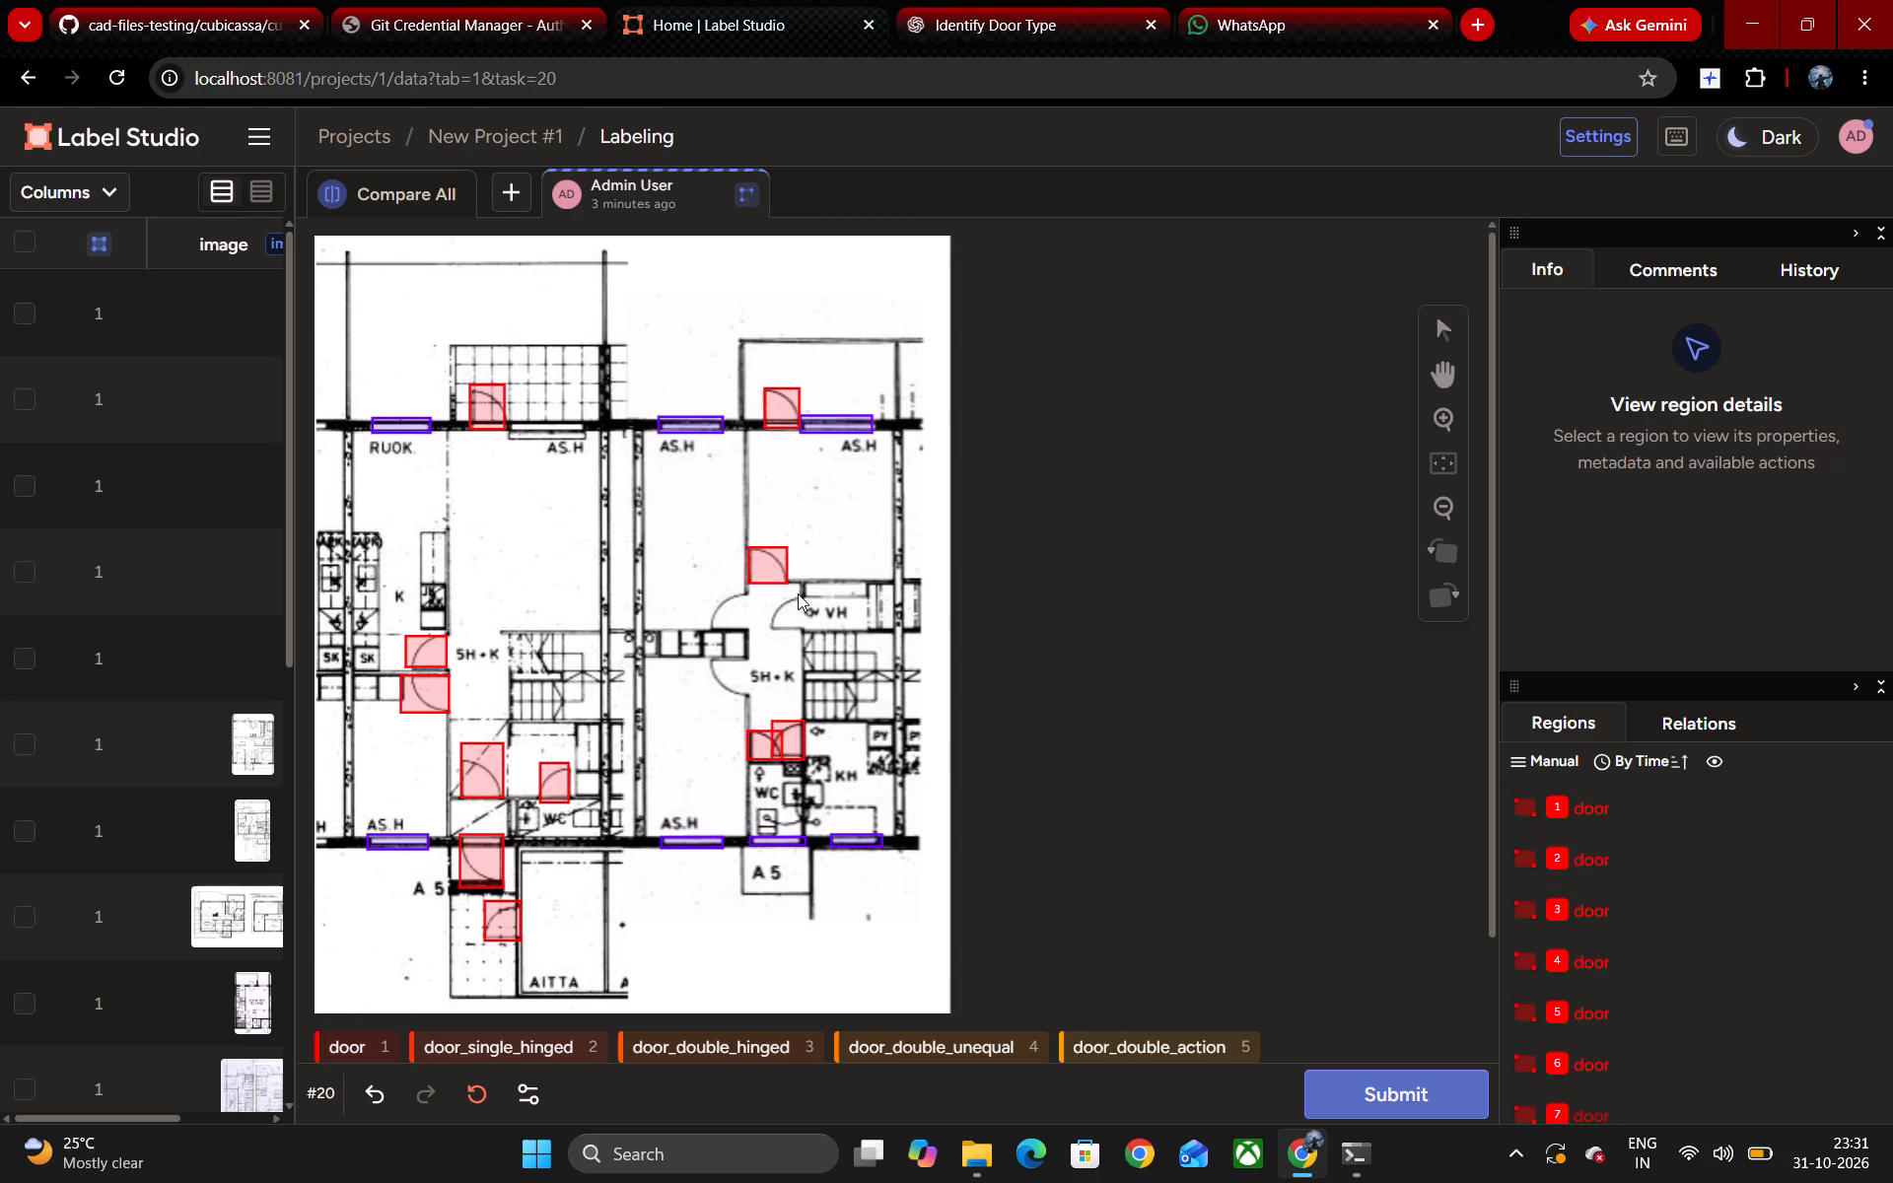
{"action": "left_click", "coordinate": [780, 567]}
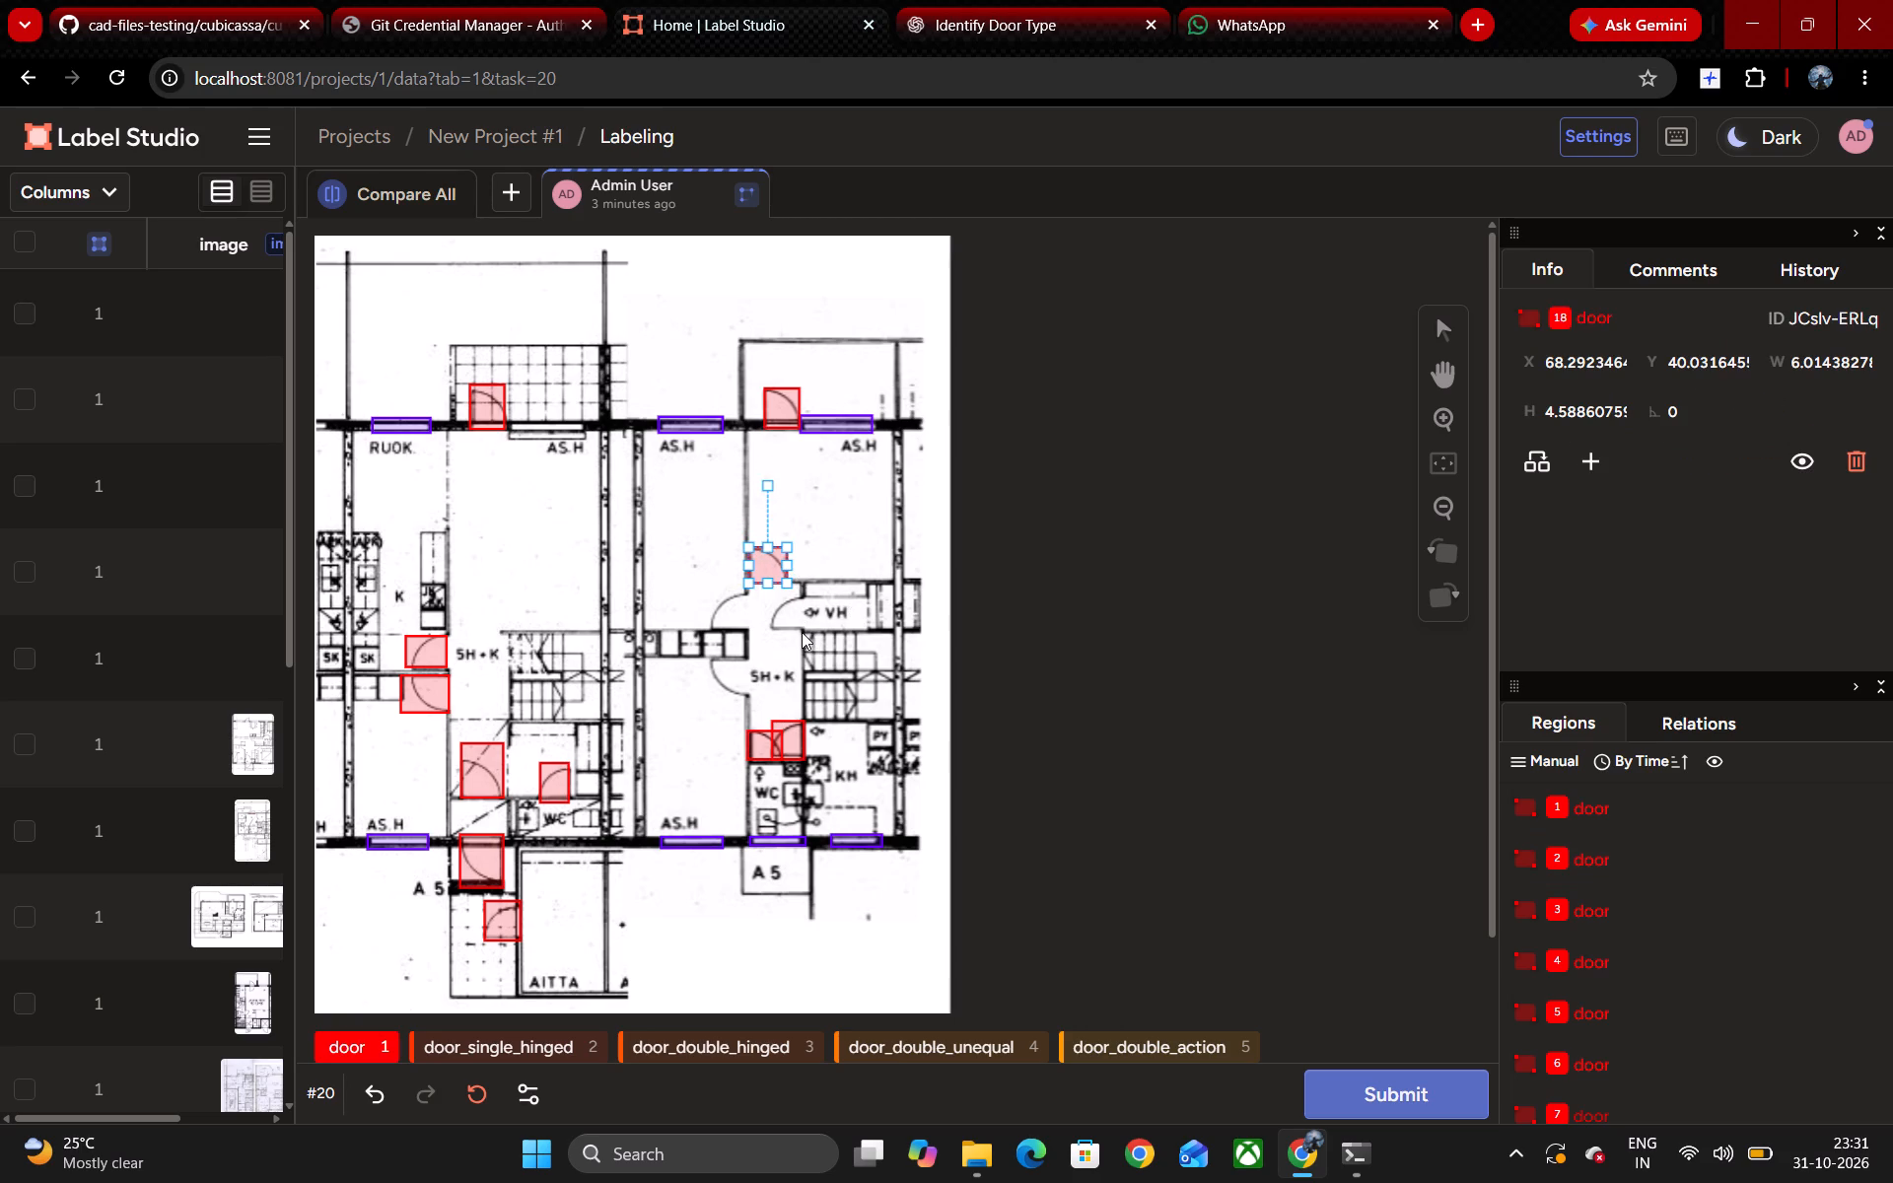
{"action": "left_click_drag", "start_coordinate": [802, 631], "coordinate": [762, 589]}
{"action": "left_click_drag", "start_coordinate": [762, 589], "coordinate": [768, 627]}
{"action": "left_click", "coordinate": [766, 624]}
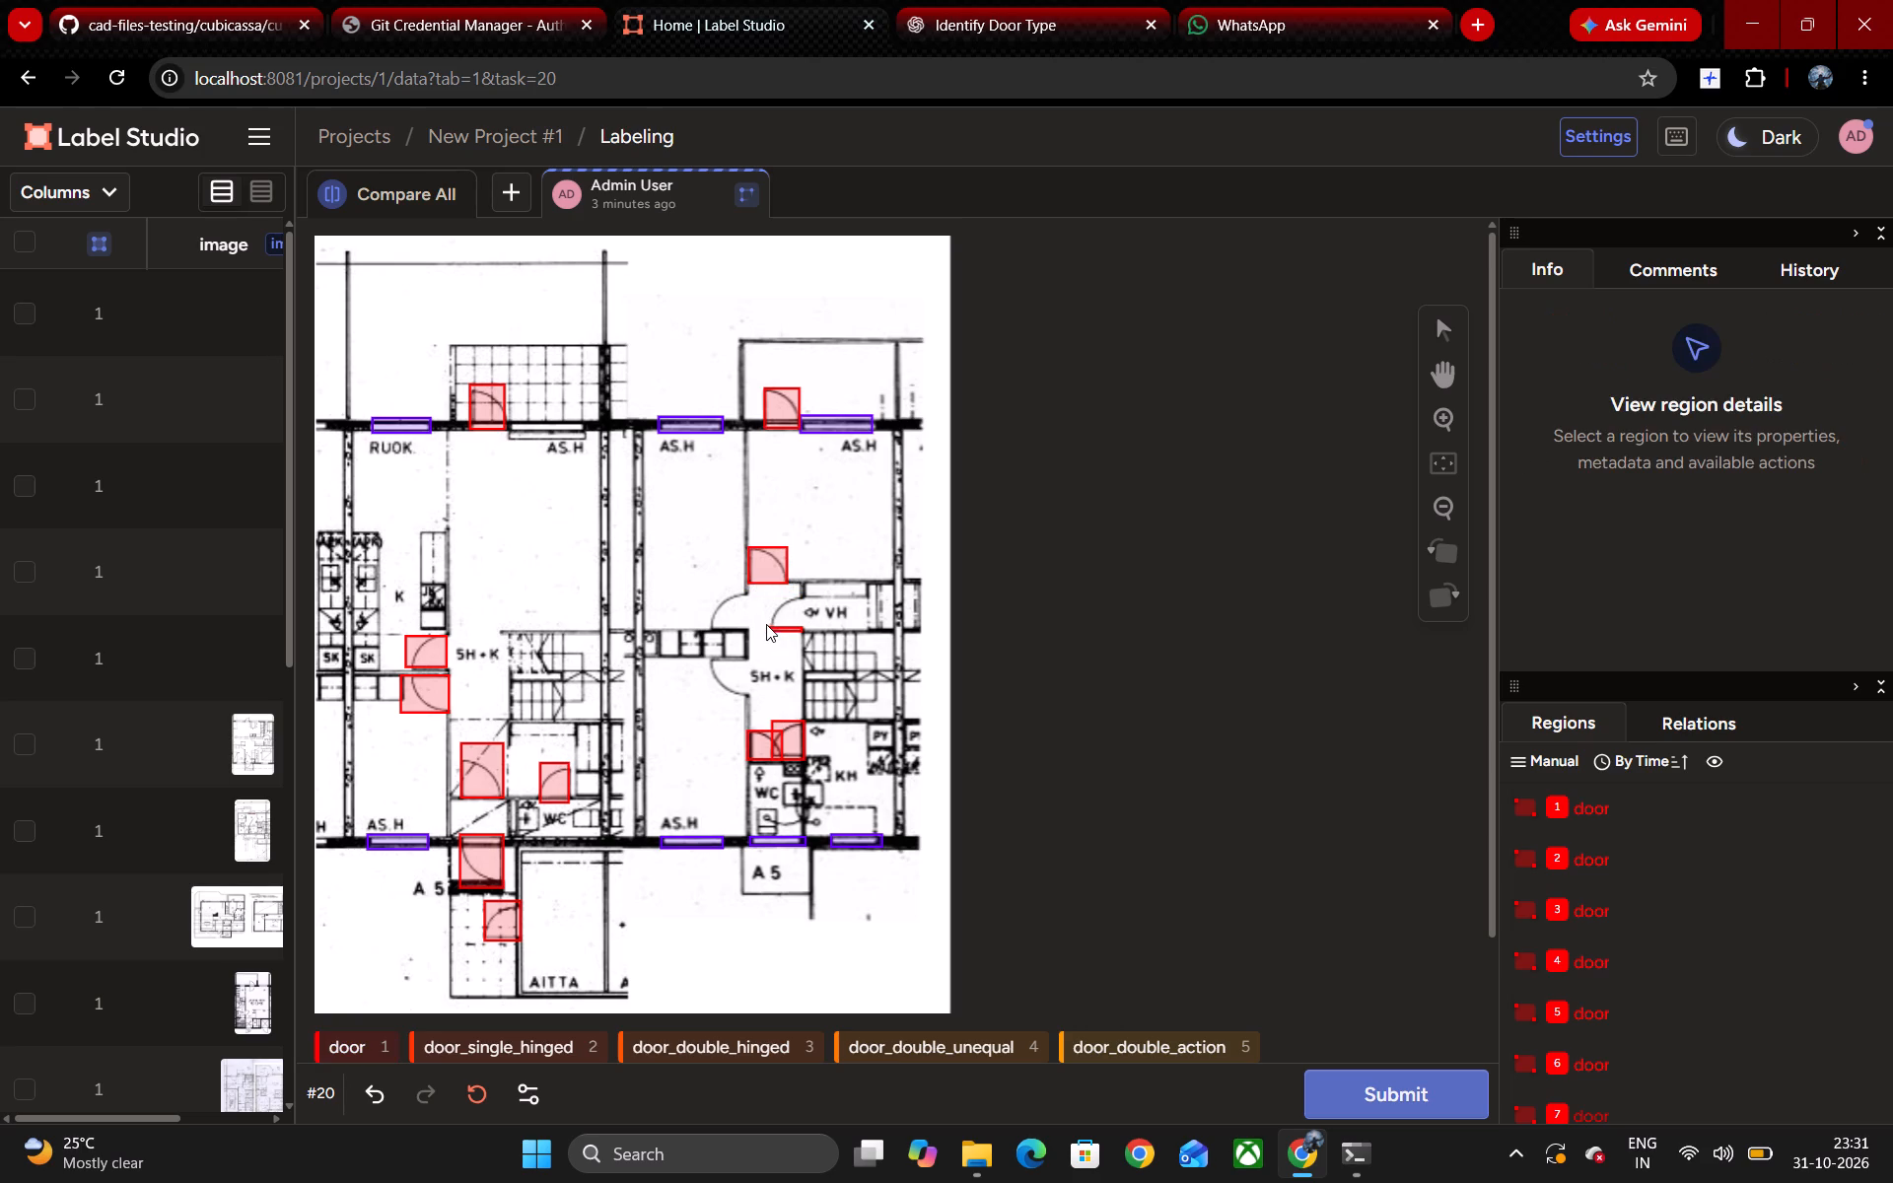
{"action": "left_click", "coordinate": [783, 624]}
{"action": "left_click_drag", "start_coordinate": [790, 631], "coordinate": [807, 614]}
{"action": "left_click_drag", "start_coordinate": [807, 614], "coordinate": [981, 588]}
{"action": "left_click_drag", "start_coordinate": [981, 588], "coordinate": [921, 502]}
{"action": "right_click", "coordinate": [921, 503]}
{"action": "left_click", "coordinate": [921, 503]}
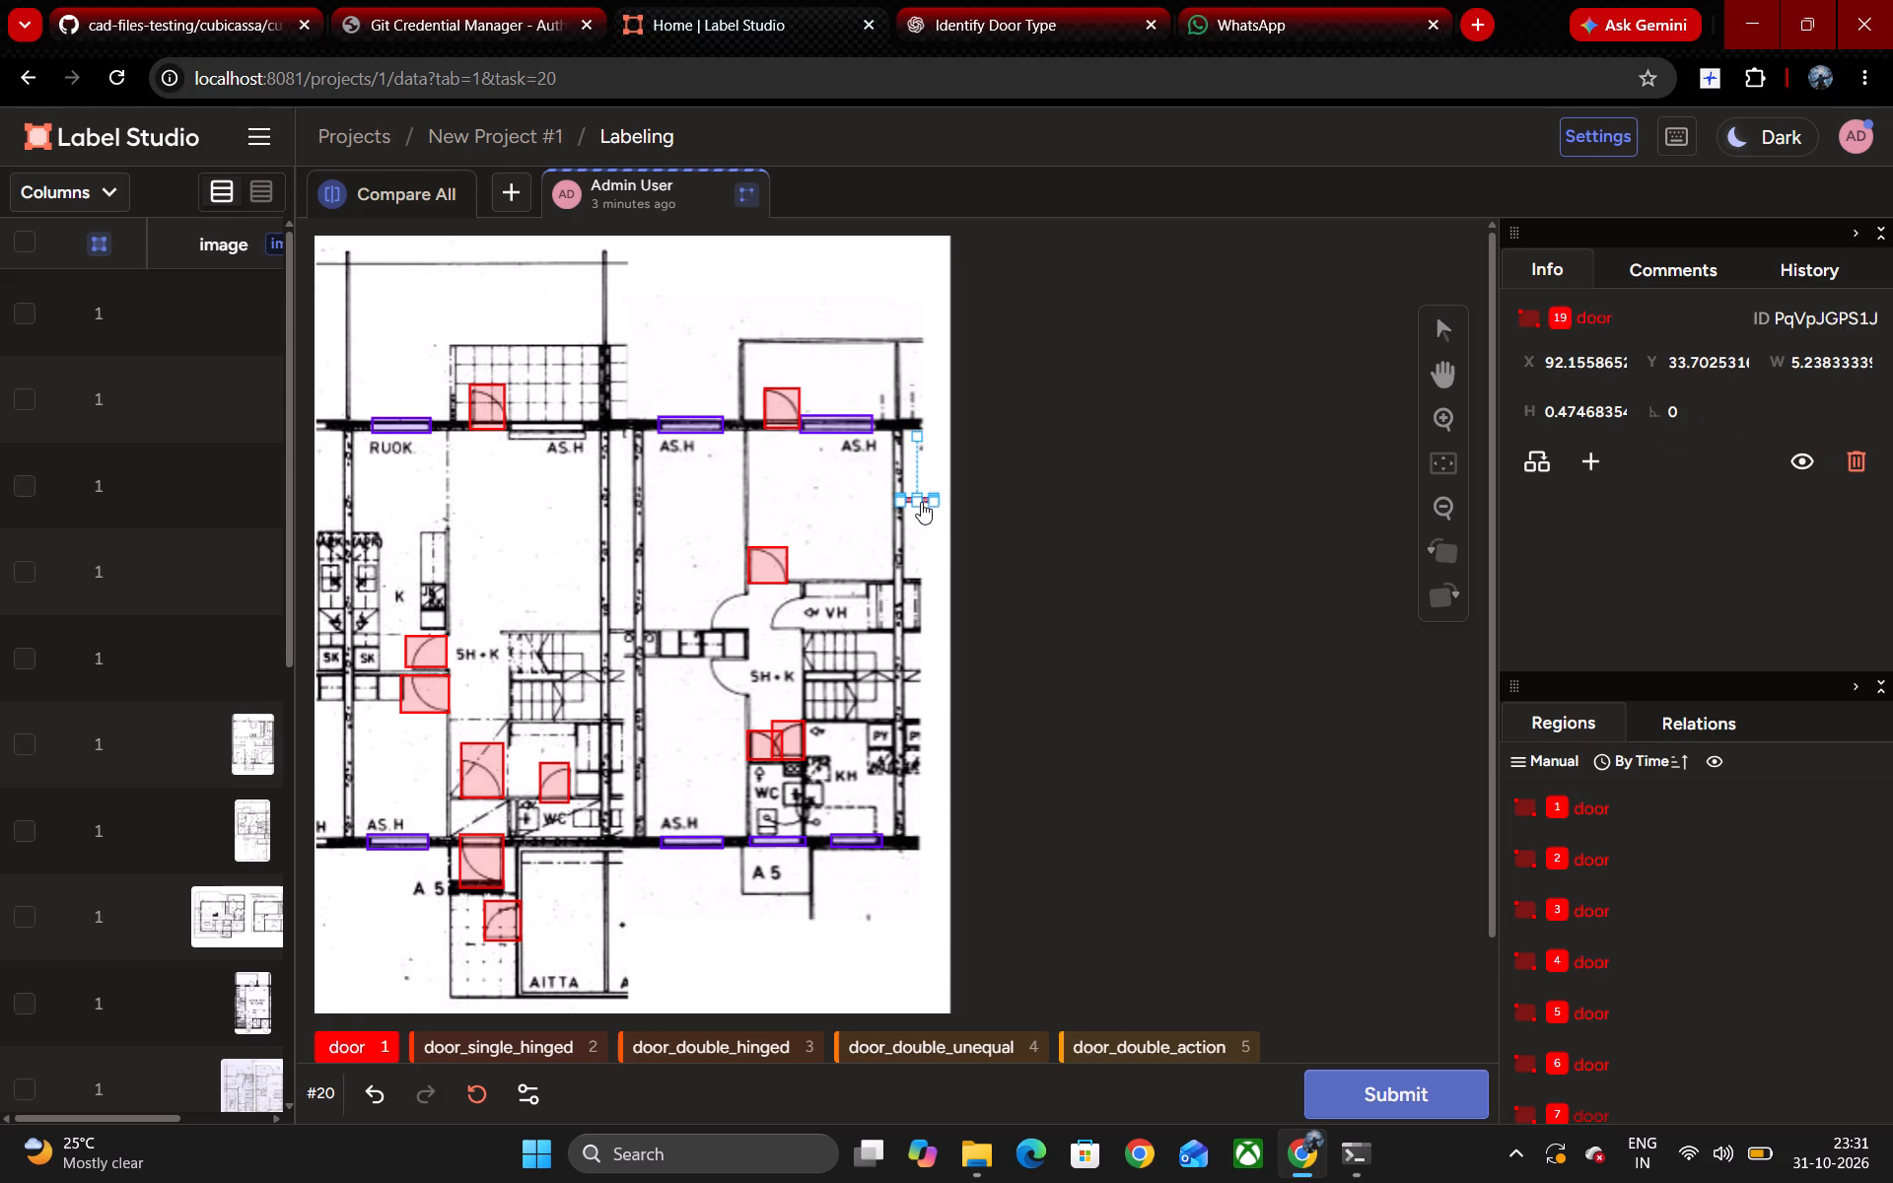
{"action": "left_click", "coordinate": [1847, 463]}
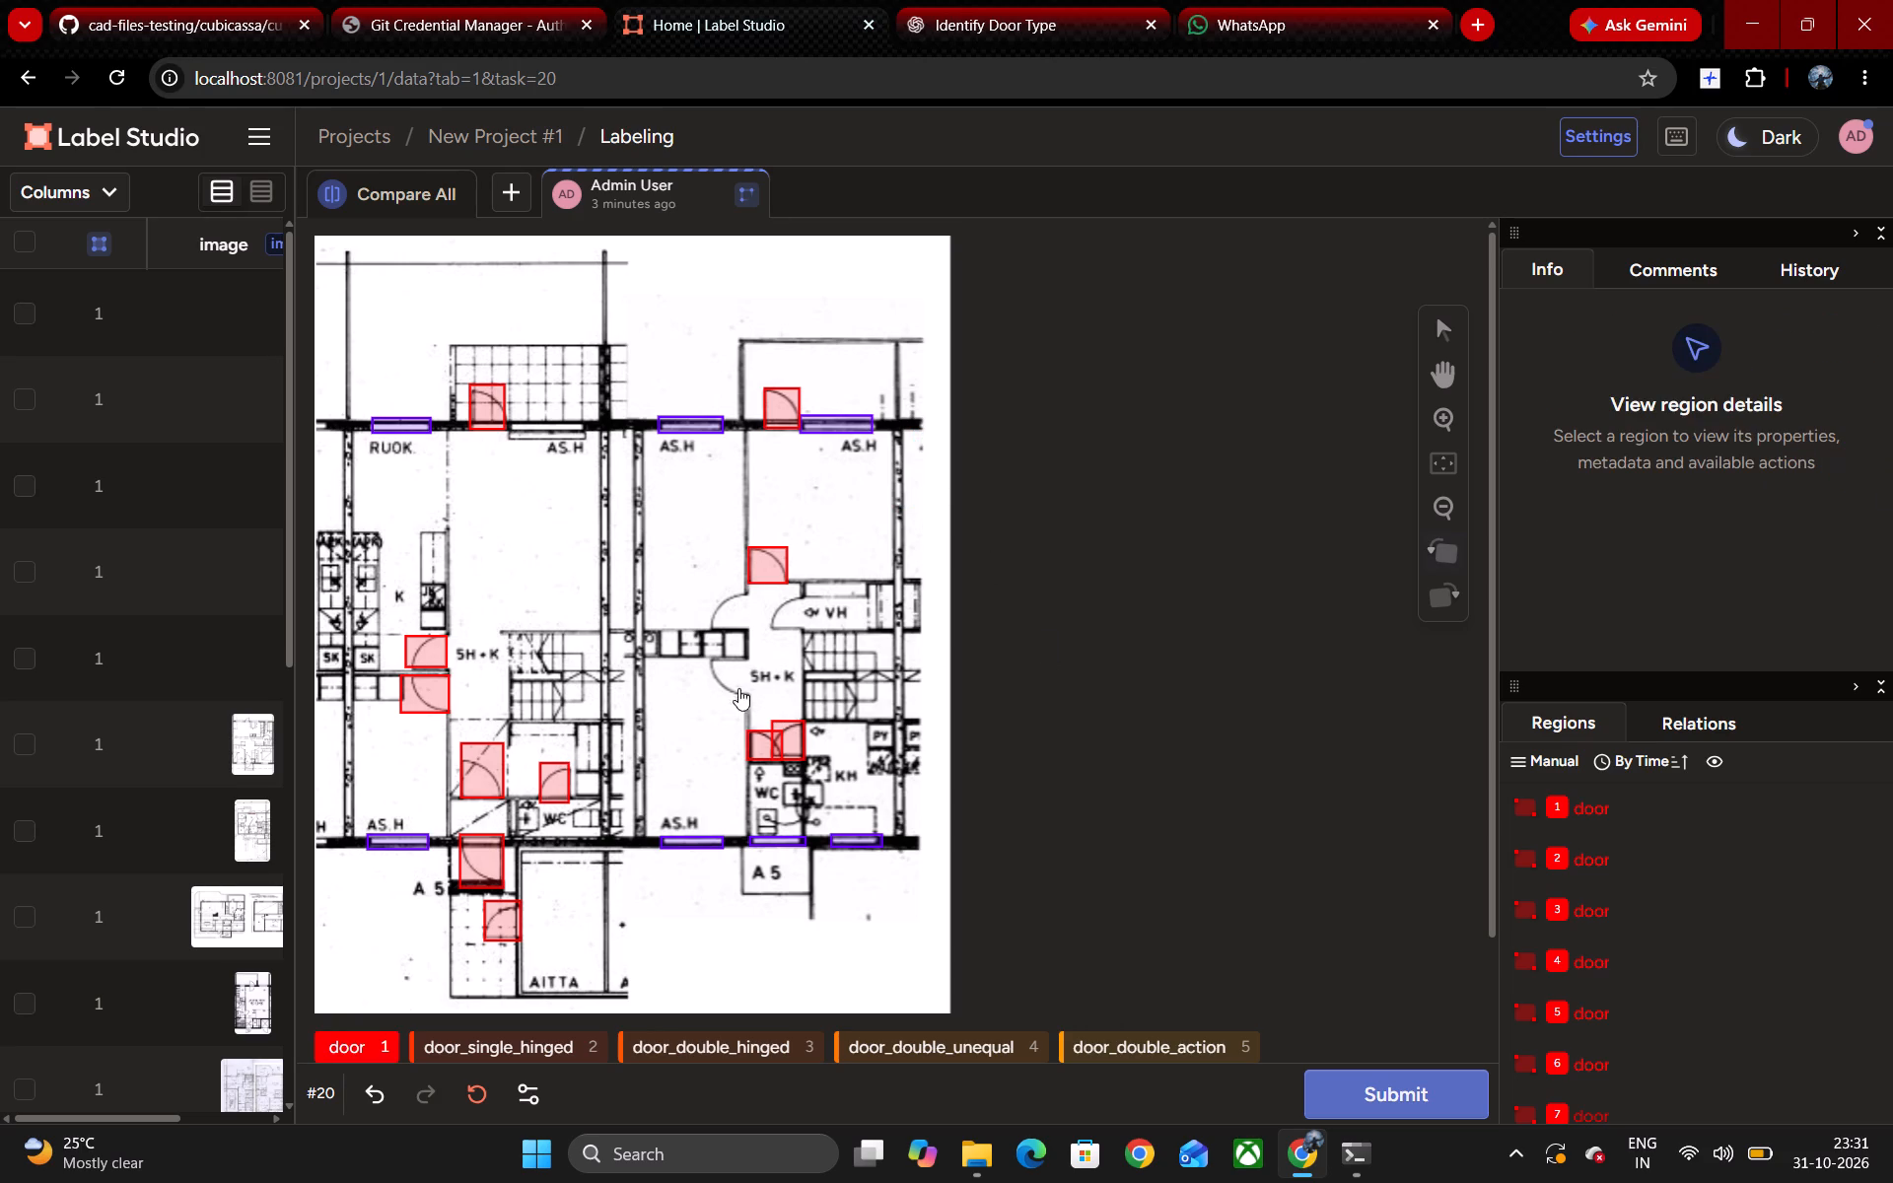
Add a door box around the right plan's door swing directly beside the VH label, fitting it to the arc.
{"action": "left_click", "coordinate": [802, 747]}
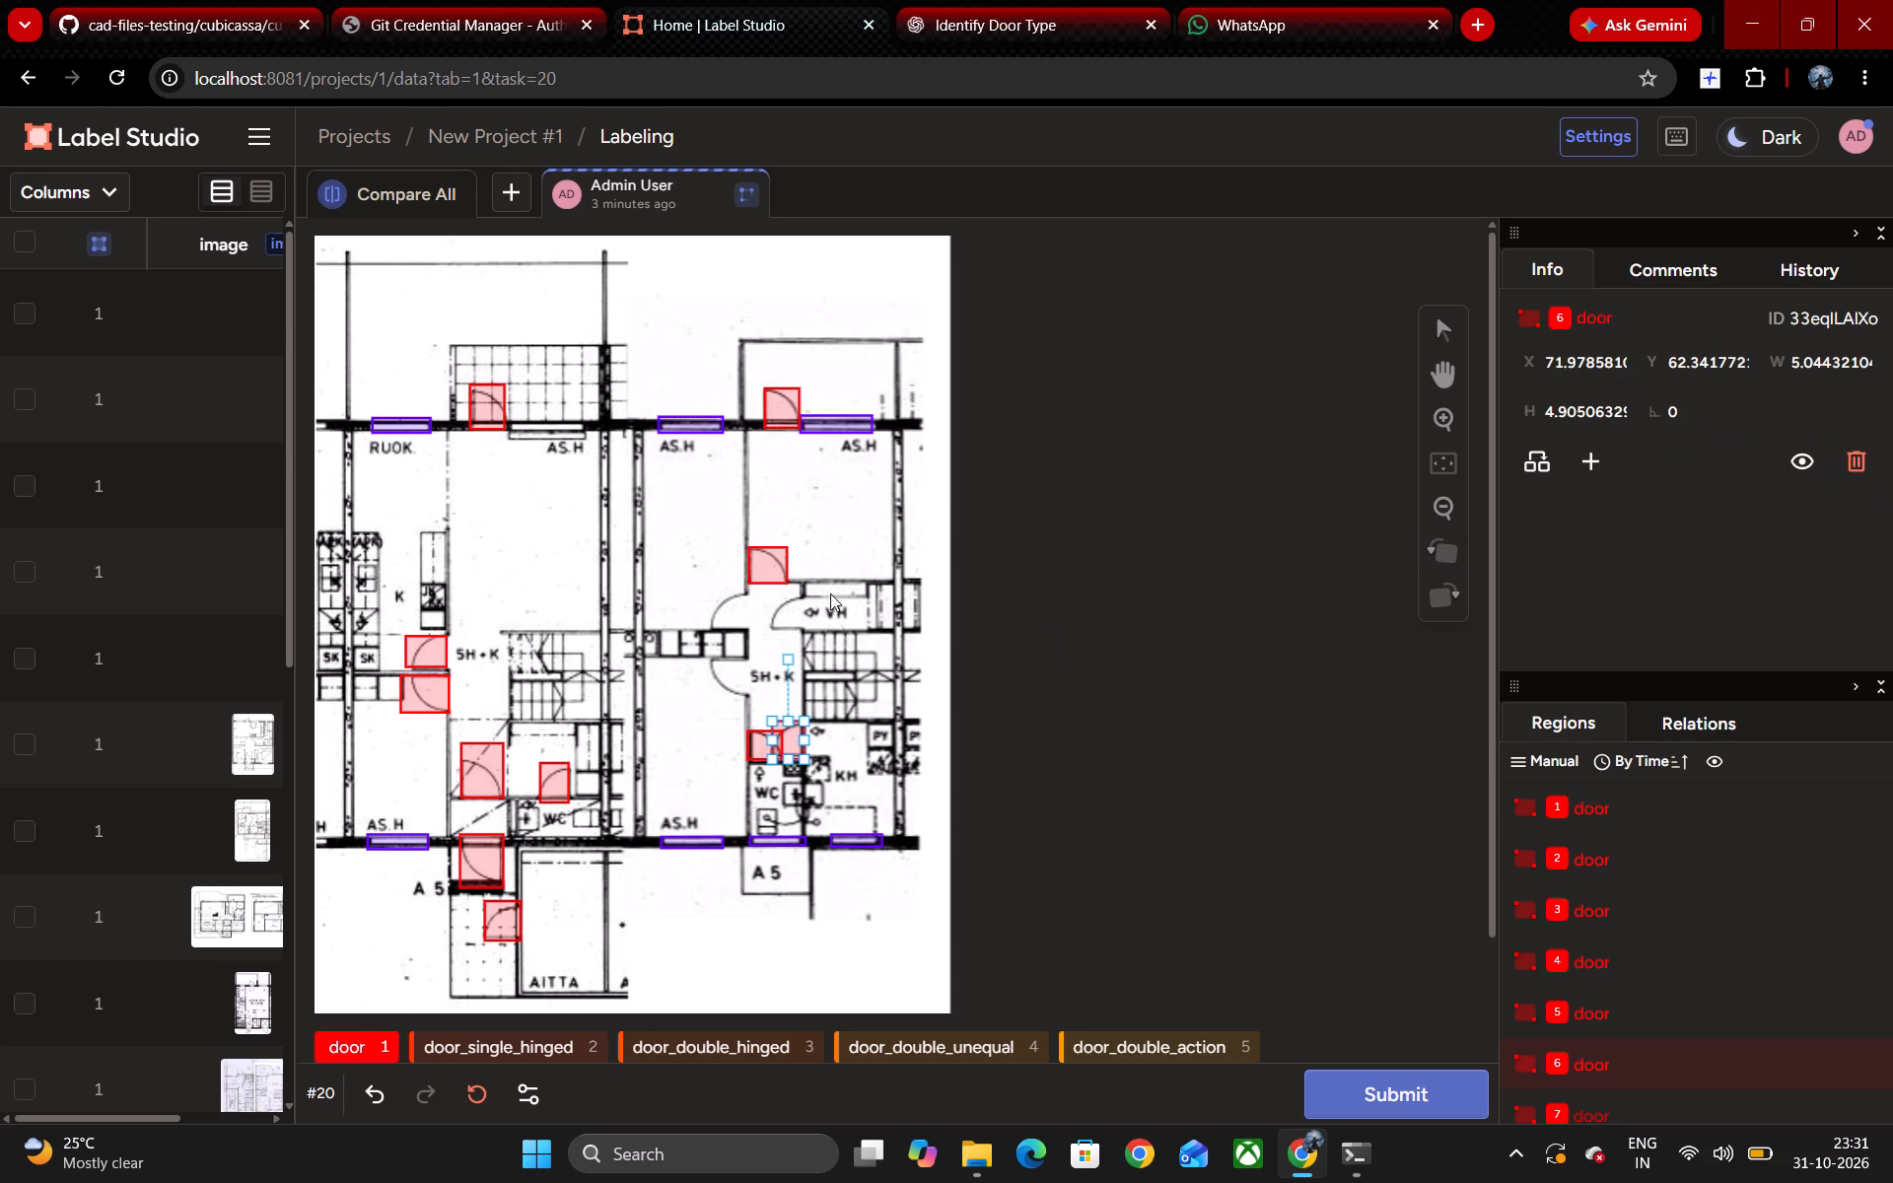
{"action": "left_click_drag", "start_coordinate": [804, 627], "coordinate": [789, 582]}
{"action": "left_click_drag", "start_coordinate": [789, 582], "coordinate": [767, 593]}
{"action": "left_click", "coordinate": [770, 606]}
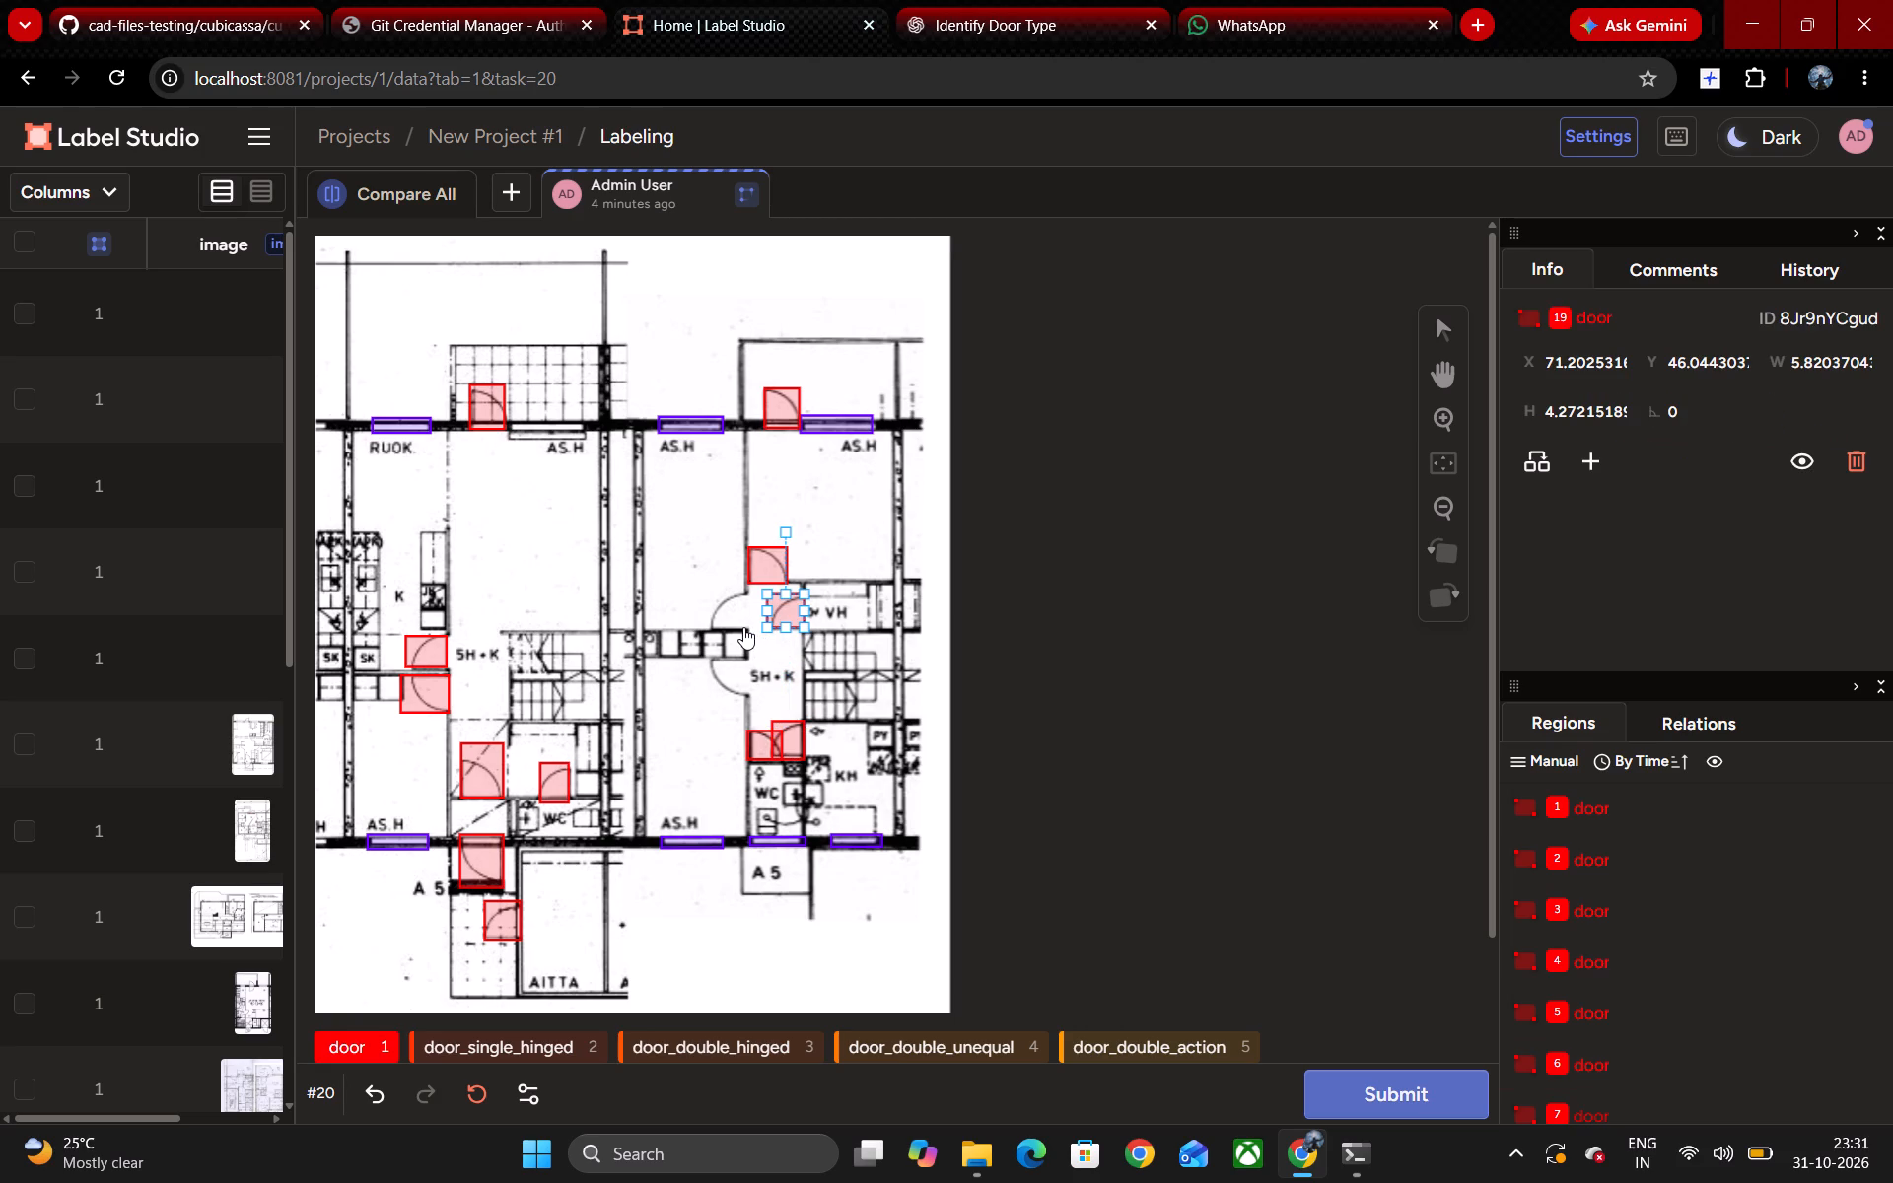
Add door boxes around the right plan's two hallway doors opposite VH, one above and one below the cabinet row.
{"action": "left_click_drag", "start_coordinate": [743, 626], "coordinate": [700, 591]}
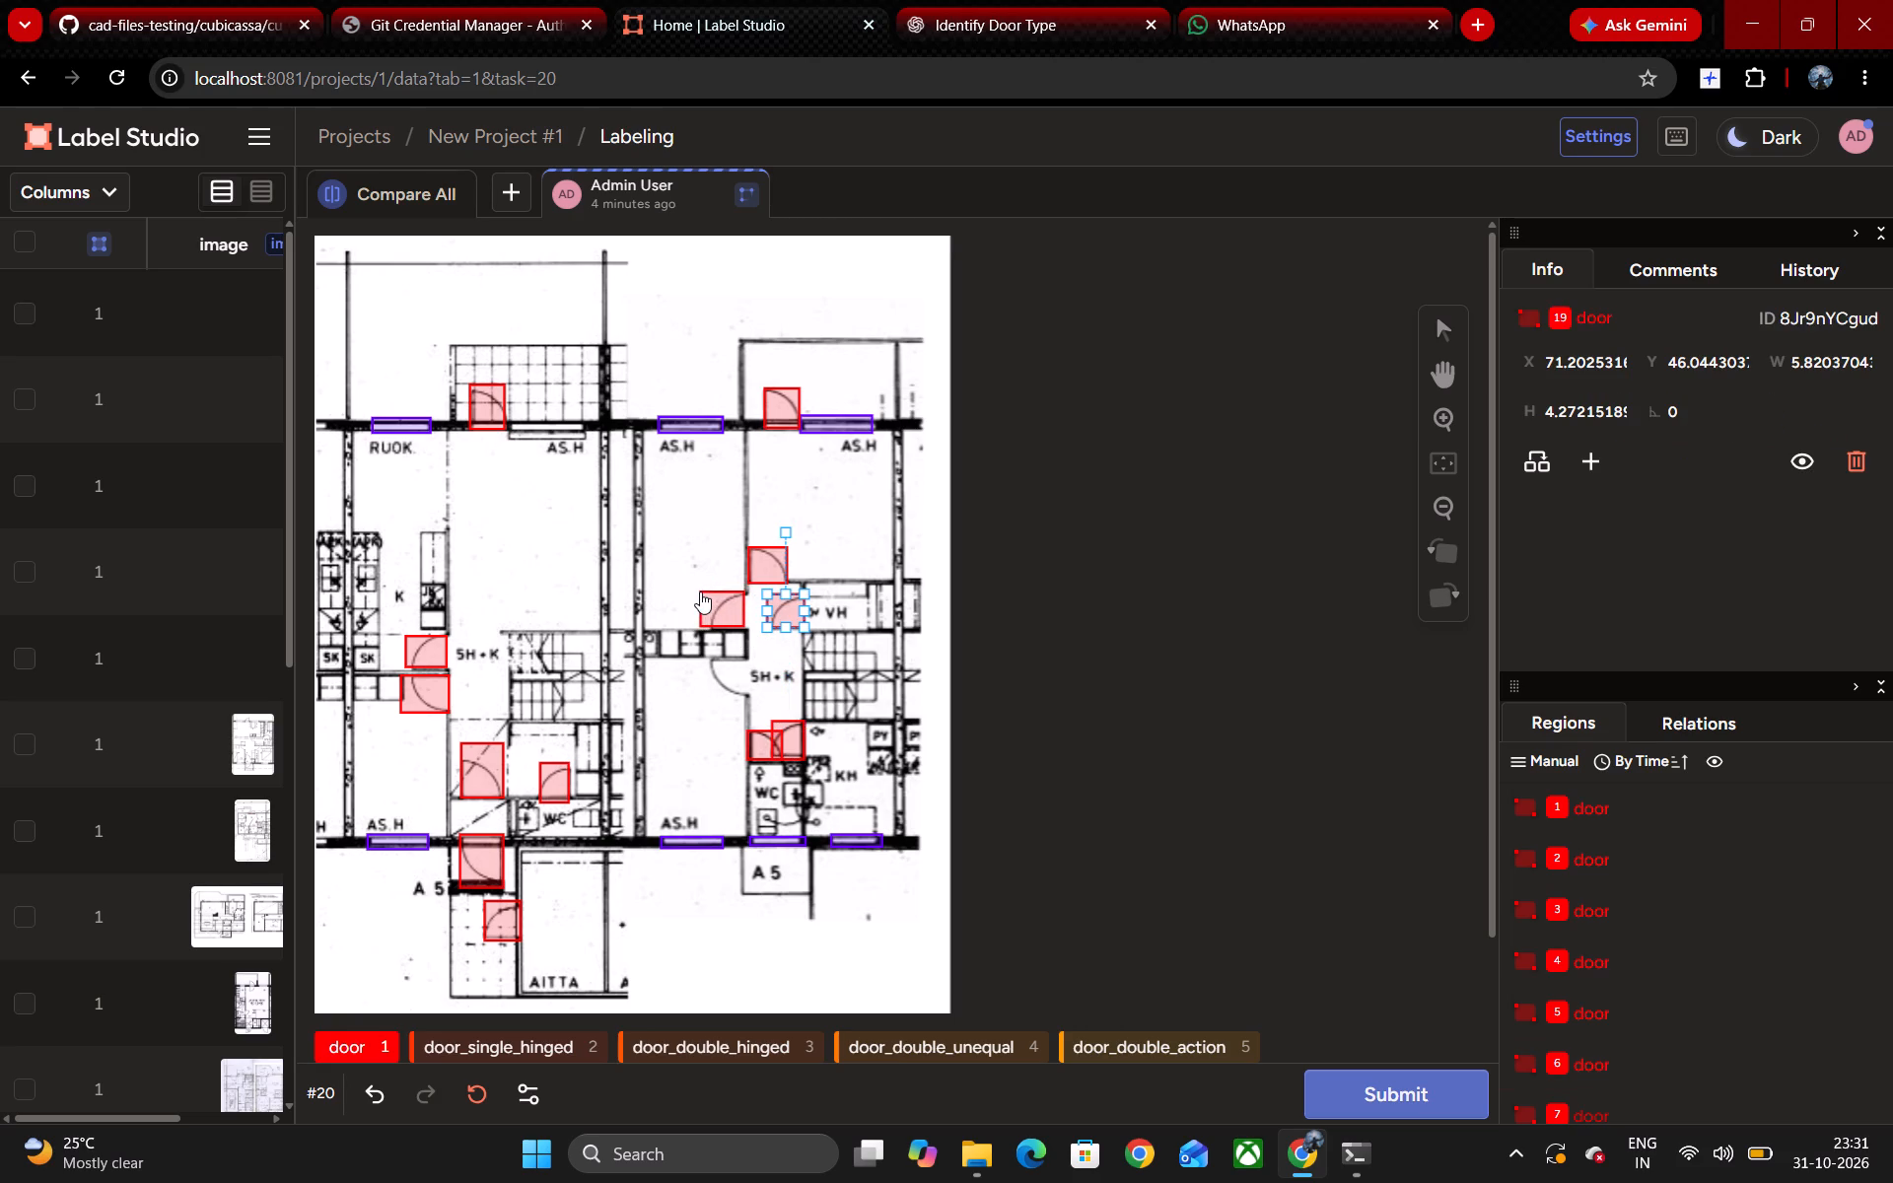
{"action": "left_click", "coordinate": [711, 601]}
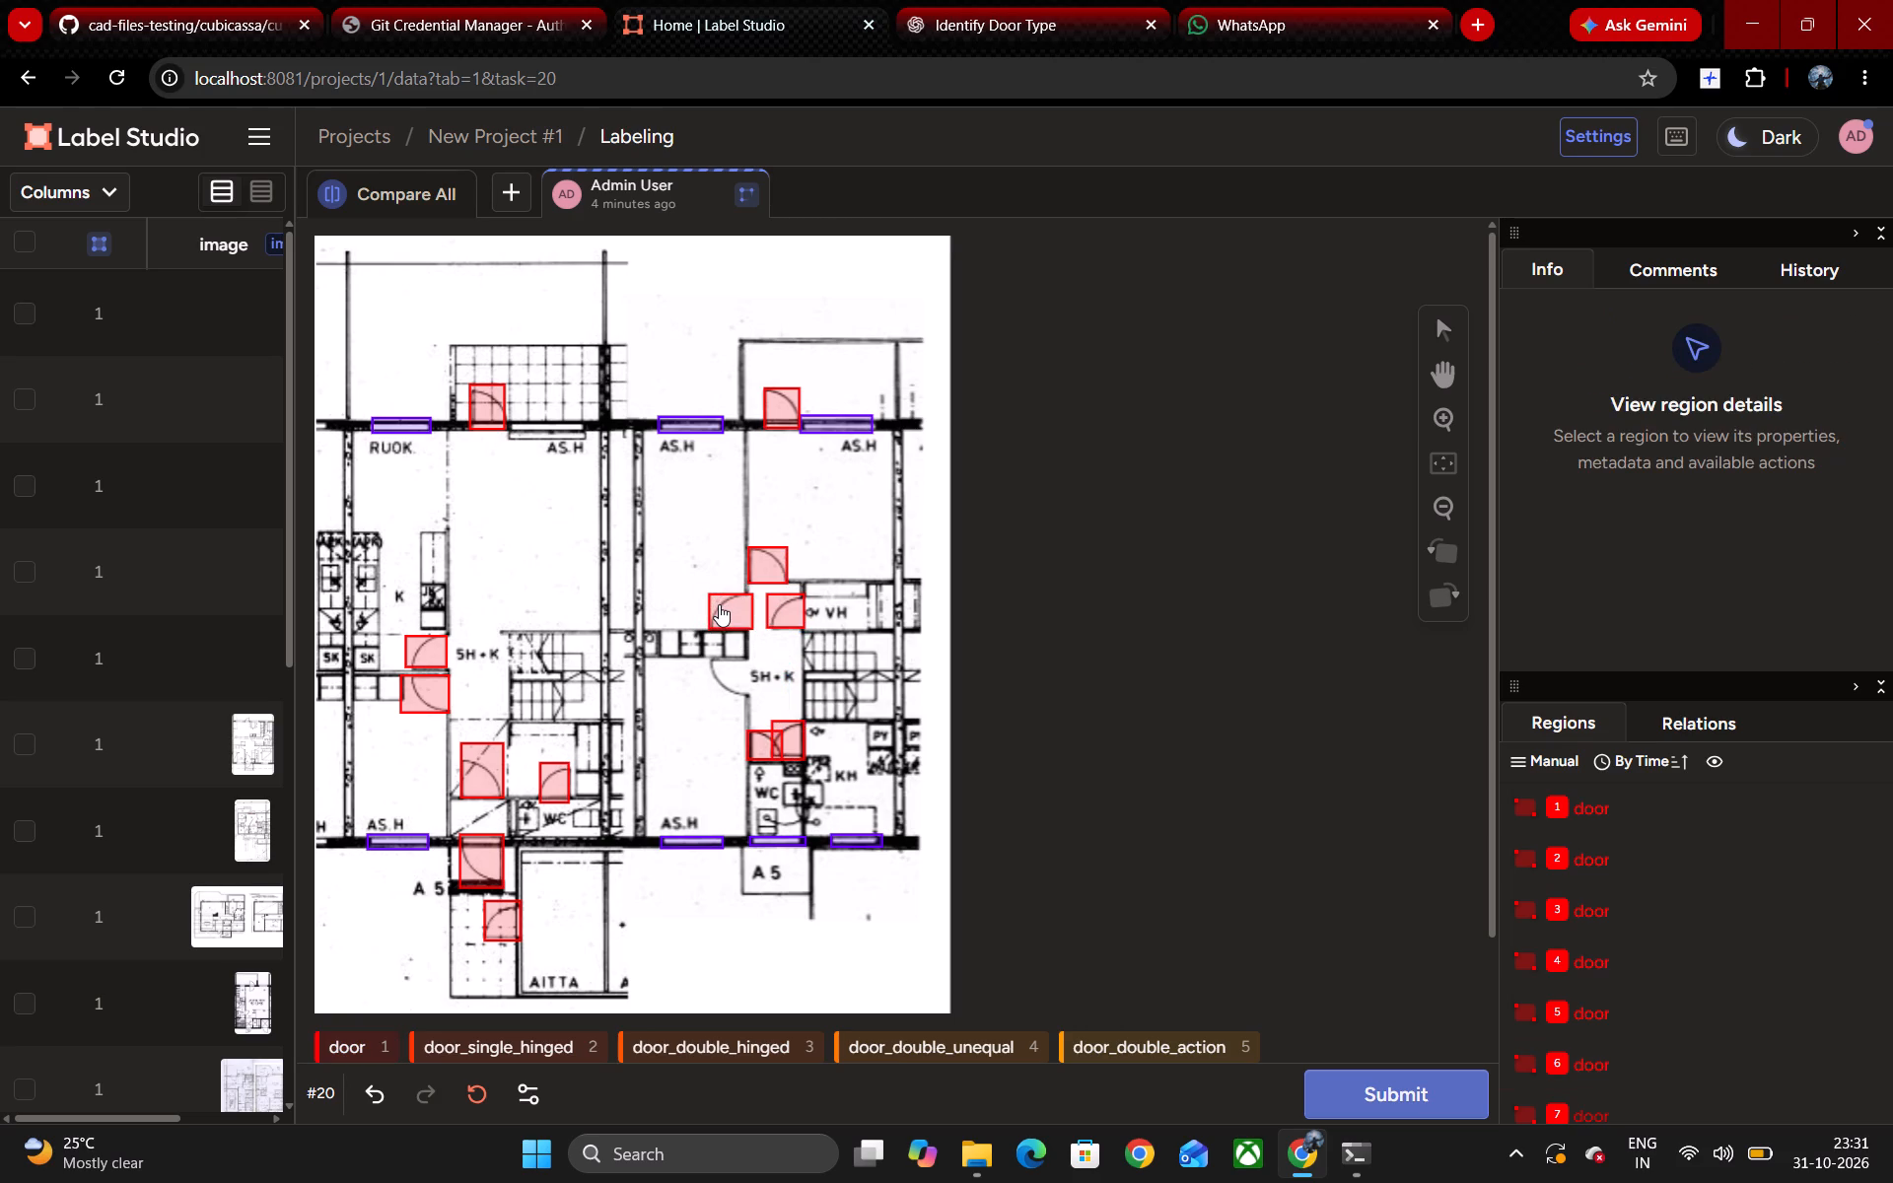
{"action": "left_click", "coordinate": [719, 604]}
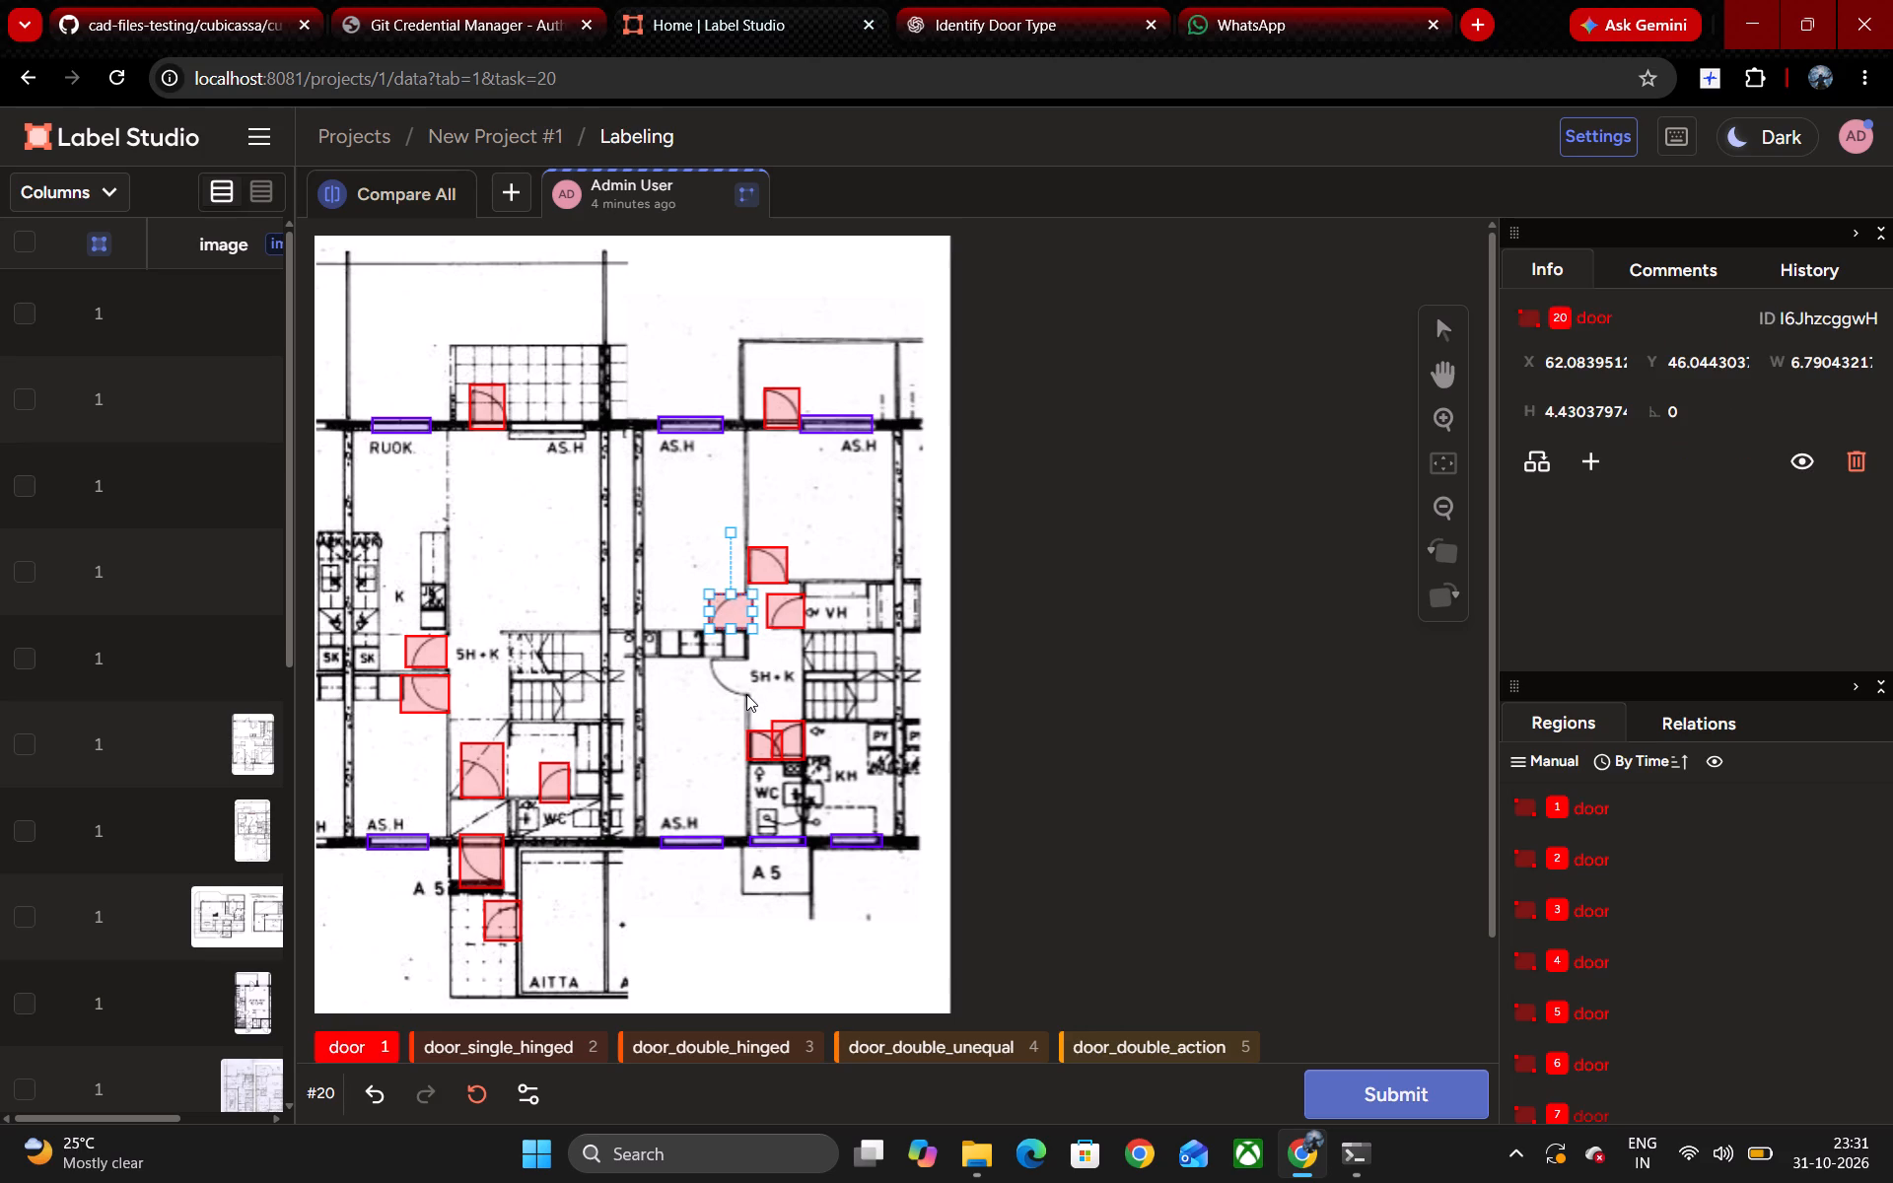
{"action": "left_click_drag", "start_coordinate": [747, 694], "coordinate": [690, 652]}
{"action": "left_click_drag", "start_coordinate": [690, 652], "coordinate": [707, 653]}
{"action": "left_click", "coordinate": [712, 663]}
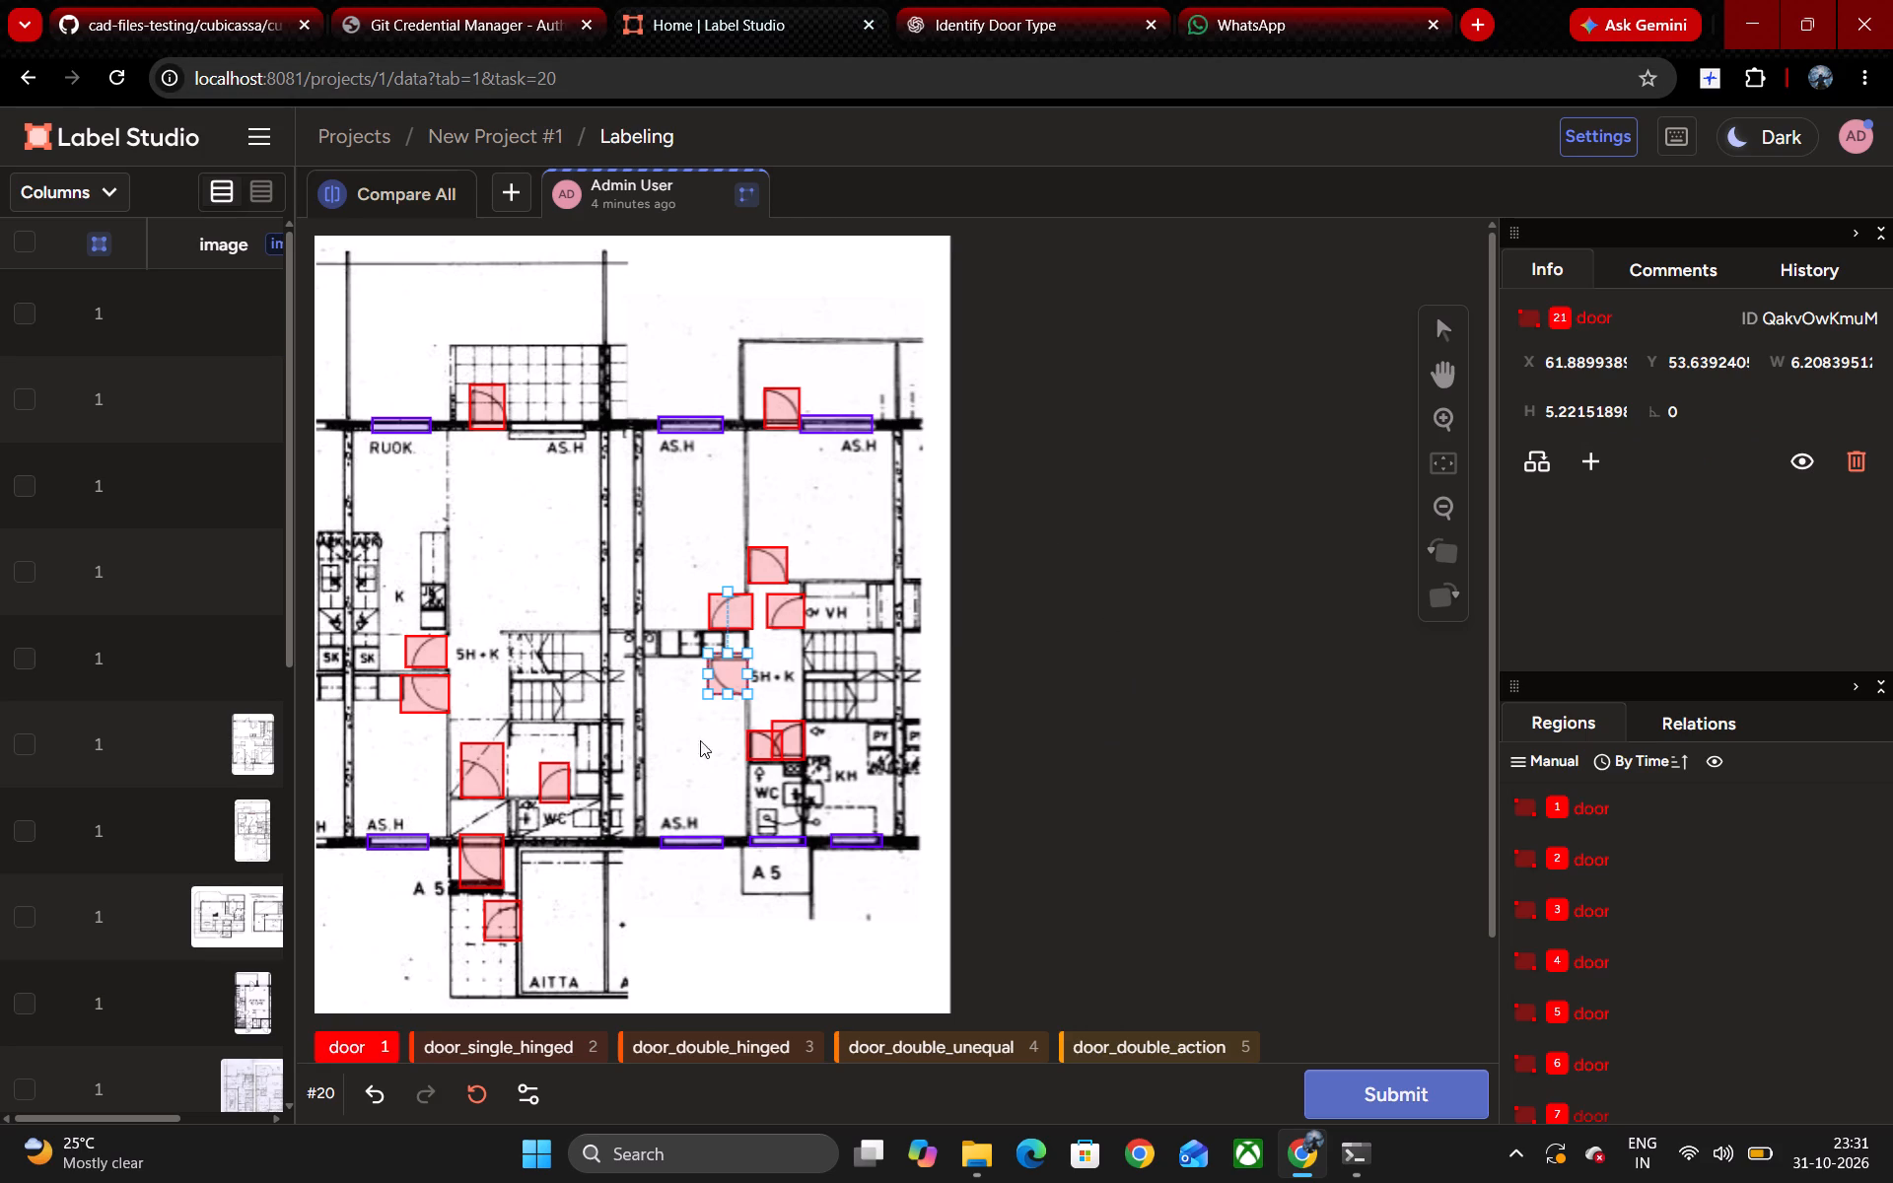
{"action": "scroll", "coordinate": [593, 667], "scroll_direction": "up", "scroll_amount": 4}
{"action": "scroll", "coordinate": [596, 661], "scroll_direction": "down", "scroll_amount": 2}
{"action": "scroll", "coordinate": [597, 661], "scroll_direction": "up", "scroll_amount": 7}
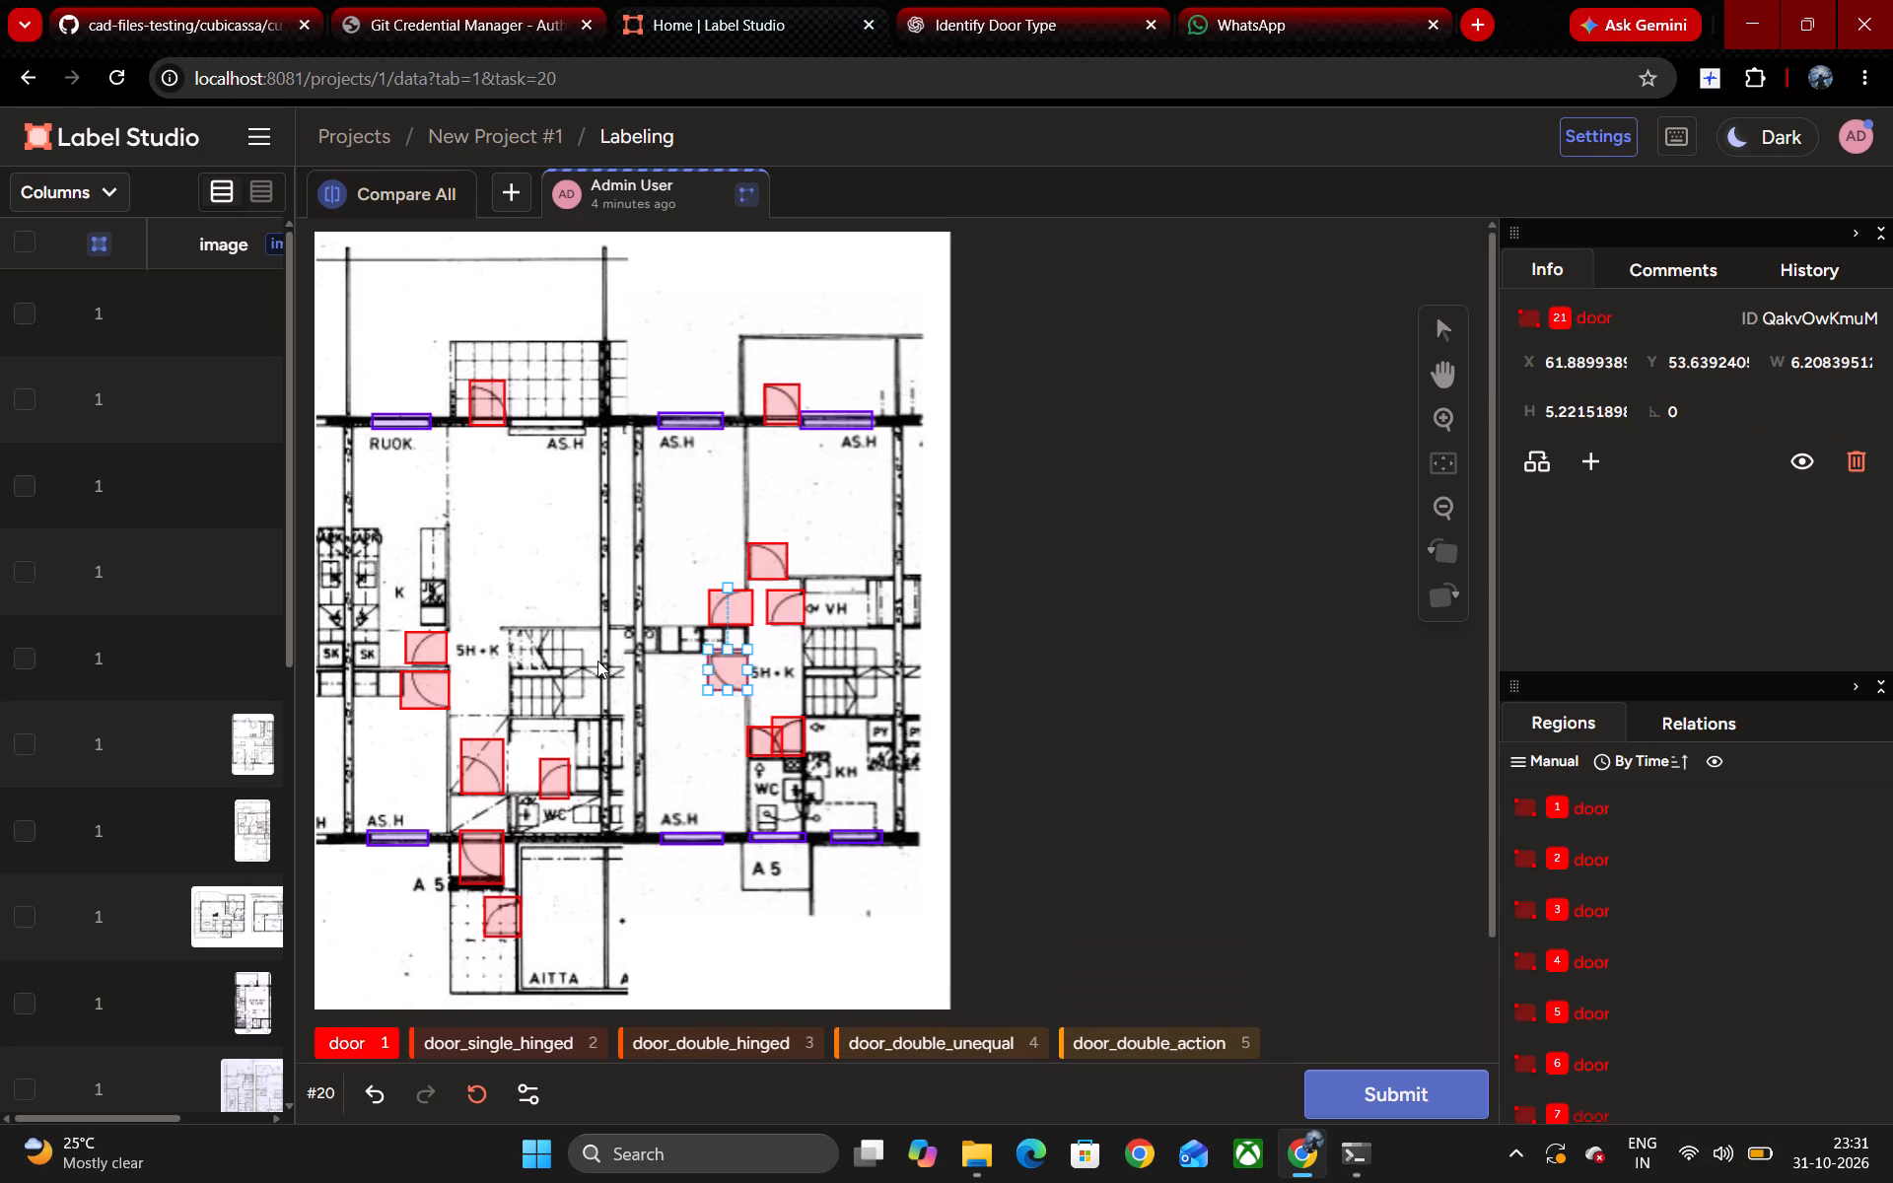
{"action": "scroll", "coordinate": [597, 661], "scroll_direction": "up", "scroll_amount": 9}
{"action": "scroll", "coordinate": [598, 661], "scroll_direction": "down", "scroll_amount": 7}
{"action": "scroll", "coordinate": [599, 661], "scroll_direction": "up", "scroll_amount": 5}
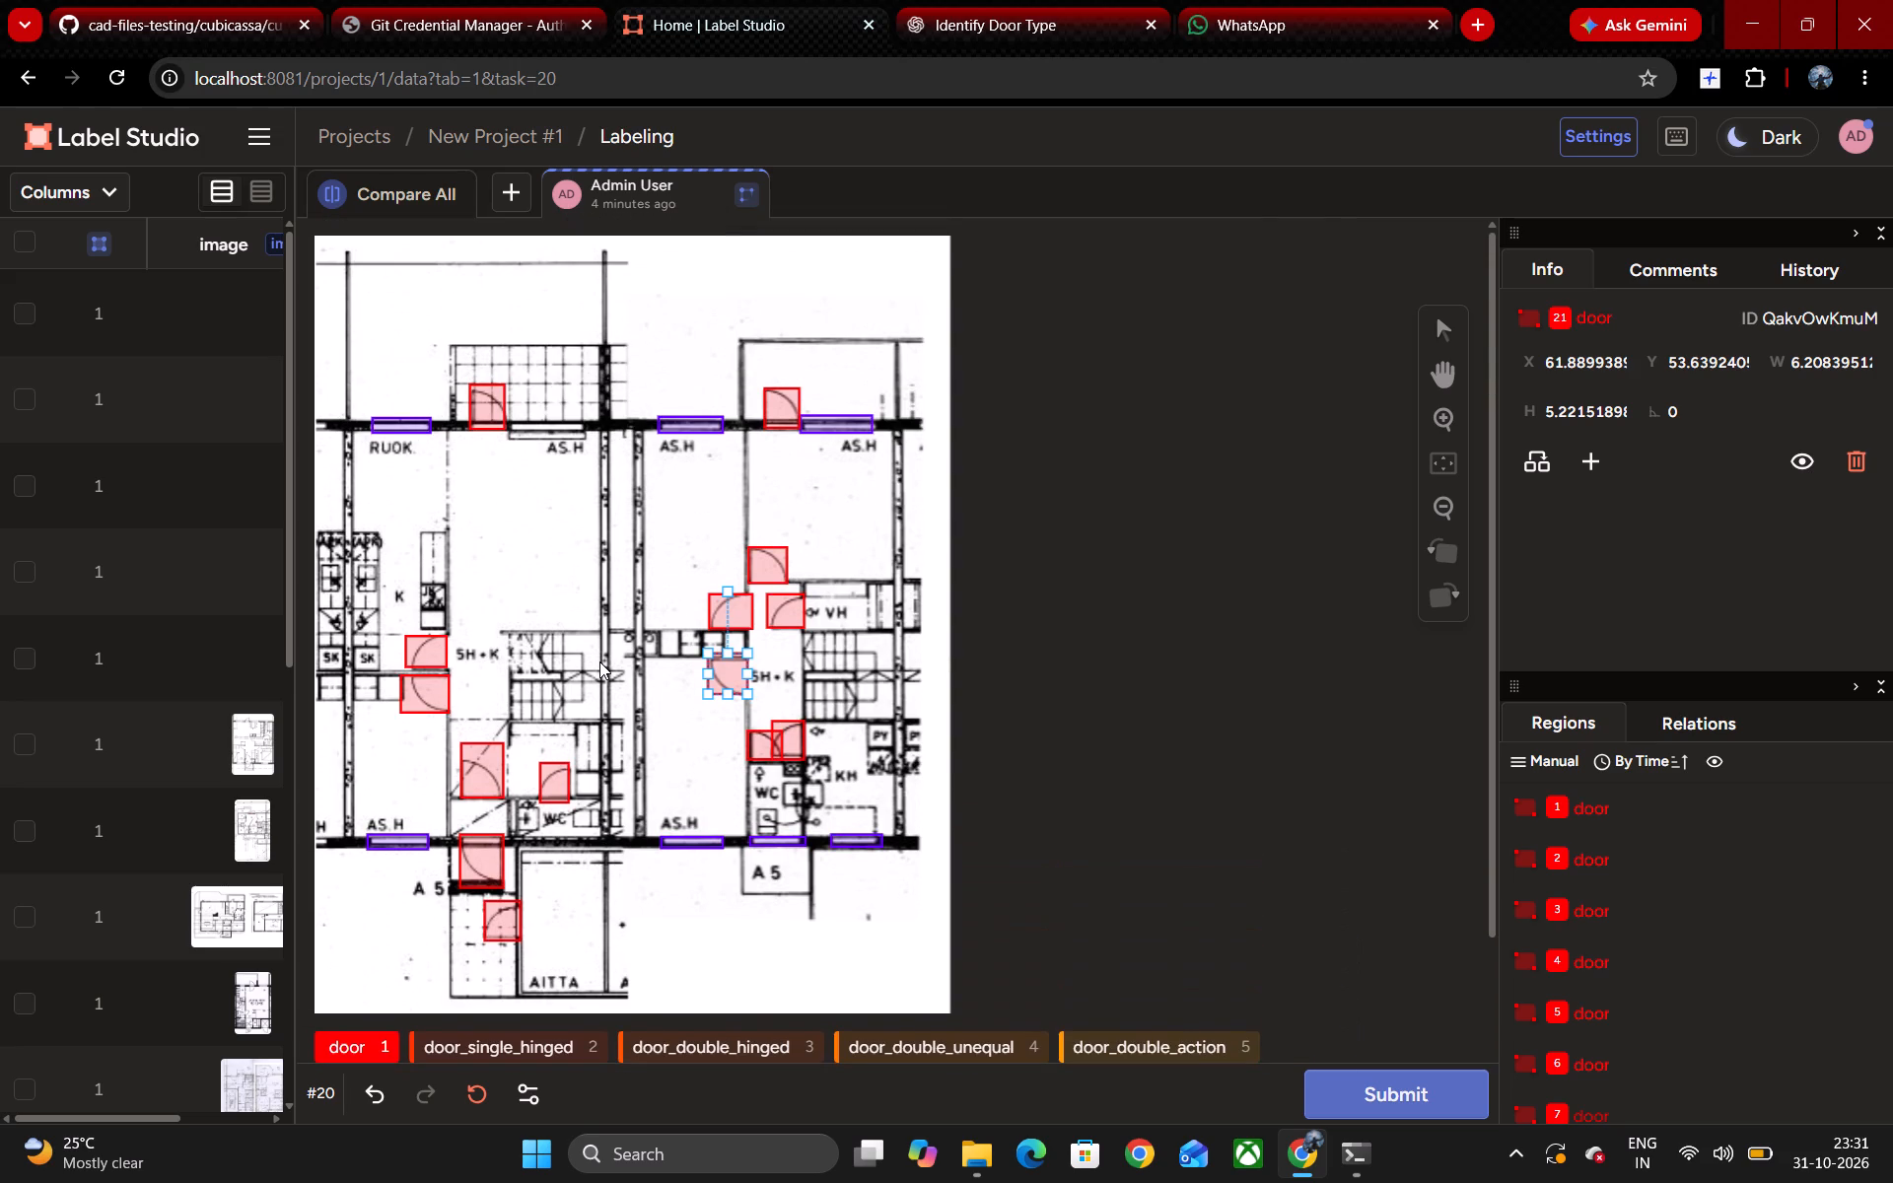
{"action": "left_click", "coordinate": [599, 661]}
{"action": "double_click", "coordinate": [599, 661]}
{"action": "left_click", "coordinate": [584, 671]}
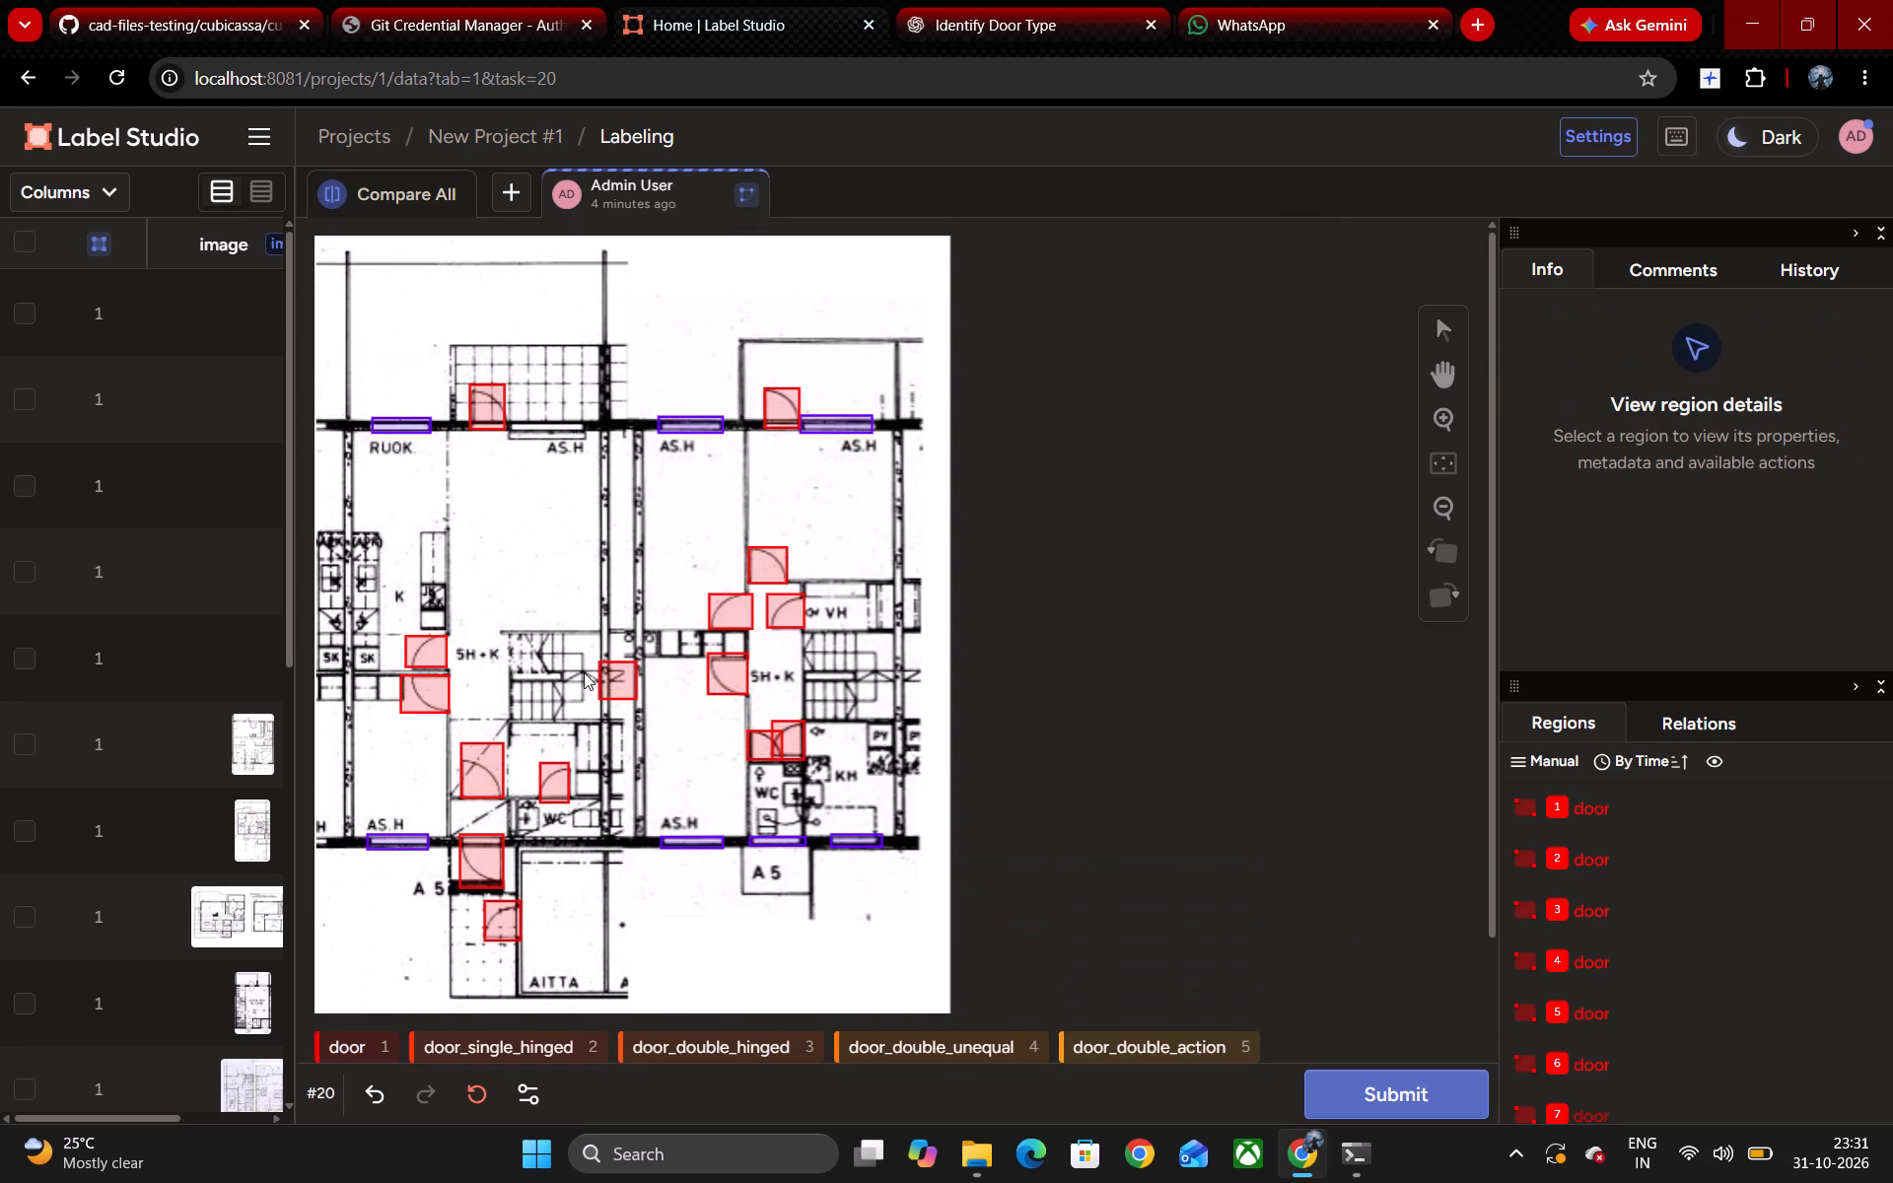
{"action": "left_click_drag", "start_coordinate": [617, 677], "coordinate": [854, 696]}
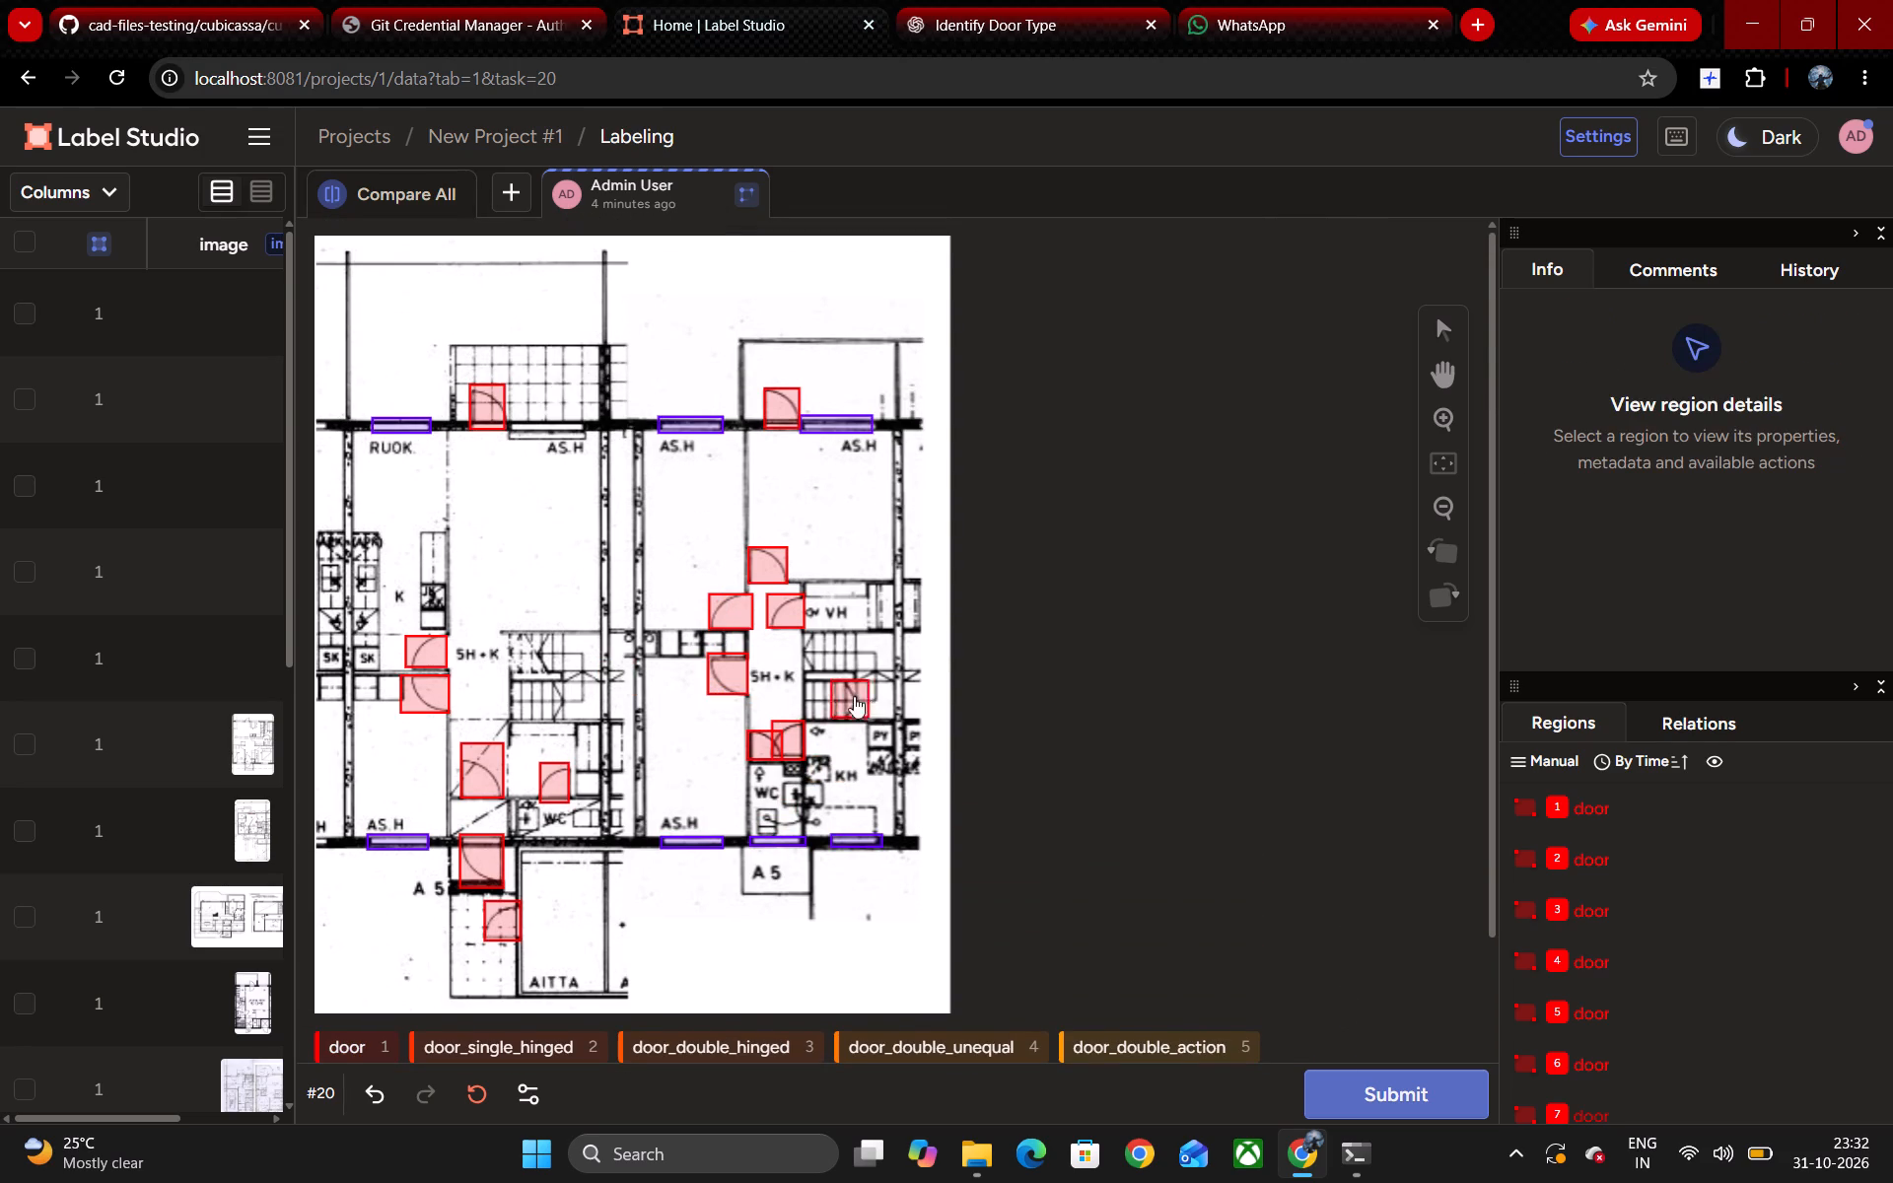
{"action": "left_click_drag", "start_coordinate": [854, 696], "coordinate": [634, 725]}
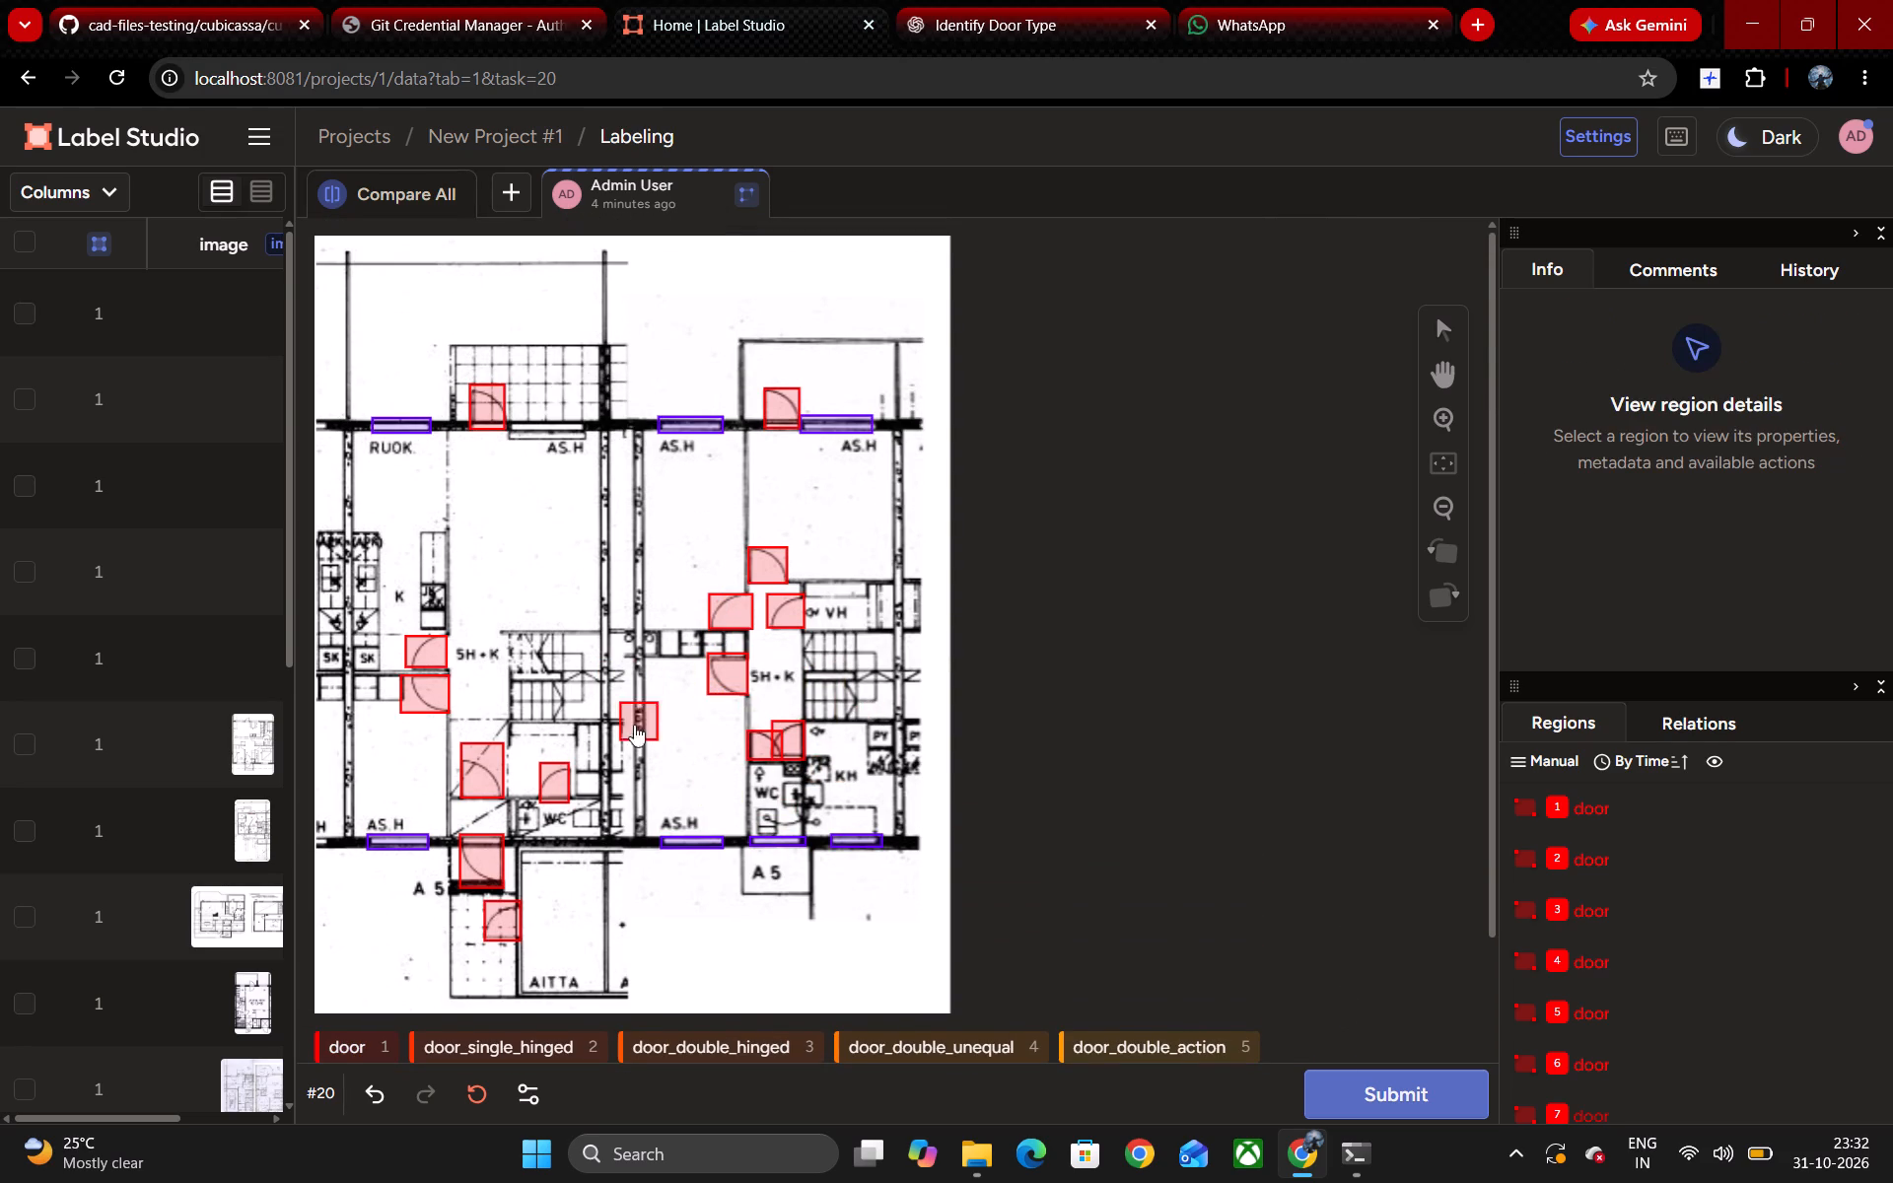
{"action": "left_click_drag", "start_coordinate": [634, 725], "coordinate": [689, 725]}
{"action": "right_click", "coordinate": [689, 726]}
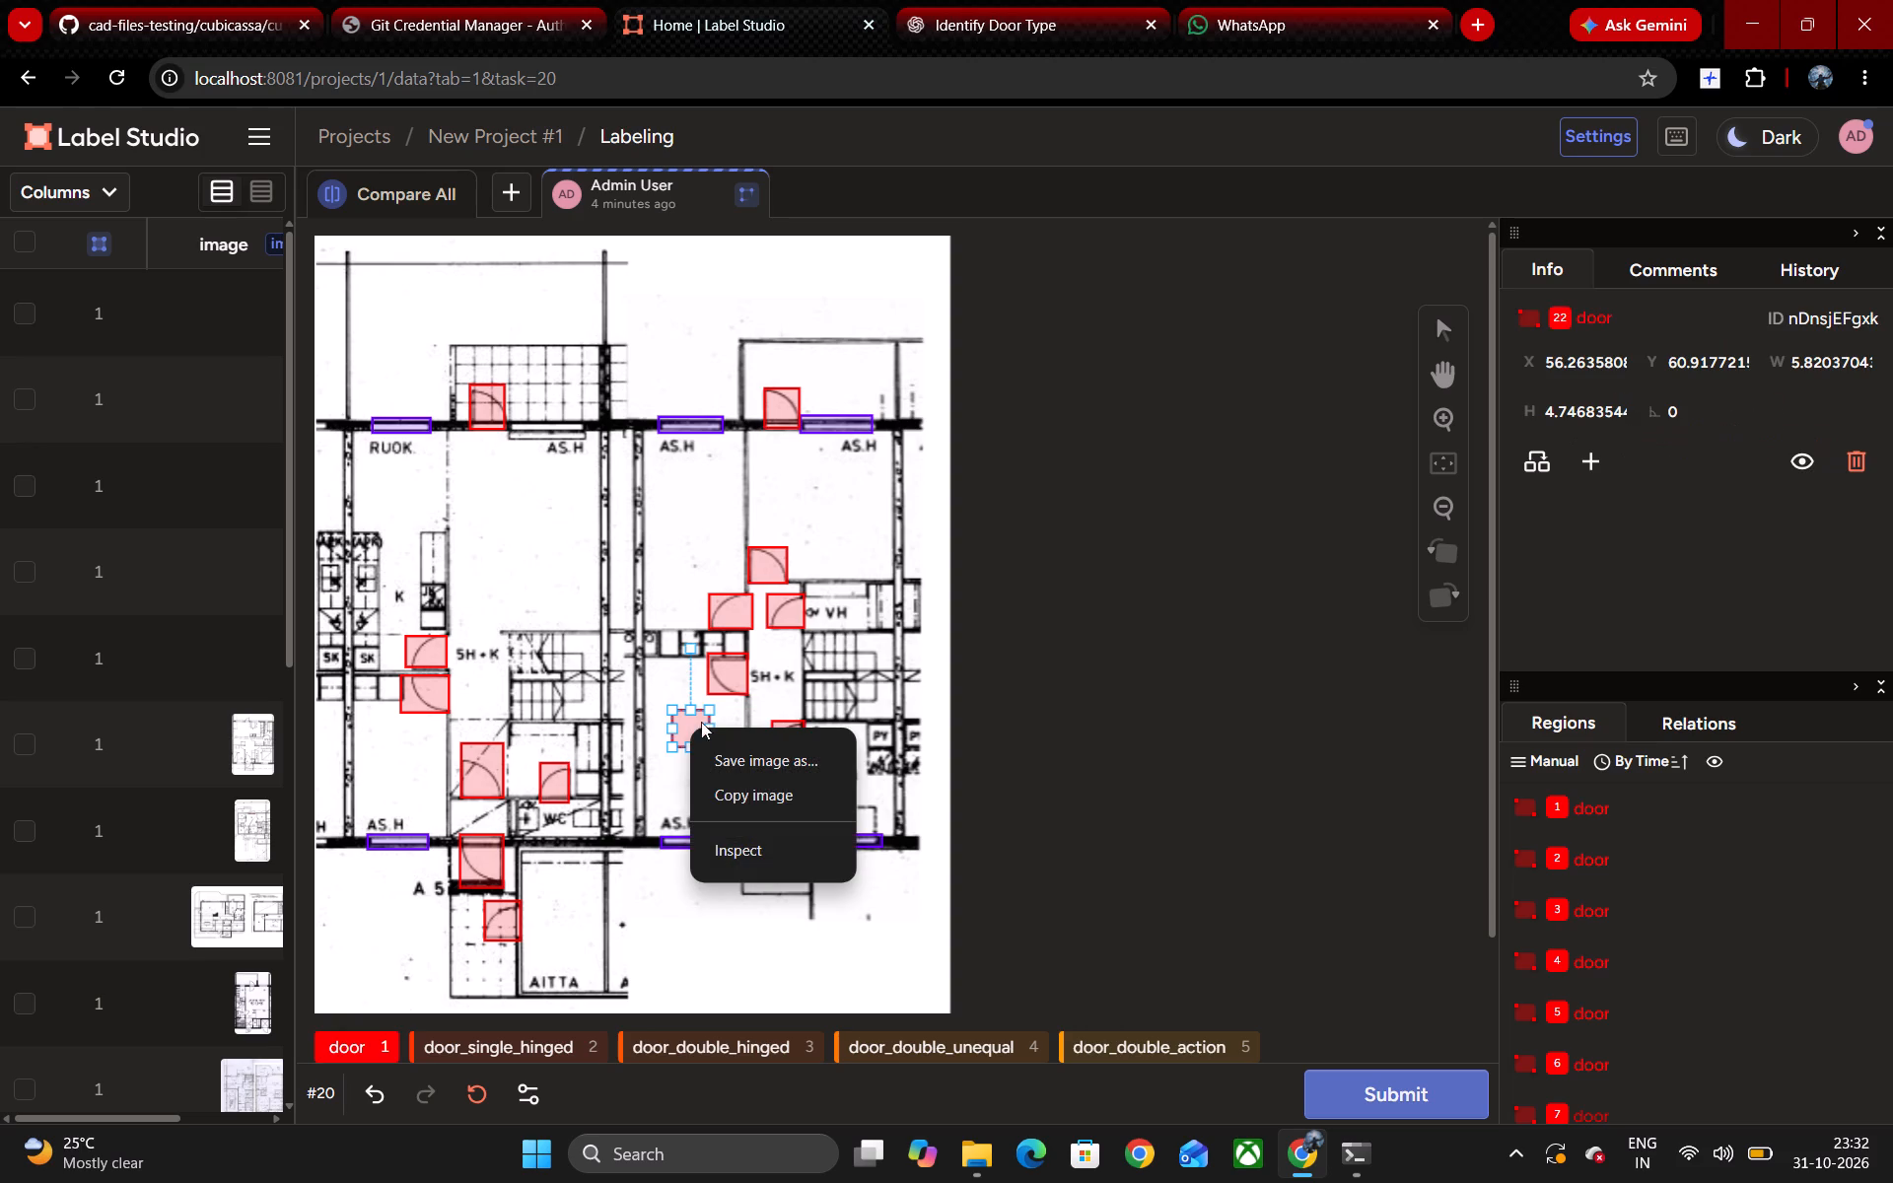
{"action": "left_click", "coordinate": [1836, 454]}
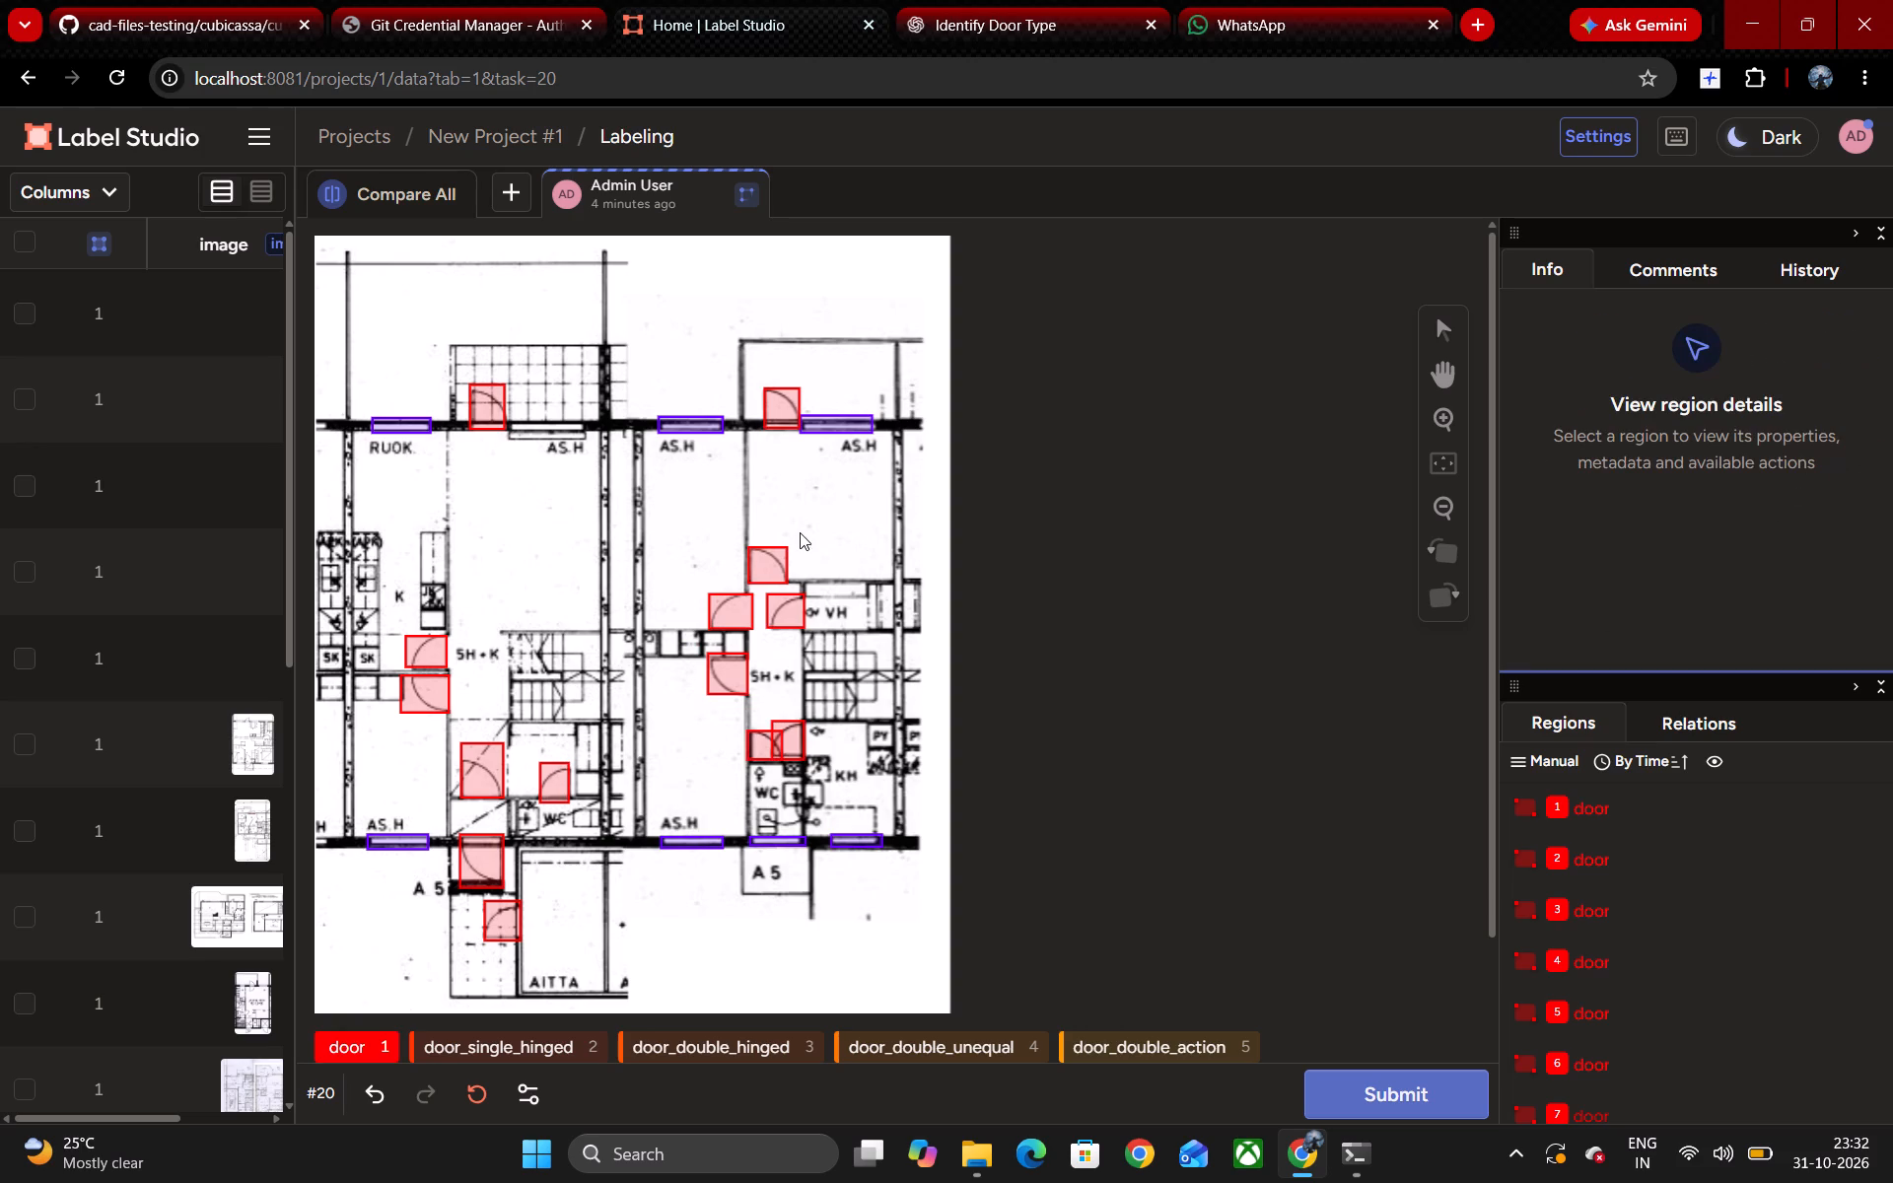
Submit the annotation for task 20 and return to the New Project #1 task list.
{"action": "scroll", "coordinate": [801, 574], "scroll_direction": "up", "scroll_amount": 2}
{"action": "left_click", "coordinate": [1363, 1086]}
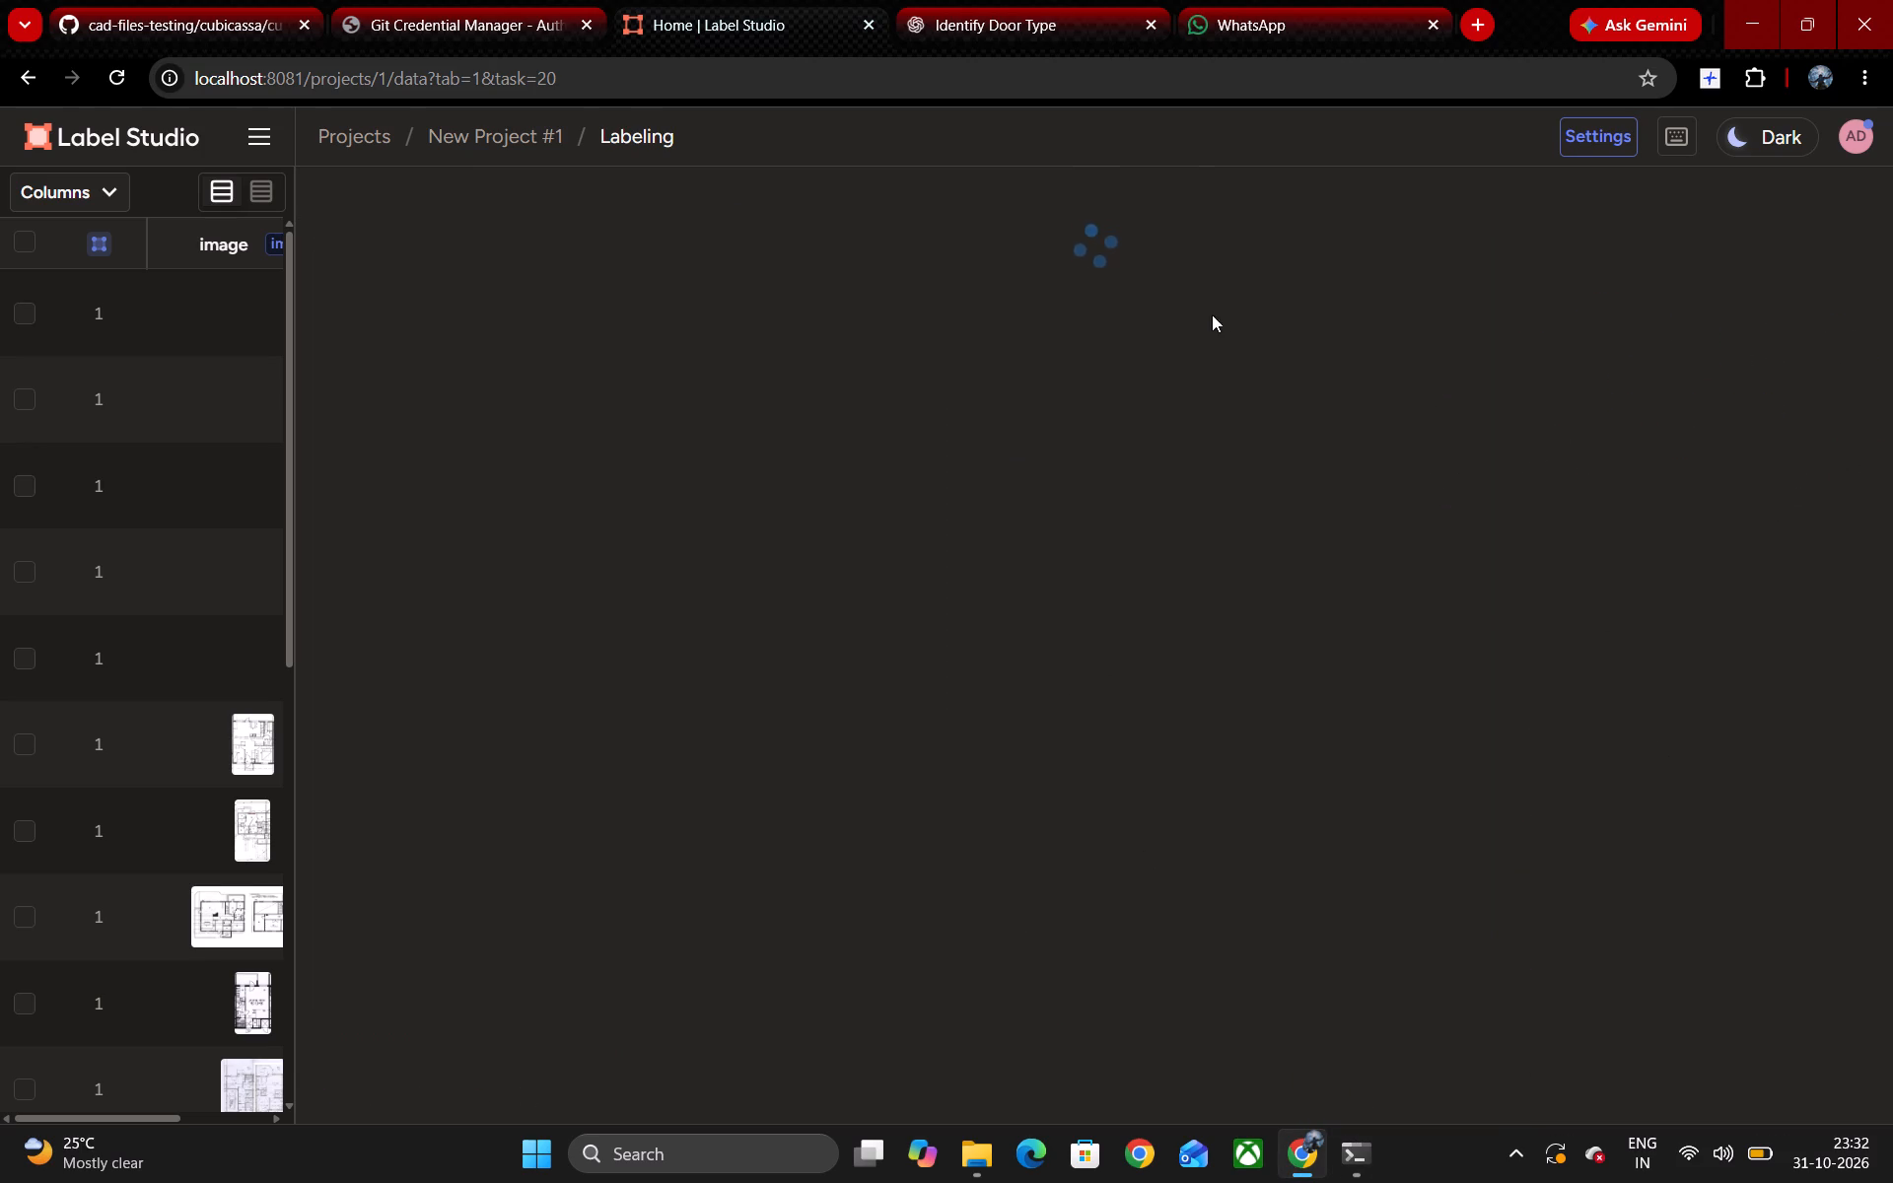
{"action": "left_click", "coordinate": [466, 134]}
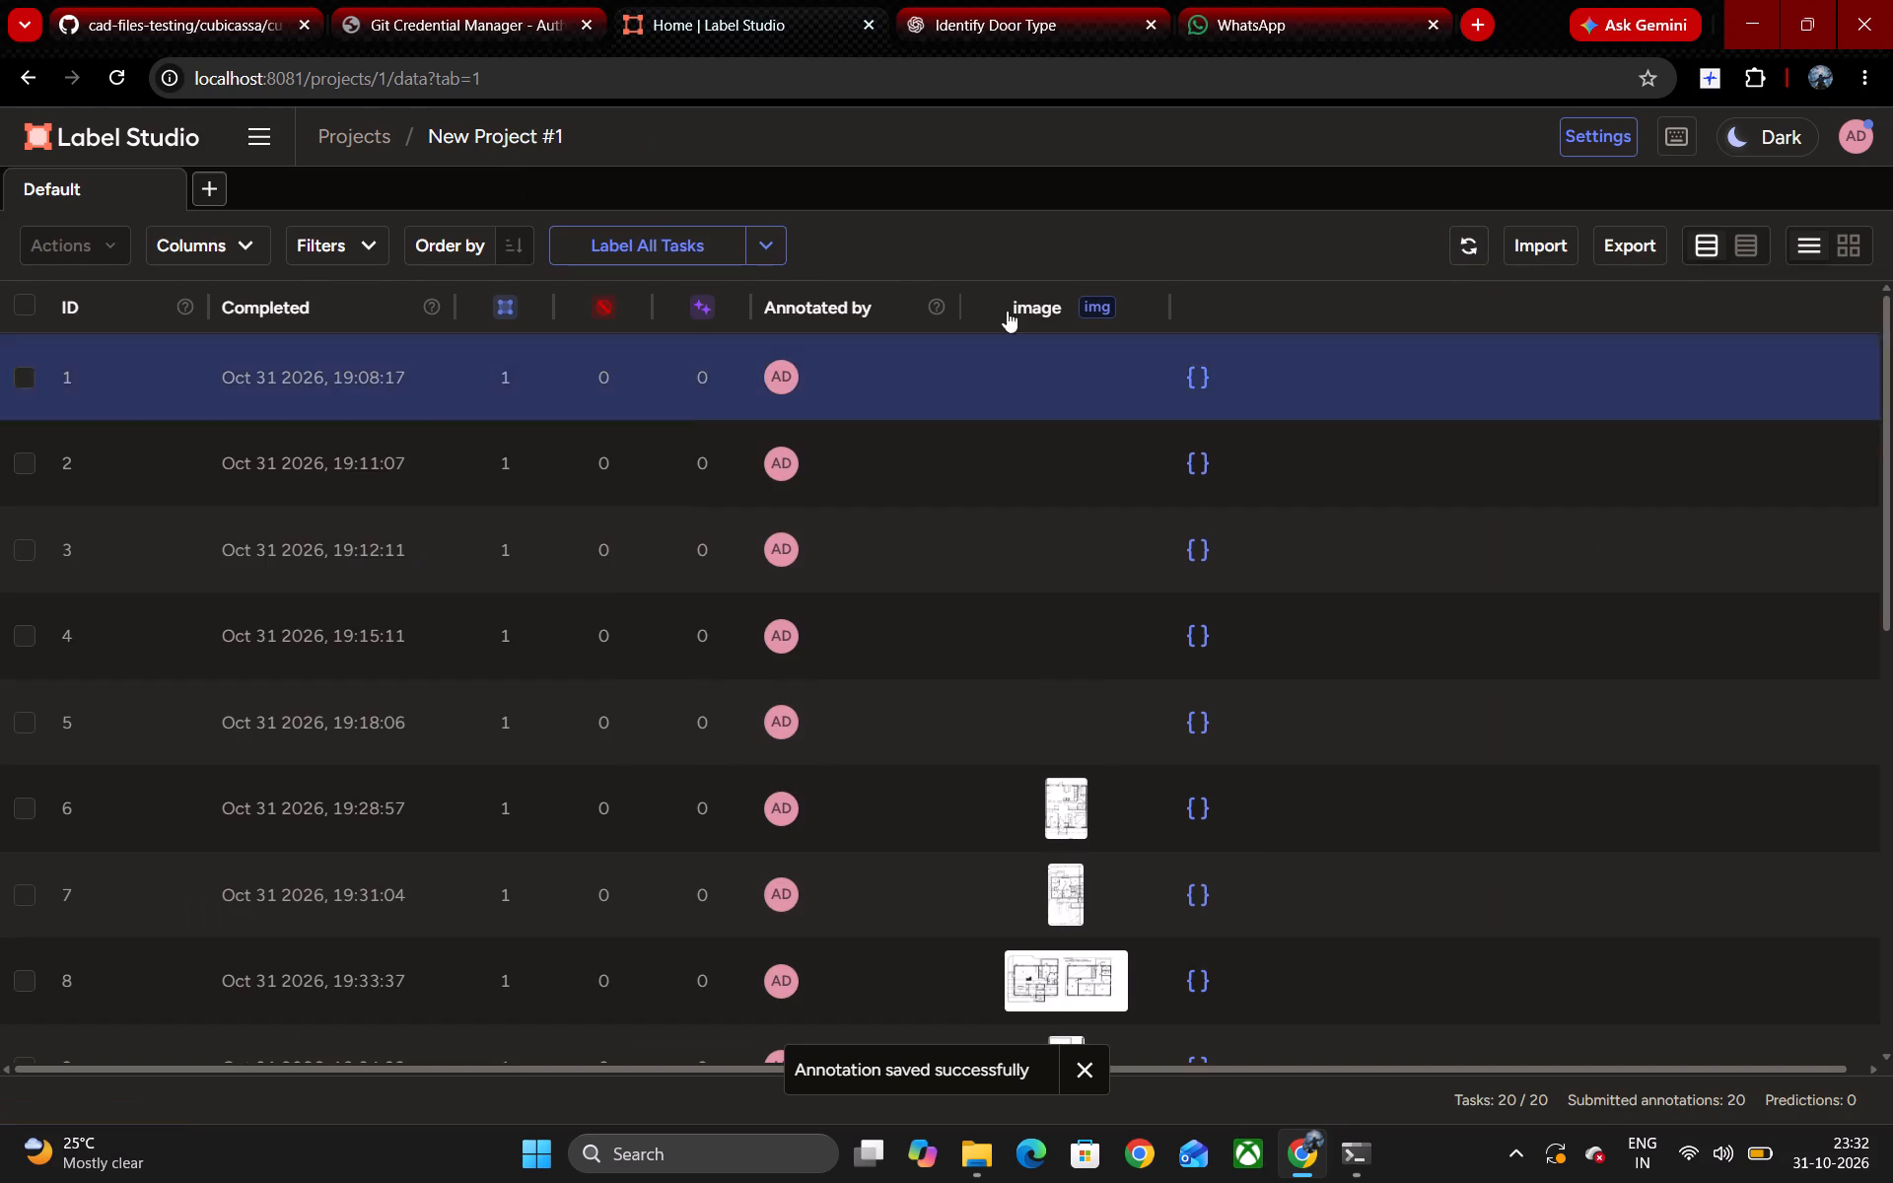
Import F1_original.png from folder 20077 in the cubicasa5k high_quality_architectural dataset into New Project #1.
{"action": "scroll", "coordinate": [1450, 429], "scroll_direction": "down", "scroll_amount": 20}
{"action": "scroll", "coordinate": [1450, 429], "scroll_direction": "down", "scroll_amount": 1}
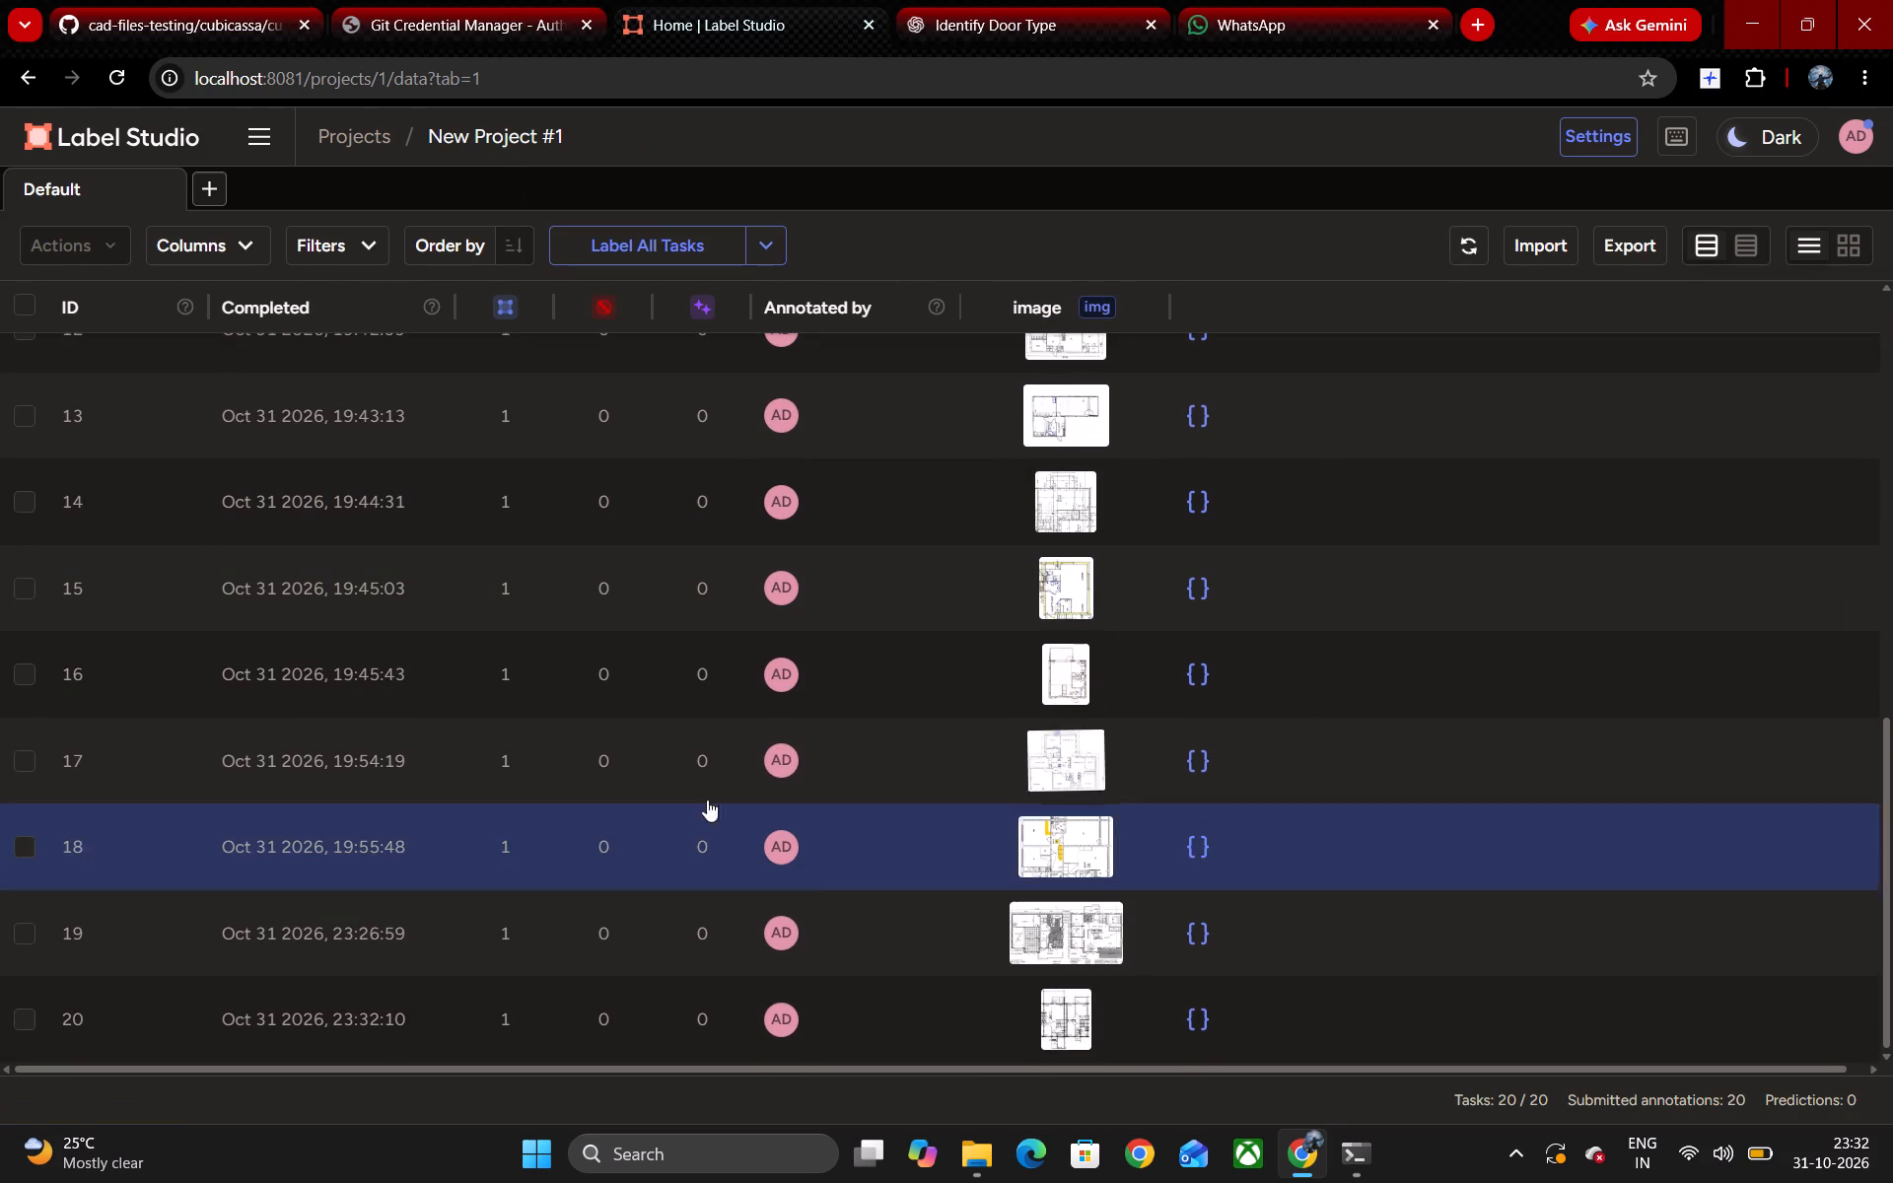
{"action": "scroll", "coordinate": [806, 815], "scroll_direction": "down", "scroll_amount": 4}
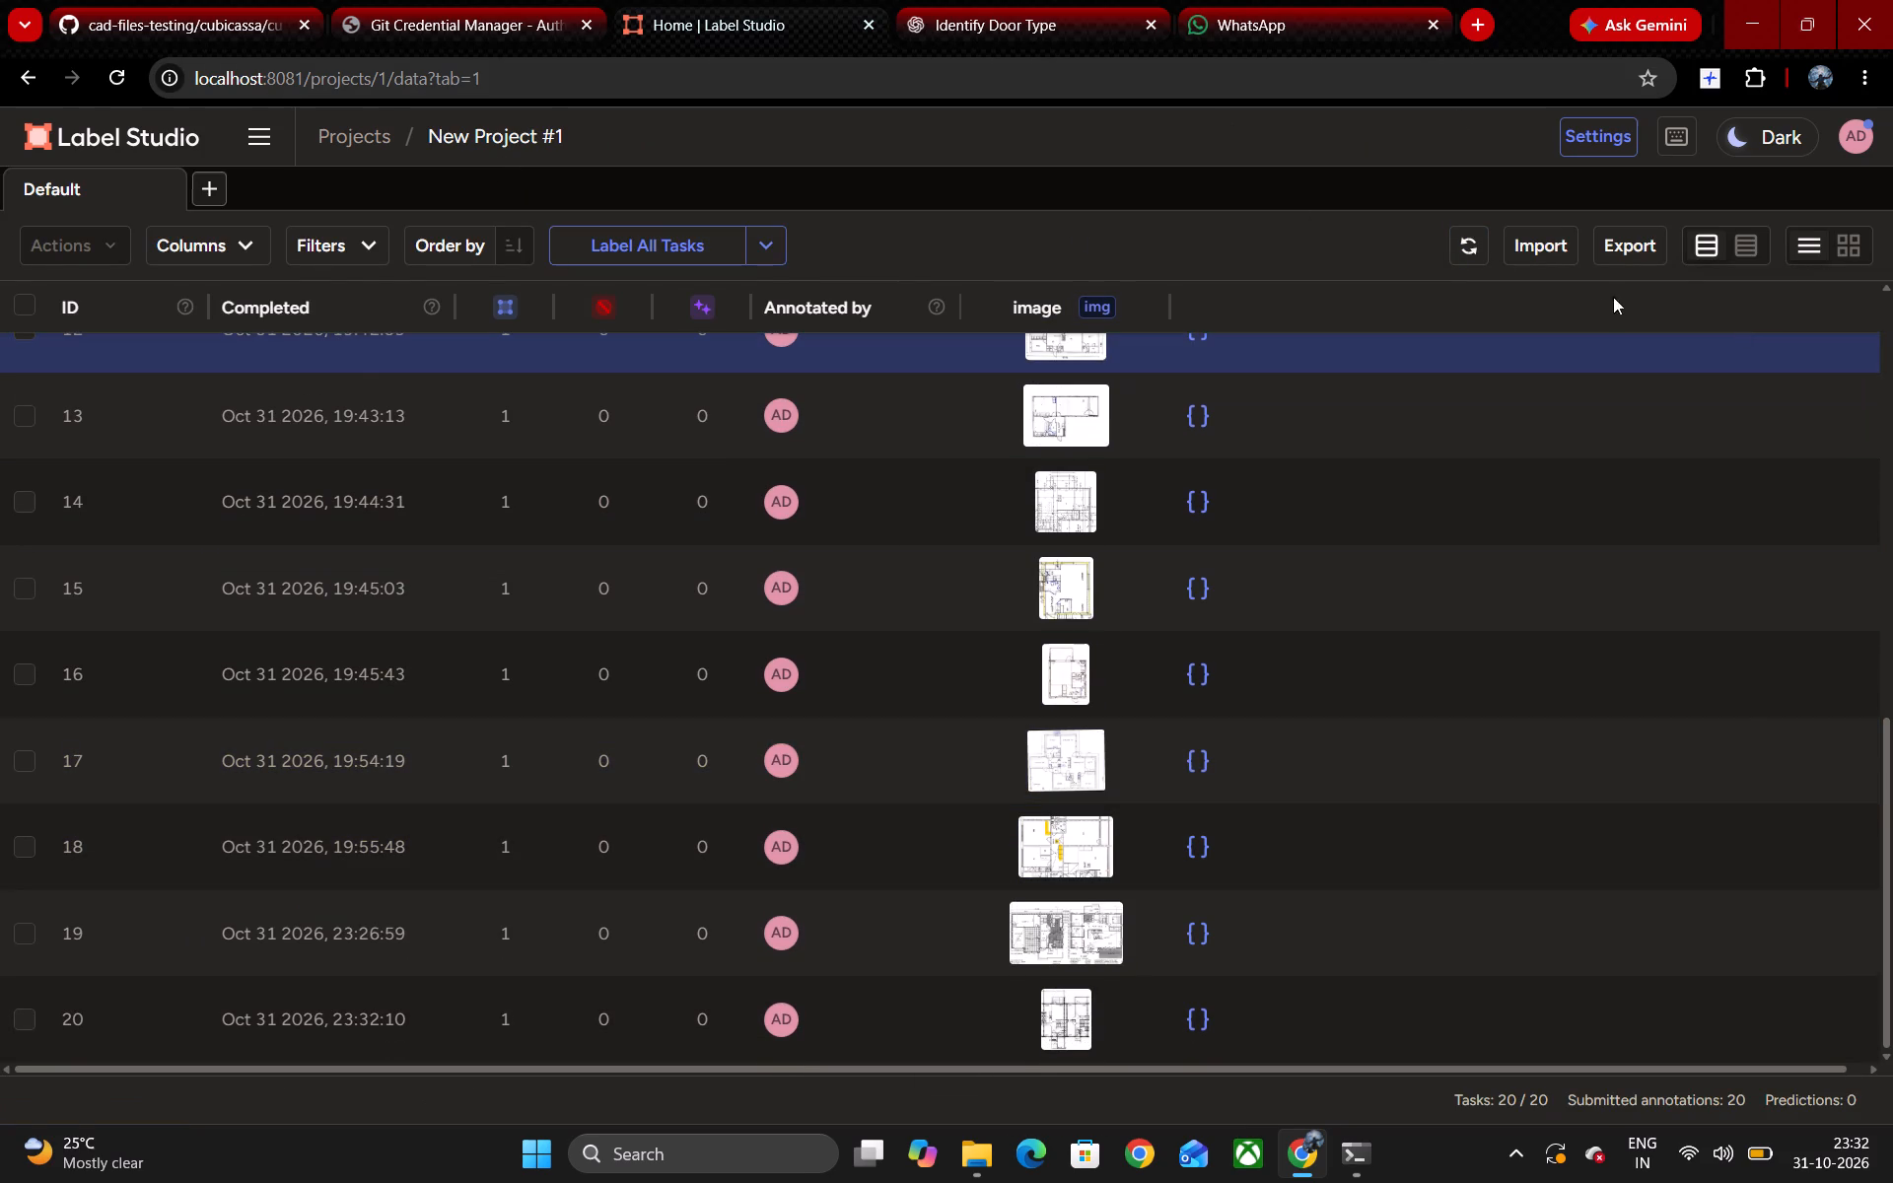
{"action": "left_click", "coordinate": [1555, 244]}
{"action": "left_click", "coordinate": [1714, 454]}
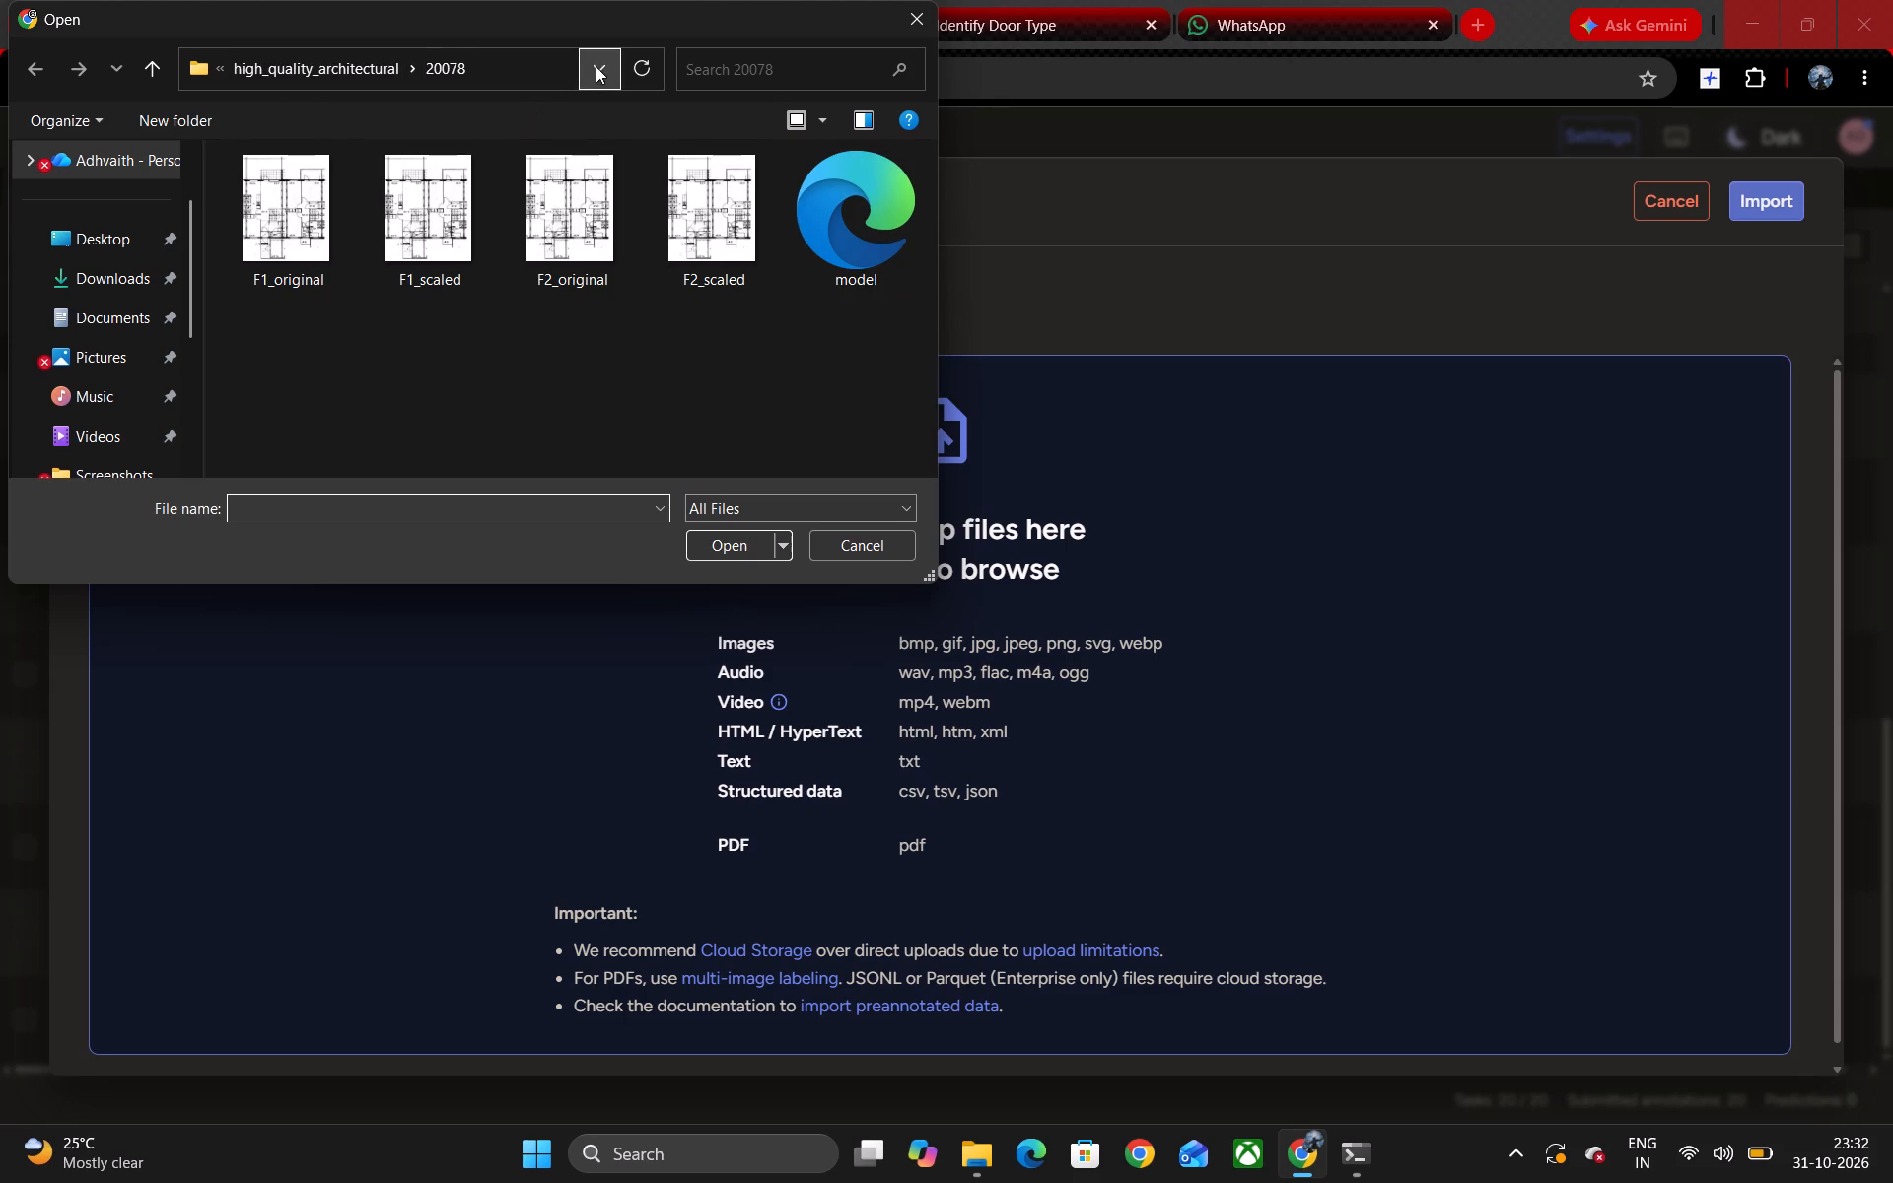
{"action": "left_click", "coordinate": [269, 77]}
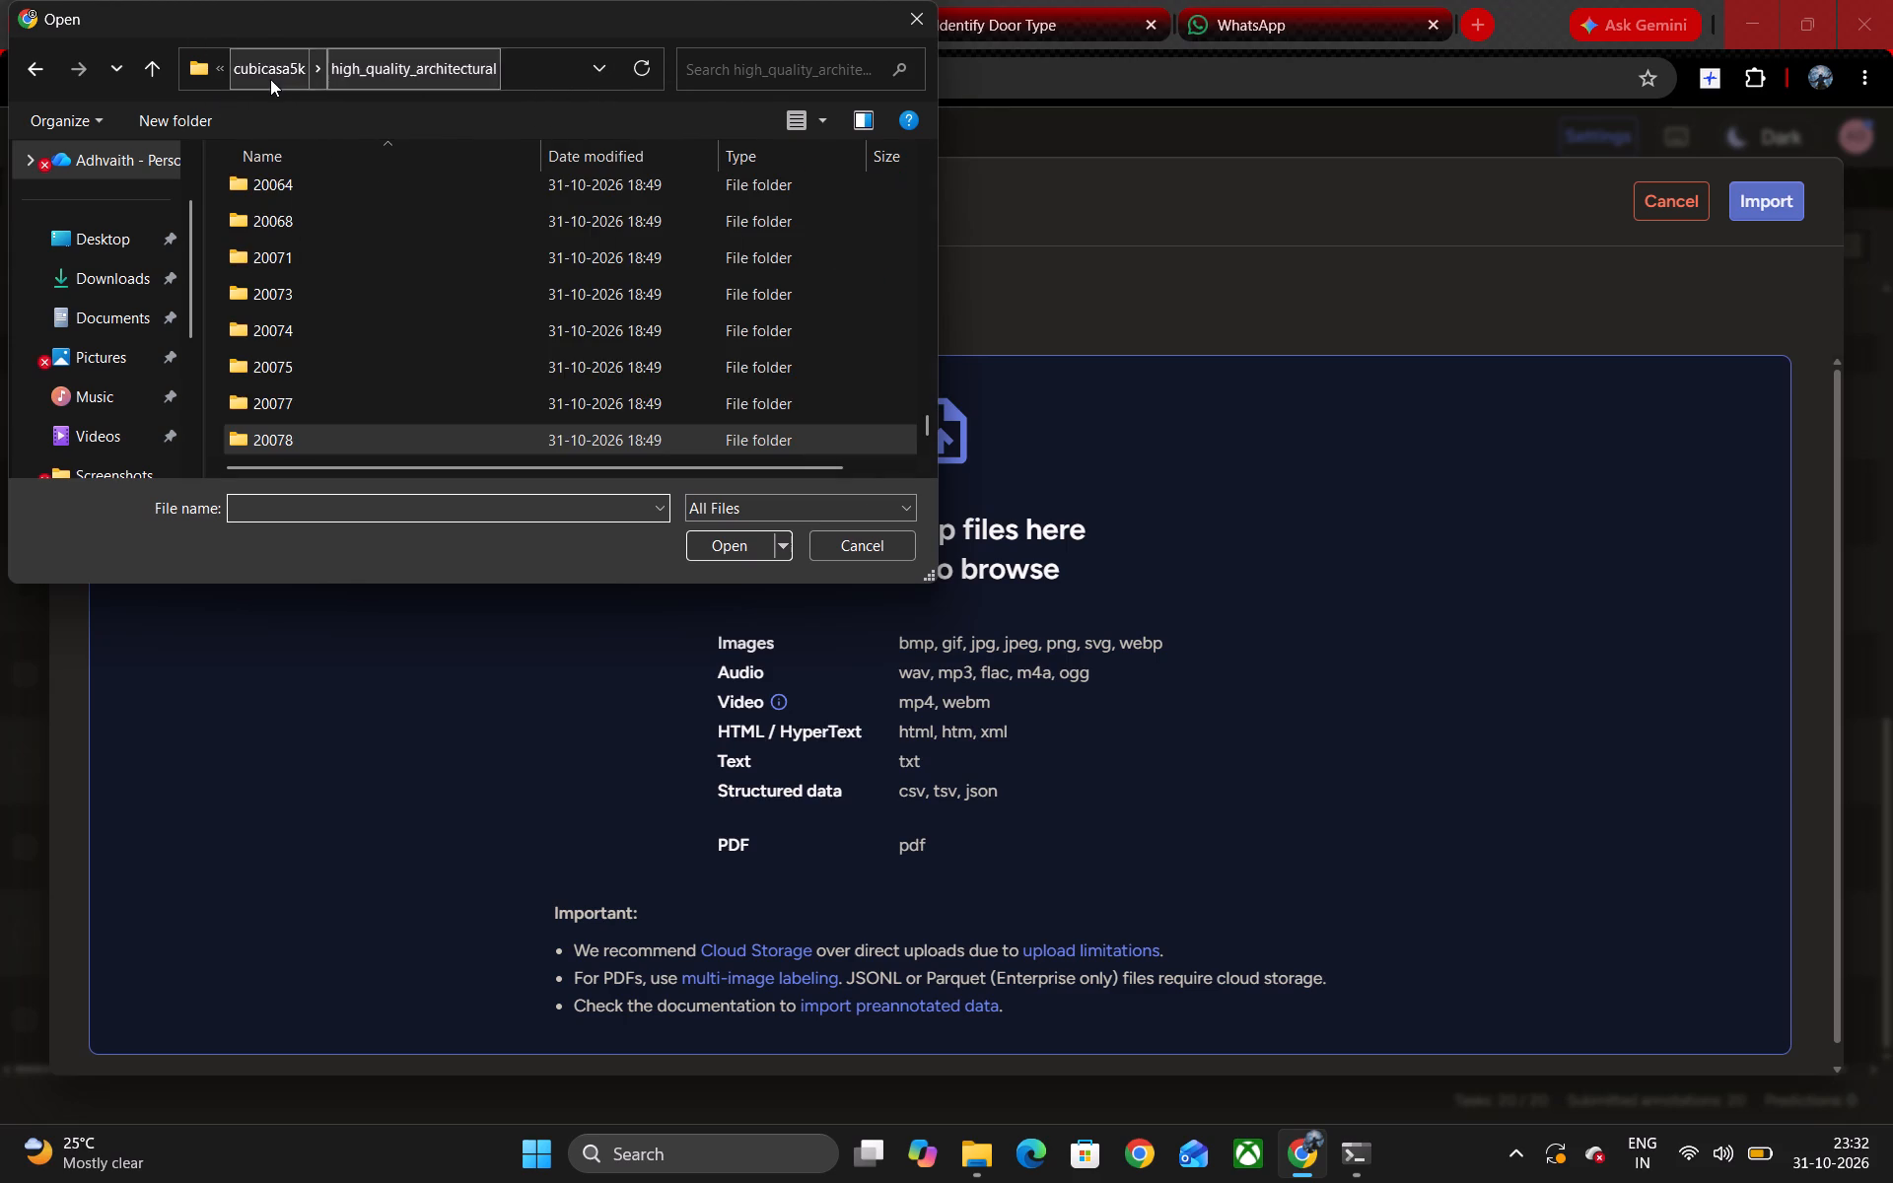
{"action": "left_click", "coordinate": [322, 395]}
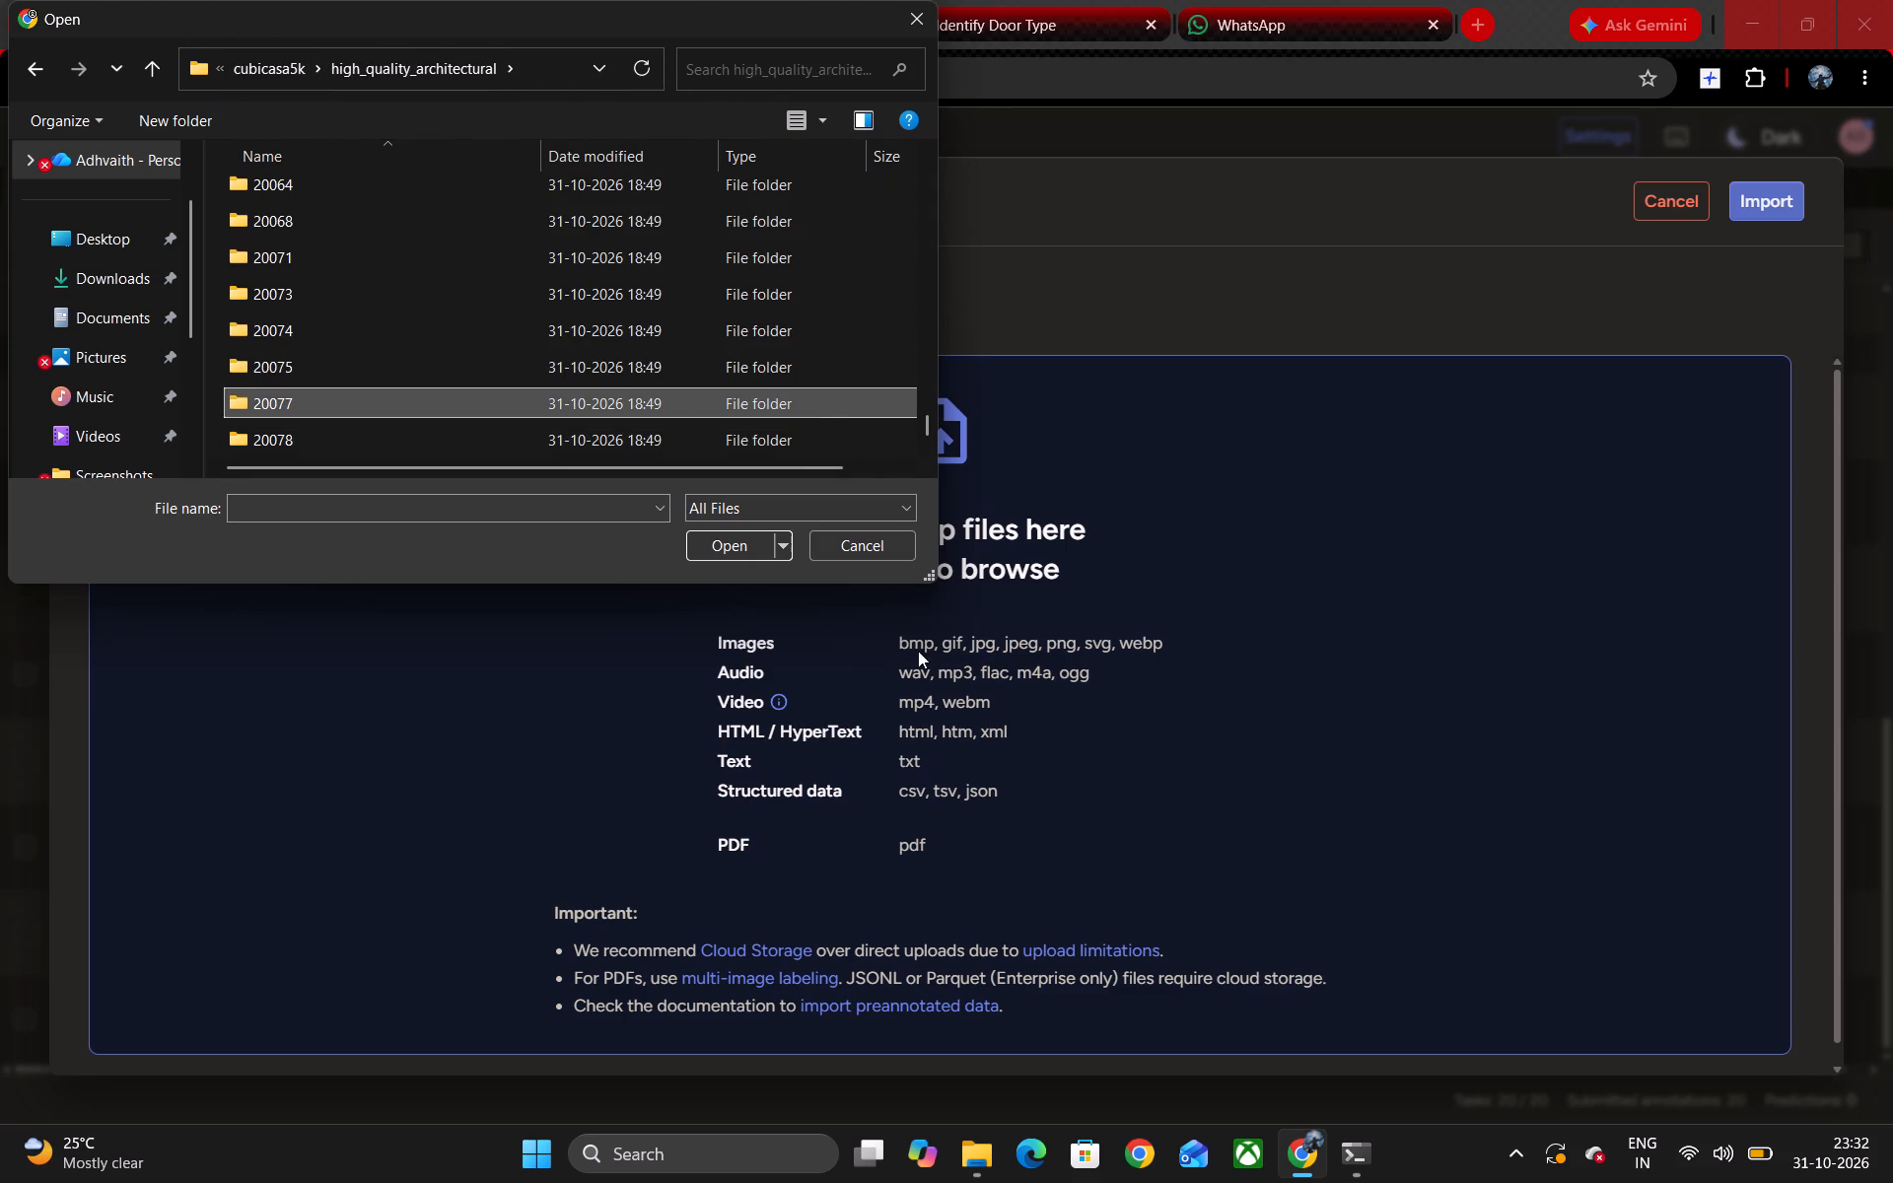
{"action": "left_click", "coordinate": [742, 536]}
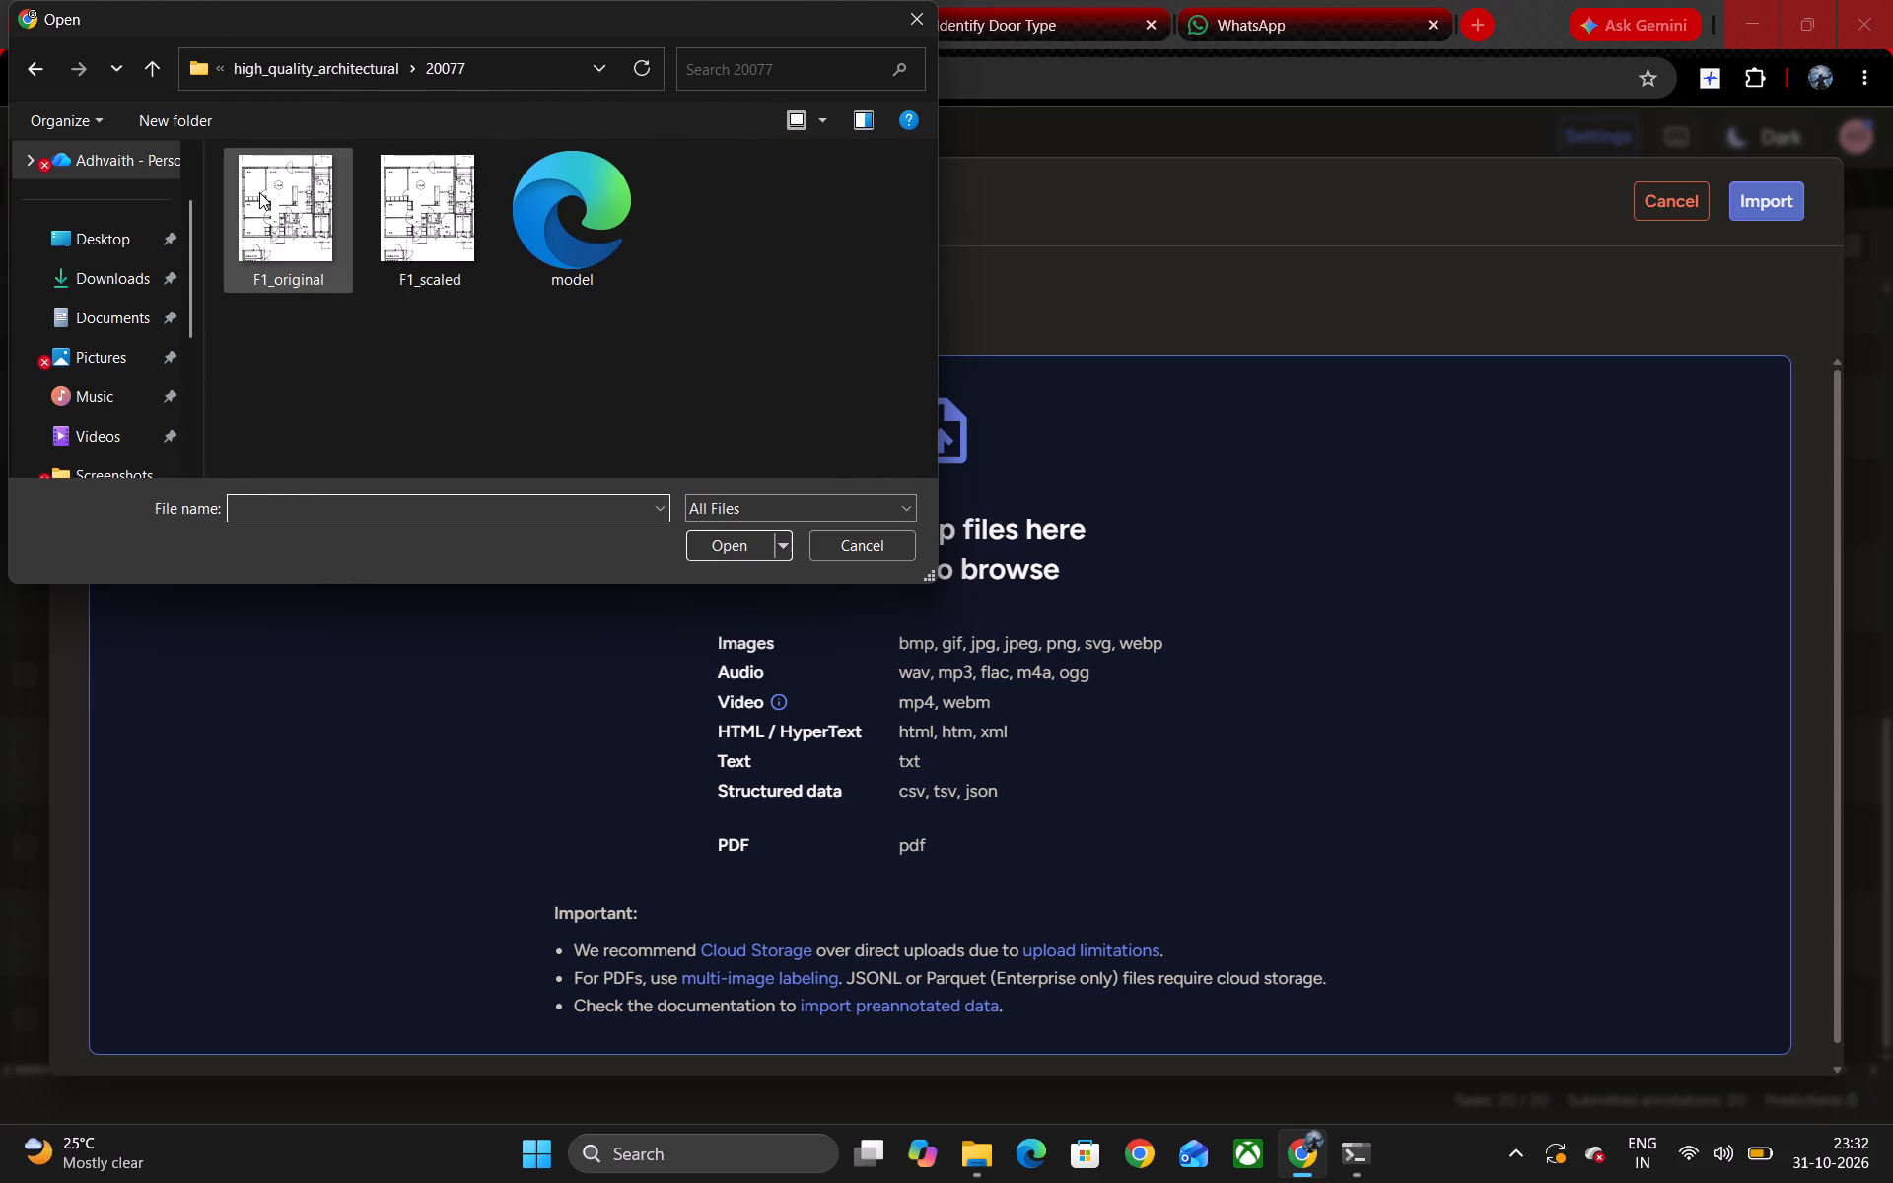
{"action": "left_click", "coordinate": [259, 190]}
{"action": "left_click", "coordinate": [741, 536]}
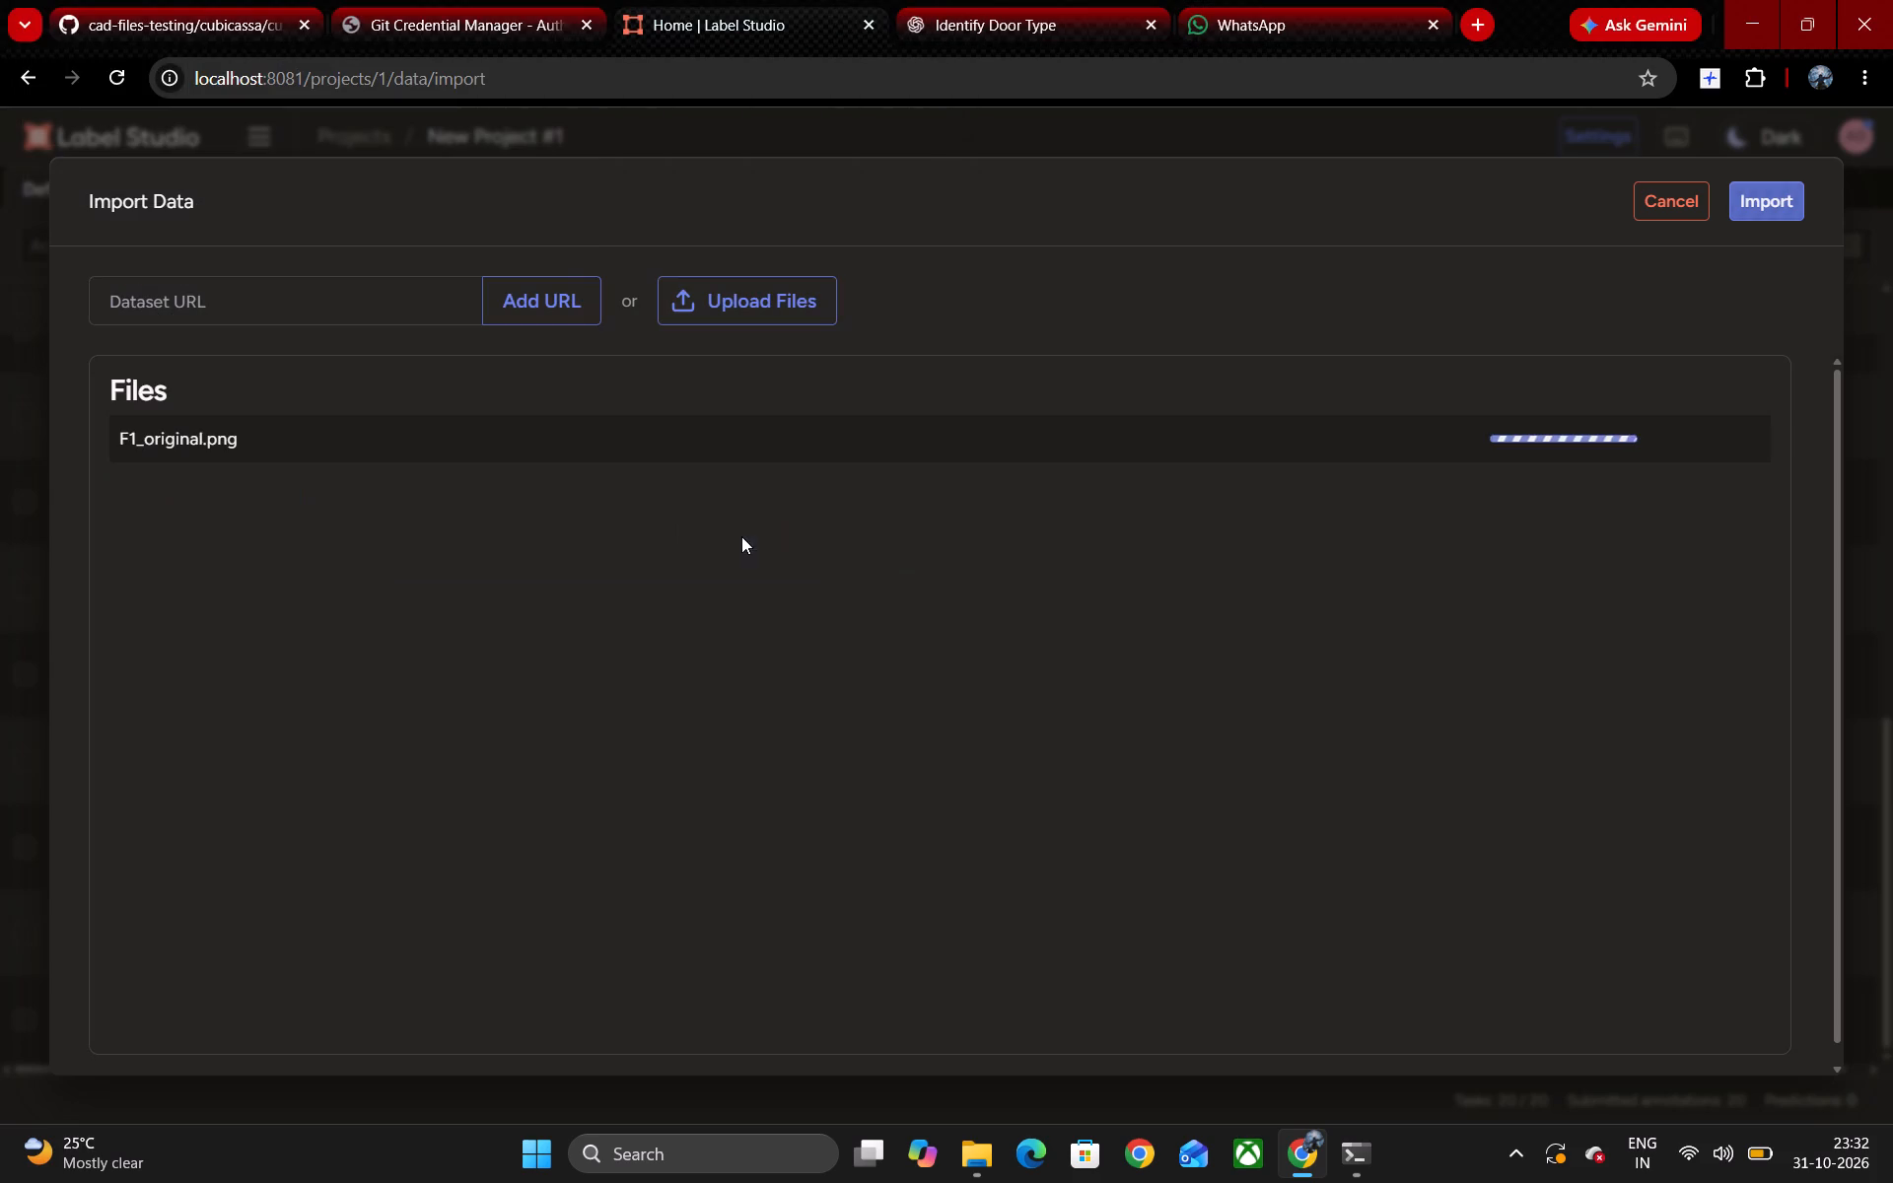
{"action": "left_click", "coordinate": [1762, 212]}
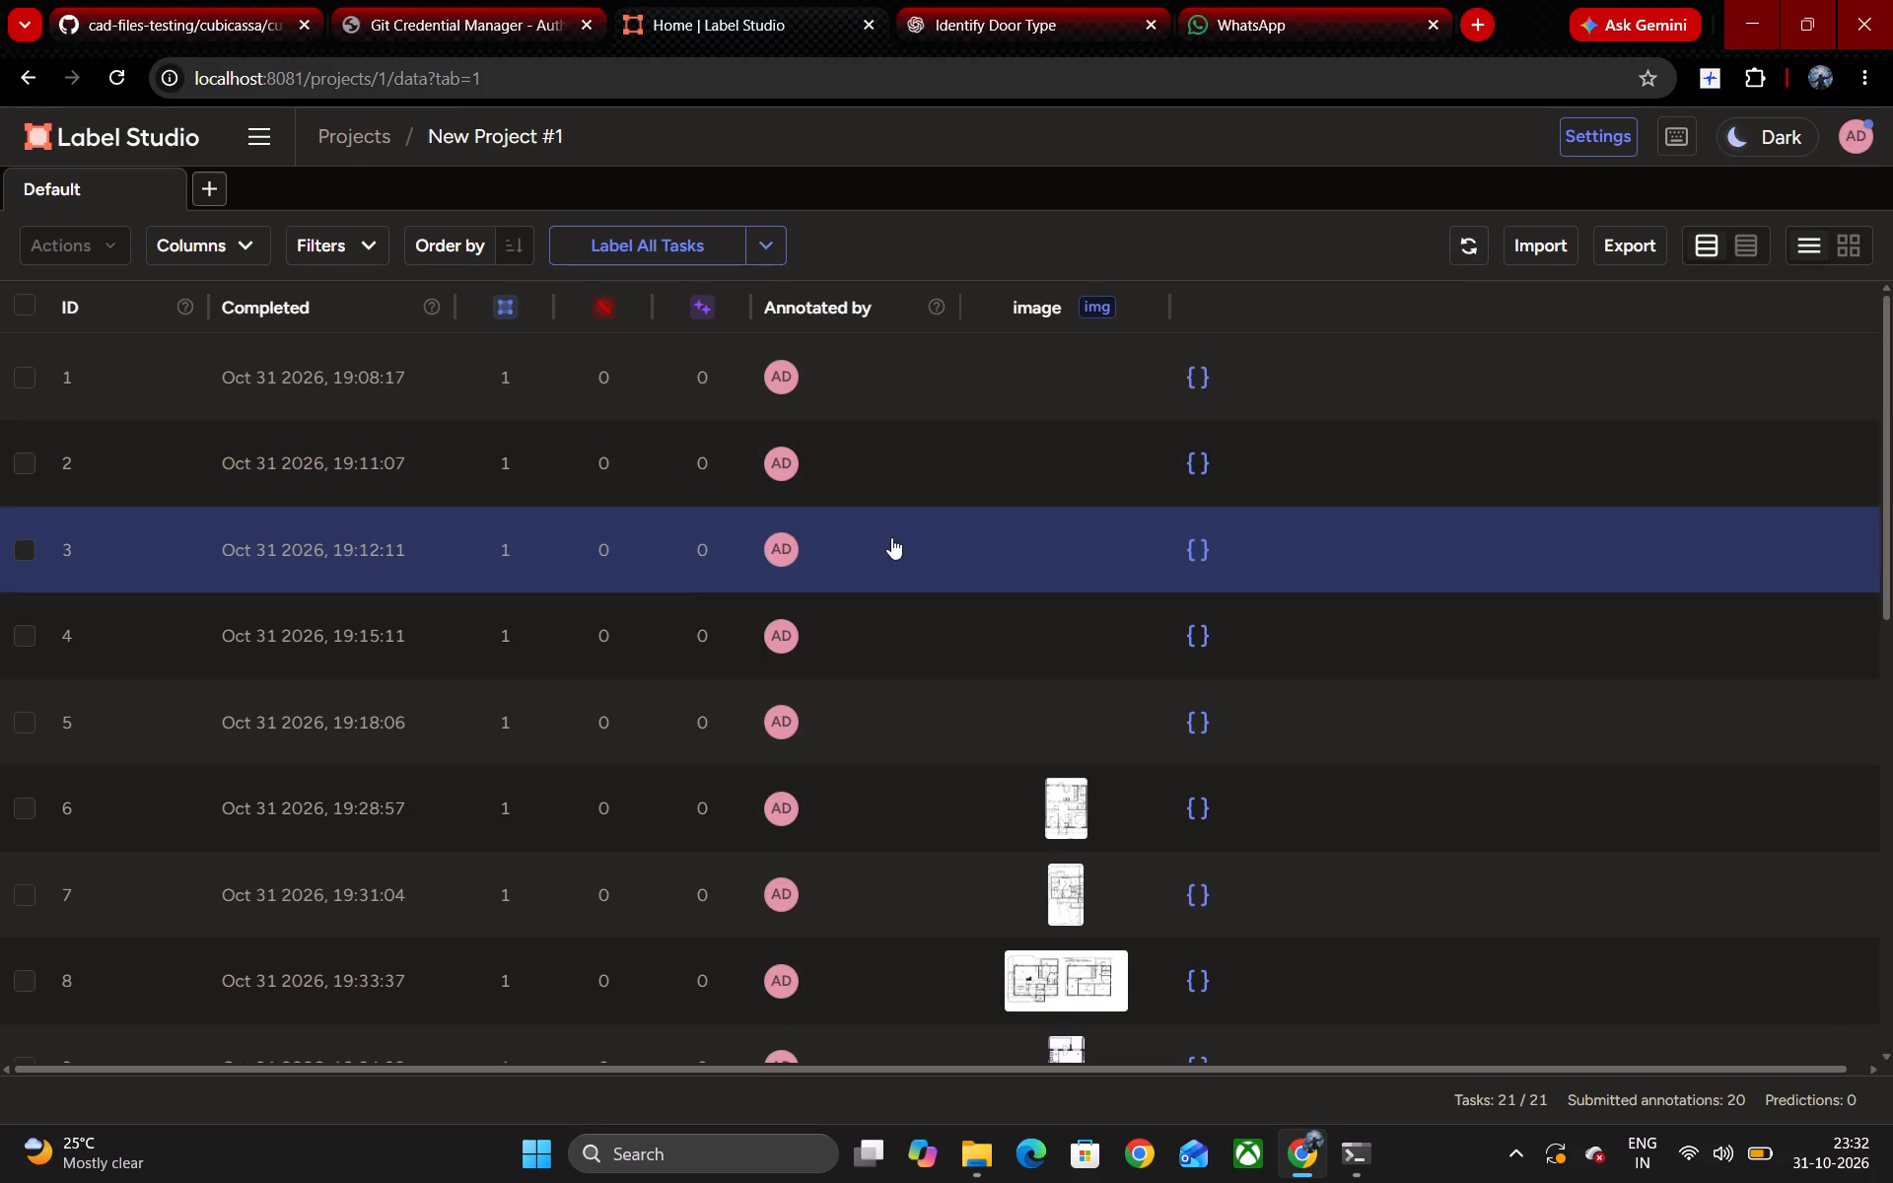
Open the unannotated task 21 from the New Project #1 task list for labeling.
{"action": "scroll", "coordinate": [888, 601], "scroll_direction": "down", "scroll_amount": 20}
{"action": "scroll", "coordinate": [888, 601], "scroll_direction": "down", "scroll_amount": 7}
{"action": "middle_click", "coordinate": [890, 599]}
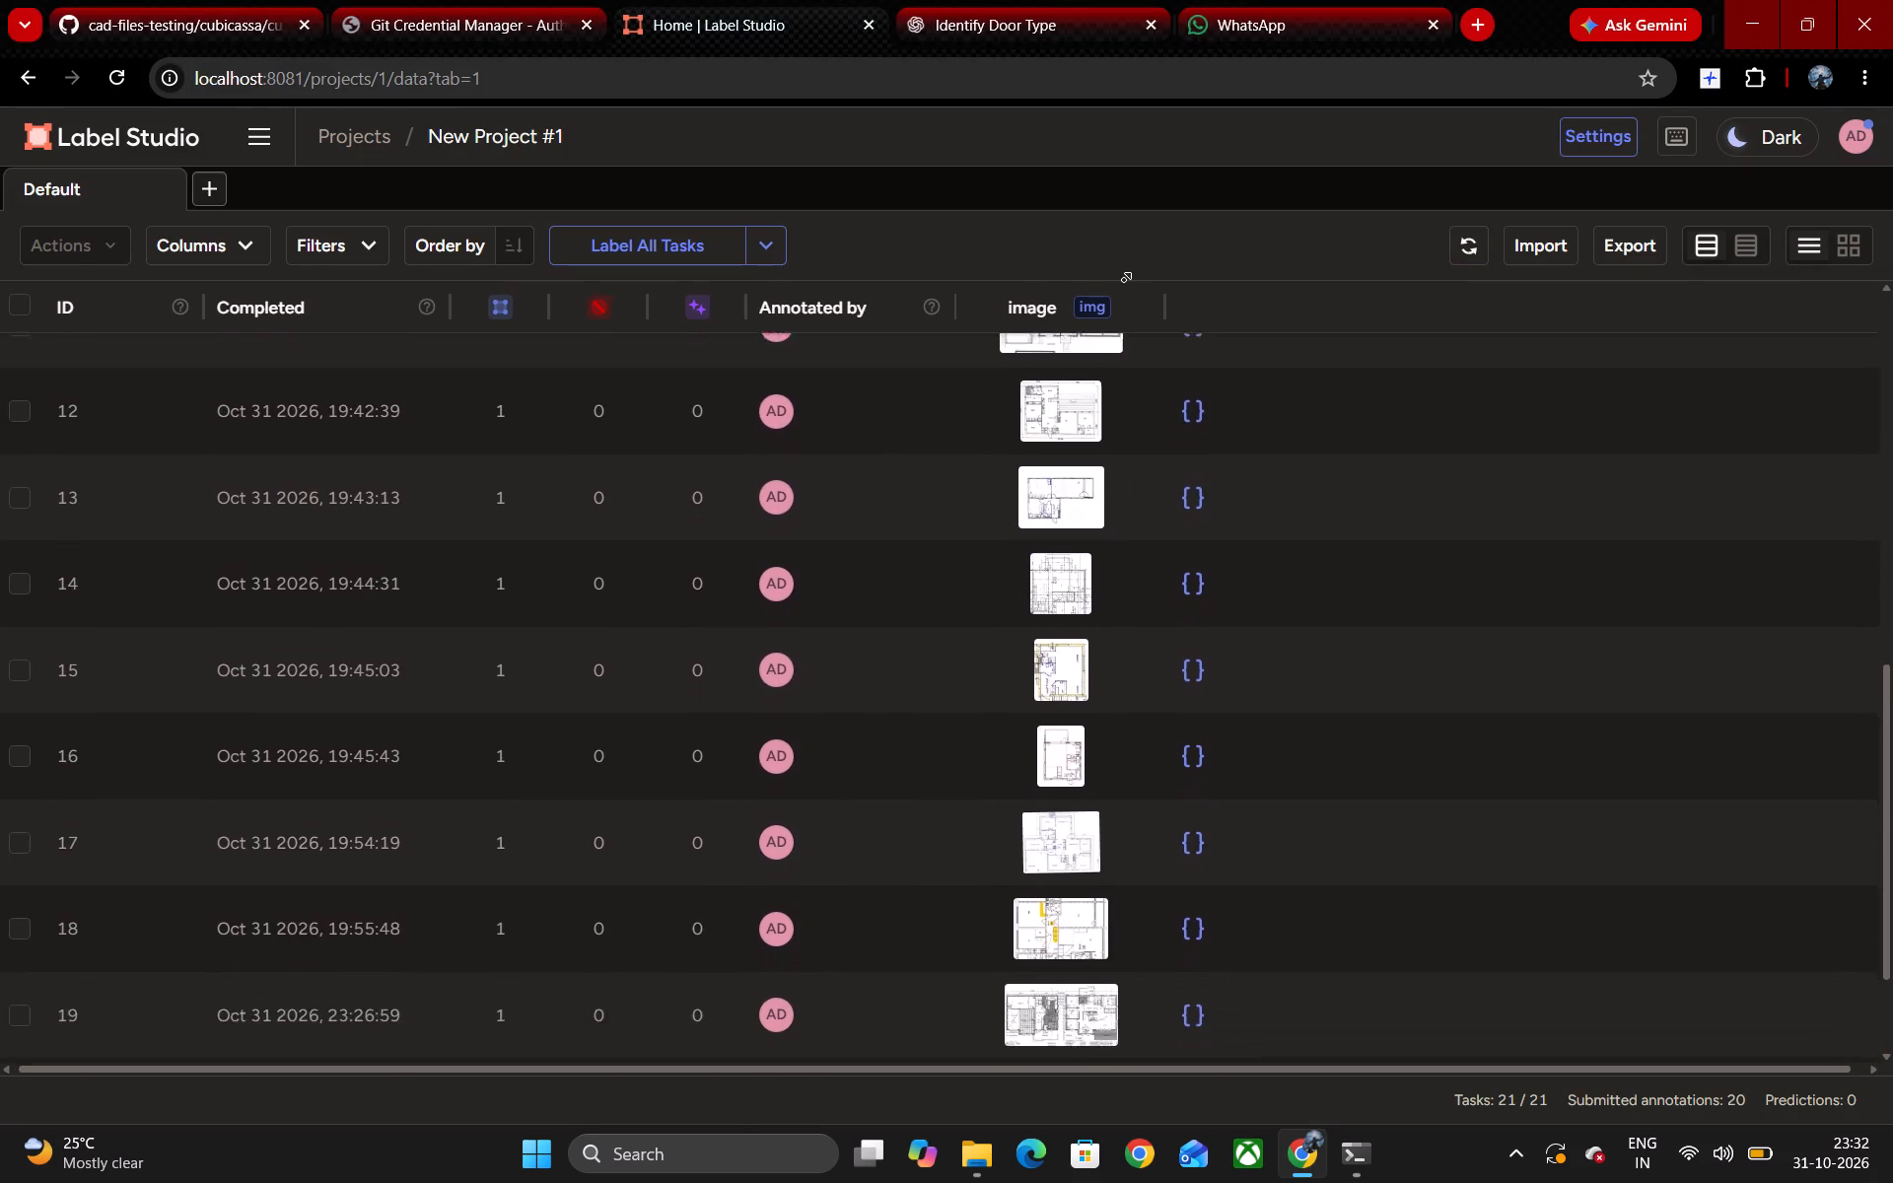
{"action": "scroll", "coordinate": [1076, 320], "scroll_direction": "down", "scroll_amount": 3}
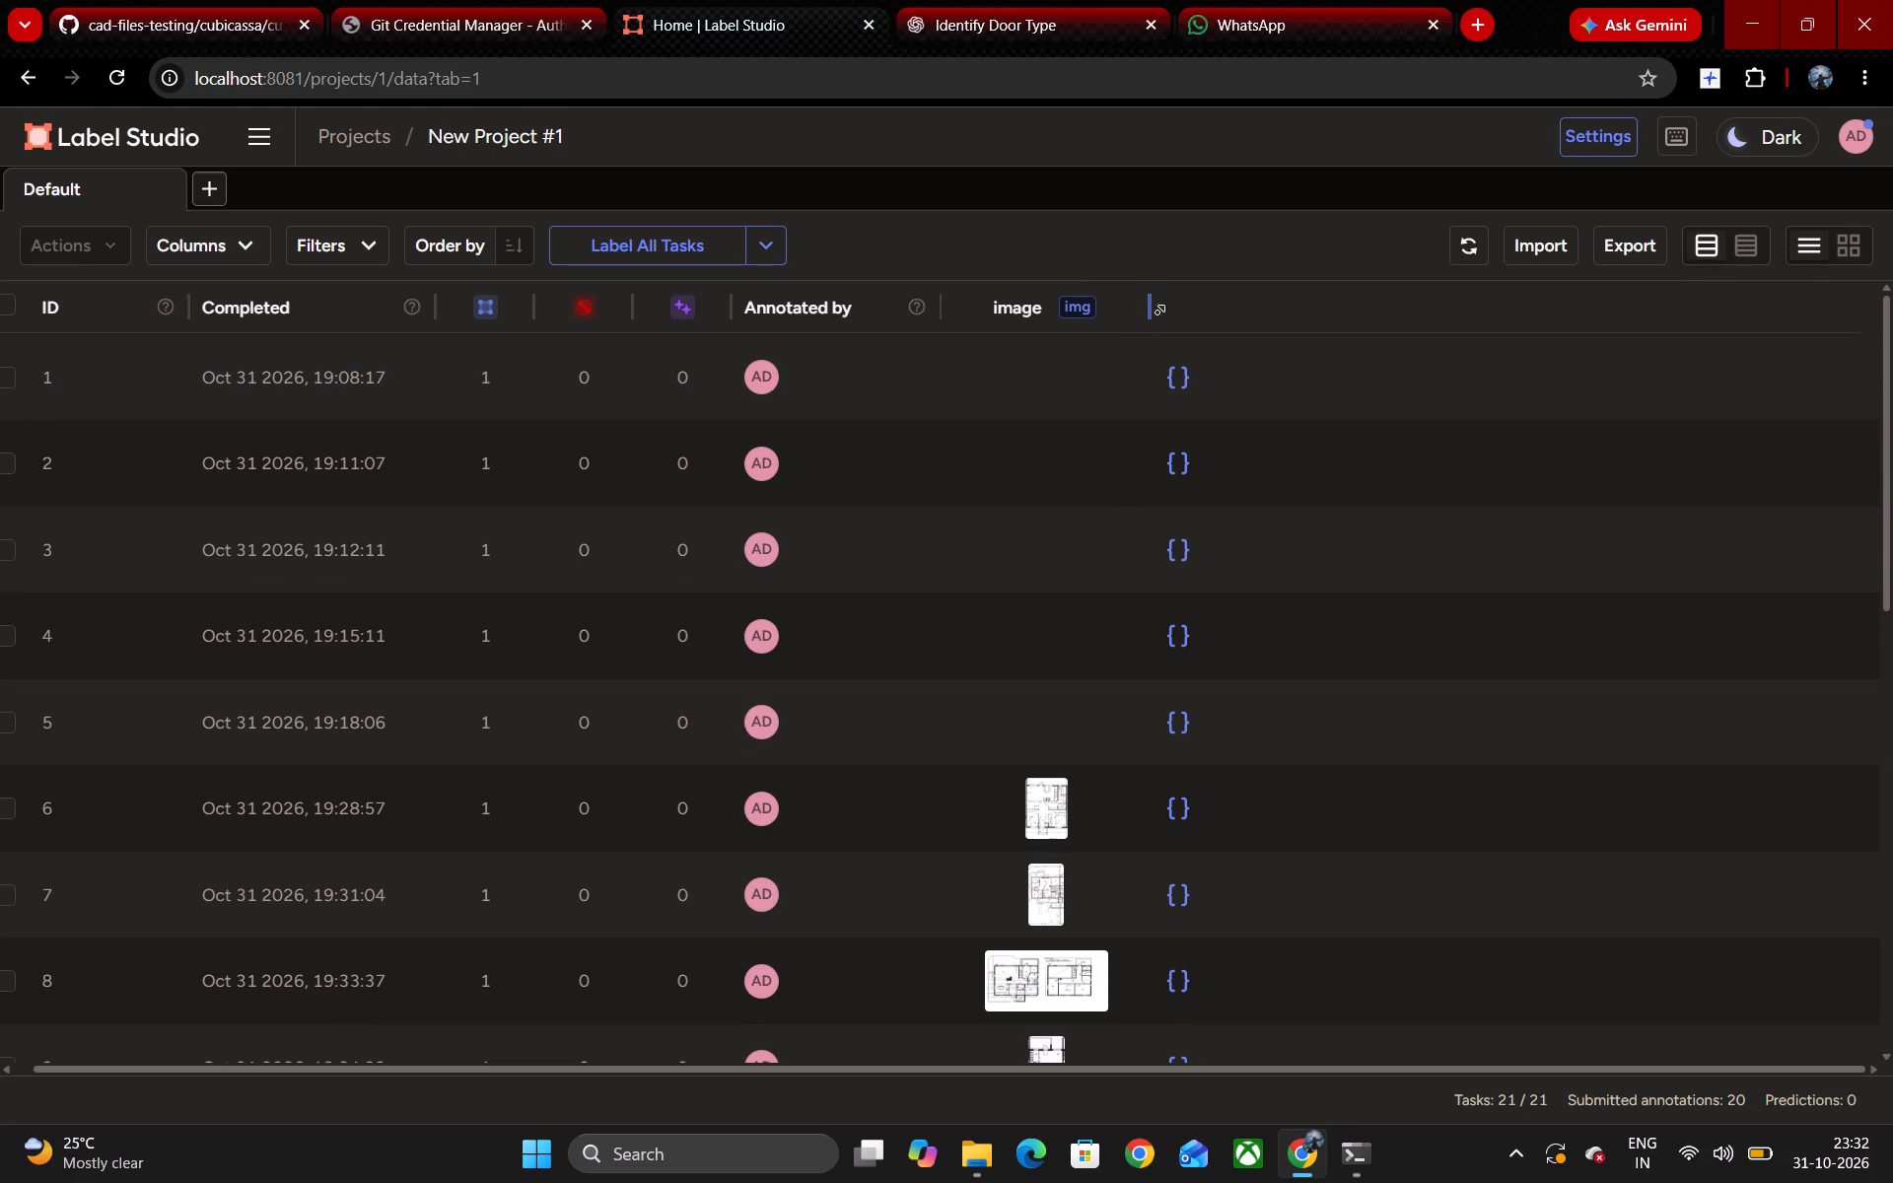
{"action": "scroll", "coordinate": [1157, 308], "scroll_direction": "down", "scroll_amount": 3}
{"action": "scroll", "coordinate": [1026, 337], "scroll_direction": "down", "scroll_amount": 1}
{"action": "scroll", "coordinate": [852, 609], "scroll_direction": "down", "scroll_amount": 9}
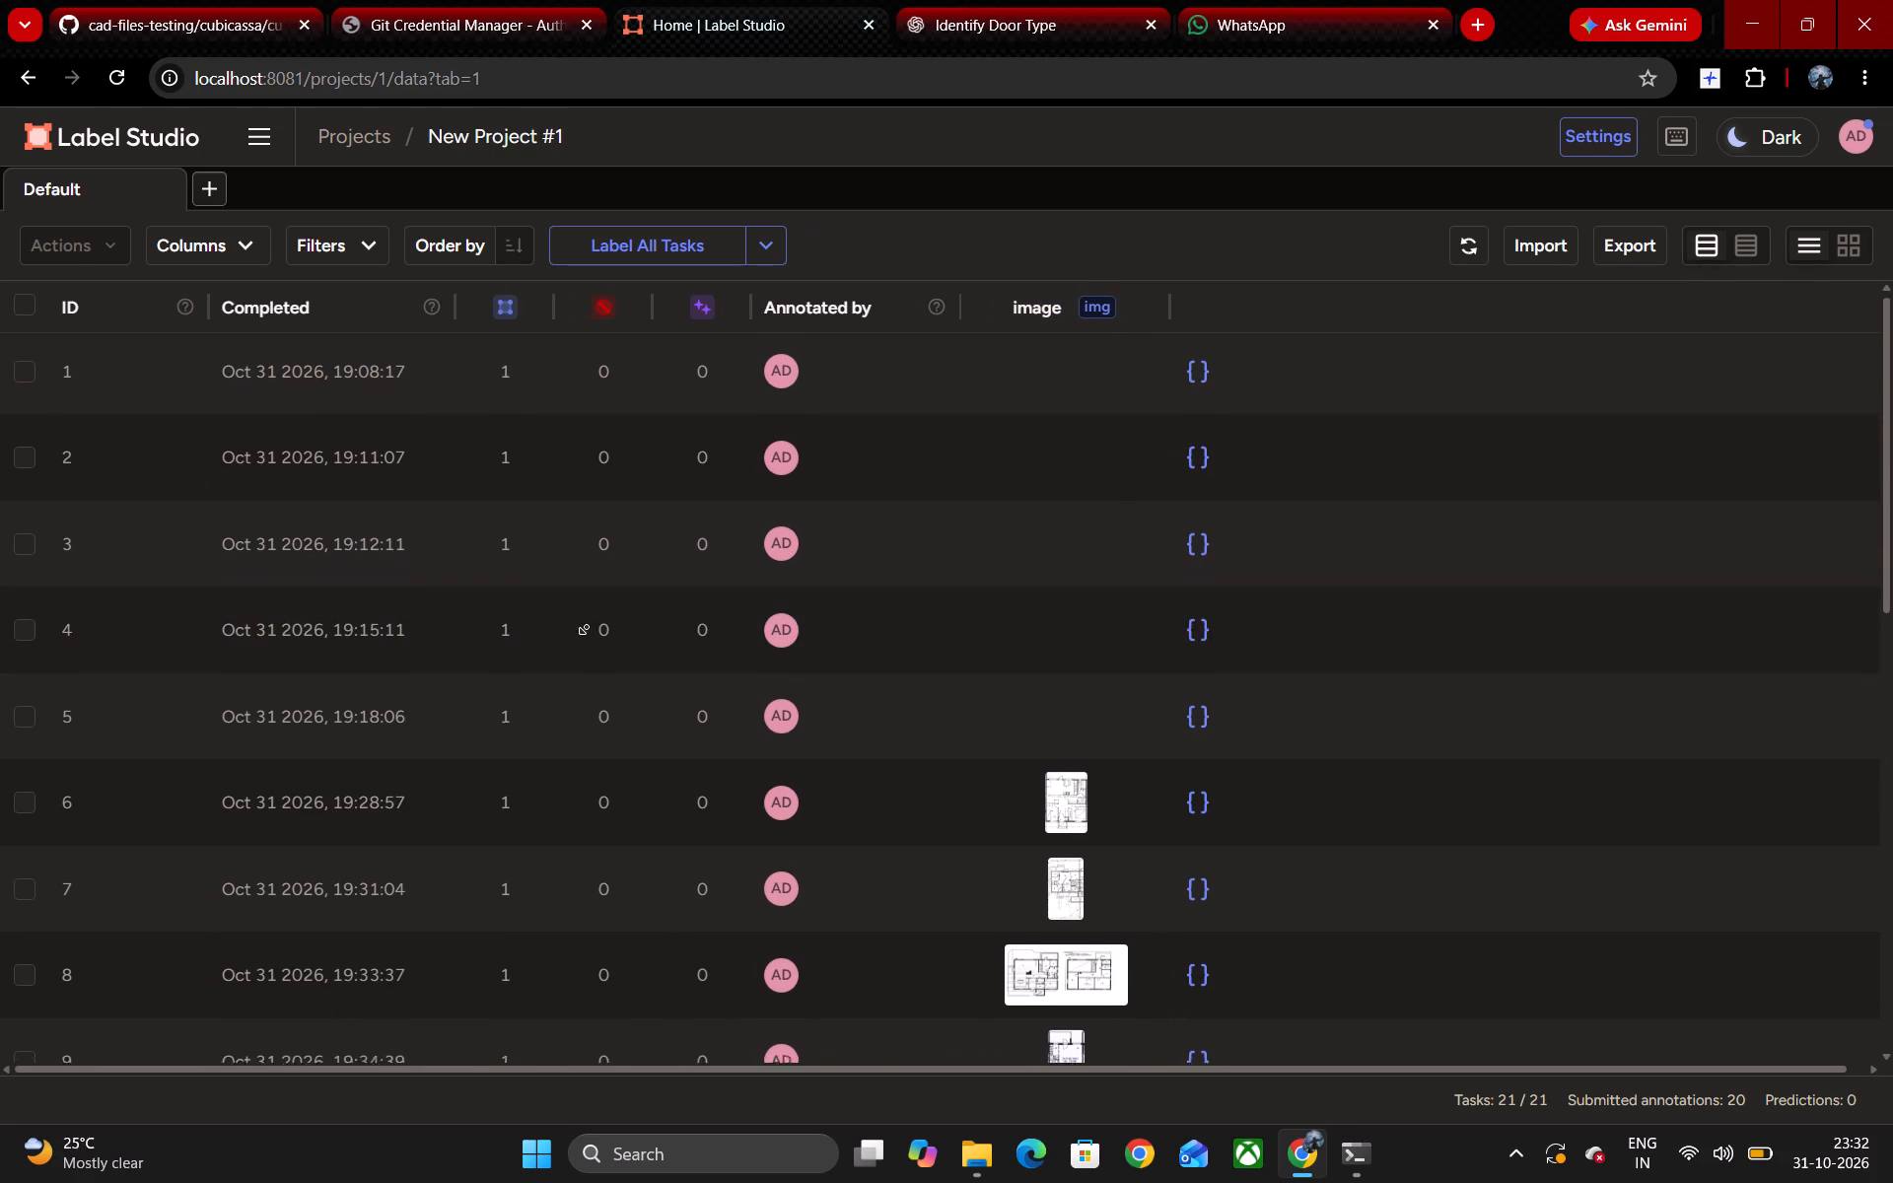
{"action": "scroll", "coordinate": [1312, 413], "scroll_direction": "down", "scroll_amount": 20}
{"action": "scroll", "coordinate": [1312, 413], "scroll_direction": "down", "scroll_amount": 2}
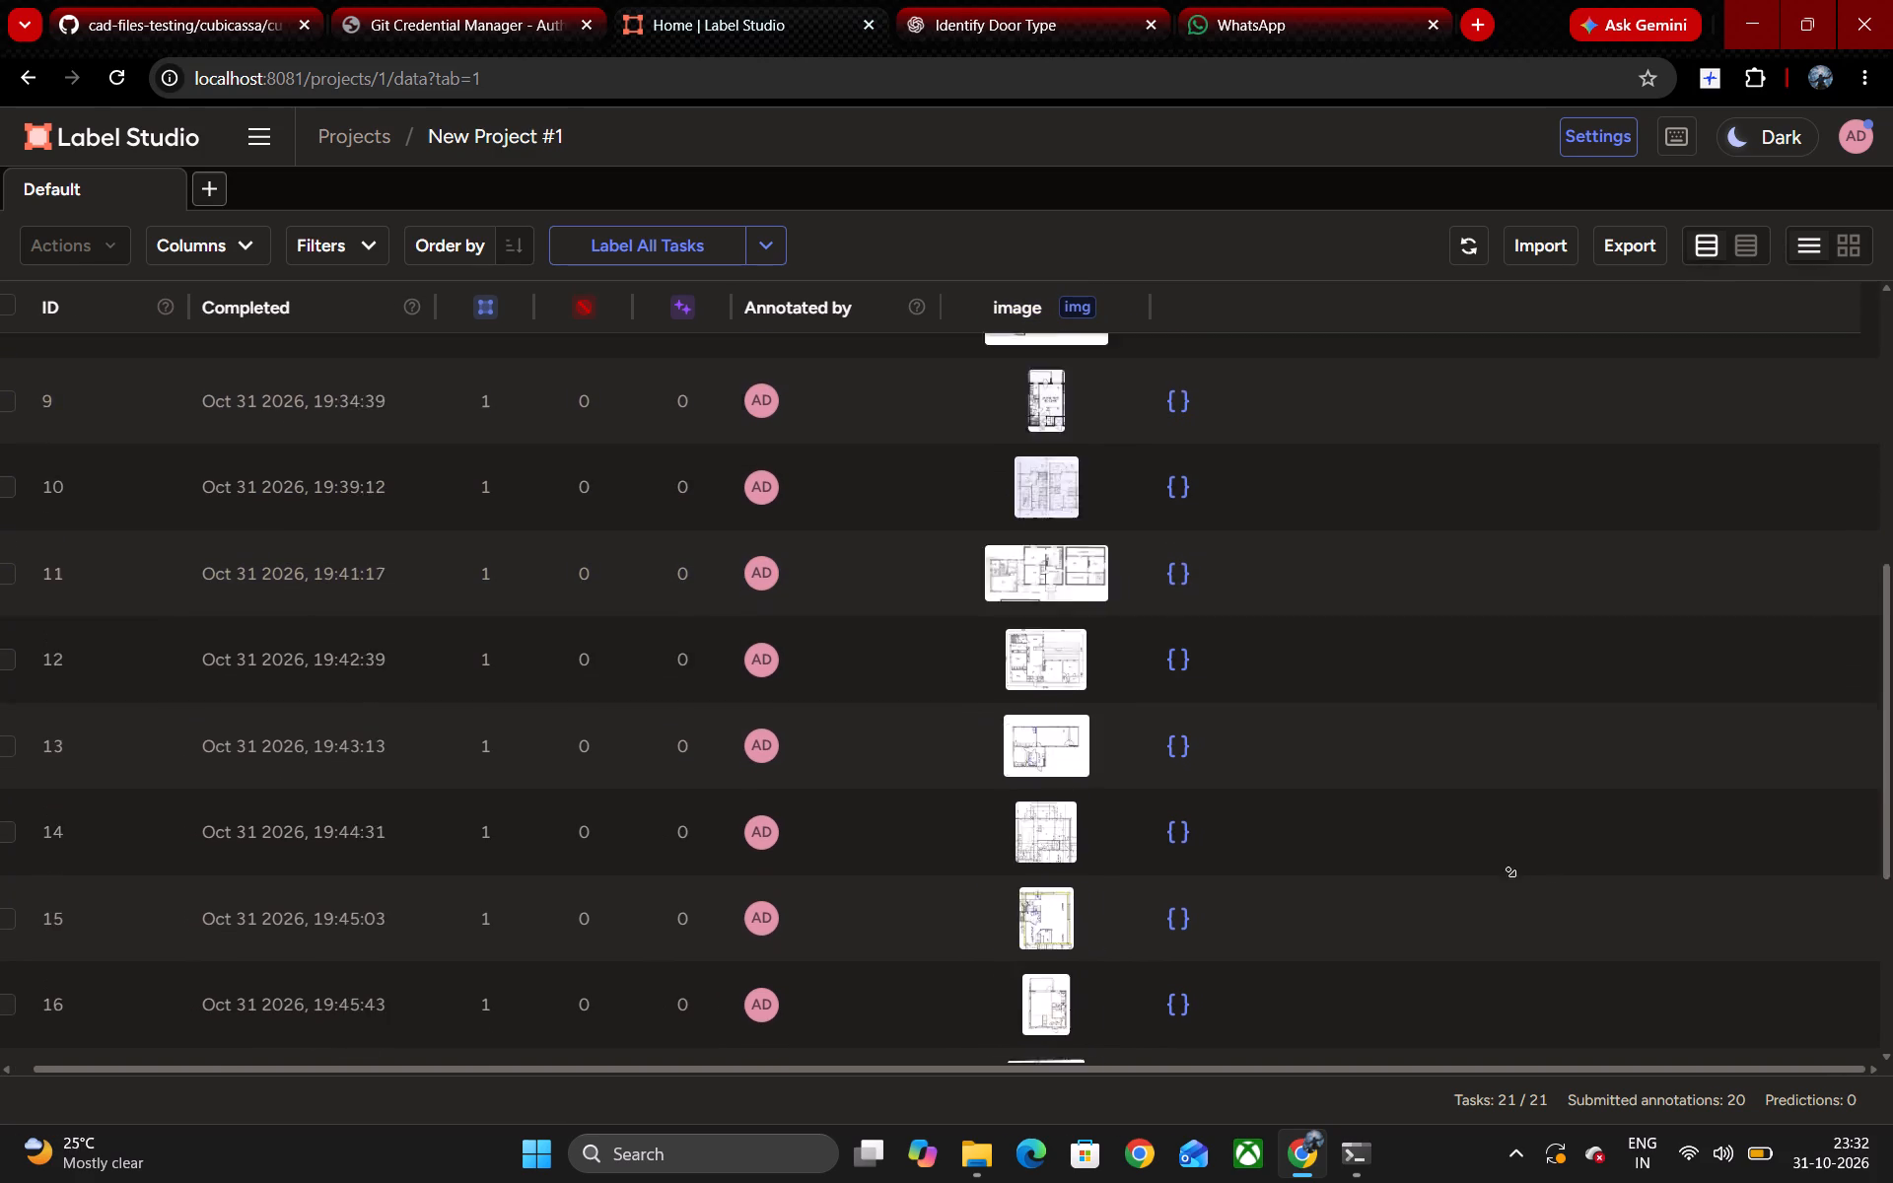
{"action": "scroll", "coordinate": [1508, 870], "scroll_direction": "down", "scroll_amount": 9}
{"action": "left_click", "coordinate": [805, 1048]}
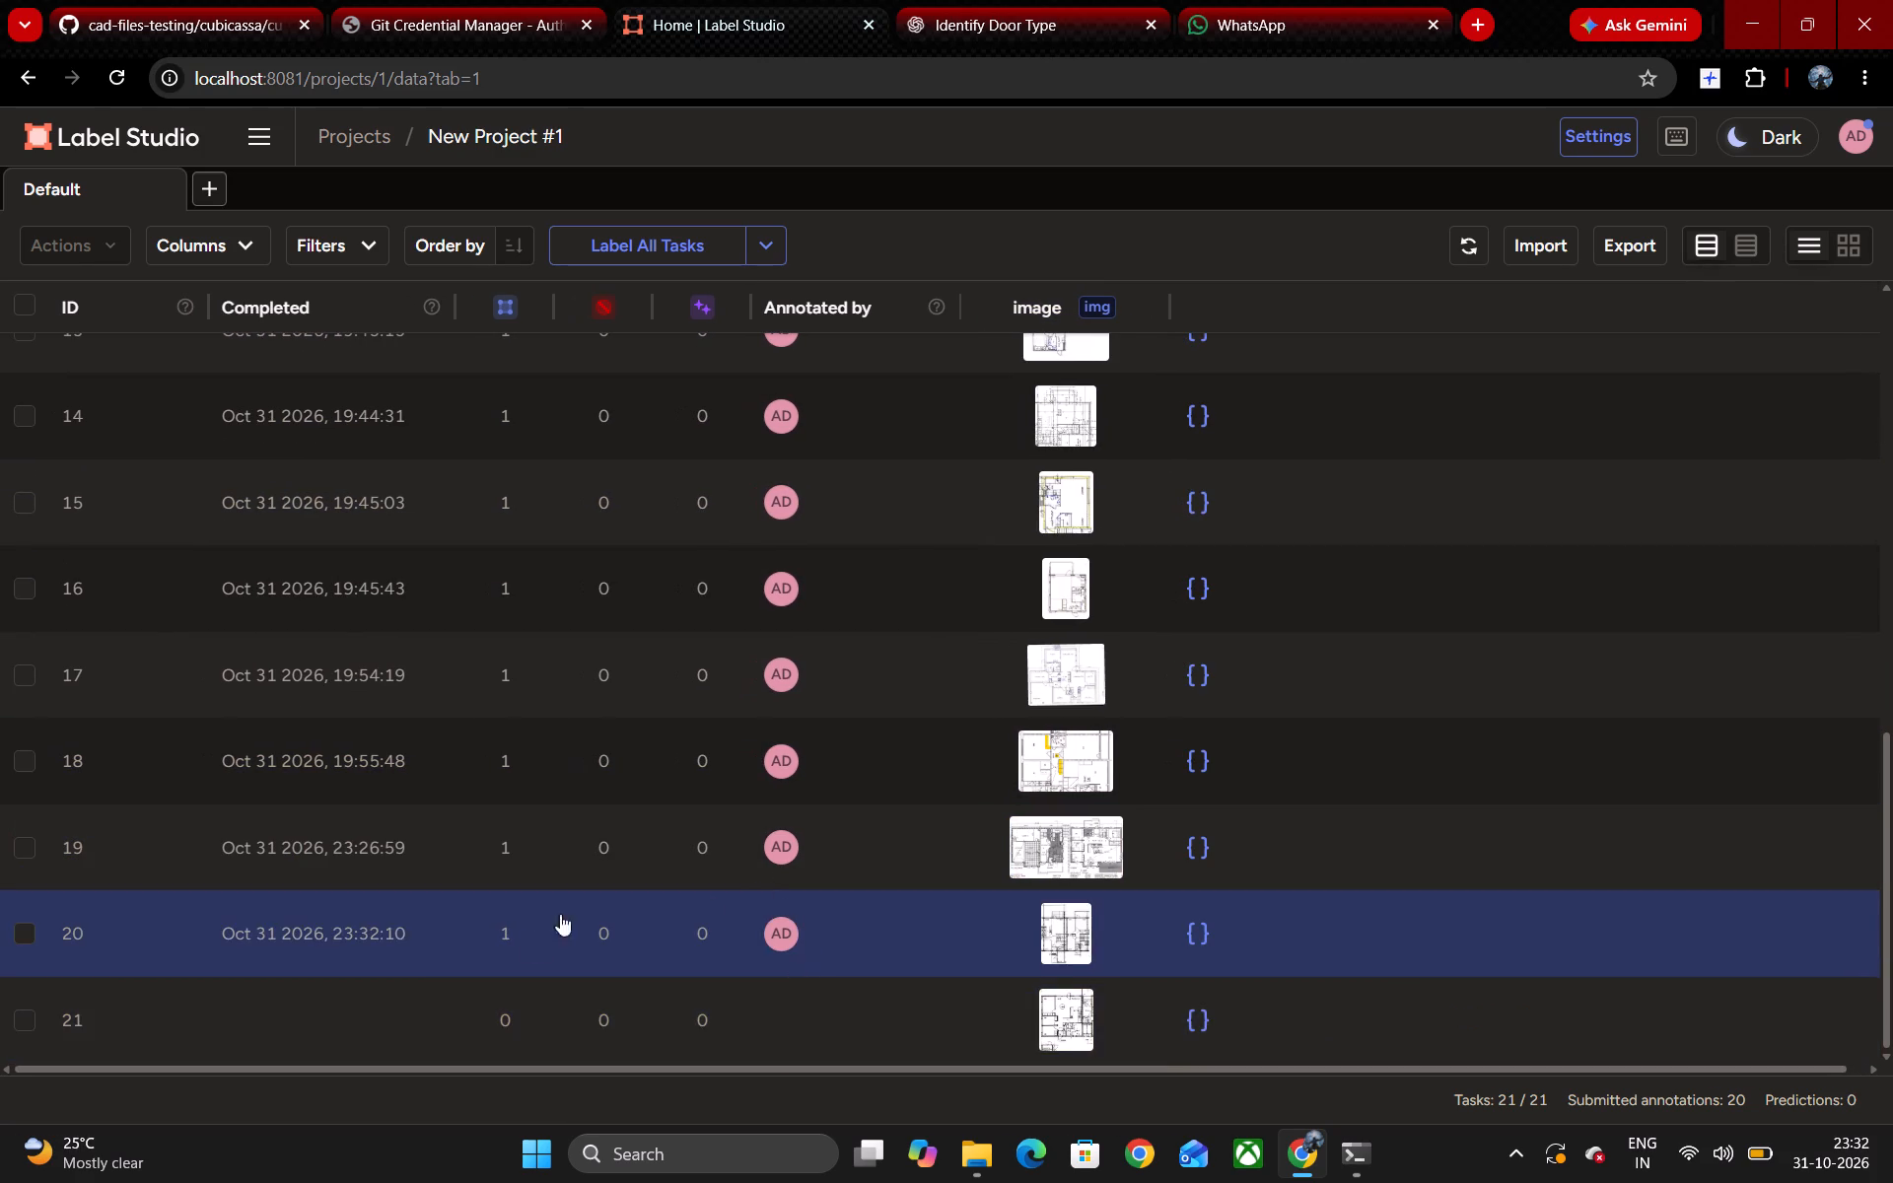
{"action": "left_click", "coordinate": [592, 1010]}
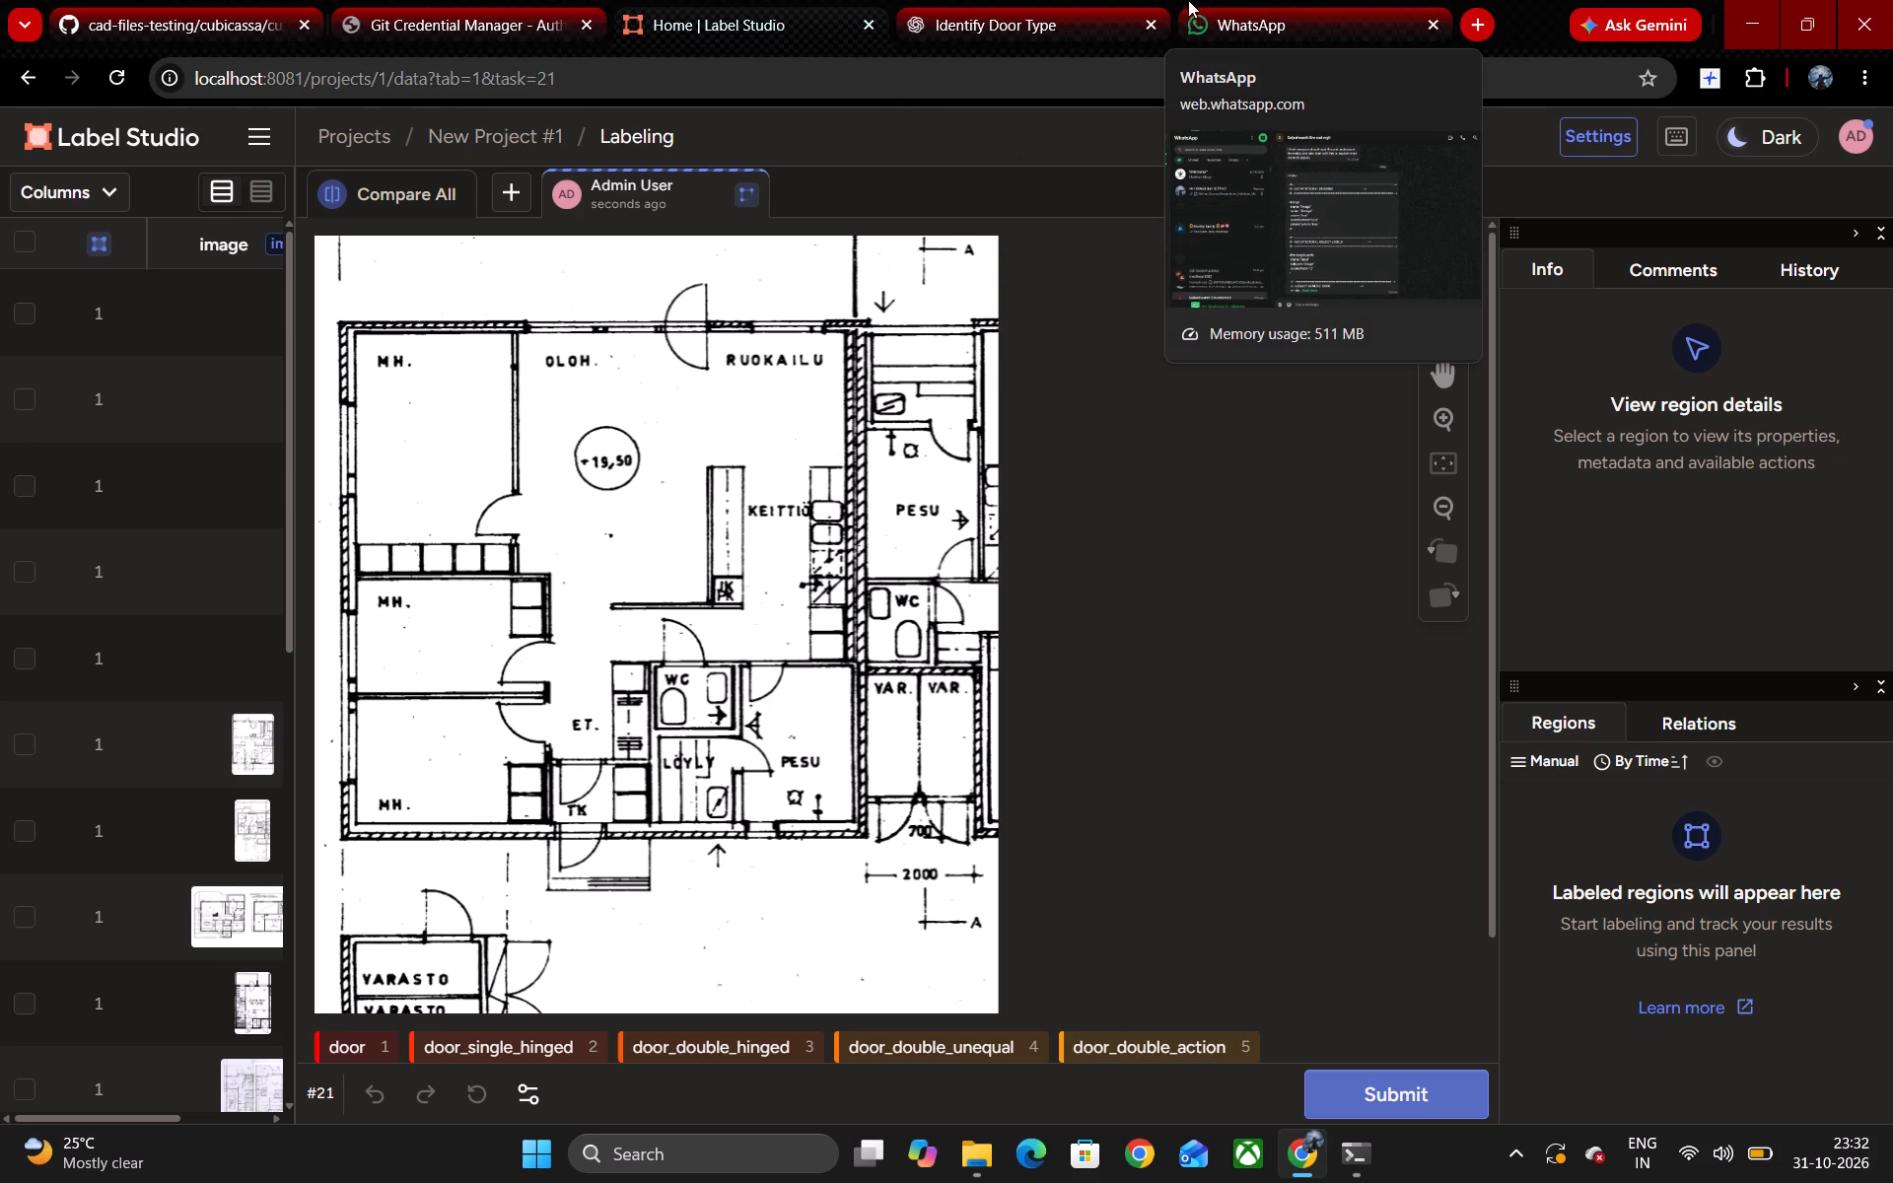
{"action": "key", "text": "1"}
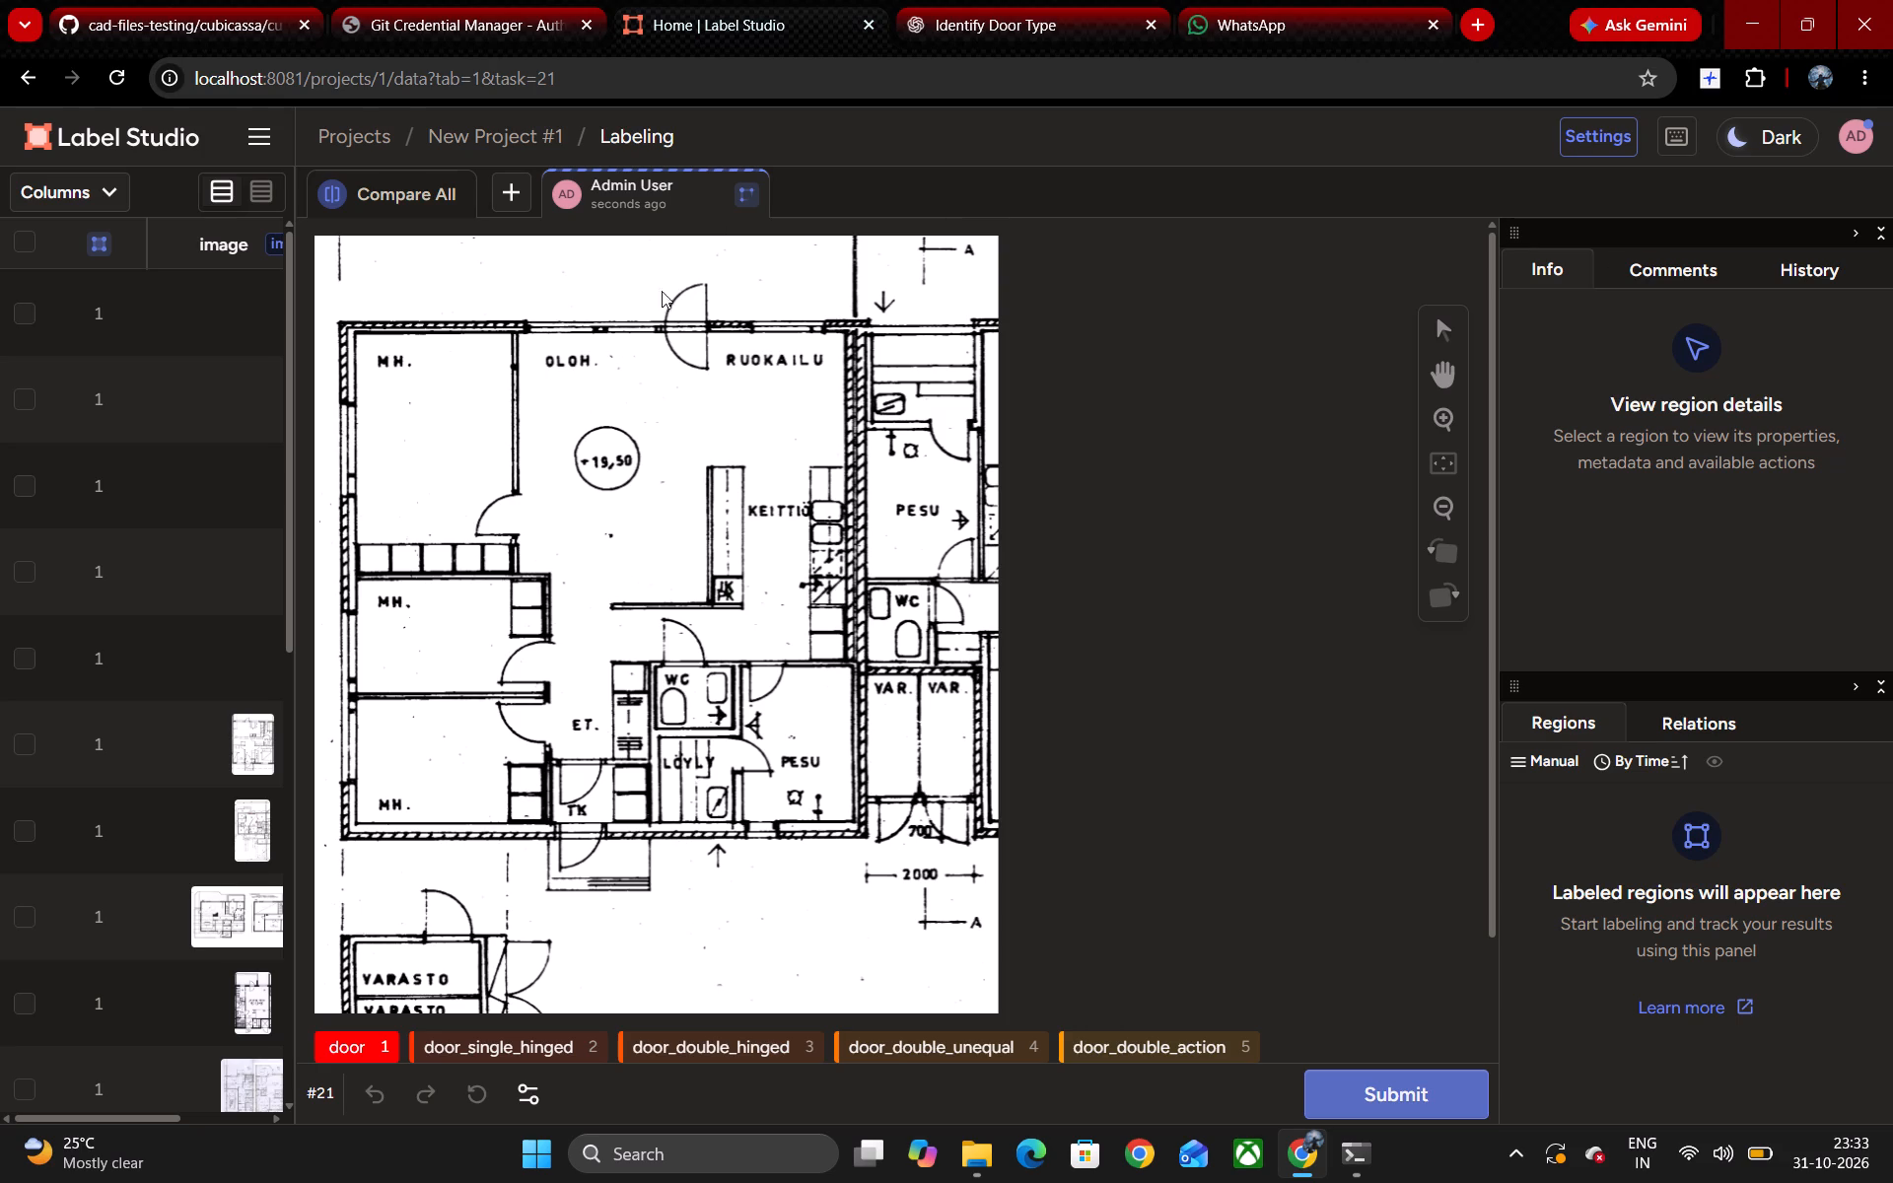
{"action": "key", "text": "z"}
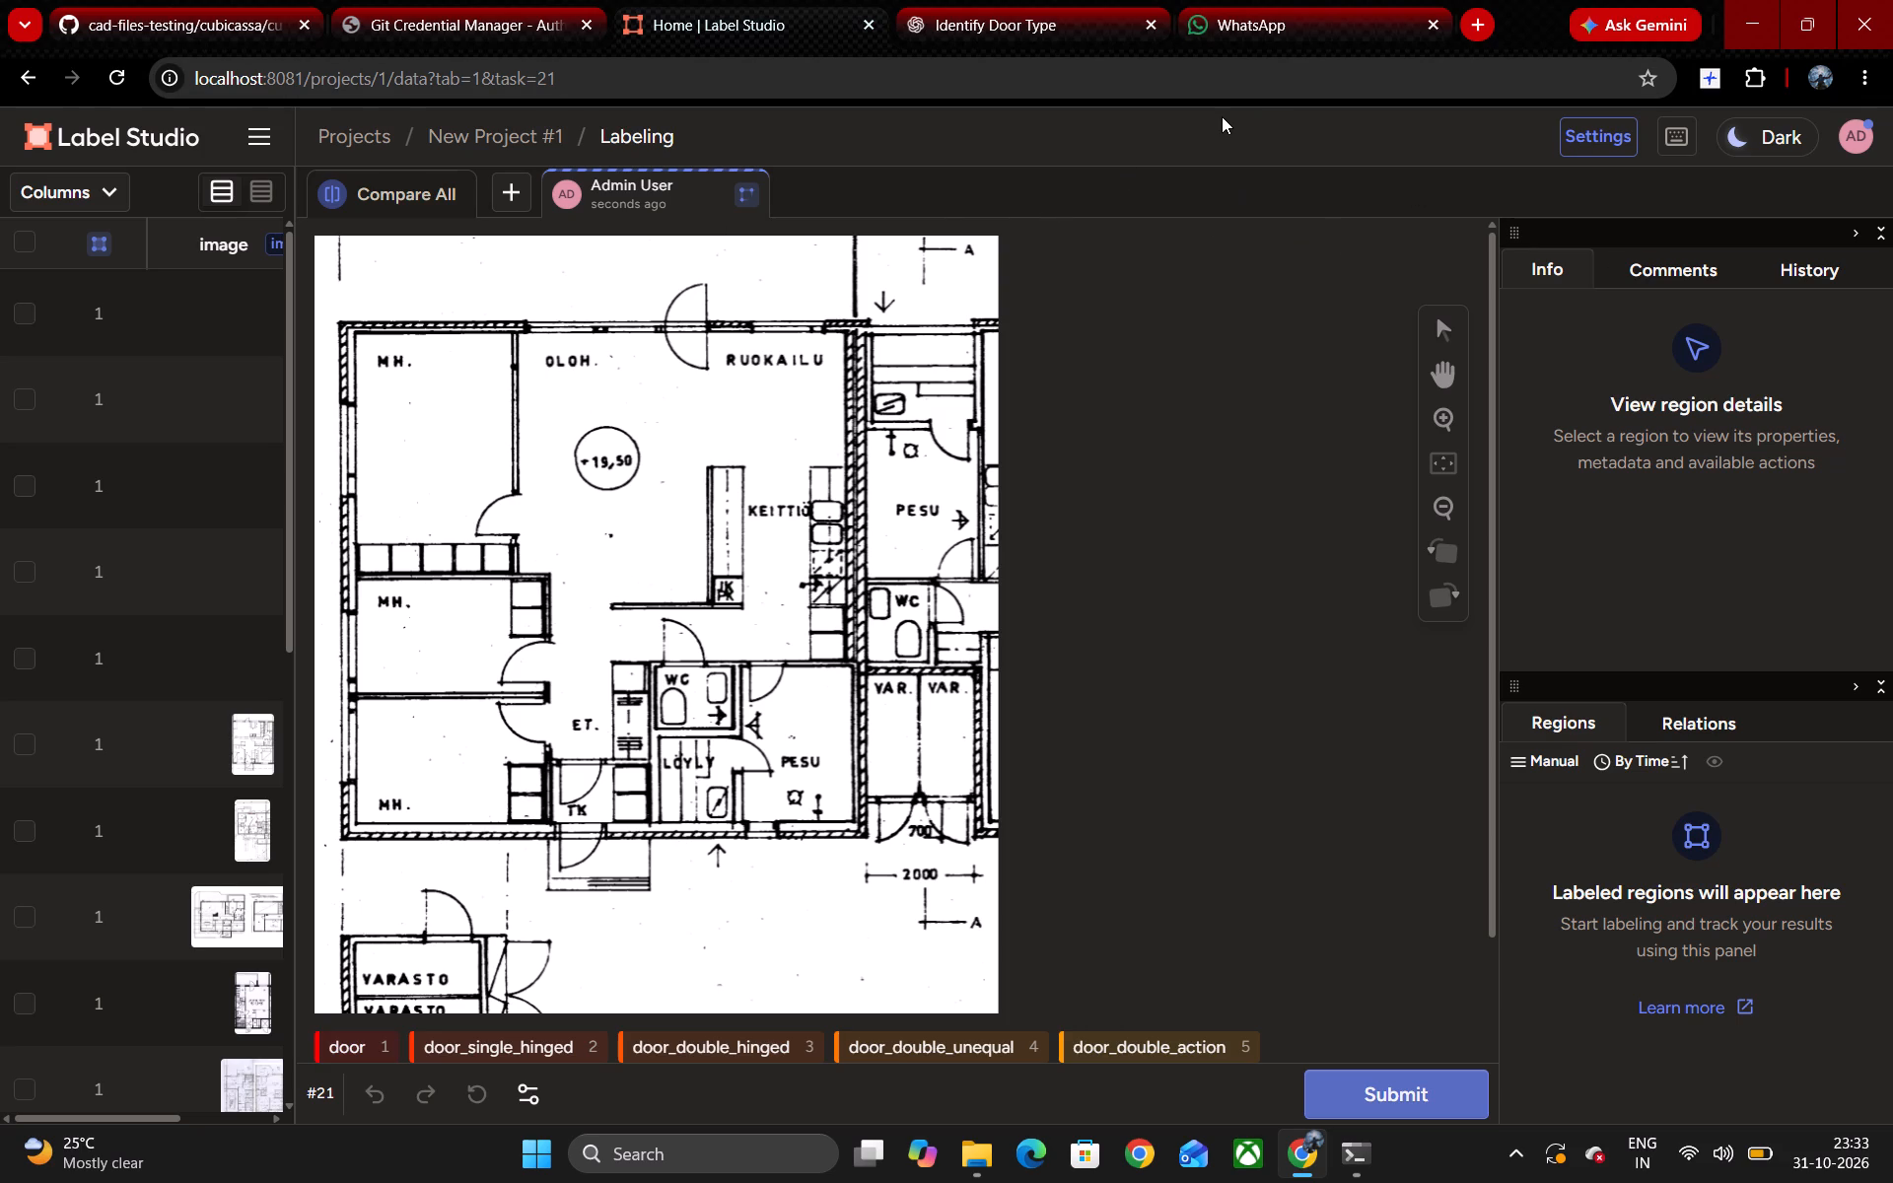
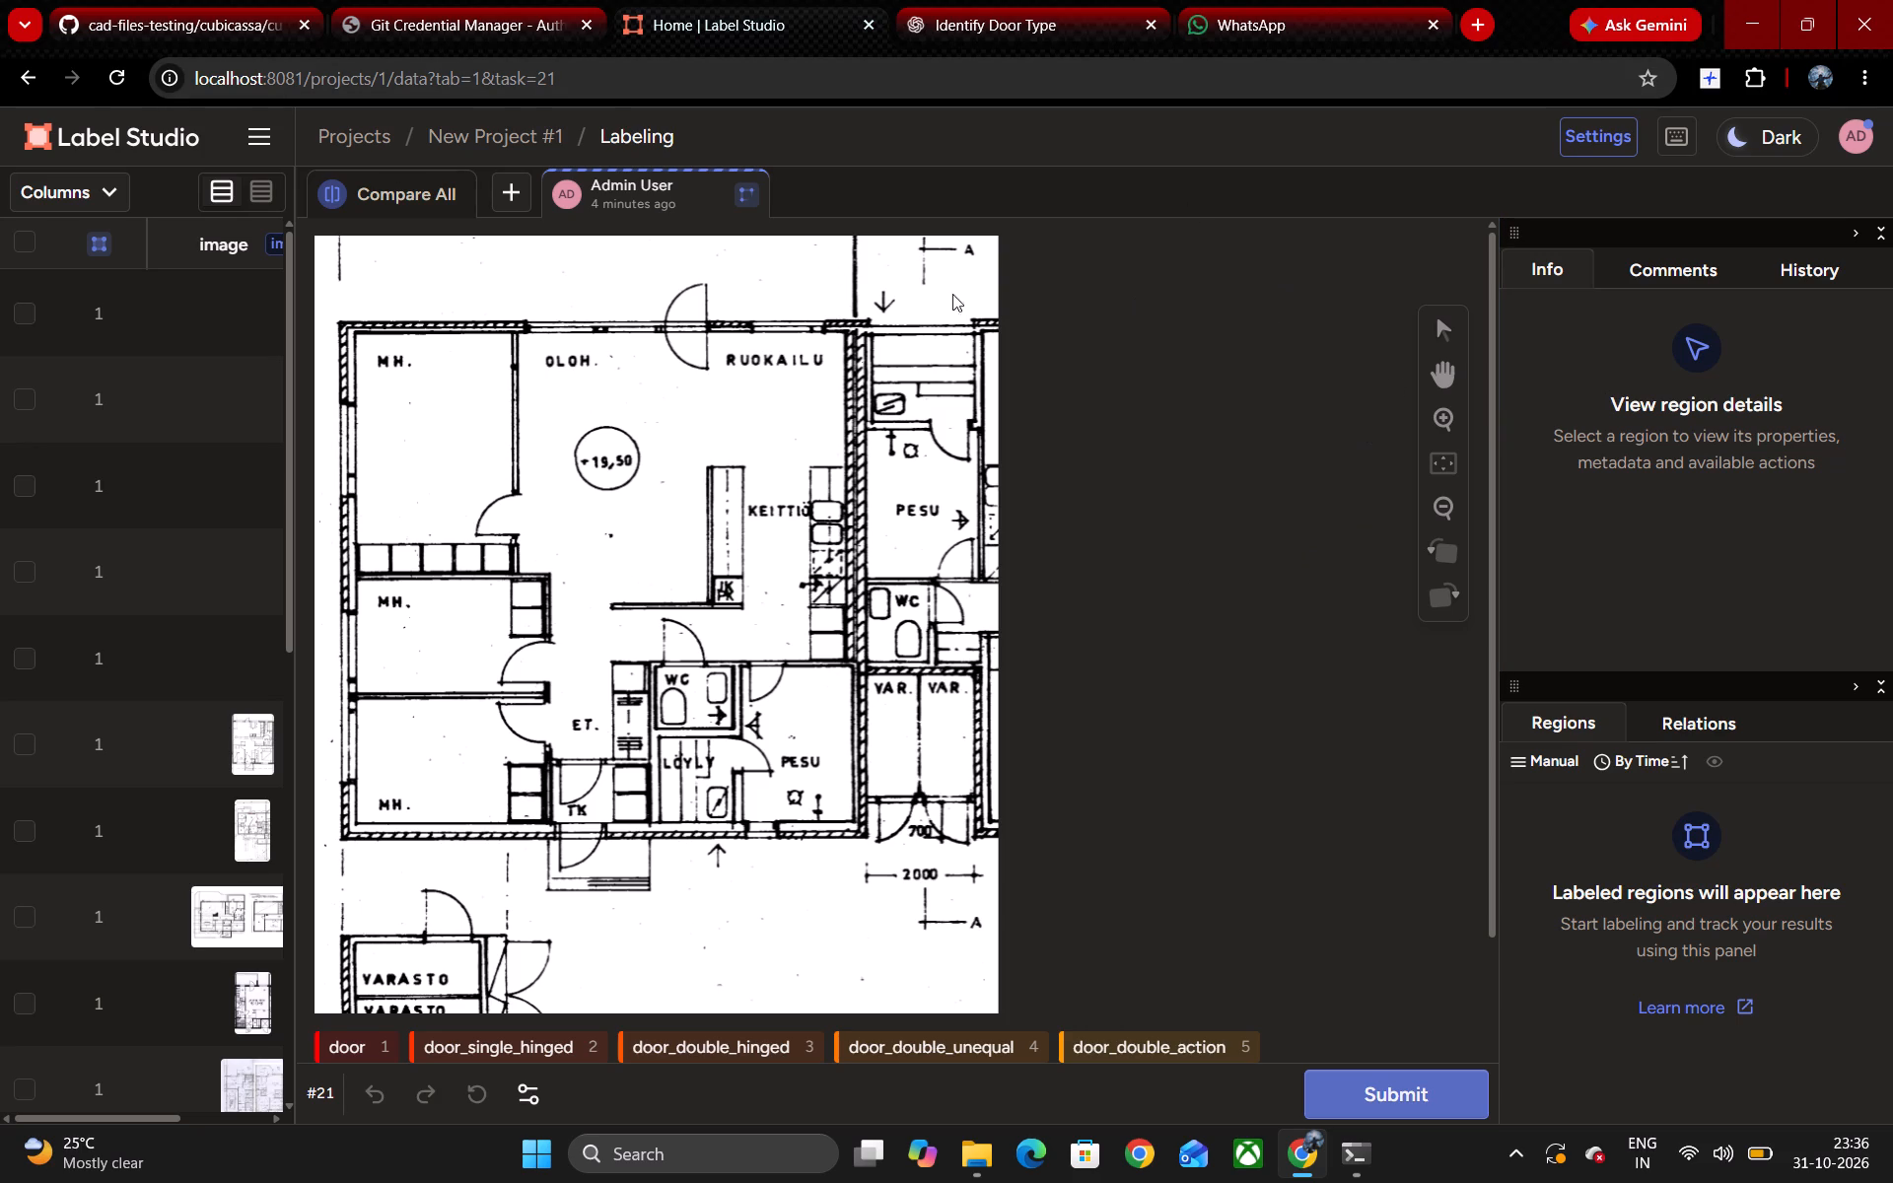
Add window boxes along the plan's upper outer wall, one above OLOH. and one above RUOKAILU.
{"action": "key", "text": "z"}
{"action": "left_click_drag", "start_coordinate": [526, 319], "coordinate": [685, 323]}
{"action": "left_click_drag", "start_coordinate": [685, 323], "coordinate": [619, 333]}
{"action": "key", "text": "z"}
{"action": "left_click_drag", "start_coordinate": [524, 315], "coordinate": [667, 332]}
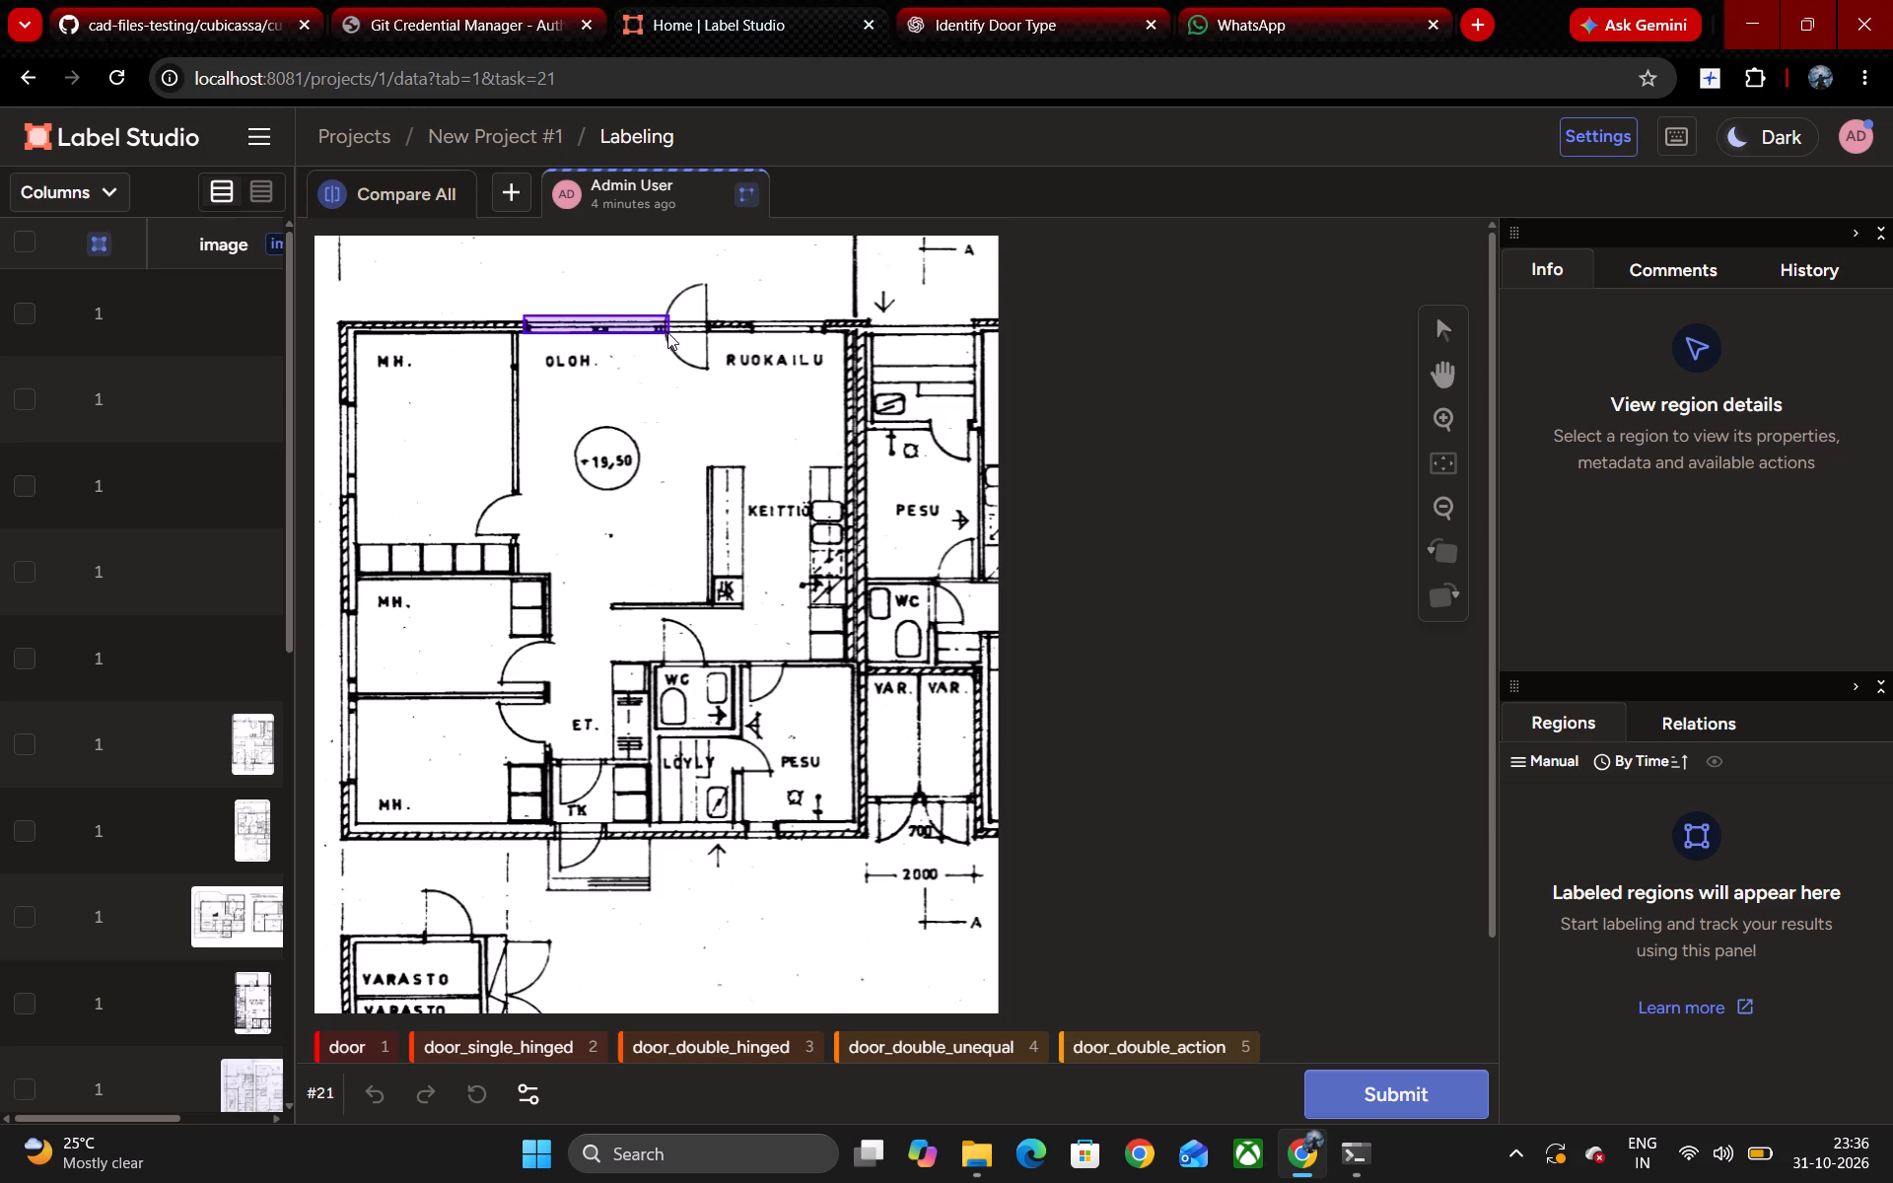
{"action": "left_click_drag", "start_coordinate": [667, 332], "coordinate": [665, 339]}
{"action": "left_click", "coordinate": [577, 332]}
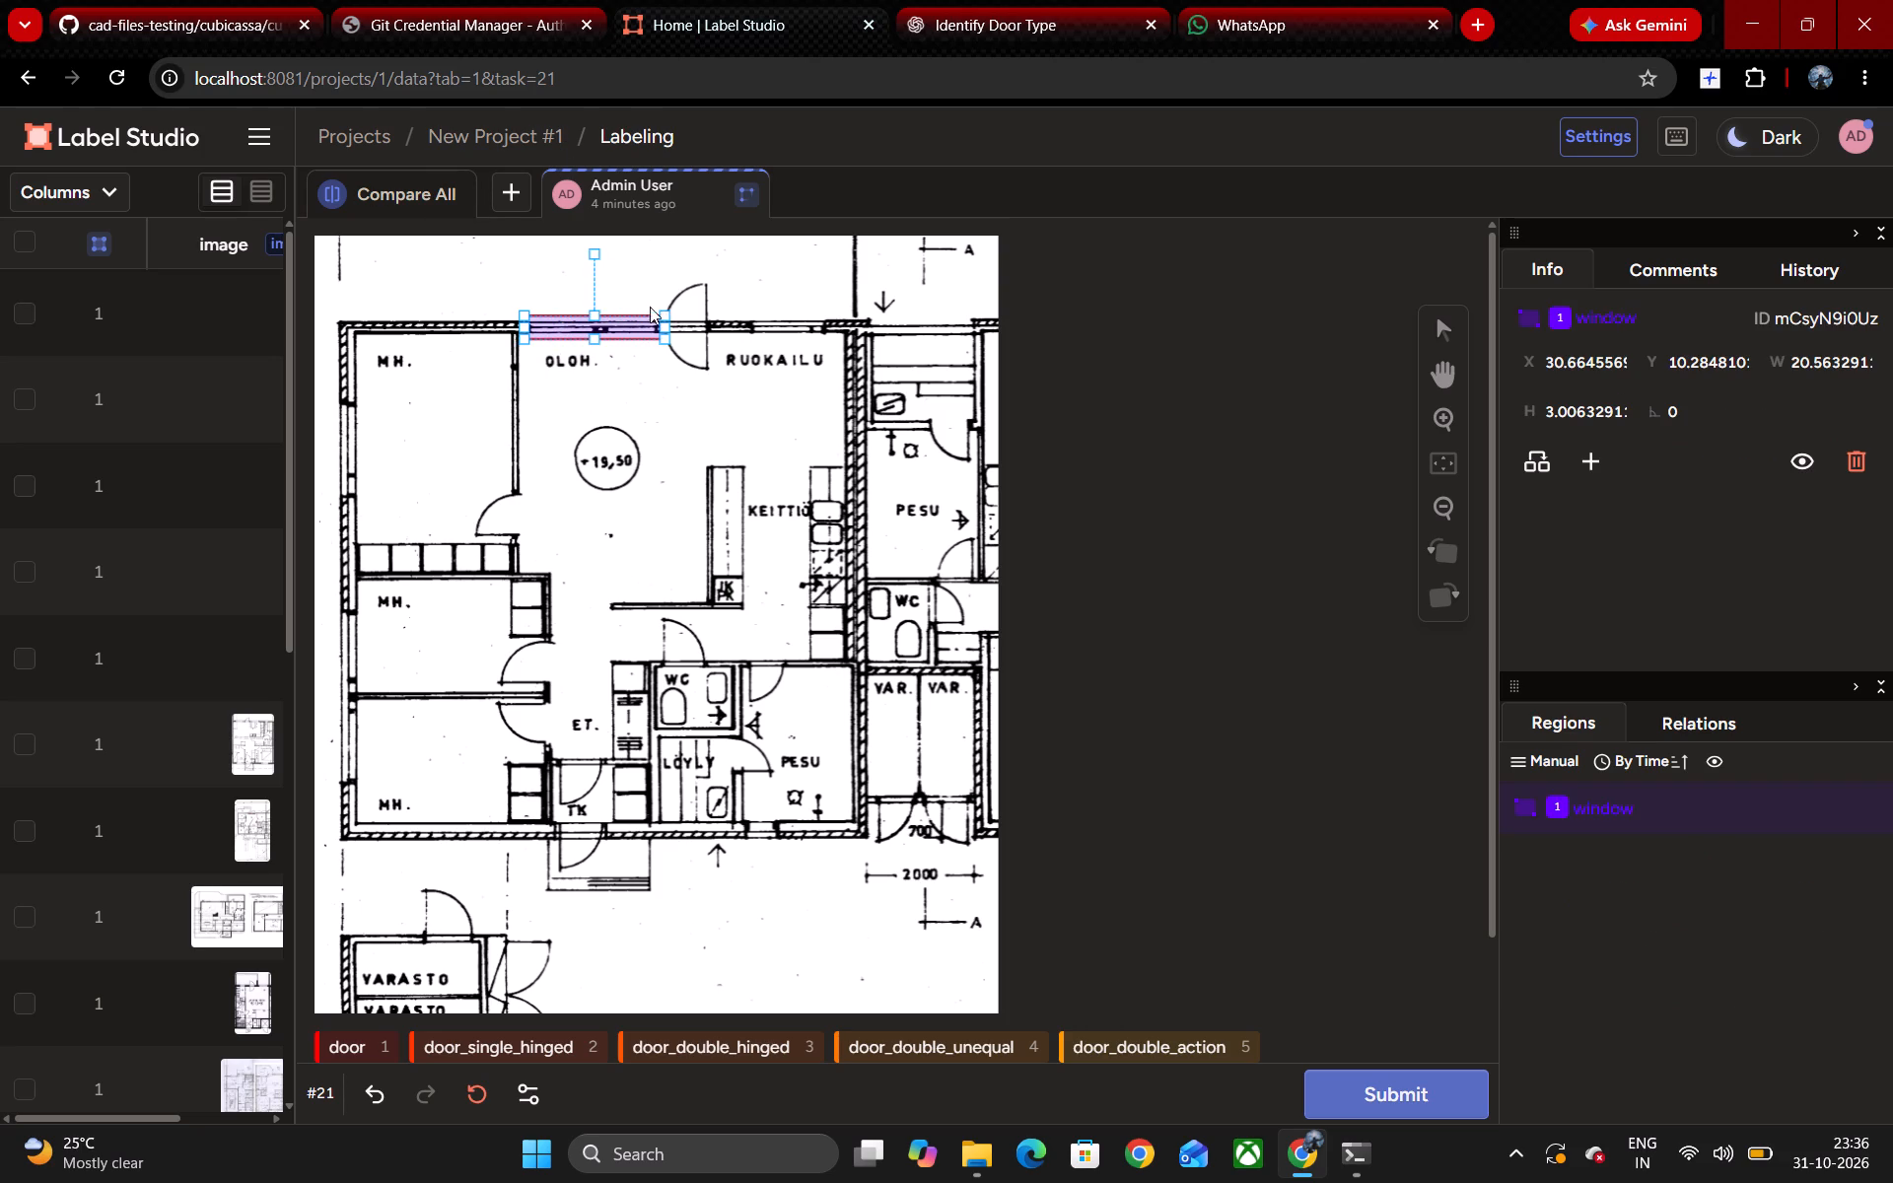
{"action": "left_click_drag", "start_coordinate": [746, 320], "coordinate": [858, 328]}
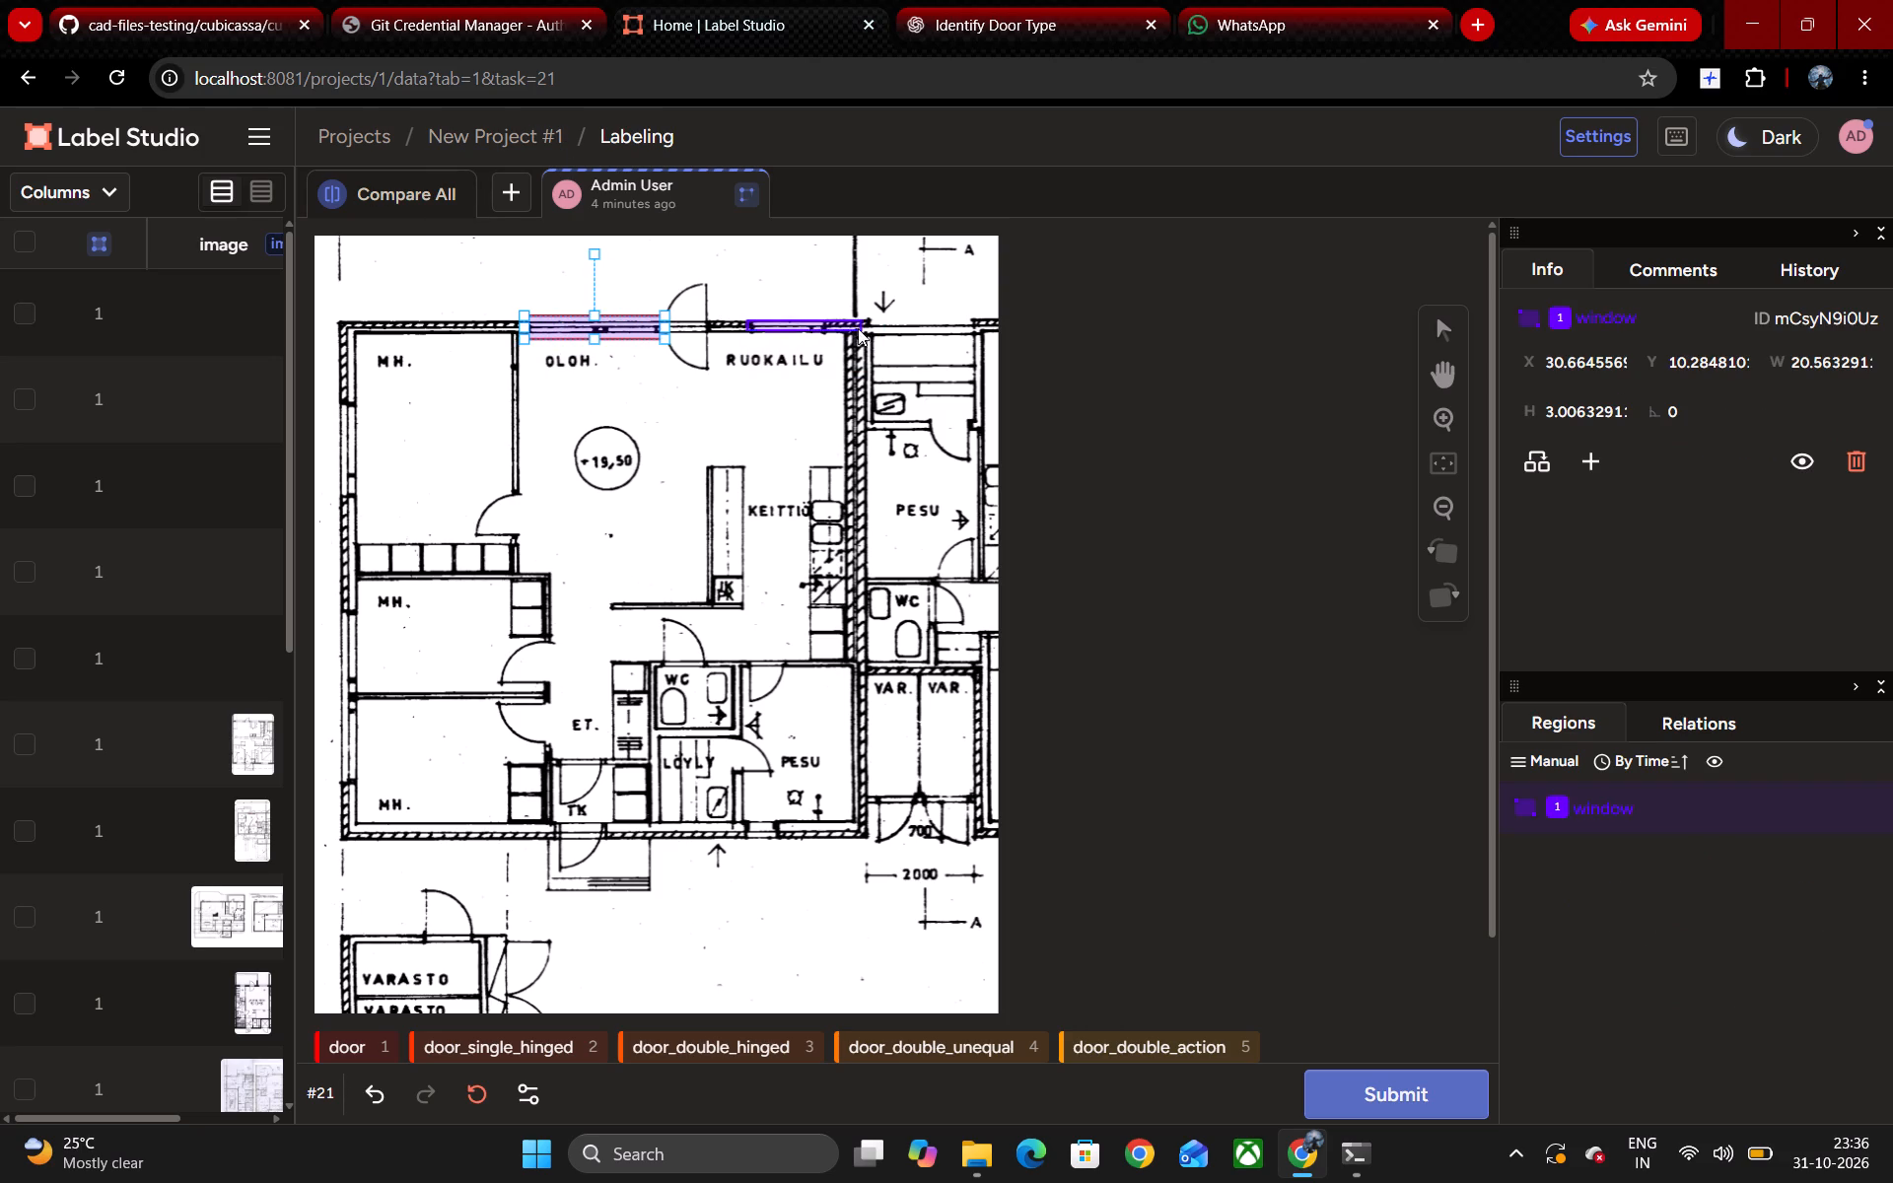
{"action": "left_click_drag", "start_coordinate": [858, 328], "coordinate": [829, 334]}
{"action": "left_click", "coordinate": [788, 329]}
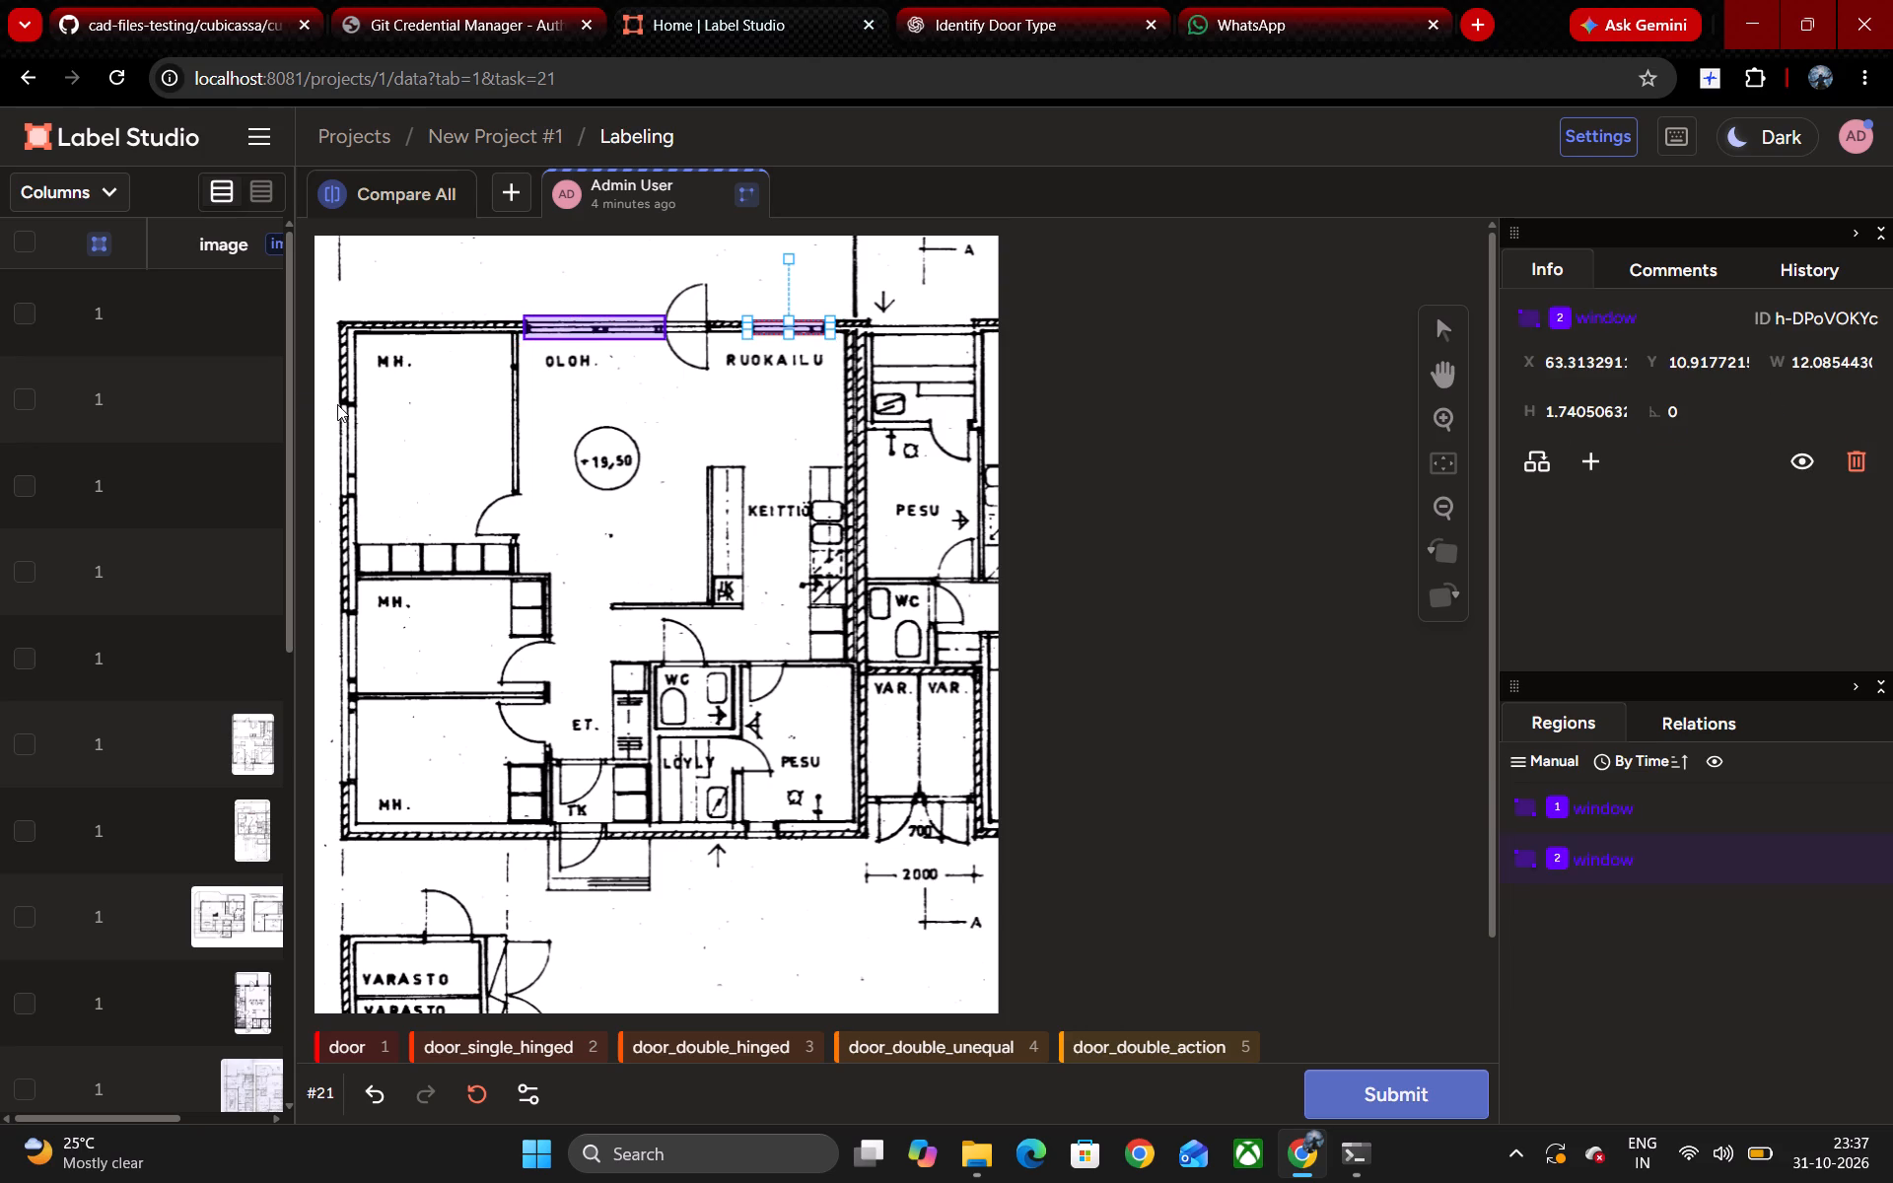
Add window boxes on the left outer wall, one at the upper MH. and one spanning the two lower MH. rooms.
{"action": "left_click_drag", "start_coordinate": [337, 404], "coordinate": [355, 501]}
{"action": "left_click", "coordinate": [343, 487]}
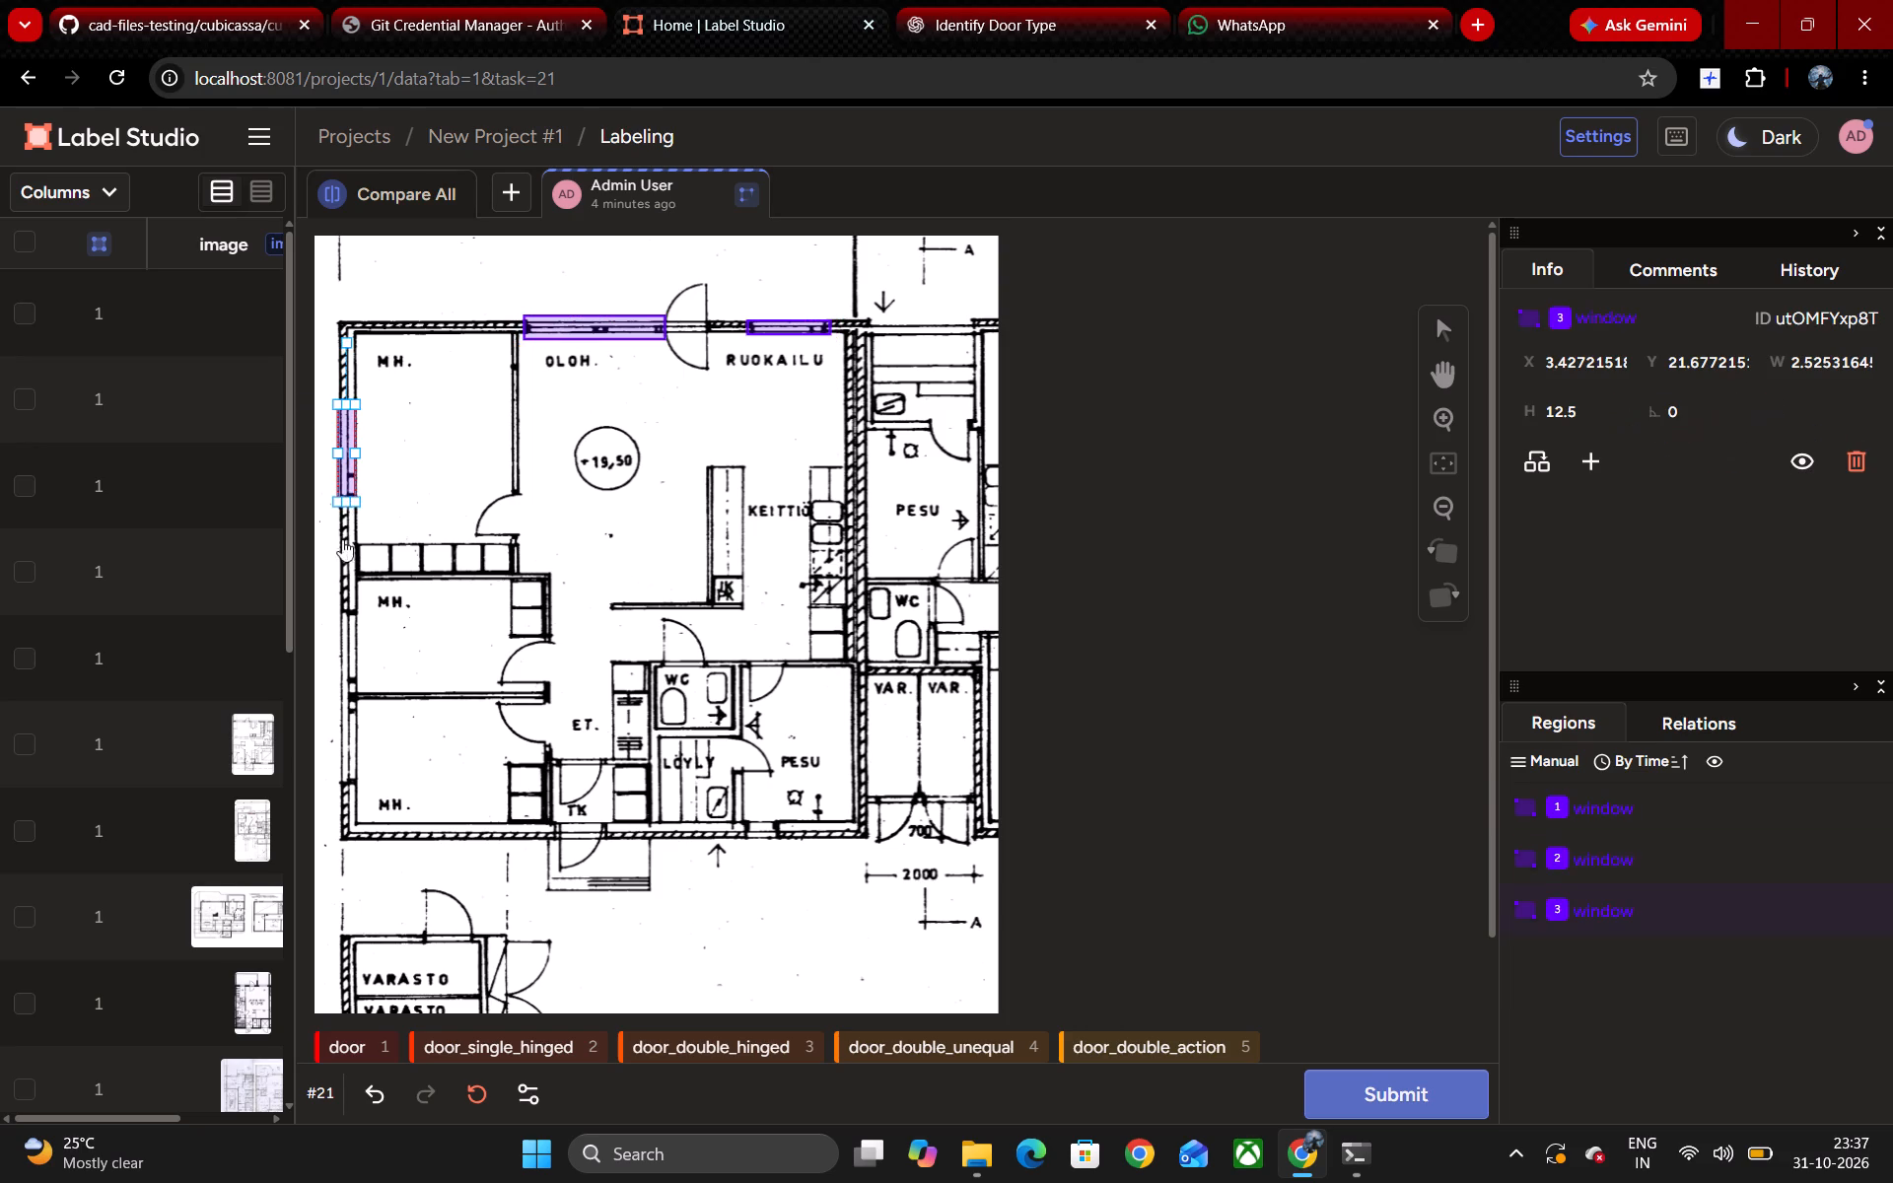
{"action": "left_click_drag", "start_coordinate": [338, 604], "coordinate": [343, 690]}
{"action": "left_click_drag", "start_coordinate": [343, 690], "coordinate": [359, 784]}
{"action": "left_click", "coordinate": [345, 728]}
Add a window box on the bottom outer wall below the PESU room beside LÖYLY.
{"action": "scroll", "coordinate": [544, 582], "scroll_direction": "down", "scroll_amount": 1}
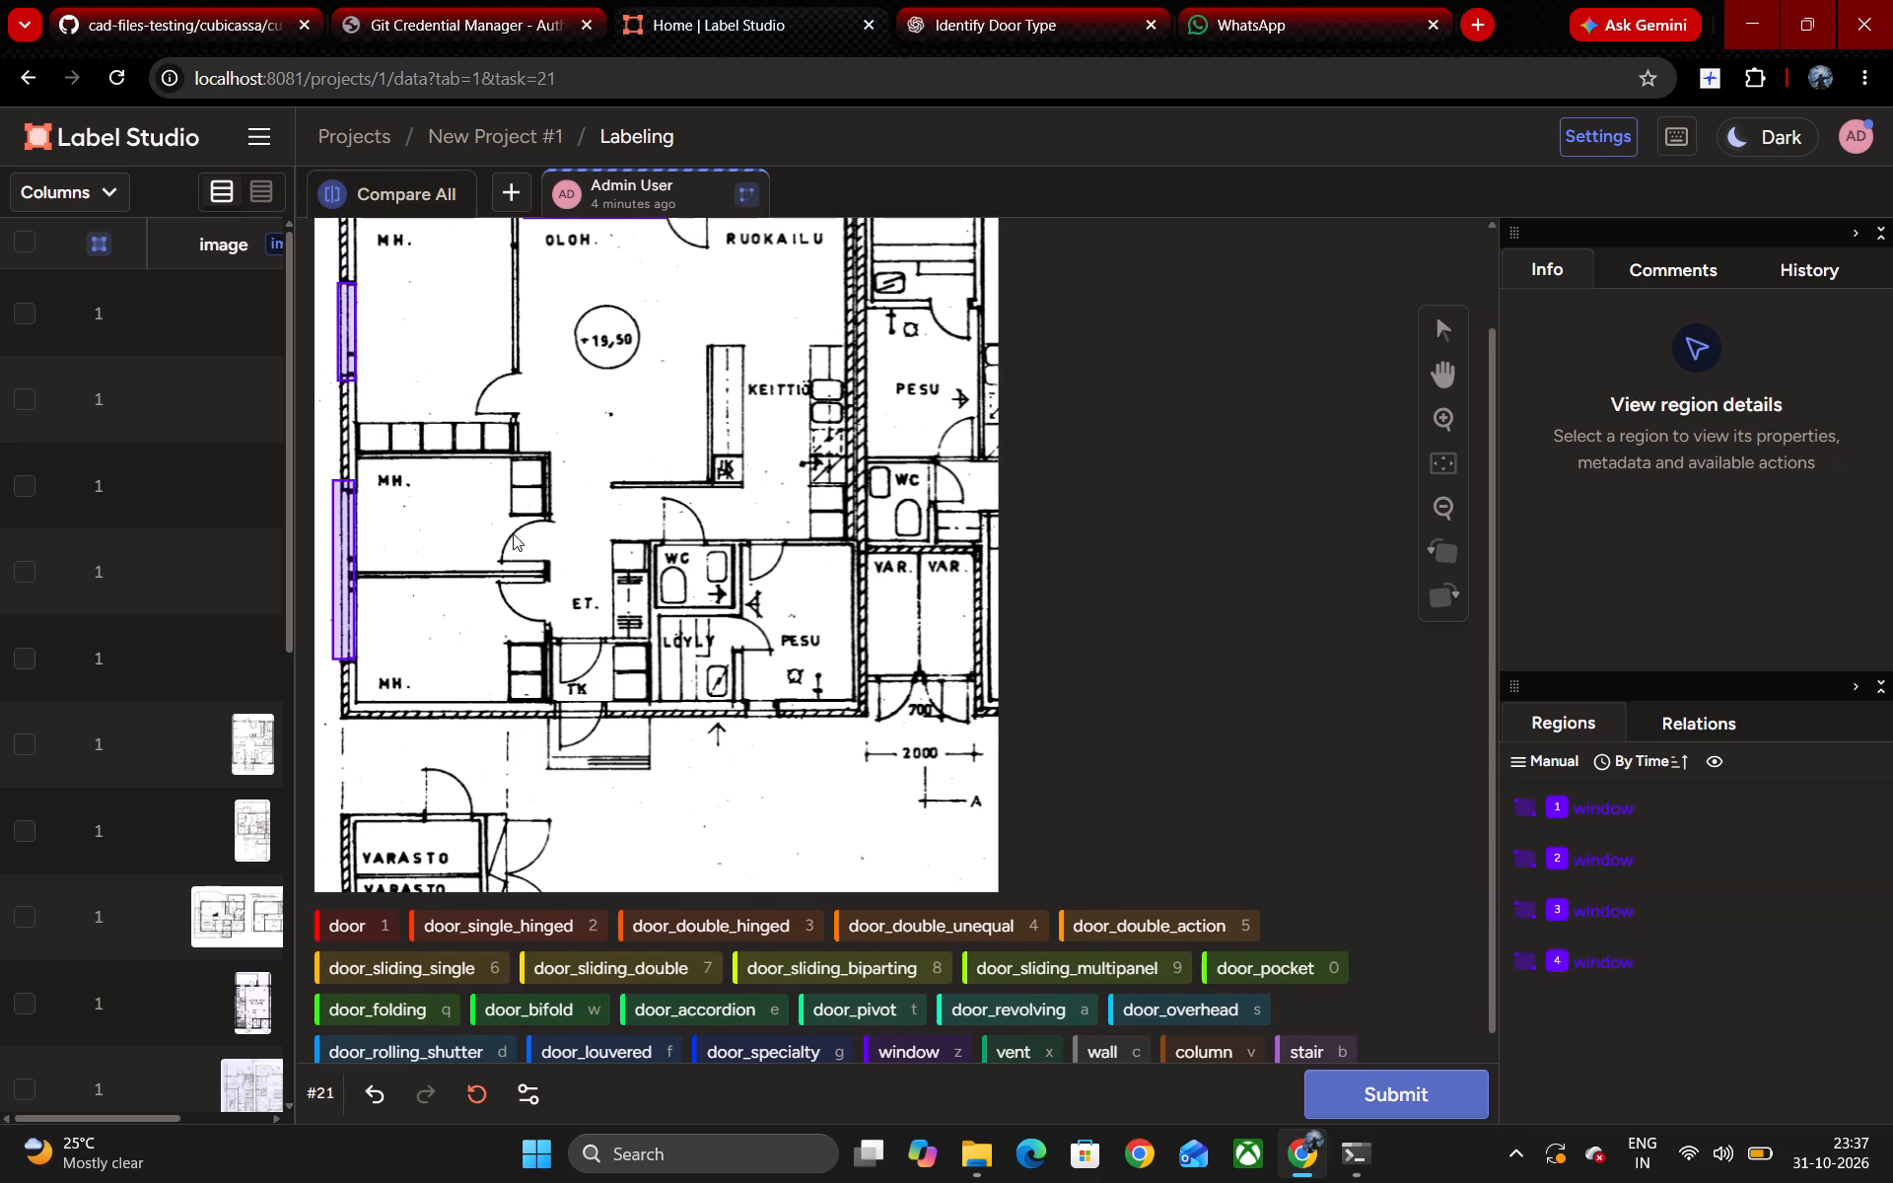
{"action": "scroll", "coordinate": [572, 514], "scroll_direction": "down", "scroll_amount": 1}
{"action": "scroll", "coordinate": [567, 470], "scroll_direction": "up", "scroll_amount": 1}
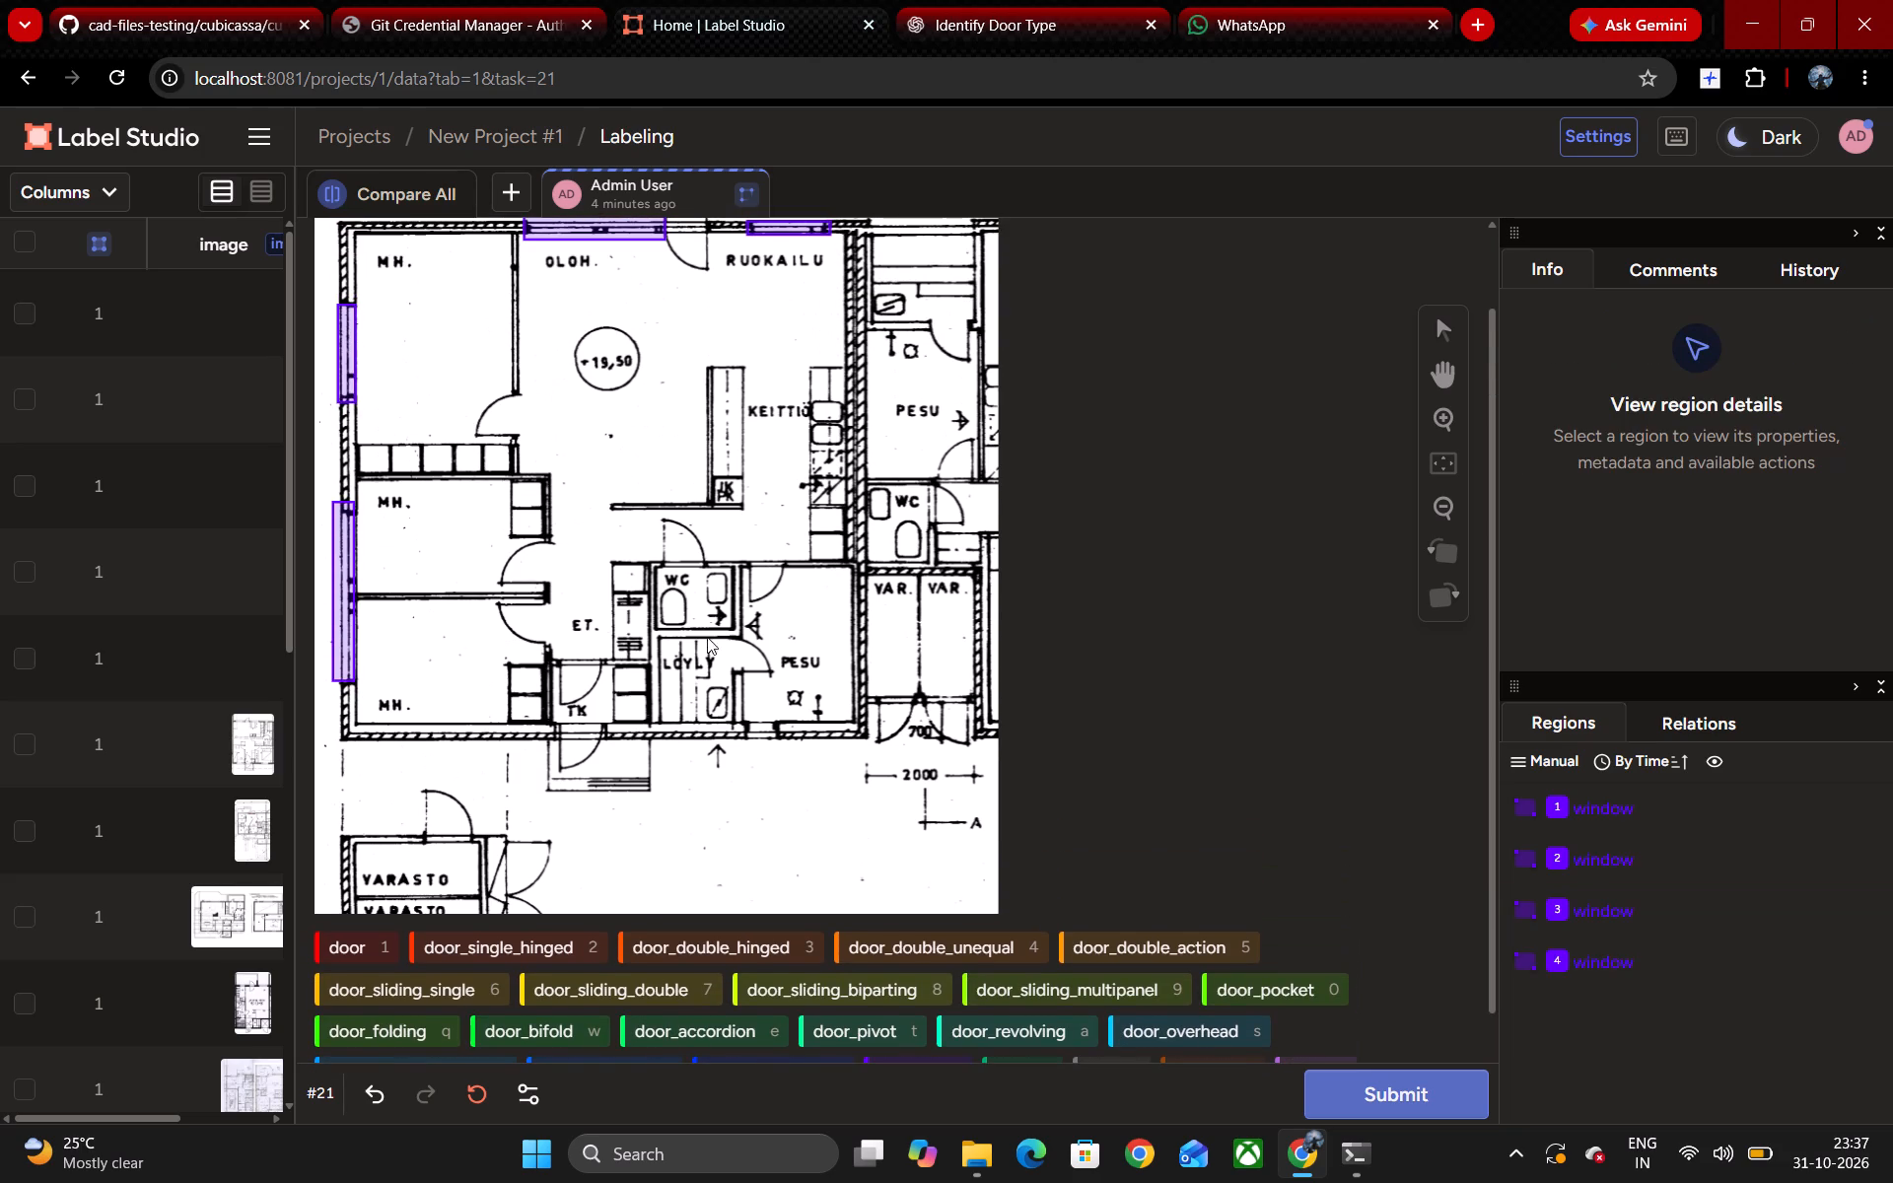
{"action": "left_click_drag", "start_coordinate": [742, 720], "coordinate": [758, 747]}
{"action": "left_click_drag", "start_coordinate": [758, 747], "coordinate": [760, 738]}
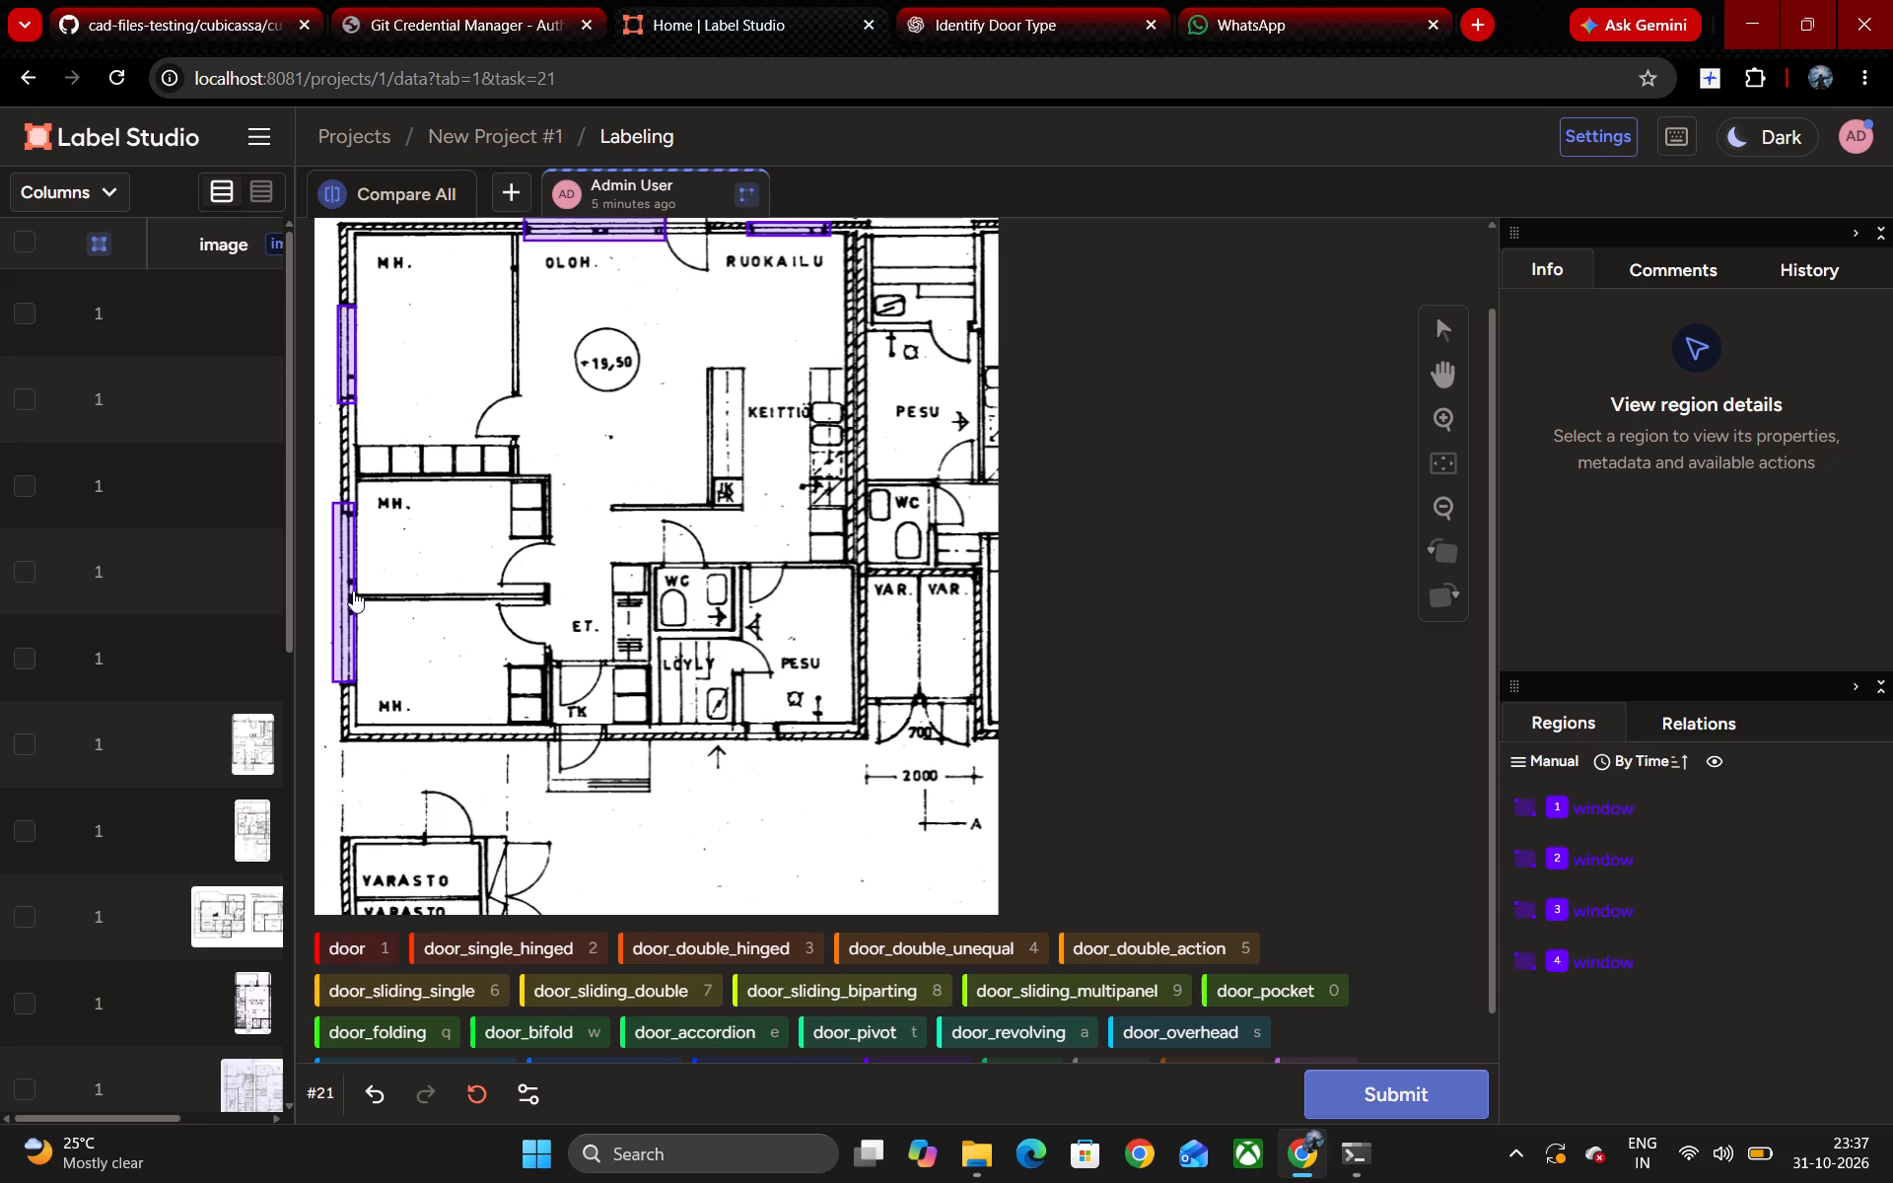
{"action": "left_click", "coordinate": [350, 590]}
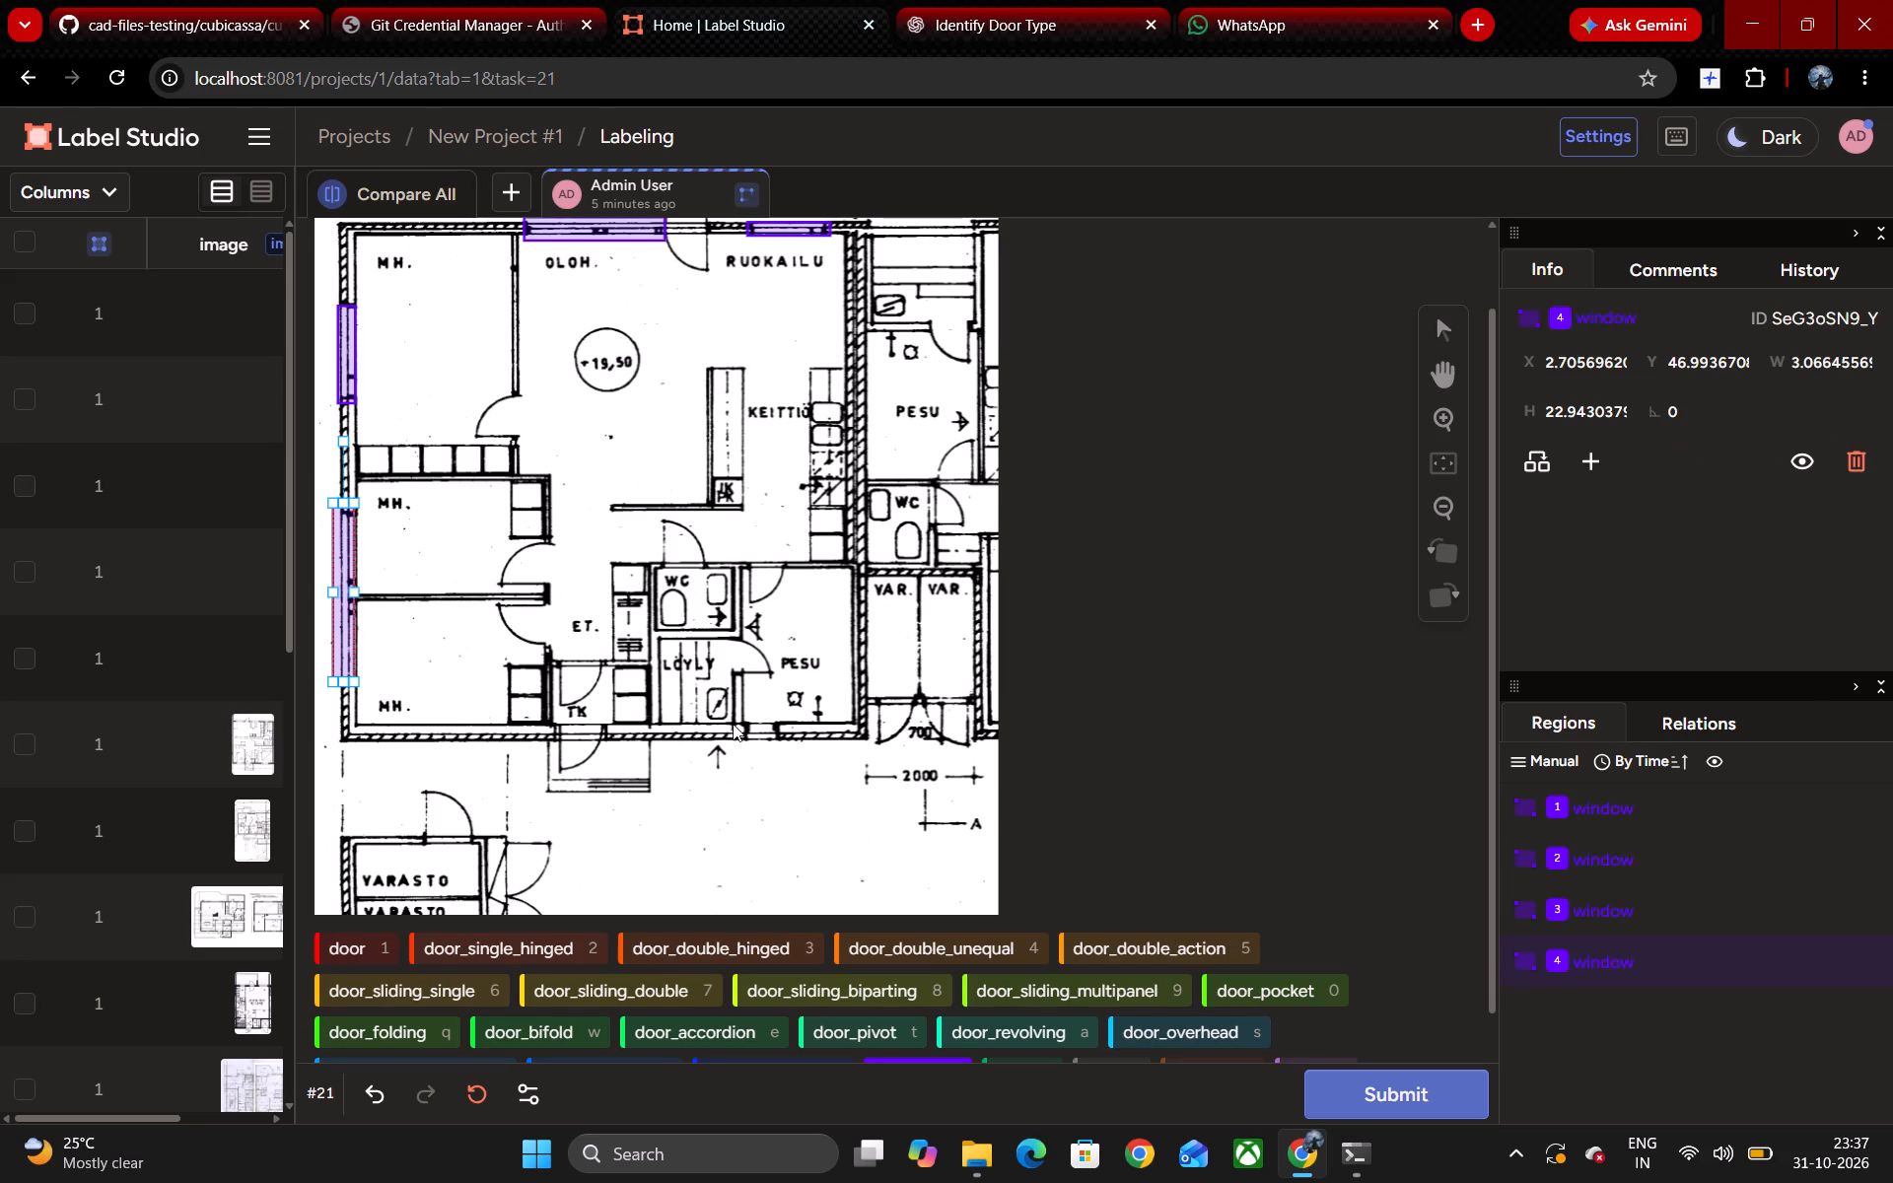
{"action": "left_click_drag", "start_coordinate": [743, 719], "coordinate": [776, 741]}
{"action": "left_click", "coordinate": [761, 734]}
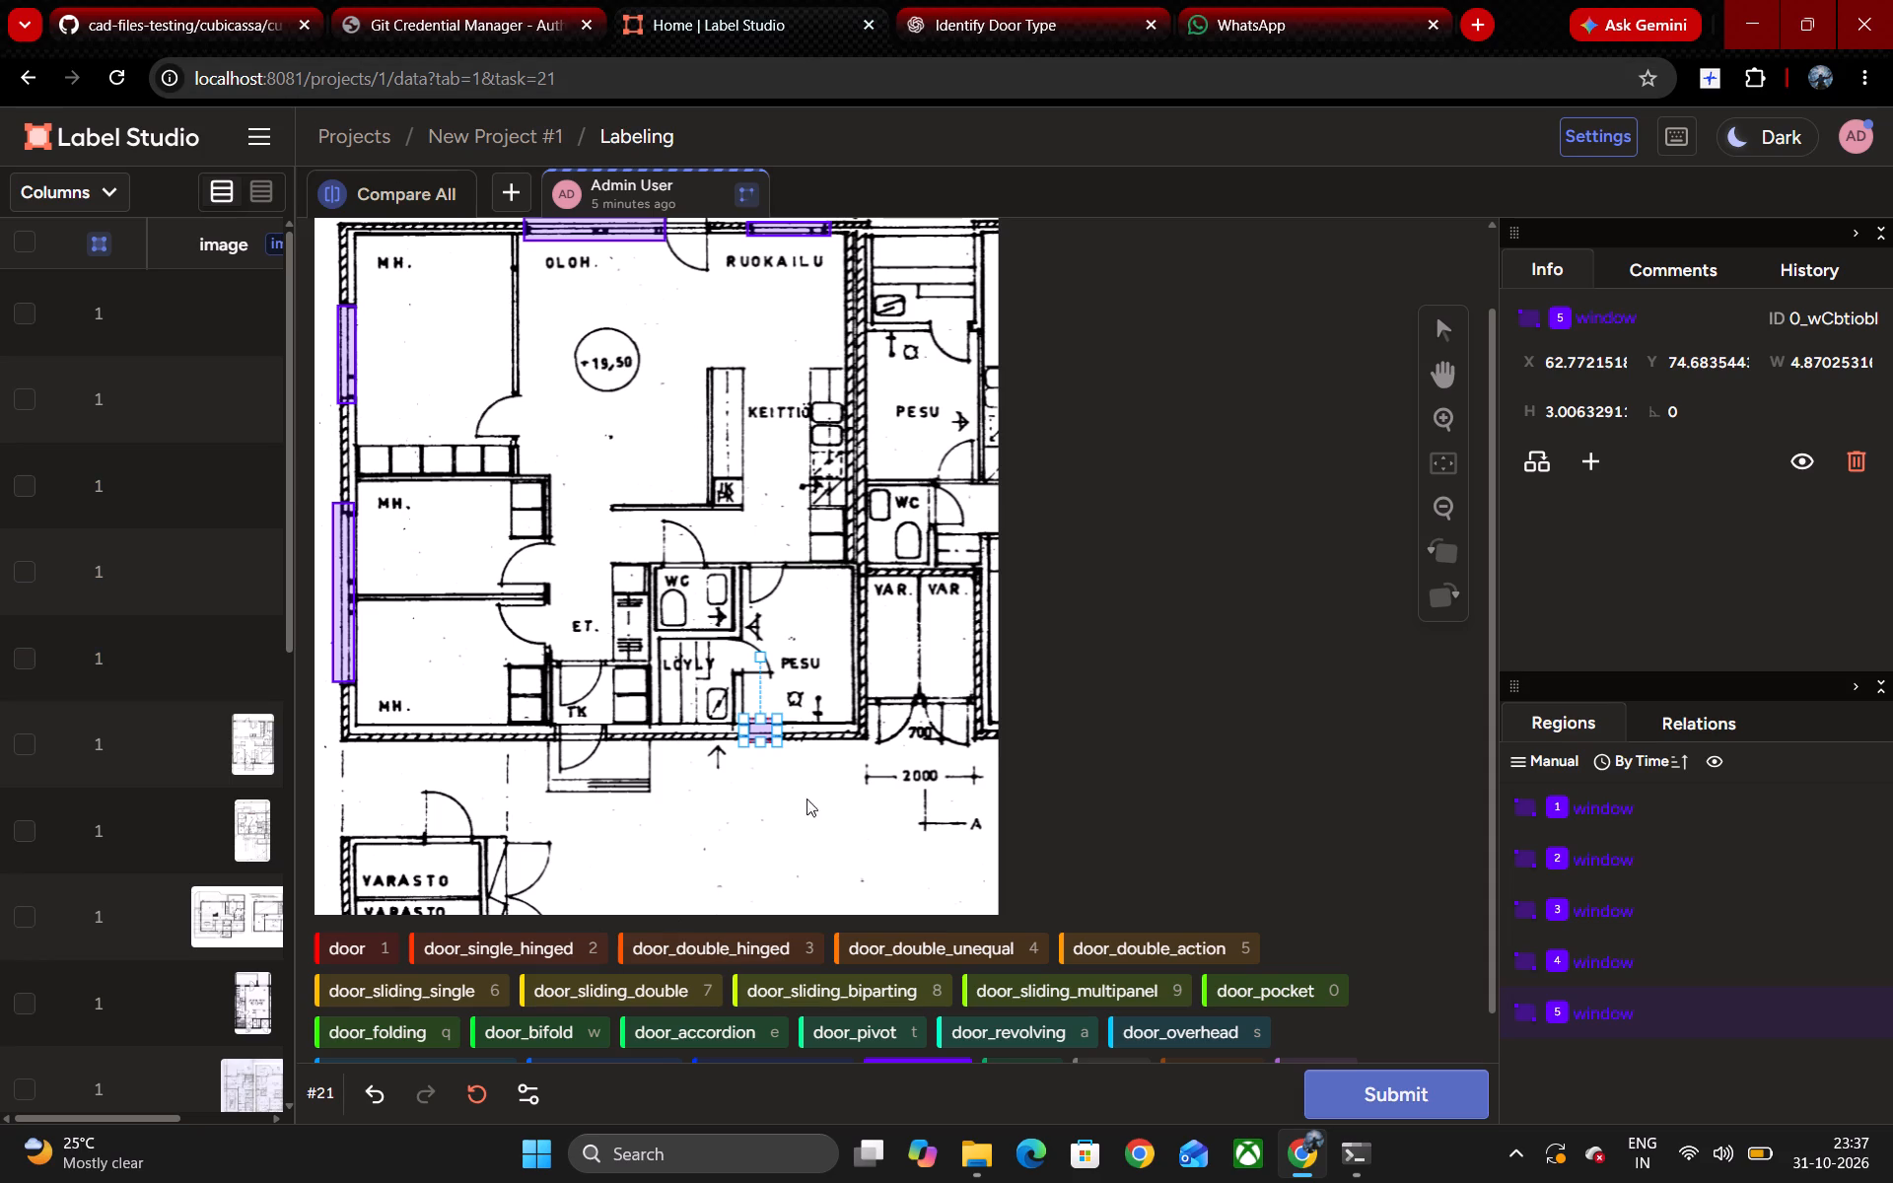
{"action": "left_click", "coordinate": [765, 725]}
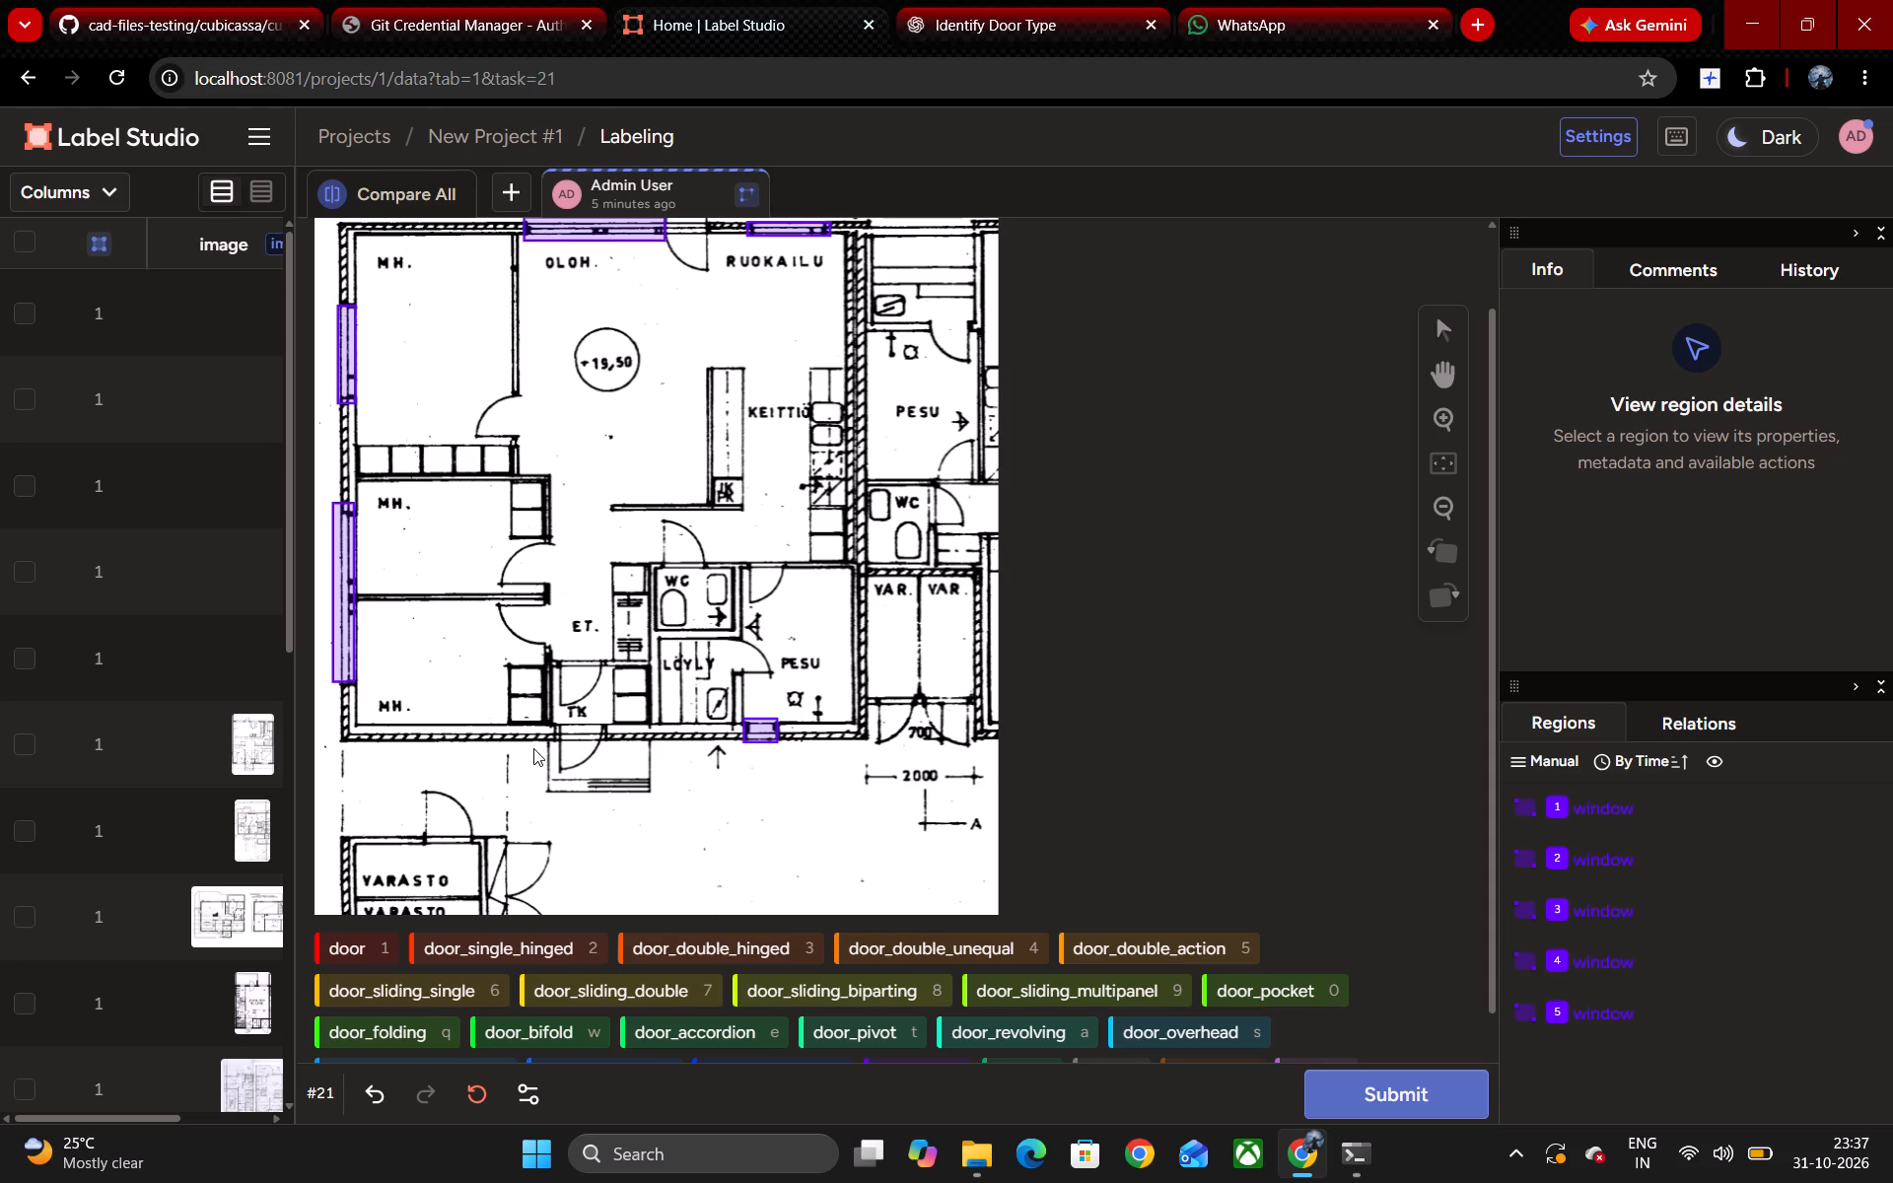
Examine the plan and the placed window boxes for openings that still need labeling.
{"action": "scroll", "coordinate": [533, 748], "scroll_direction": "up", "scroll_amount": 2}
{"action": "scroll", "coordinate": [533, 748], "scroll_direction": "down", "scroll_amount": 1}
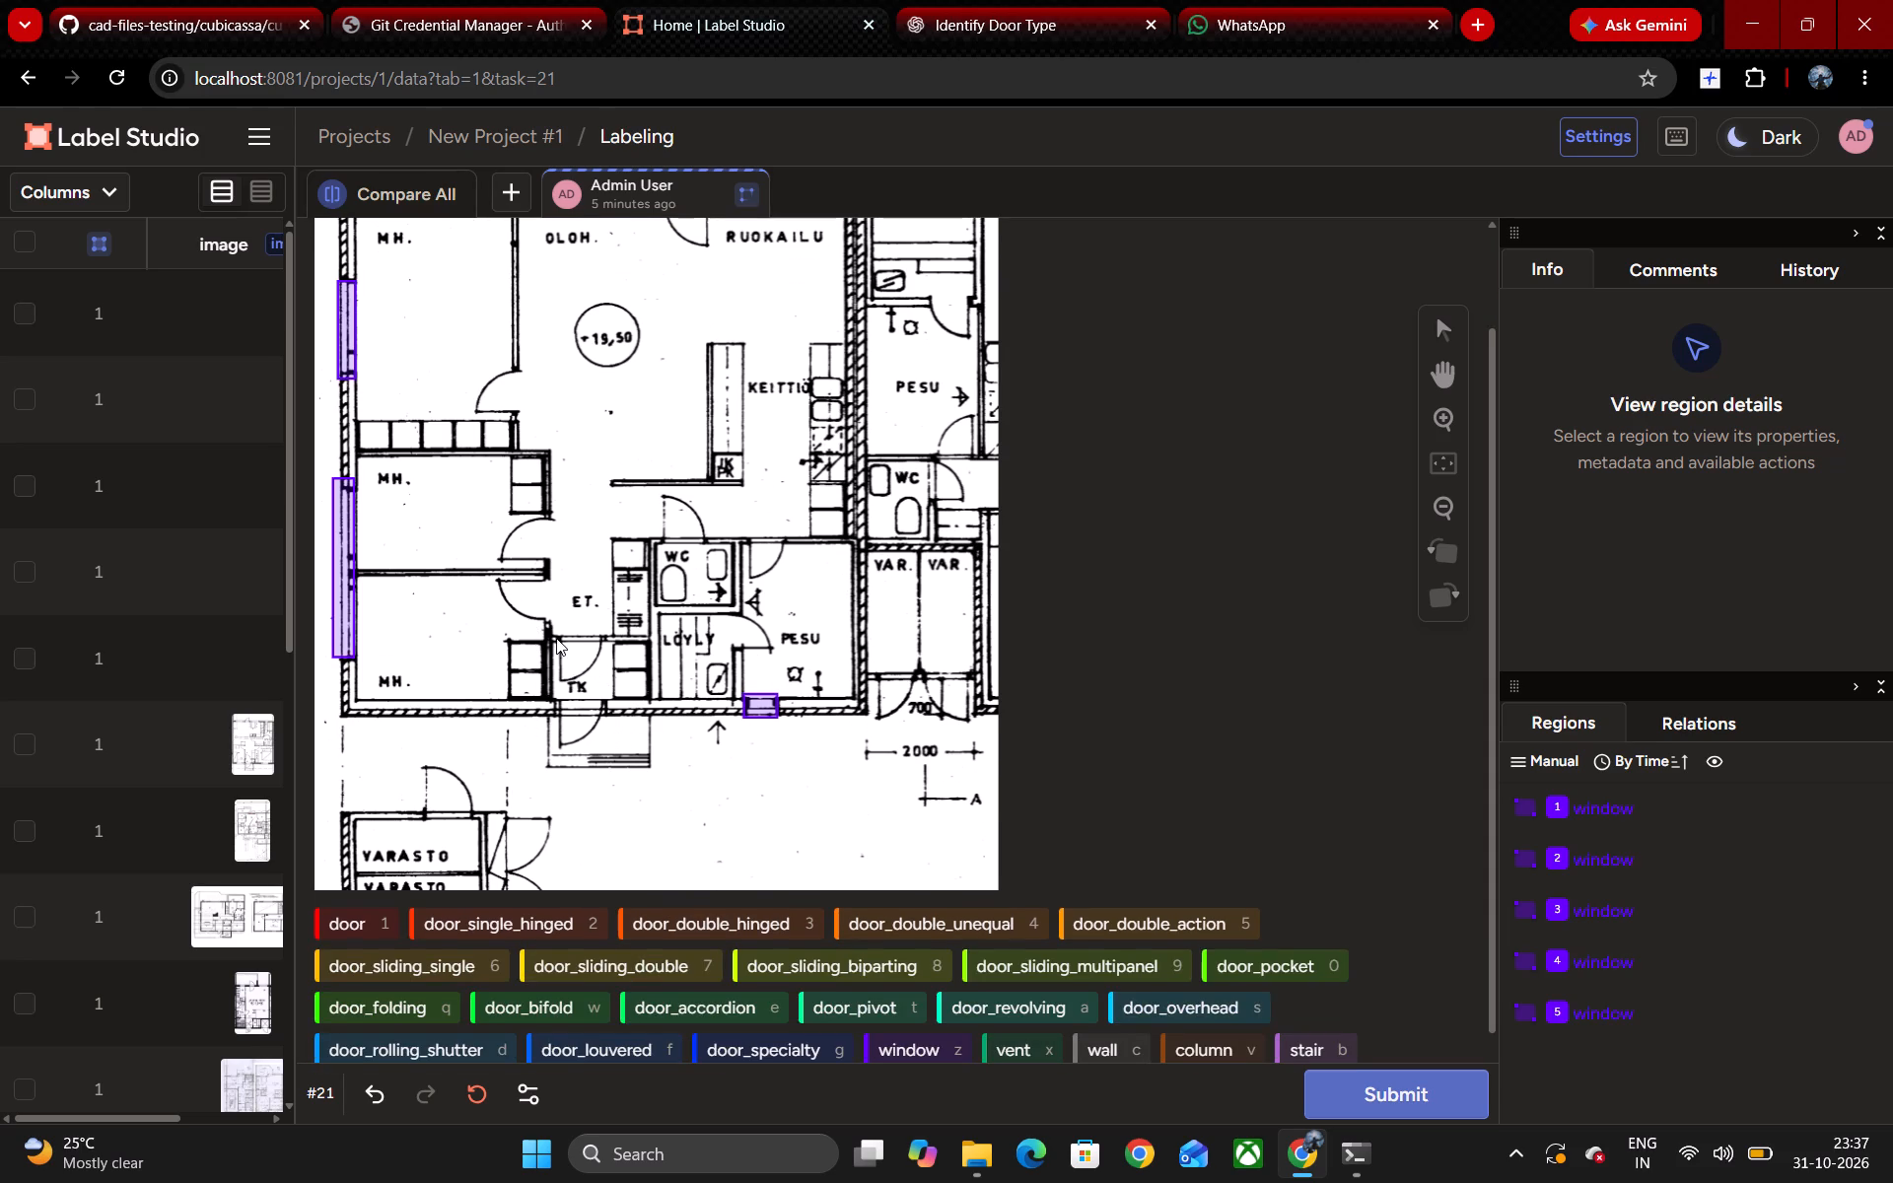
{"action": "left_click", "coordinate": [752, 701]}
{"action": "left_click", "coordinate": [752, 701]}
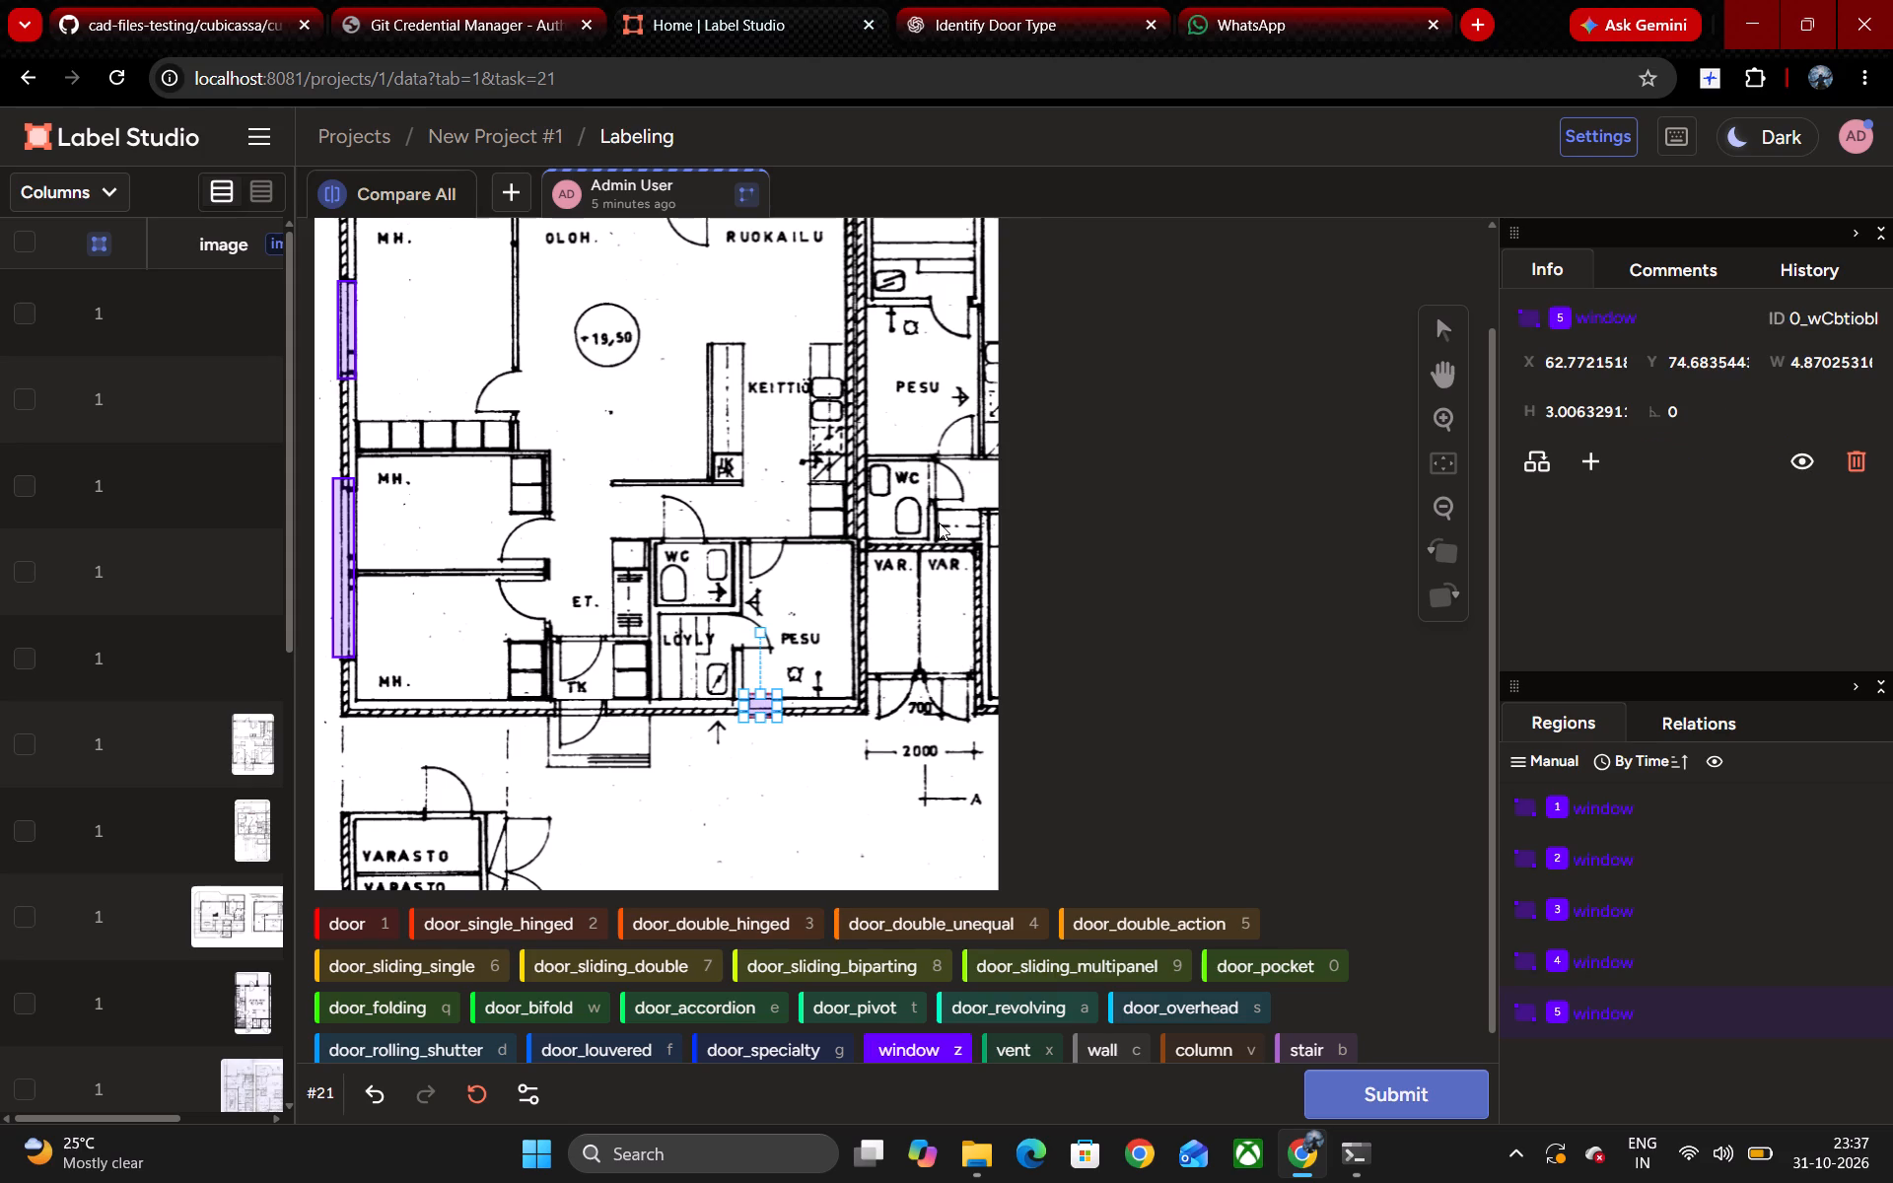
{"action": "scroll", "coordinate": [988, 323], "scroll_direction": "up", "scroll_amount": 3}
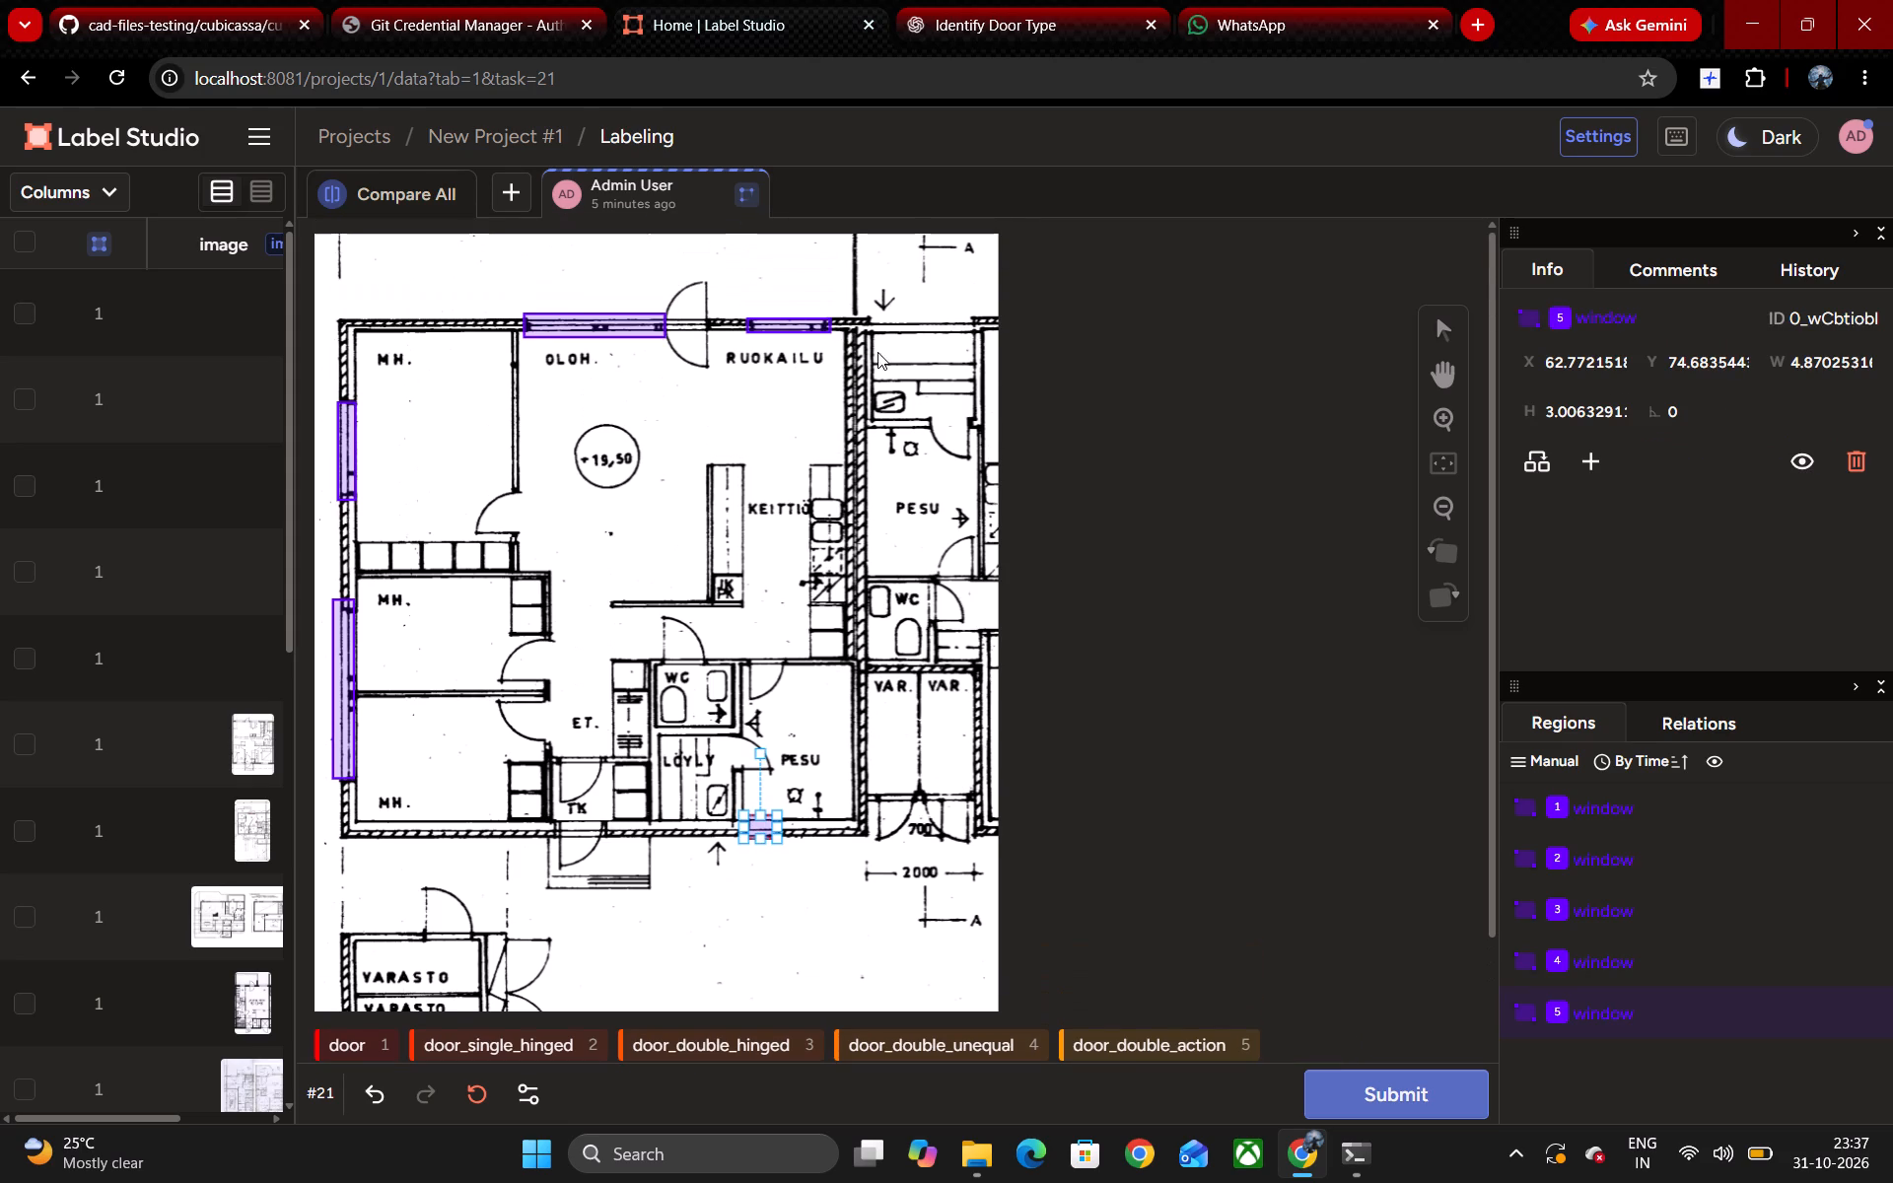
{"action": "scroll", "coordinate": [864, 481], "scroll_direction": "up", "scroll_amount": 5}
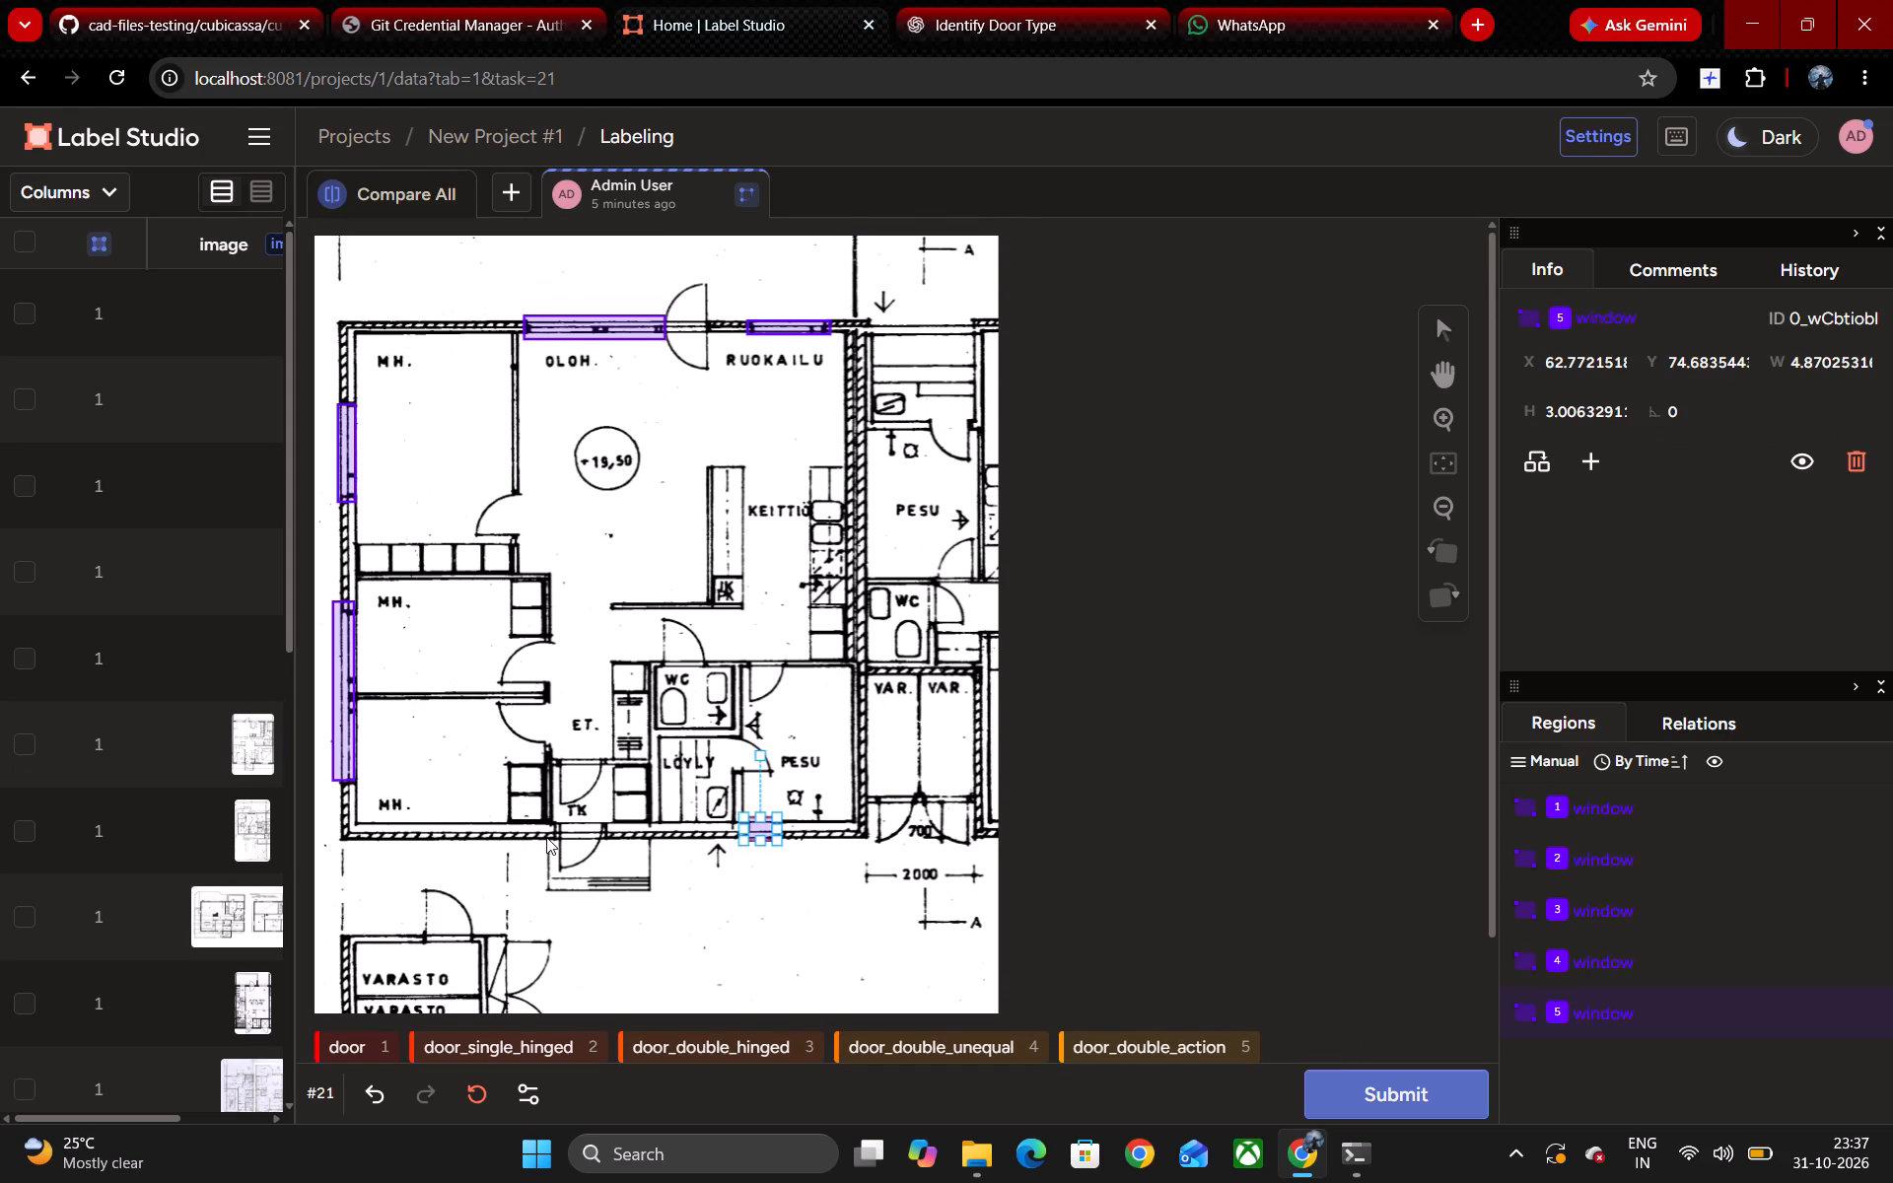
{"action": "scroll", "coordinate": [547, 805], "scroll_direction": "down", "scroll_amount": 2}
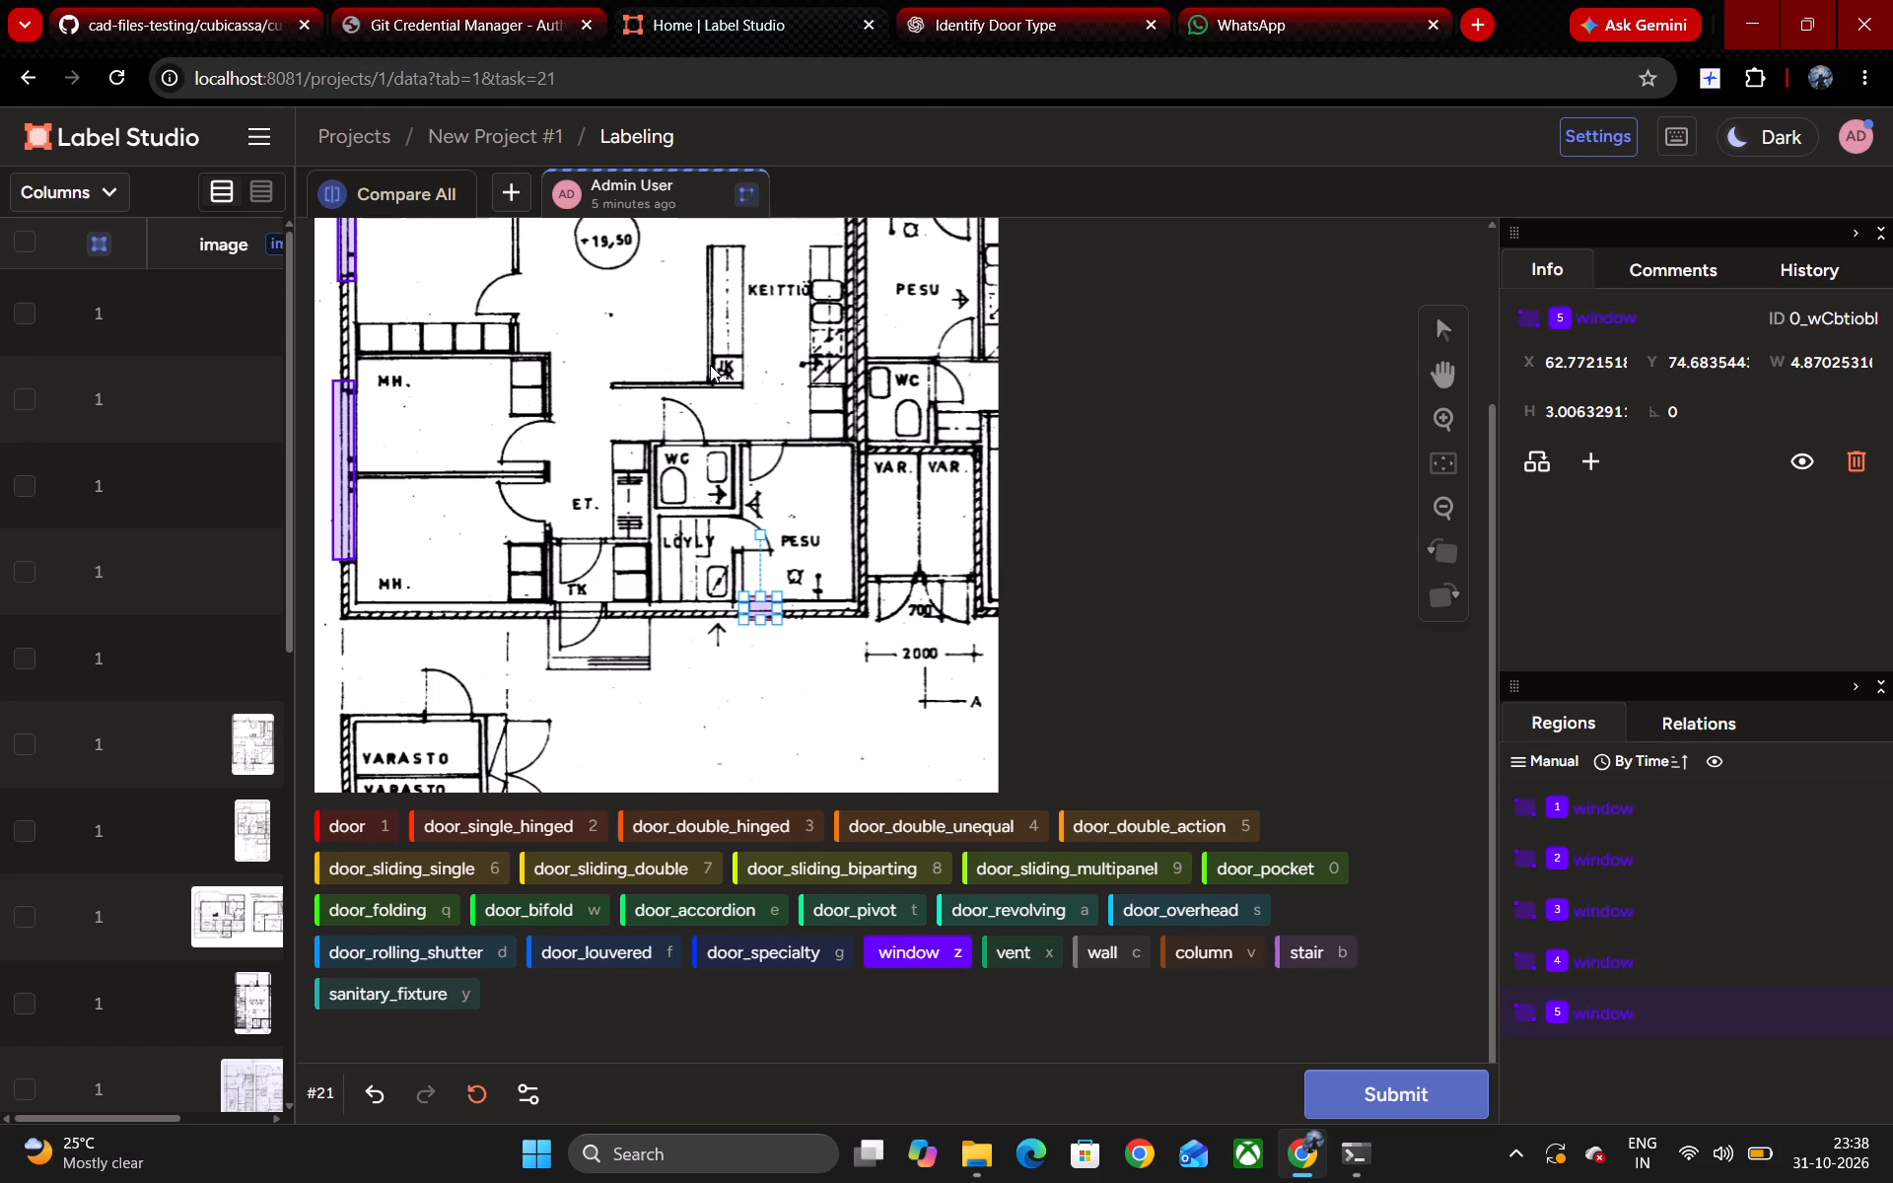
{"action": "scroll", "coordinate": [805, 443], "scroll_direction": "up", "scroll_amount": 2}
{"action": "scroll", "coordinate": [735, 370], "scroll_direction": "up", "scroll_amount": 3}
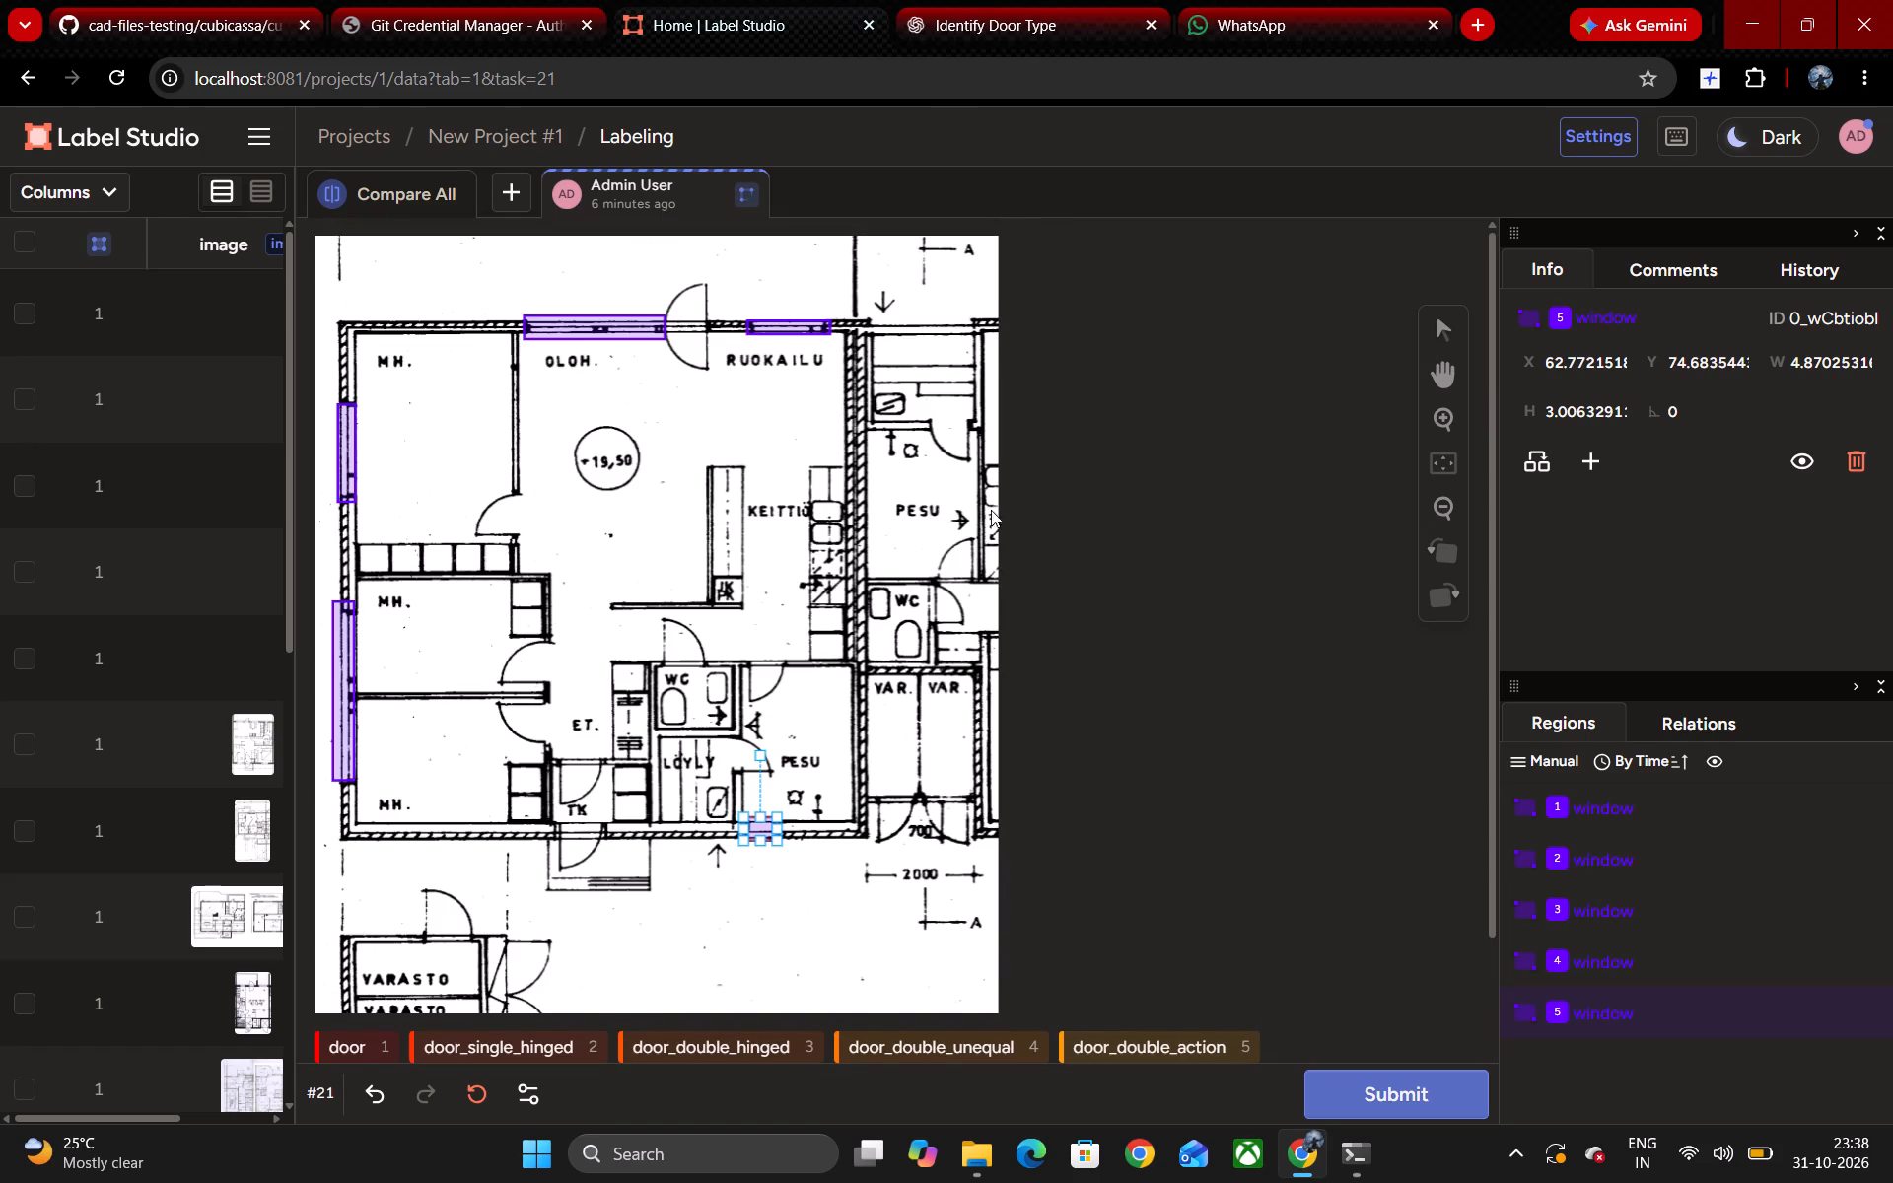
{"action": "scroll", "coordinate": [652, 450], "scroll_direction": "up", "scroll_amount": 2}
{"action": "scroll", "coordinate": [809, 567], "scroll_direction": "down", "scroll_amount": 2}
{"action": "scroll", "coordinate": [698, 562], "scroll_direction": "up", "scroll_amount": 2}
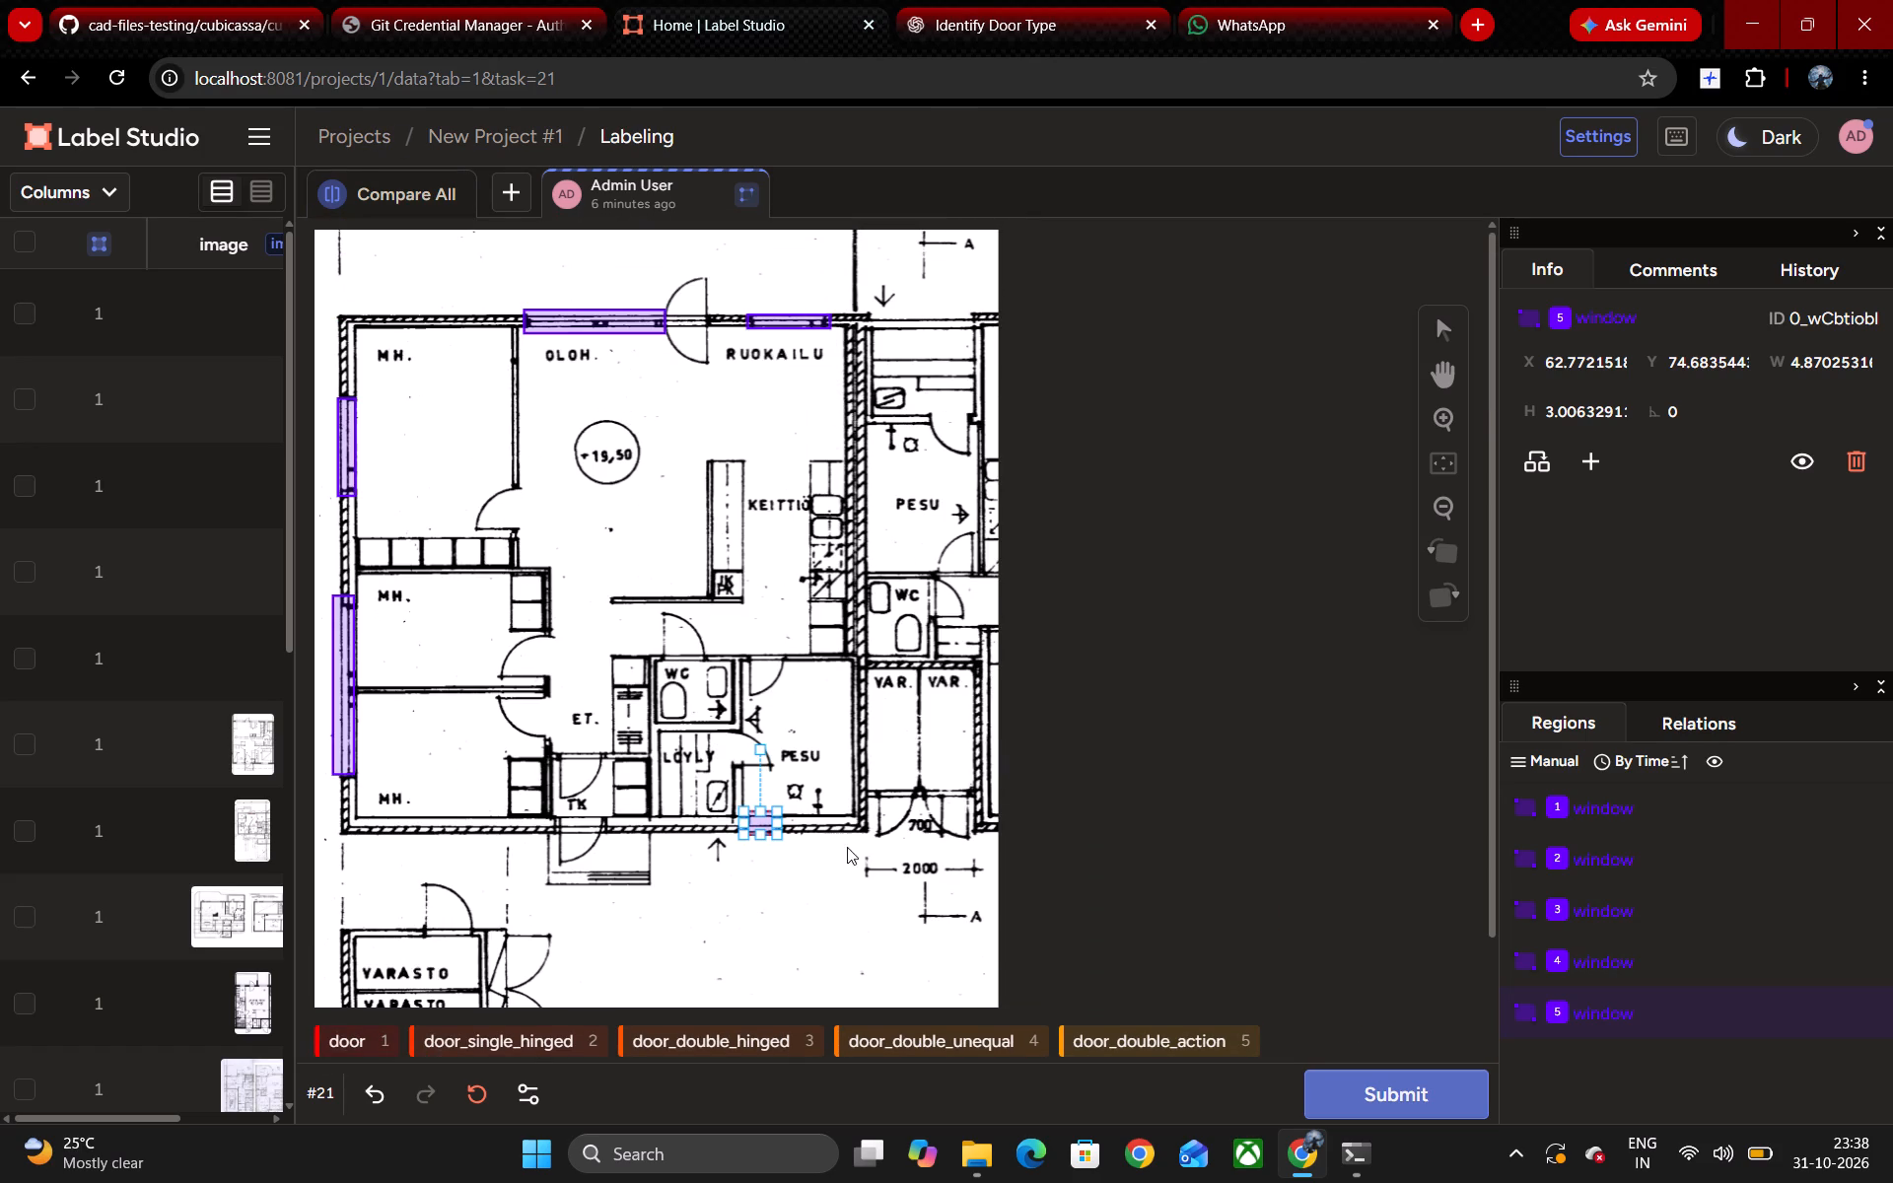
{"action": "left_click", "coordinate": [755, 825]}
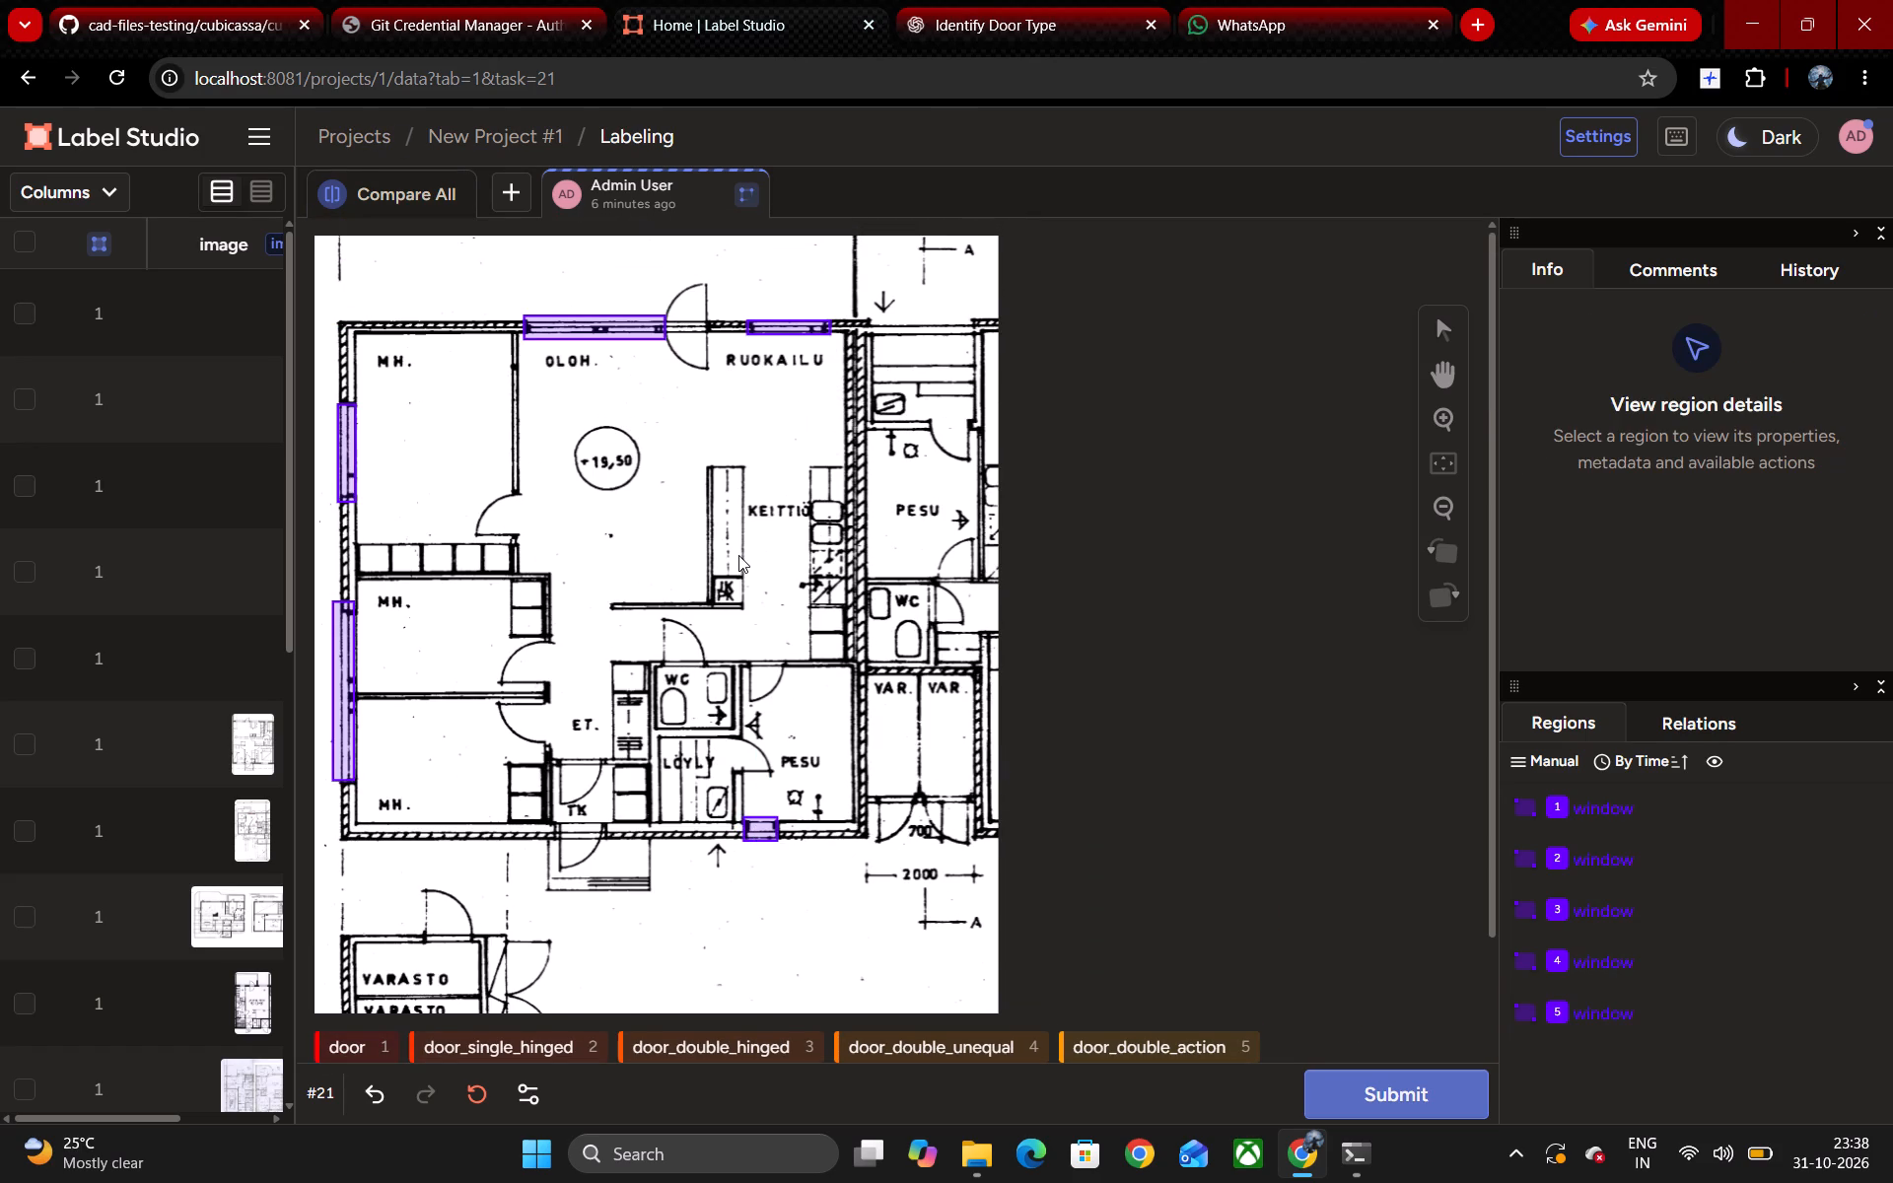
{"action": "scroll", "coordinate": [739, 555], "scroll_direction": "up", "scroll_amount": 2}
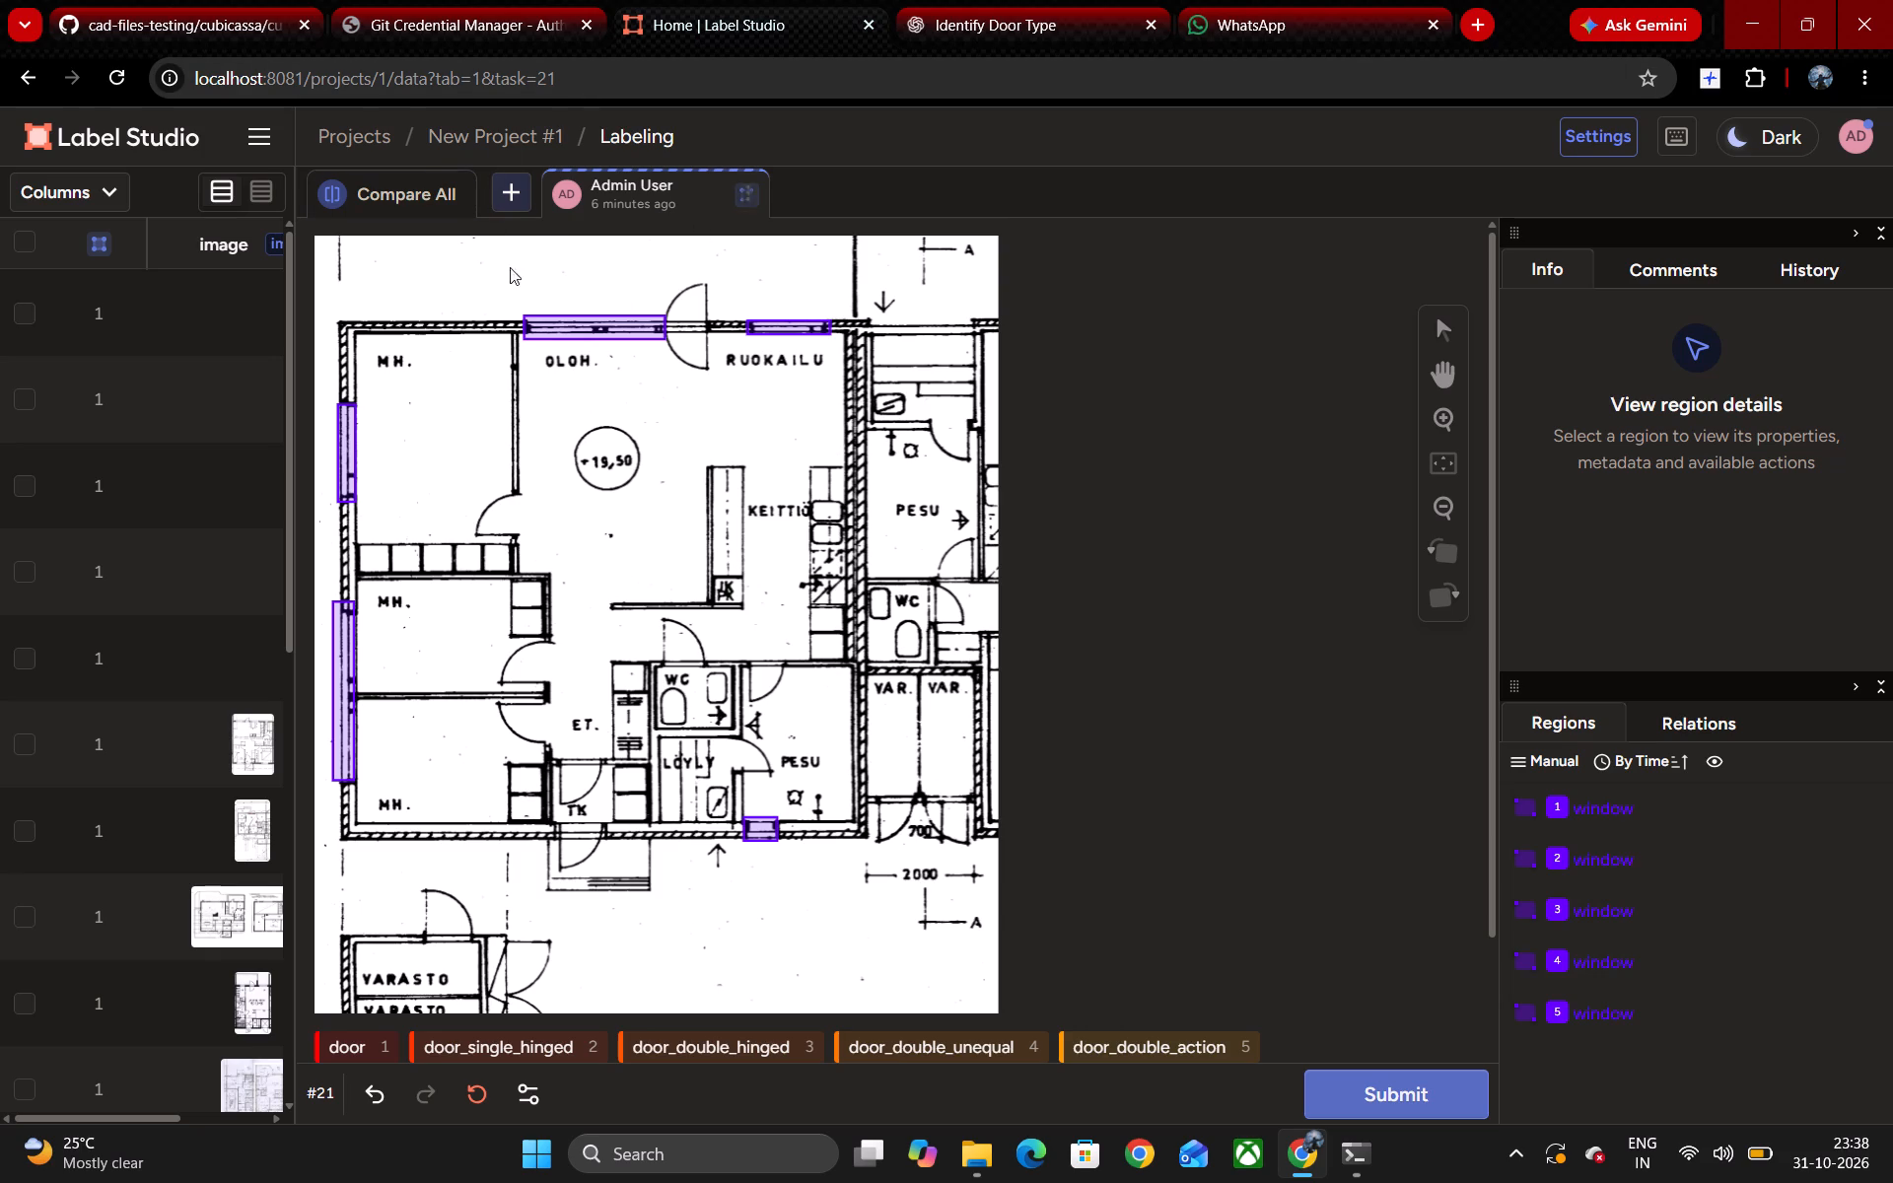
{"action": "scroll", "coordinate": [673, 459], "scroll_direction": "up", "scroll_amount": 2}
{"action": "scroll", "coordinate": [693, 348], "scroll_direction": "down", "scroll_amount": 1}
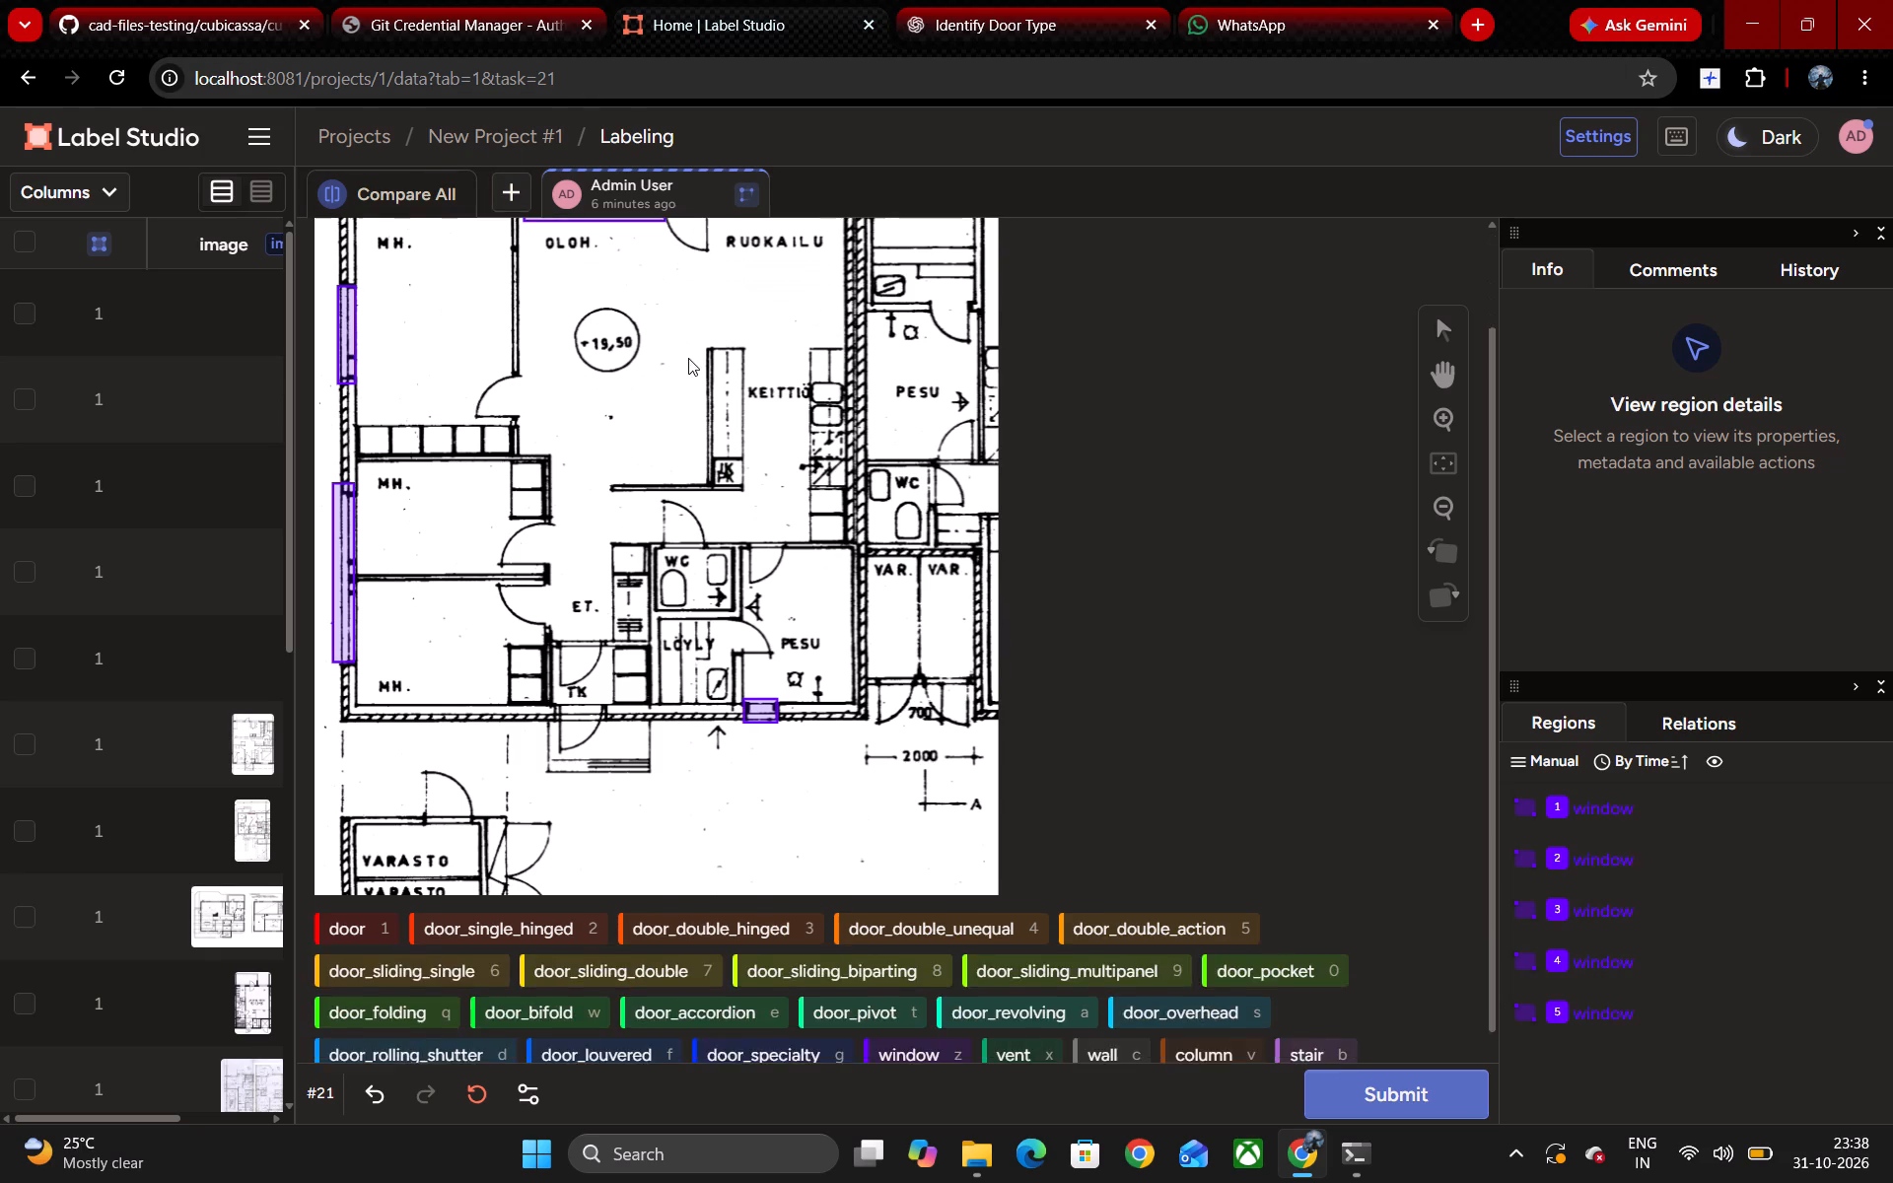
{"action": "scroll", "coordinate": [704, 360], "scroll_direction": "up", "scroll_amount": 2}
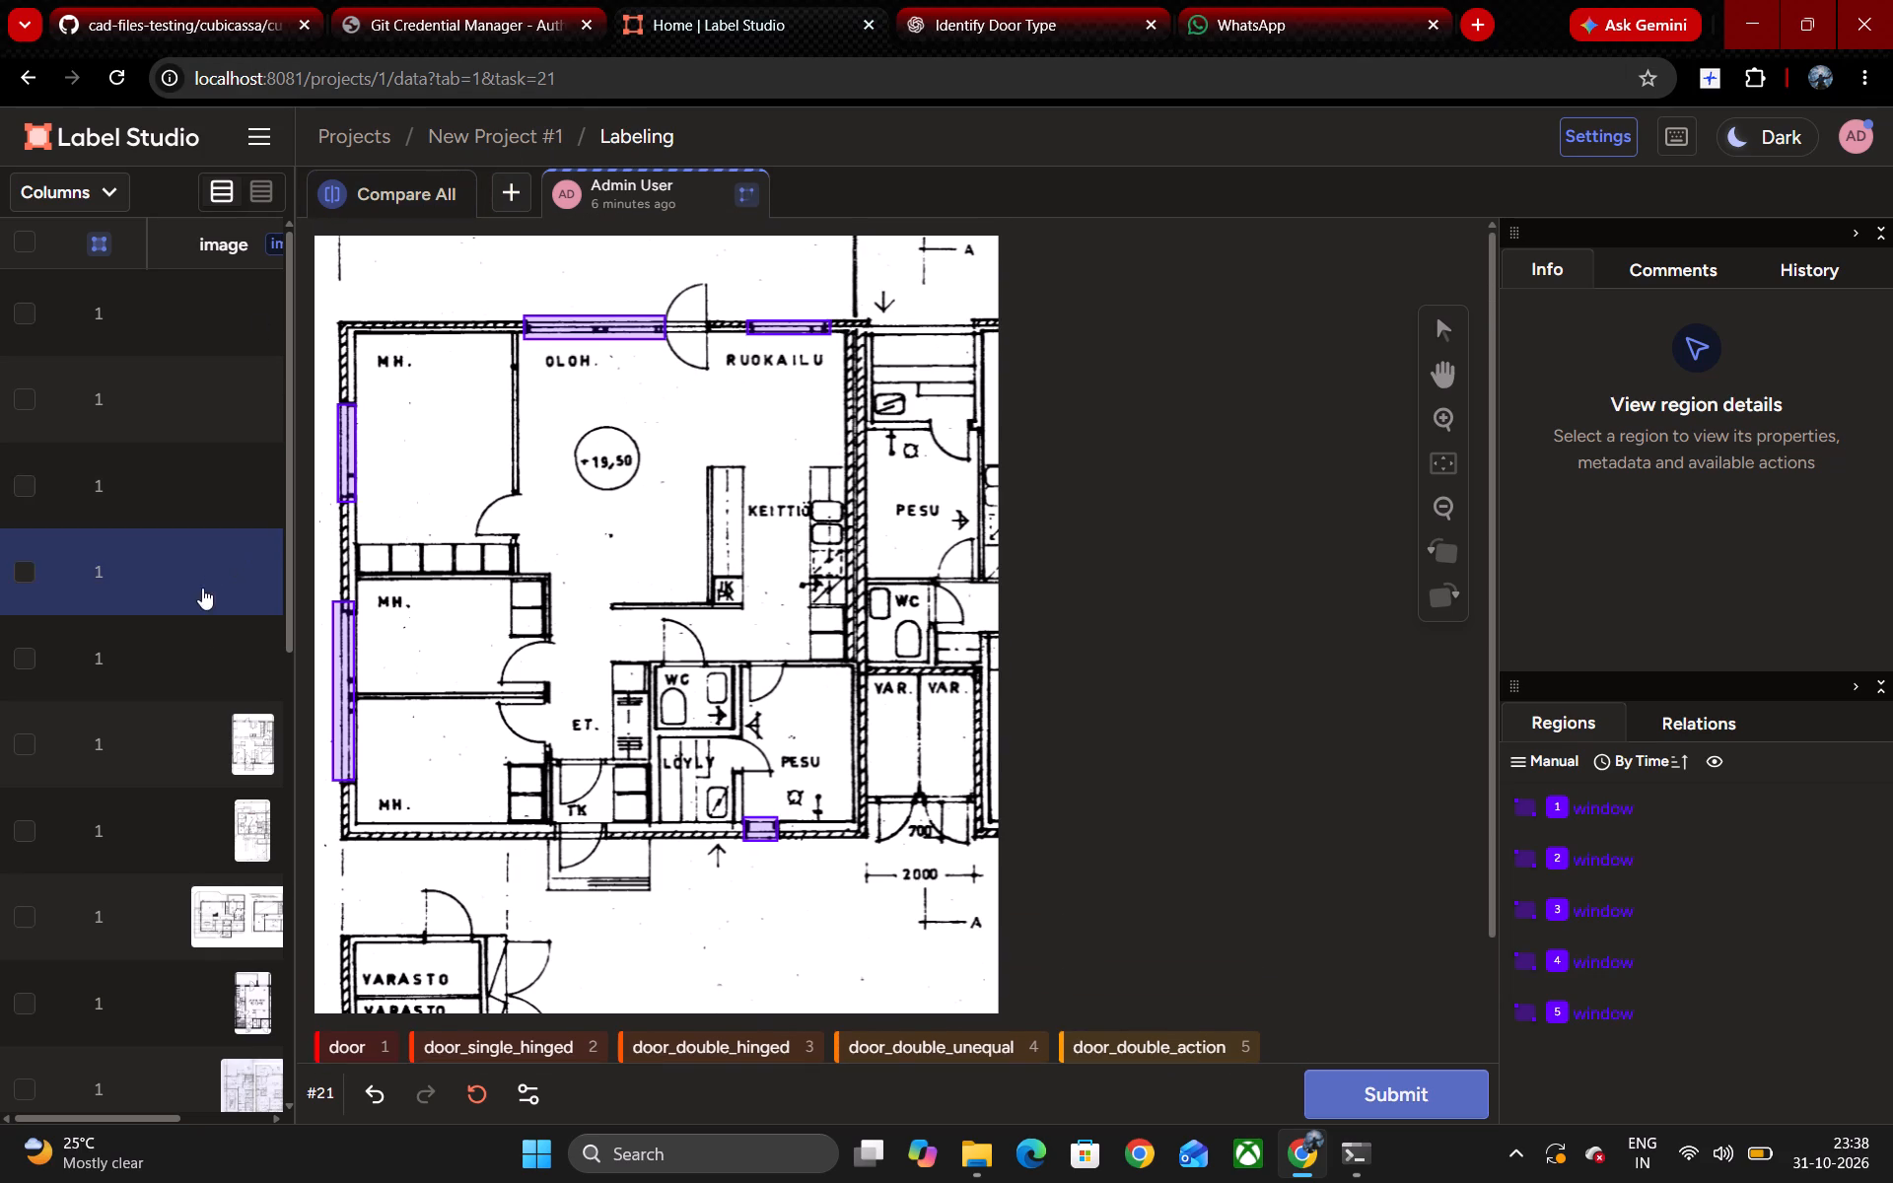
{"action": "scroll", "coordinate": [202, 627], "scroll_direction": "down", "scroll_amount": 1}
{"action": "scroll", "coordinate": [564, 496], "scroll_direction": "up", "scroll_amount": 3}
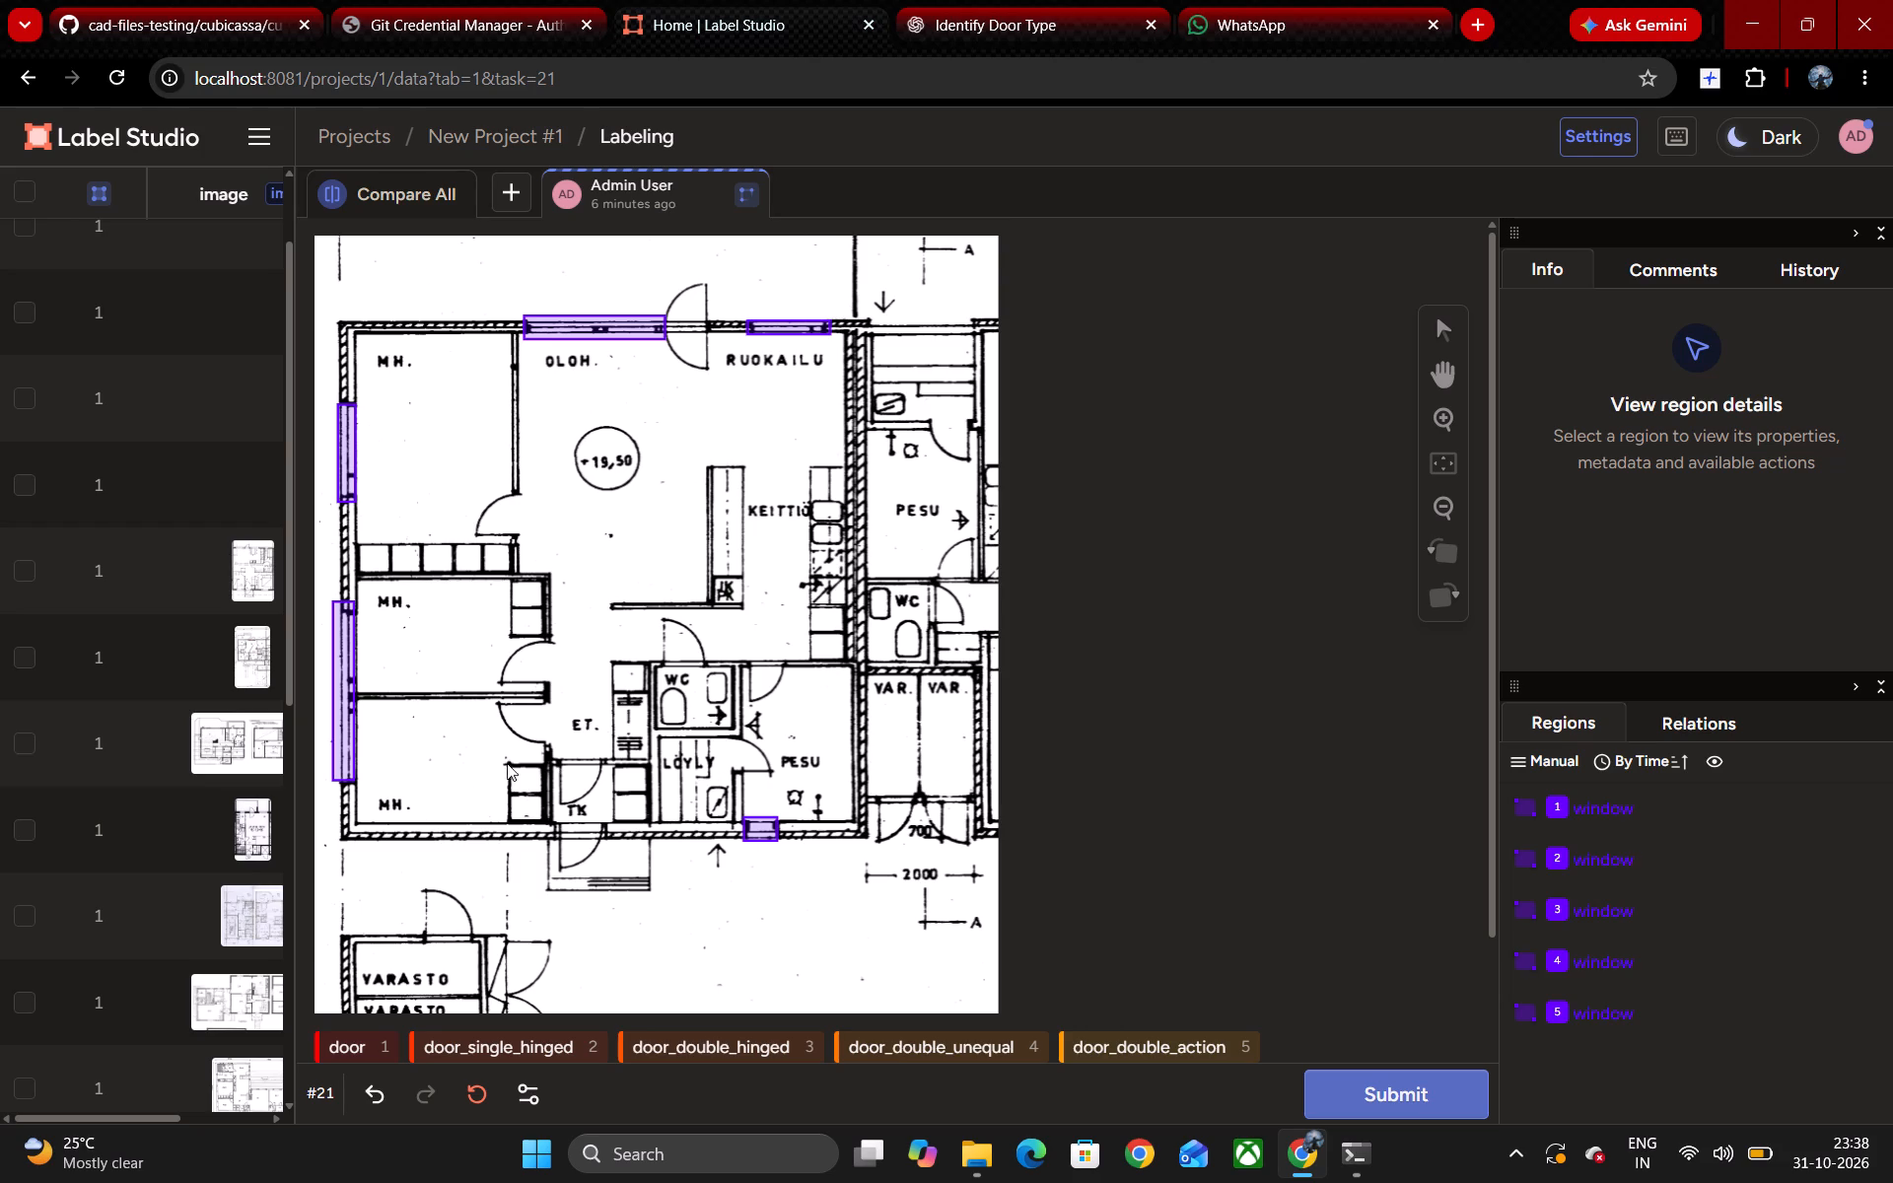
Add a door box, about 9.9 wide by 5.7 high, around the door swing of the lowest MH. room.
{"action": "key", "text": "1"}
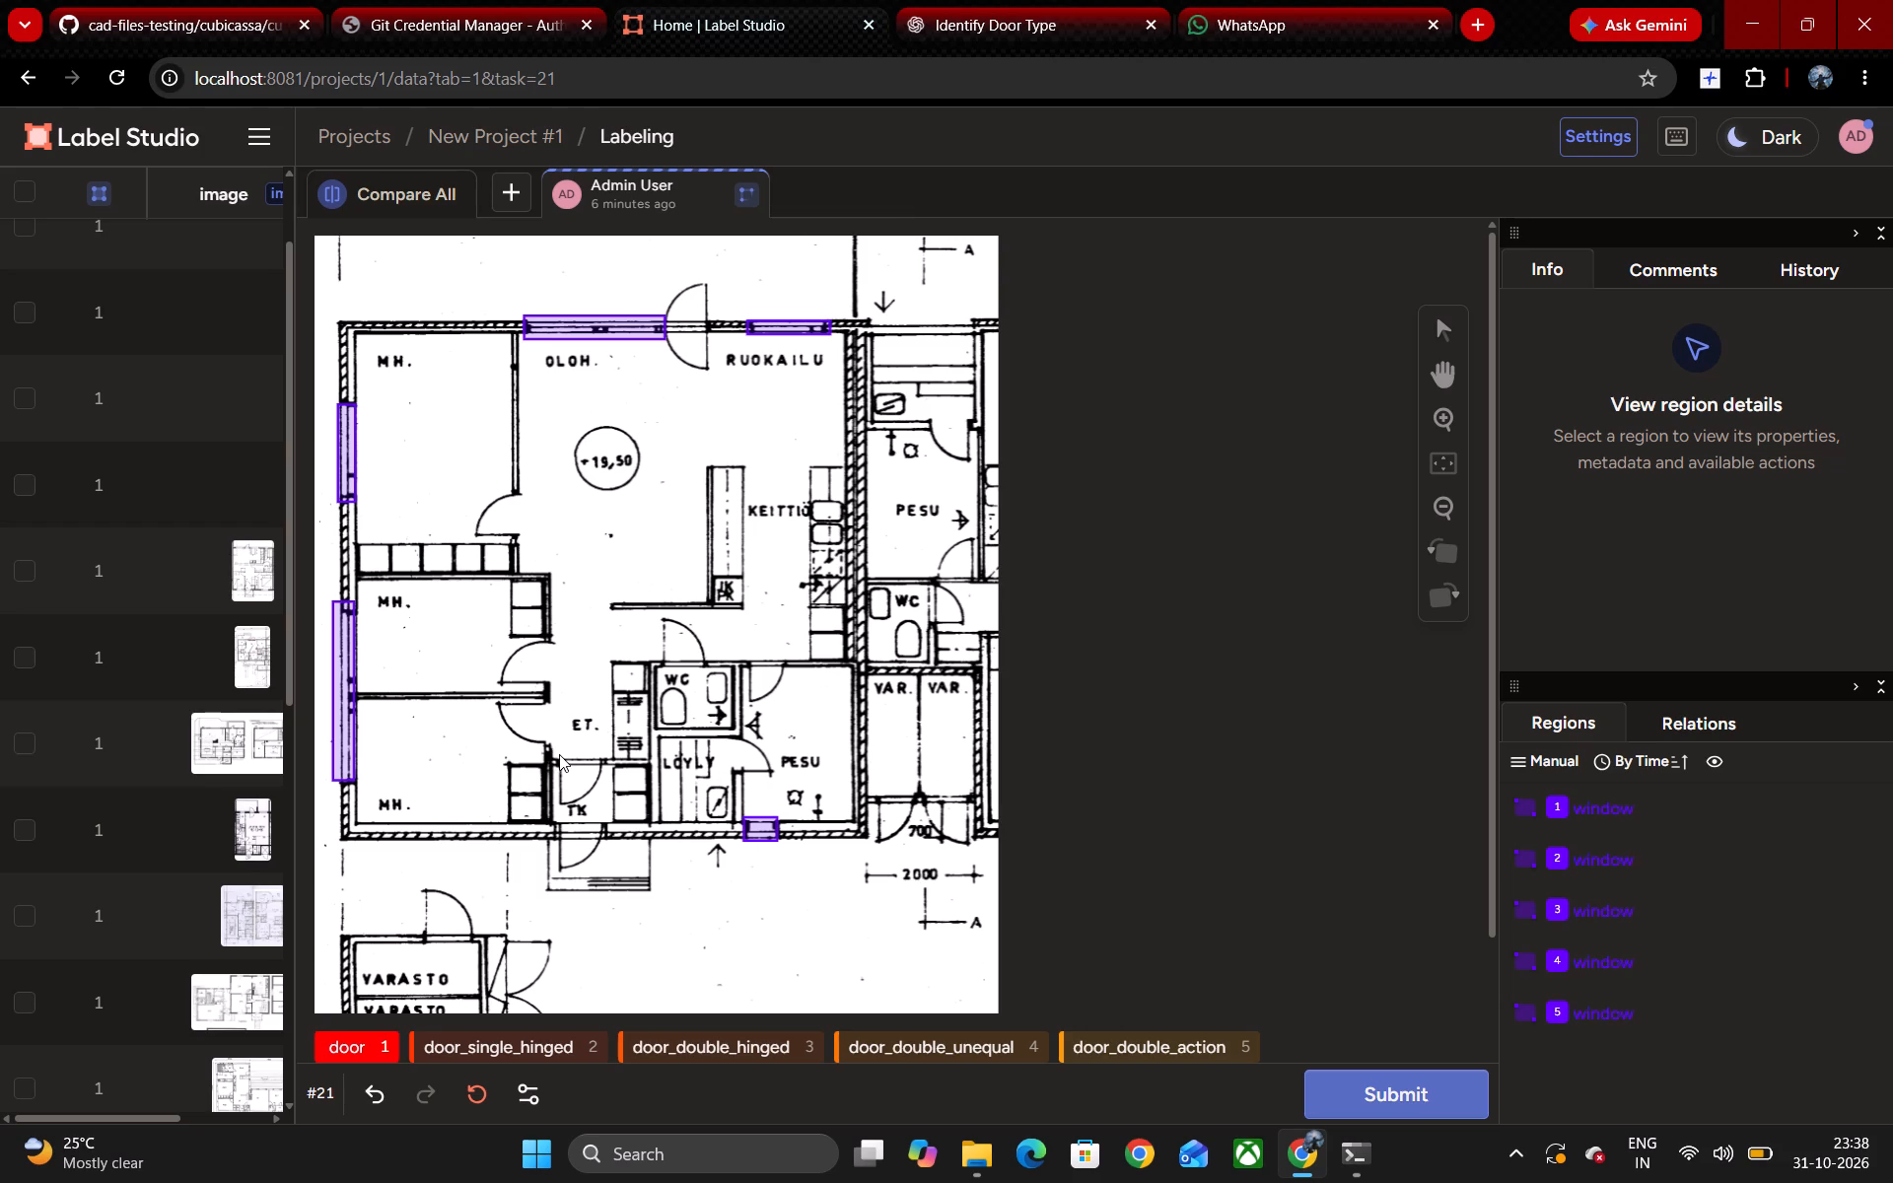
{"action": "left_click_drag", "start_coordinate": [549, 747], "coordinate": [471, 694]}
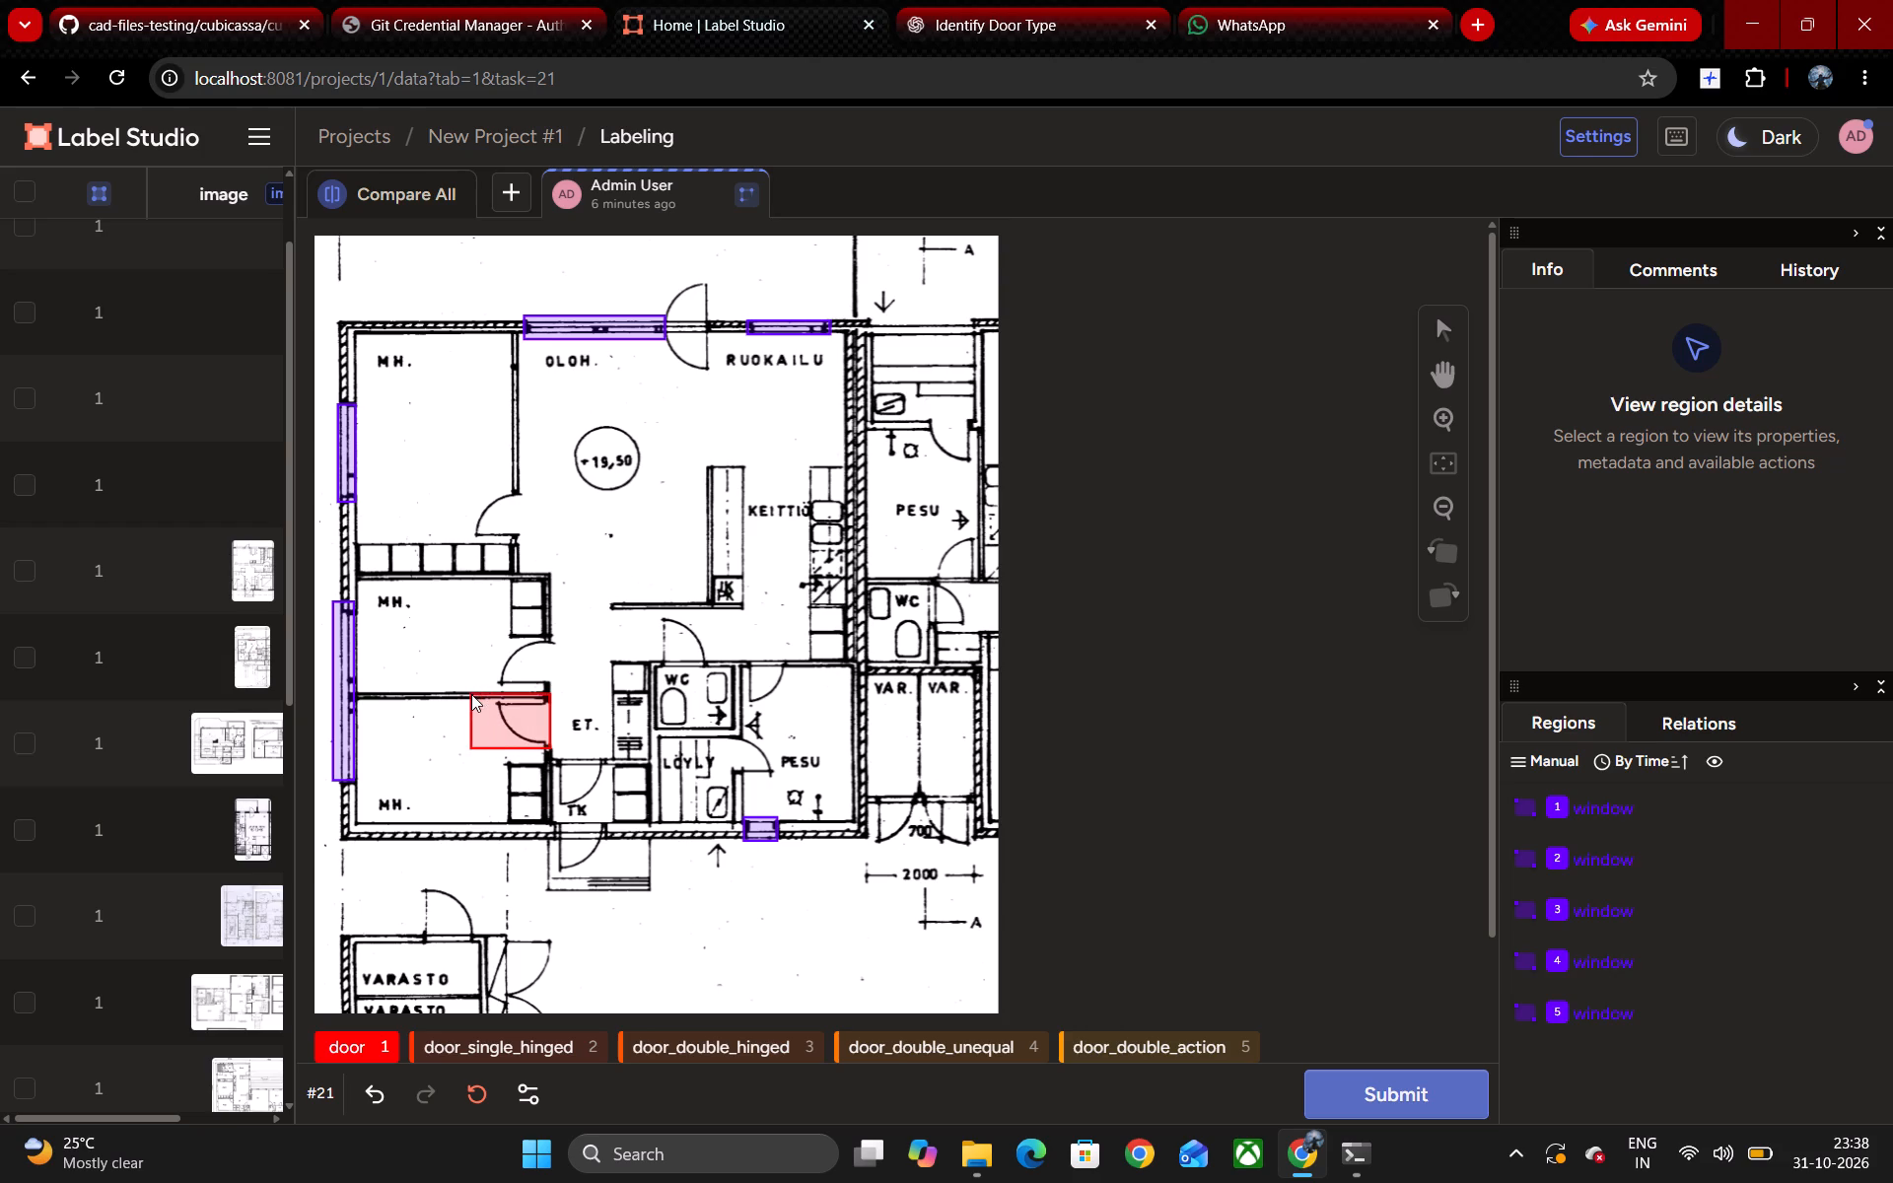
{"action": "left_click_drag", "start_coordinate": [471, 694], "coordinate": [481, 702]}
{"action": "left_click_drag", "start_coordinate": [481, 702], "coordinate": [483, 697]}
{"action": "left_click_drag", "start_coordinate": [483, 697], "coordinate": [482, 703]}
{"action": "left_click", "coordinate": [520, 728]}
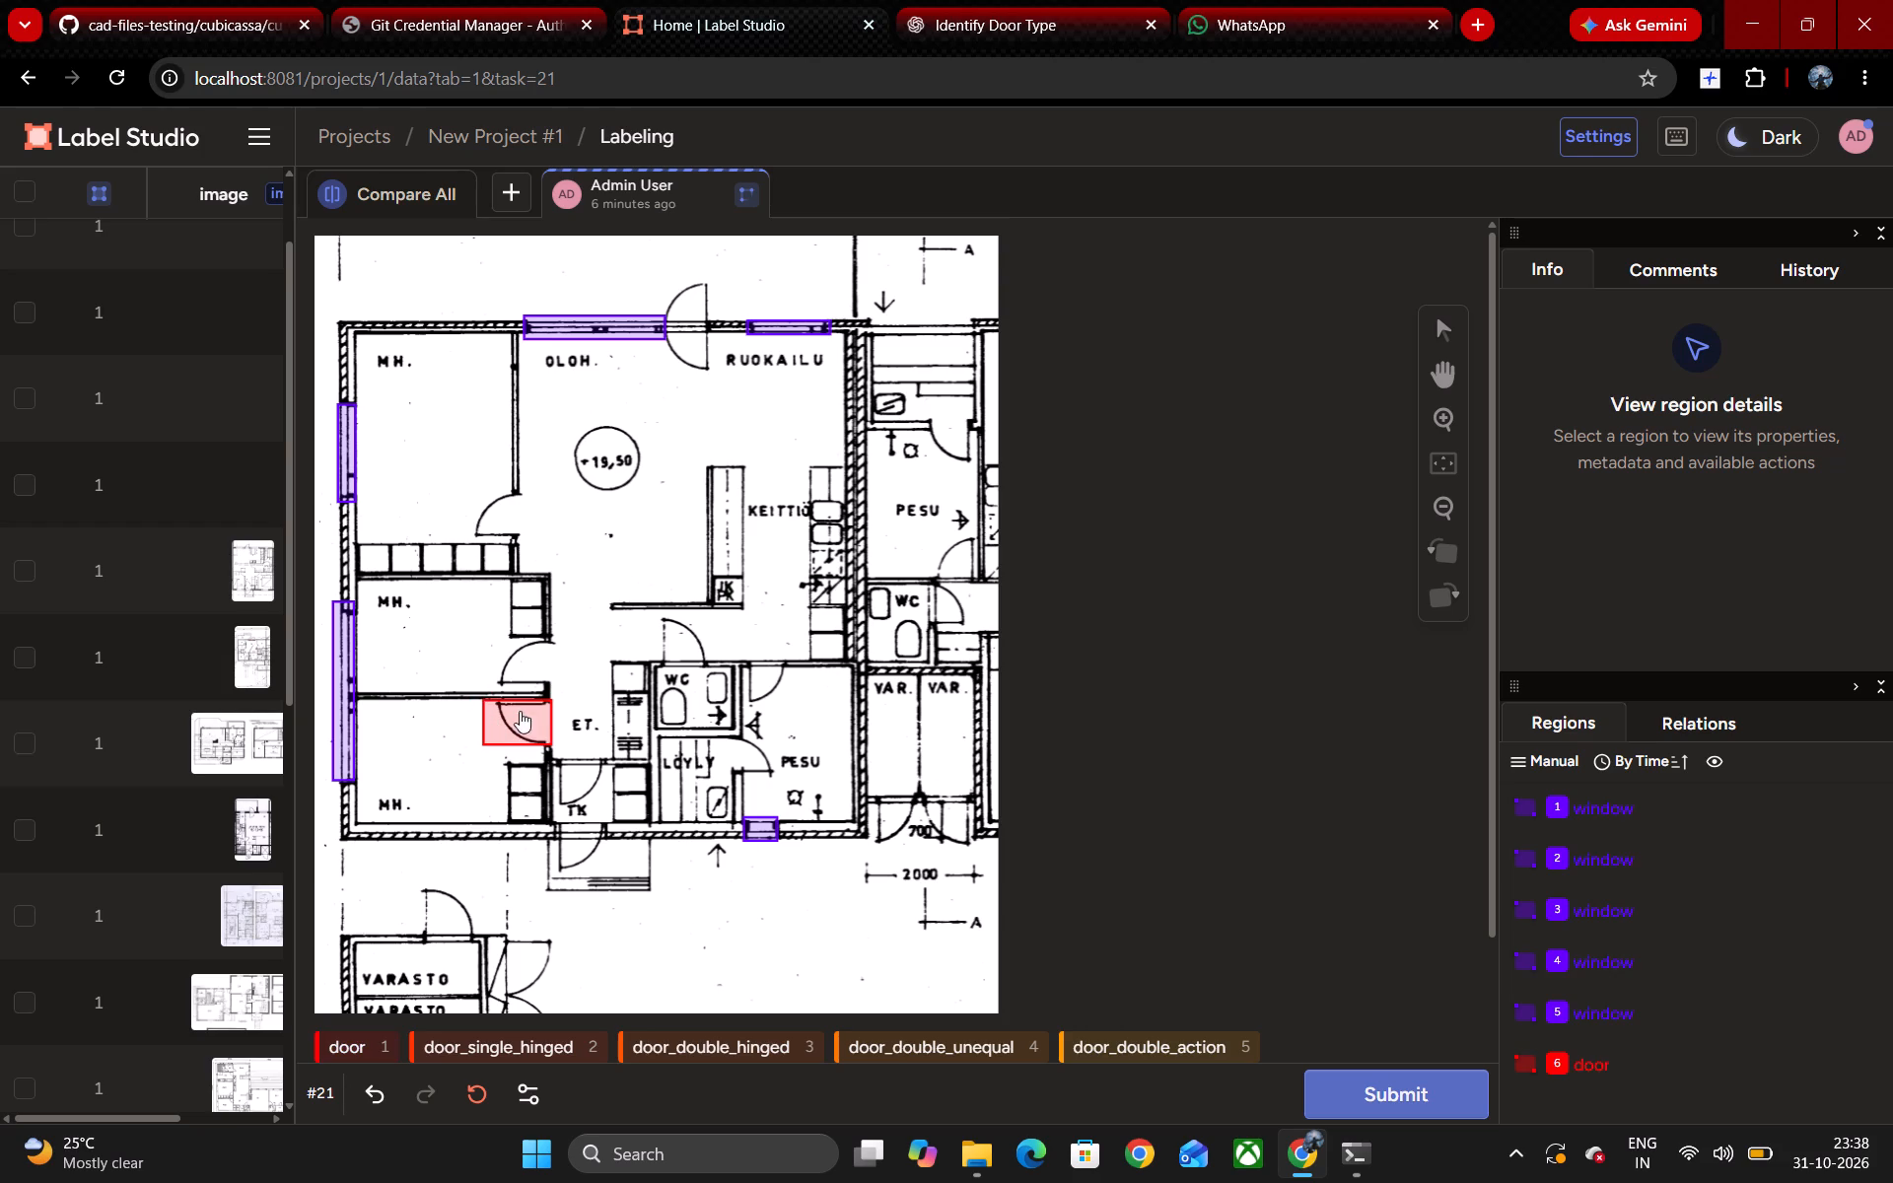
Add a door box around the middle MH. room's door swing, fitted to about 10.6 wide by 5.5 high.
{"action": "left_click_drag", "start_coordinate": [546, 677], "coordinate": [548, 641]}
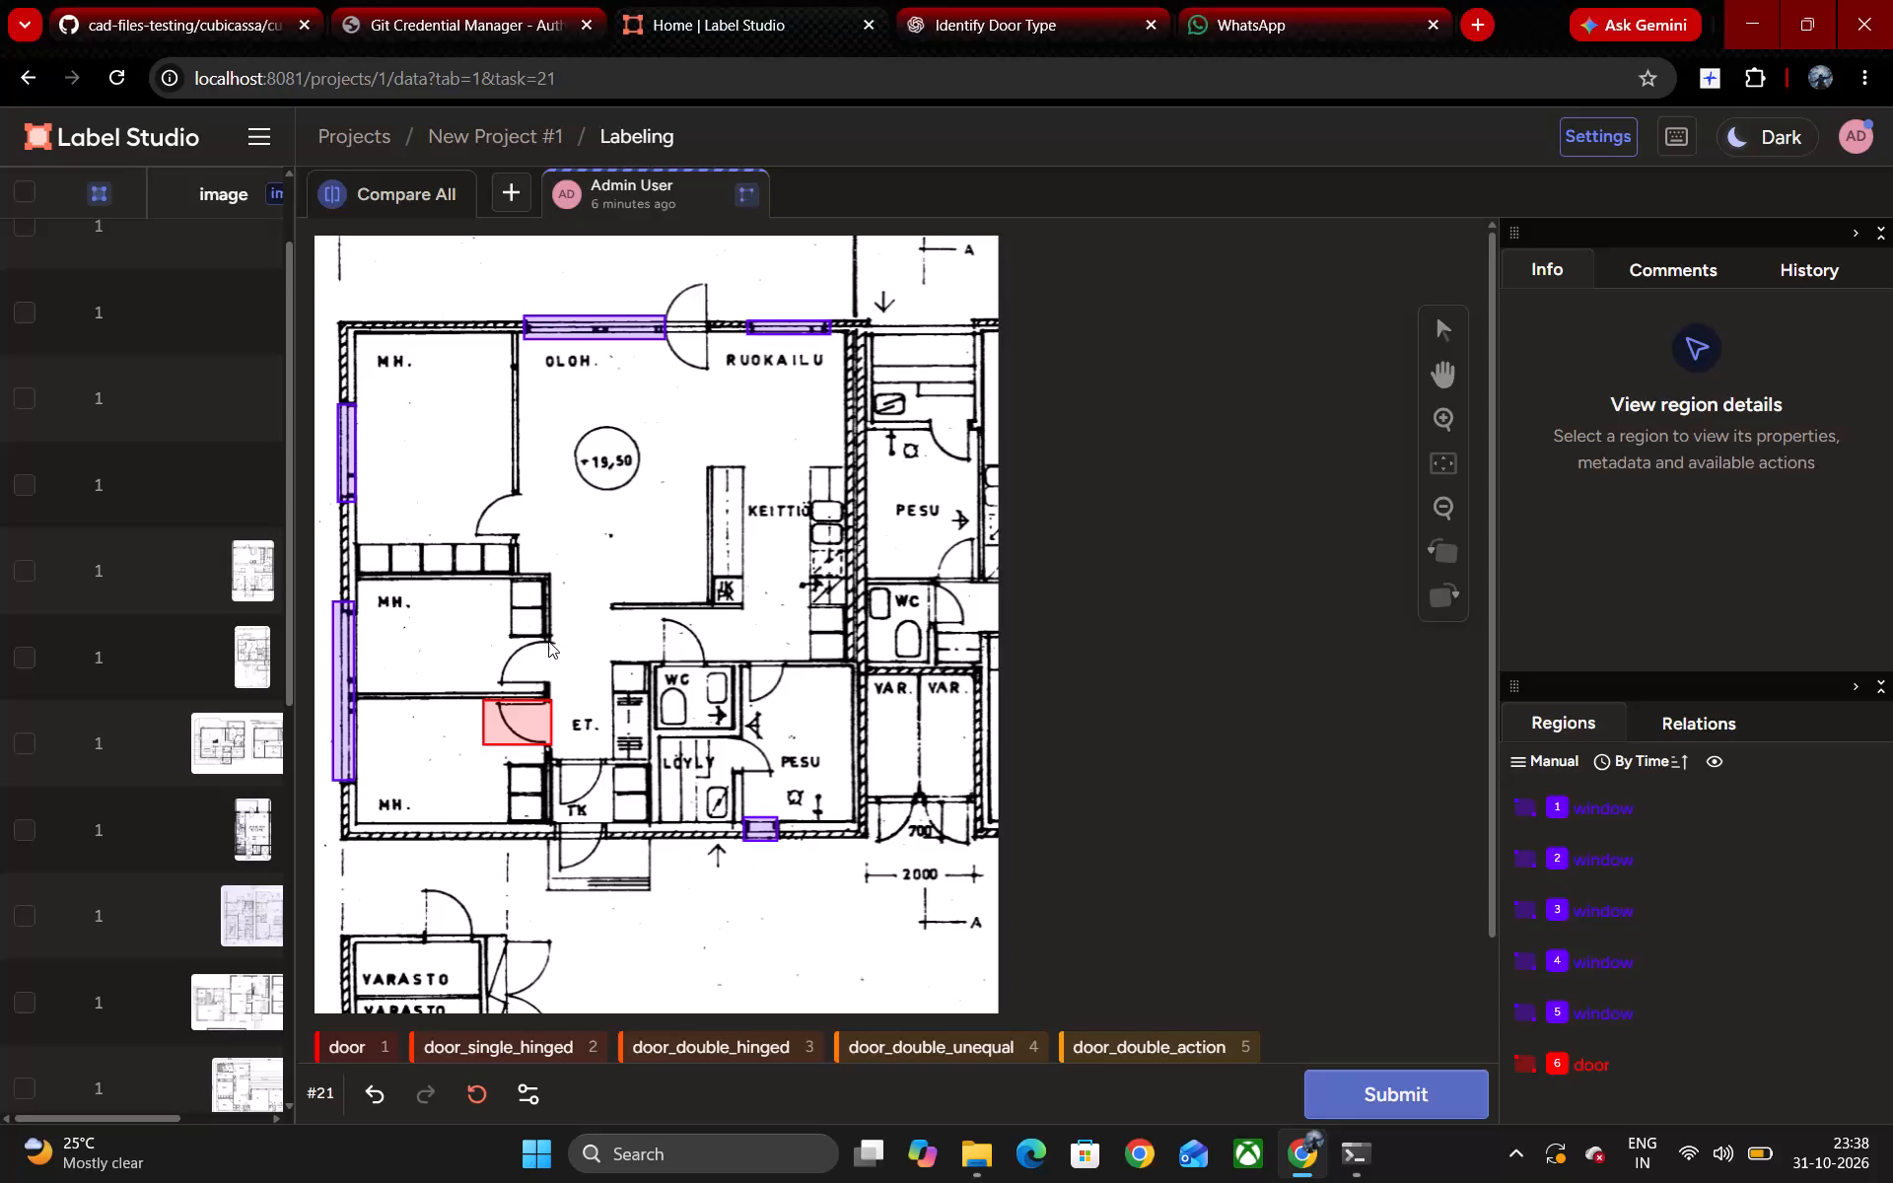
{"action": "left_click_drag", "start_coordinate": [548, 641], "coordinate": [549, 638]}
{"action": "left_click", "coordinate": [528, 731]}
{"action": "left_click_drag", "start_coordinate": [550, 682], "coordinate": [538, 634]}
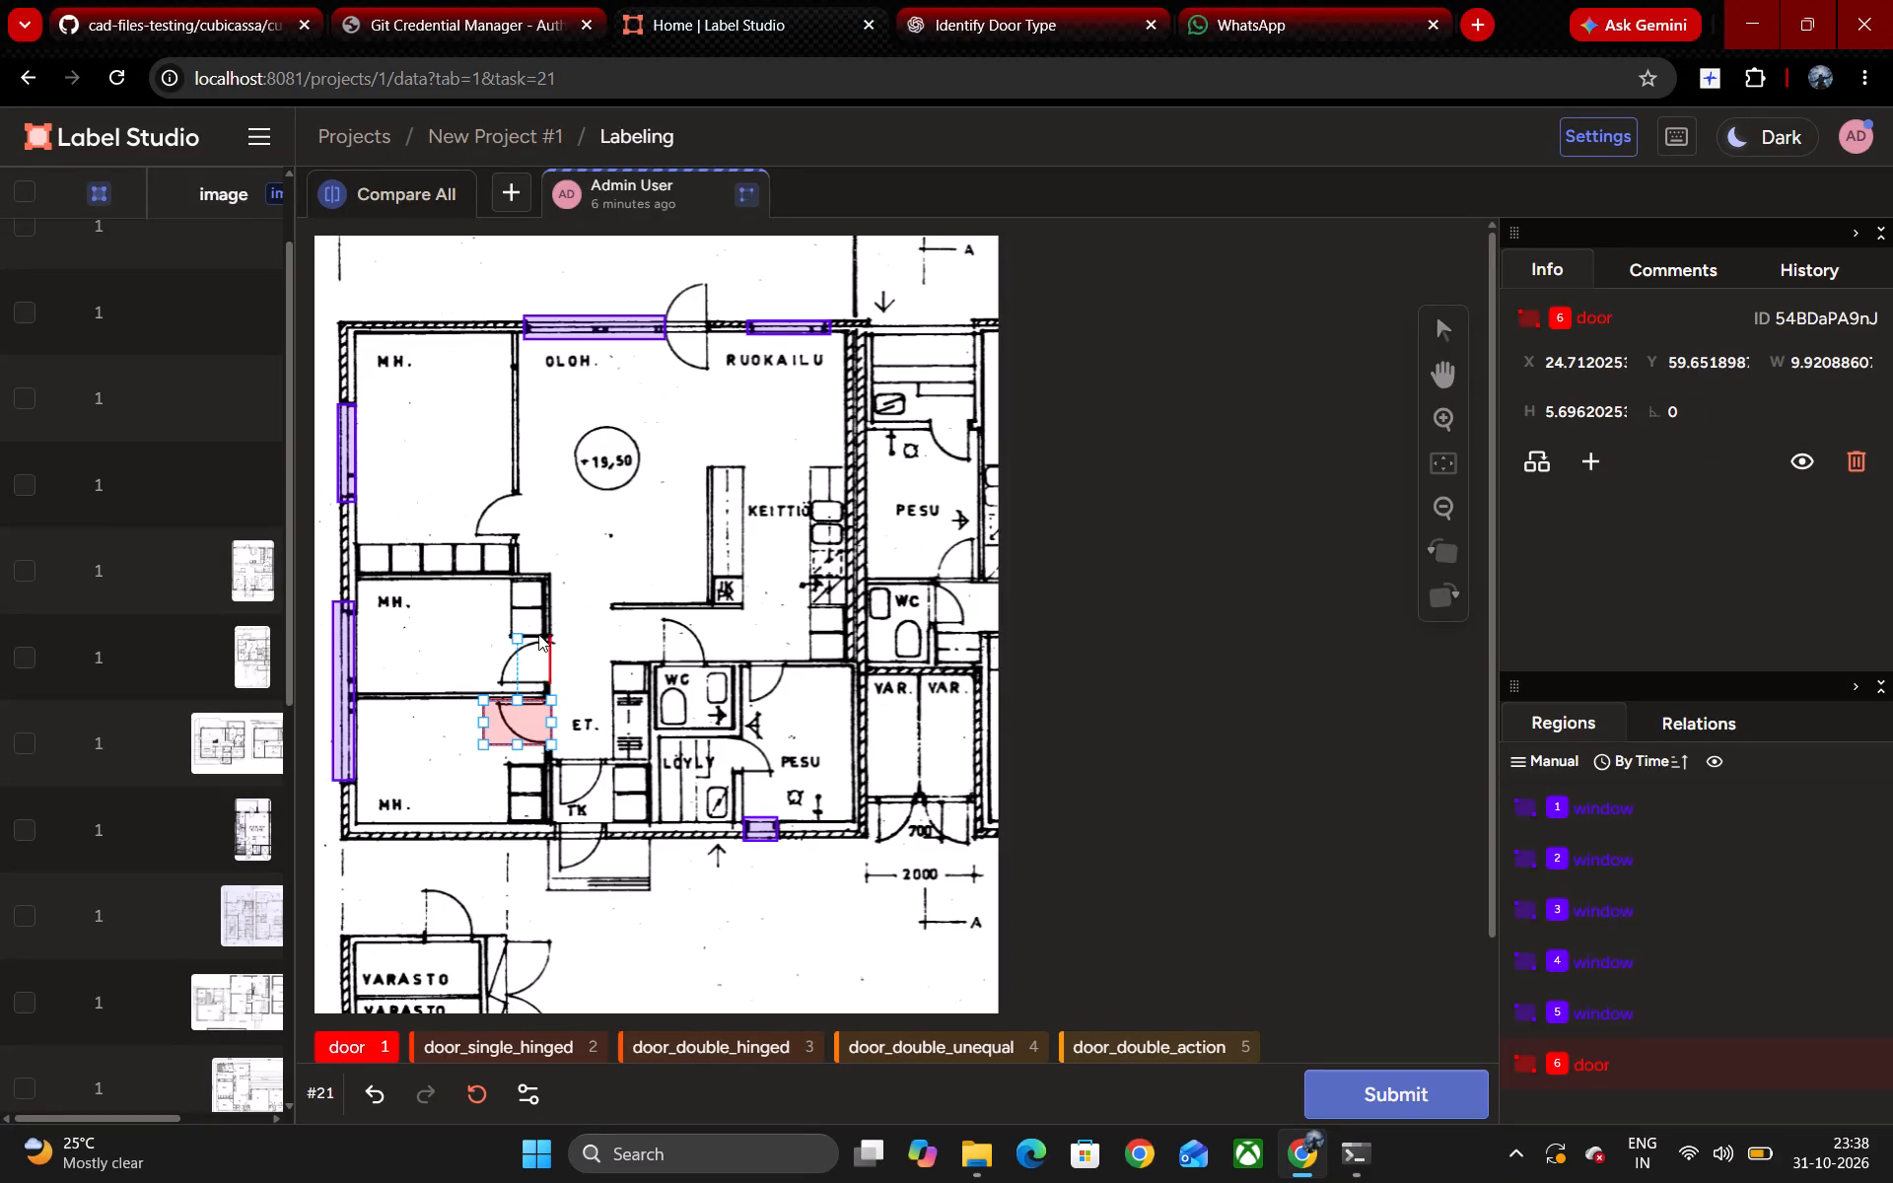
{"action": "left_click_drag", "start_coordinate": [538, 634], "coordinate": [477, 645]}
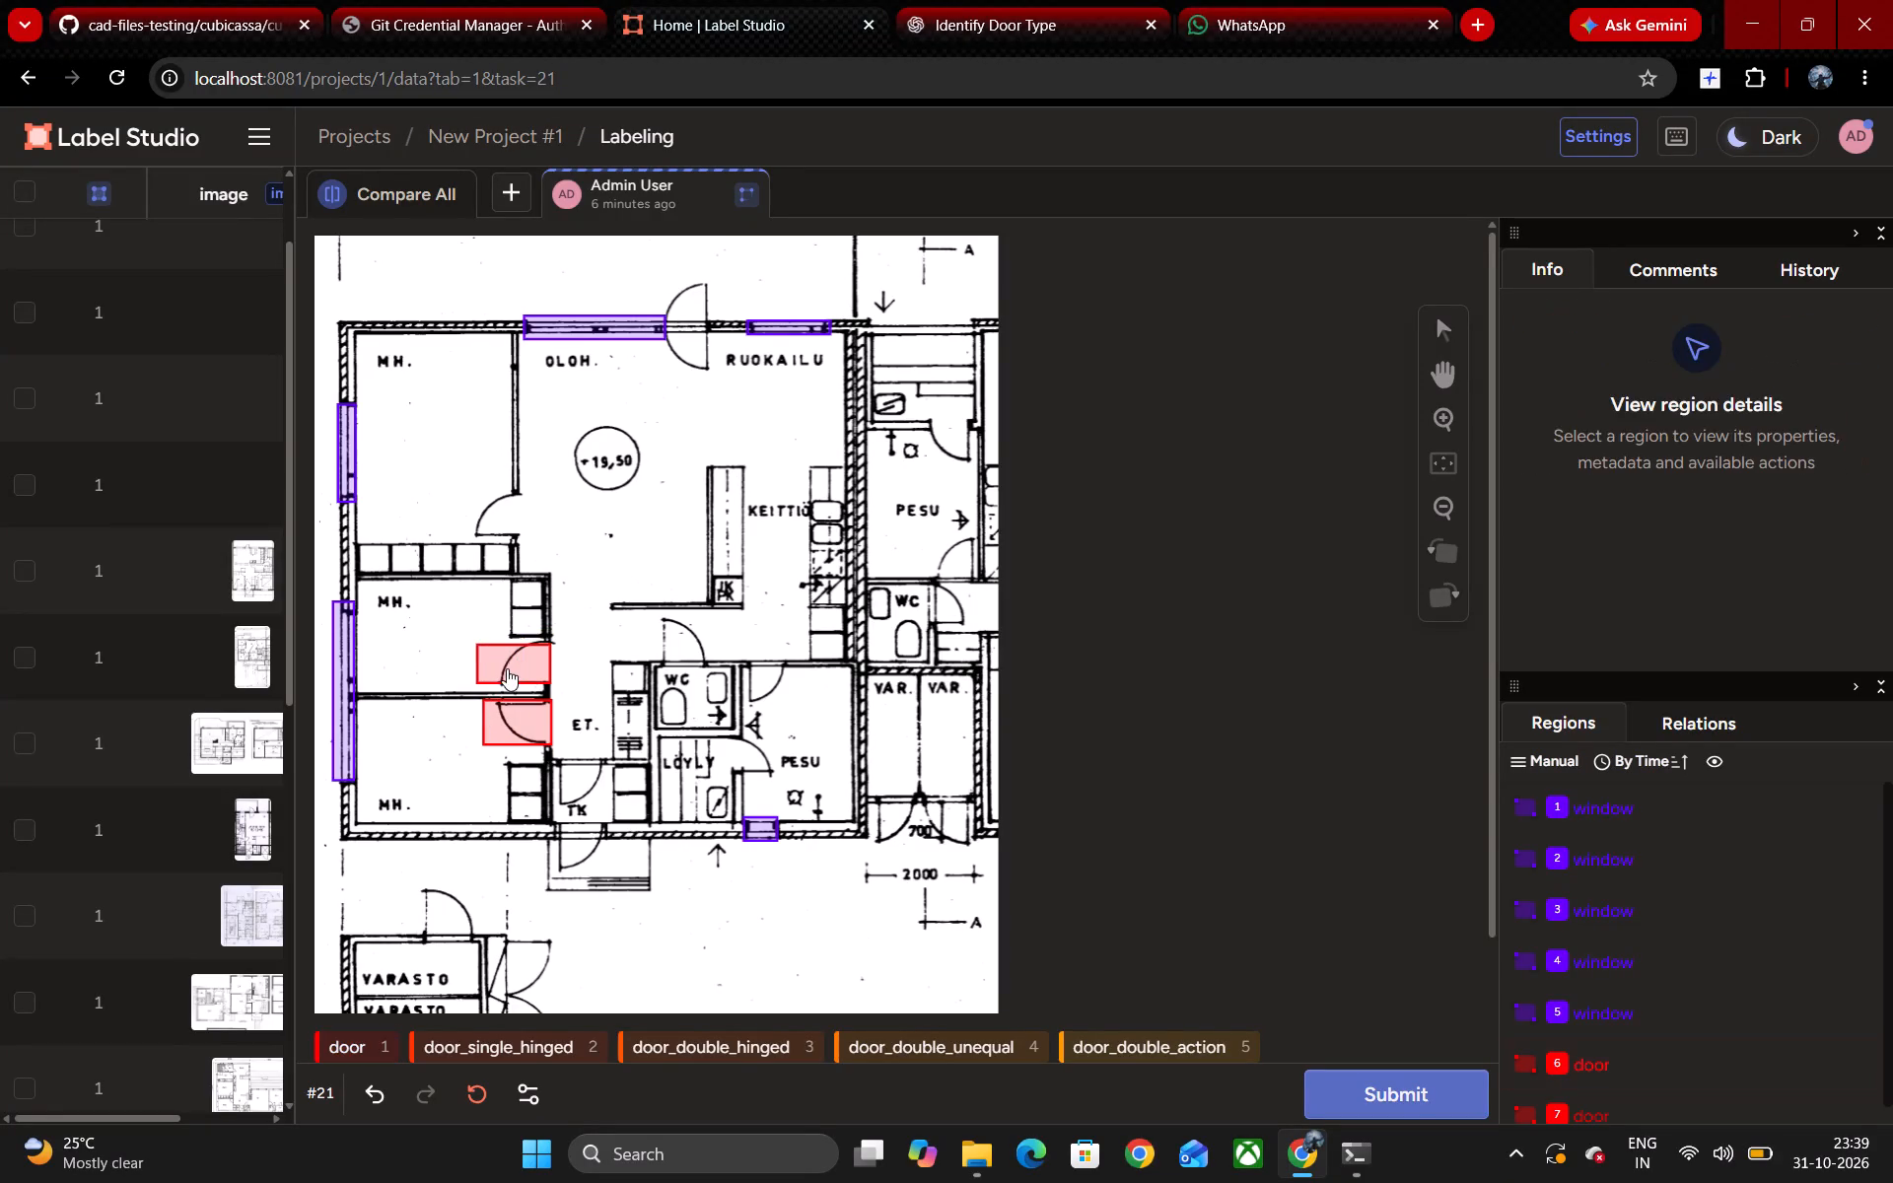
{"action": "left_click", "coordinate": [507, 668]}
{"action": "left_click", "coordinate": [513, 644]}
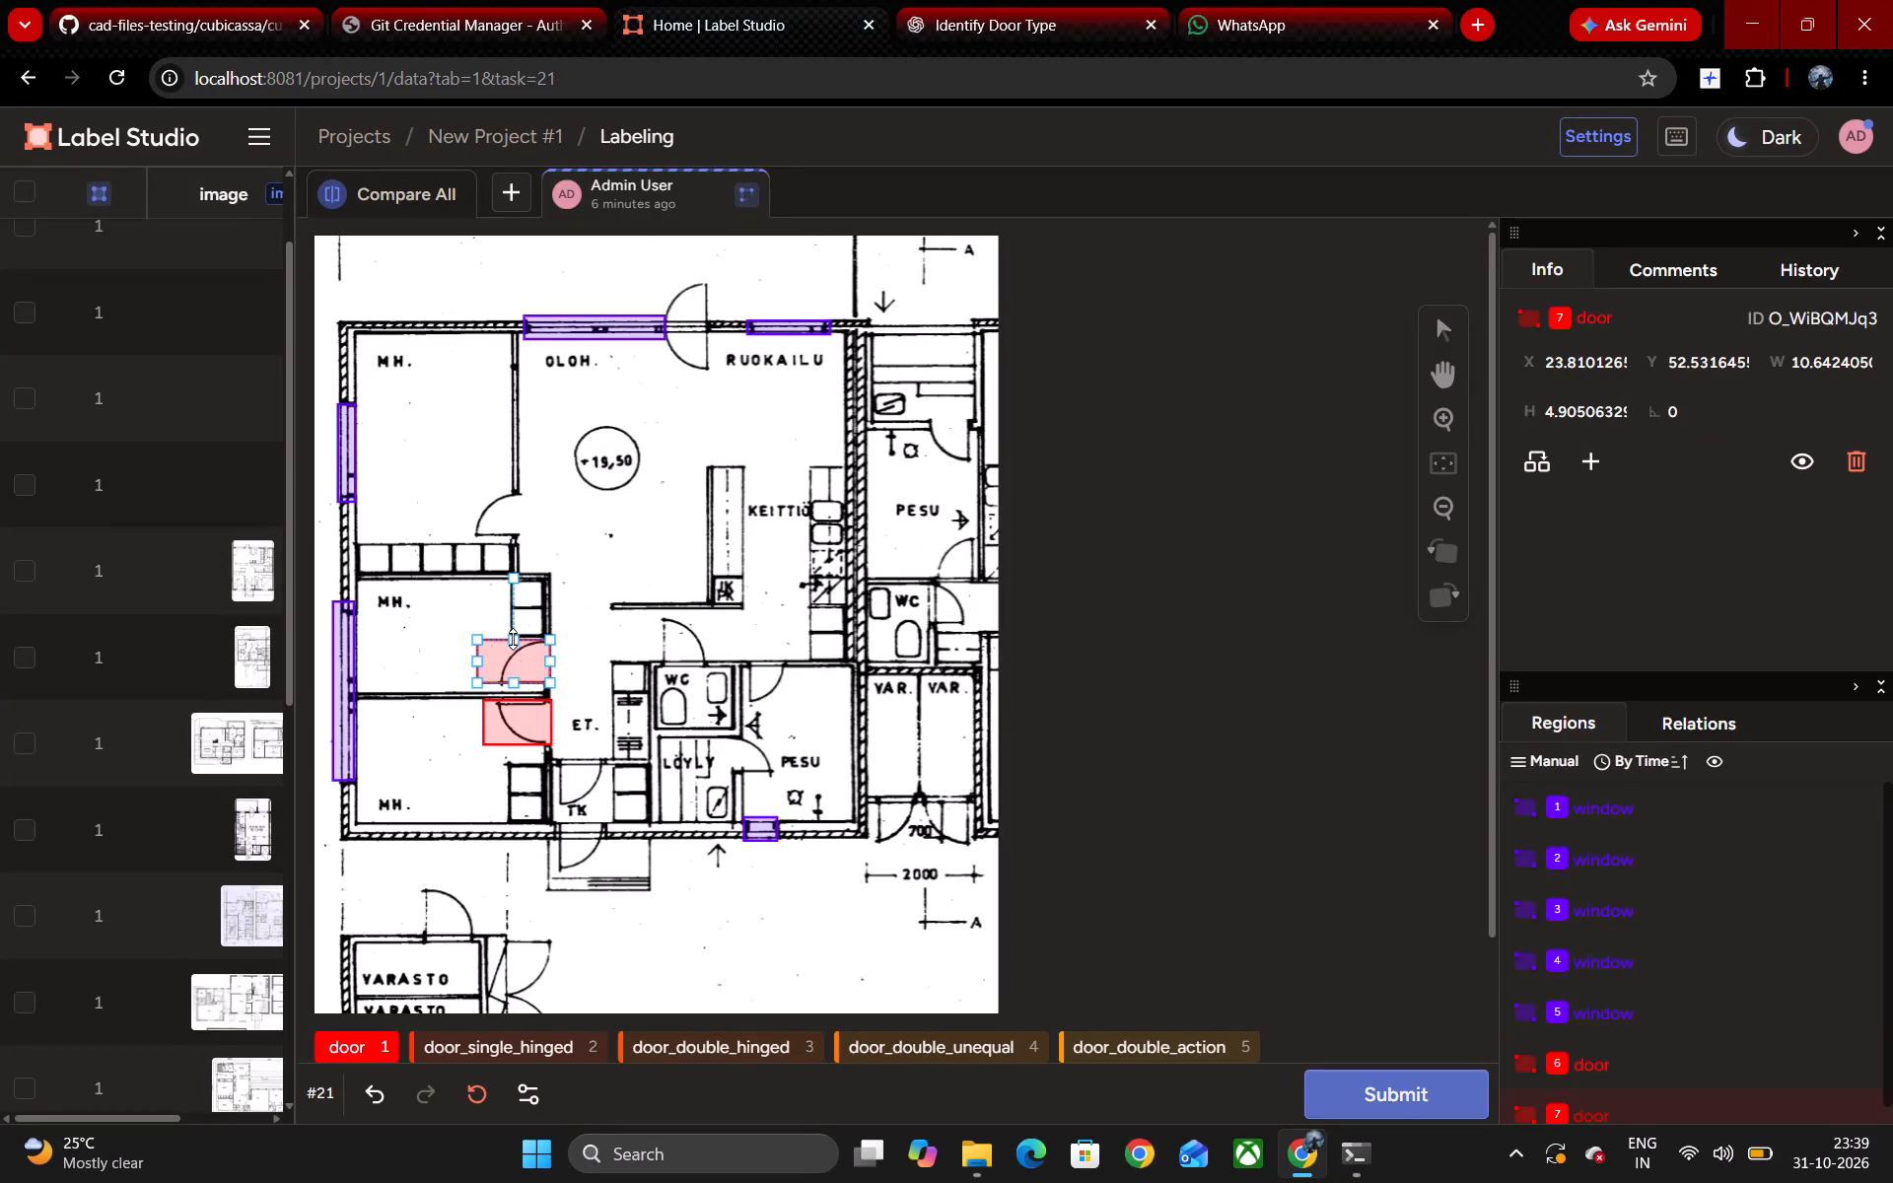
{"action": "triple_click", "coordinate": [514, 655]}
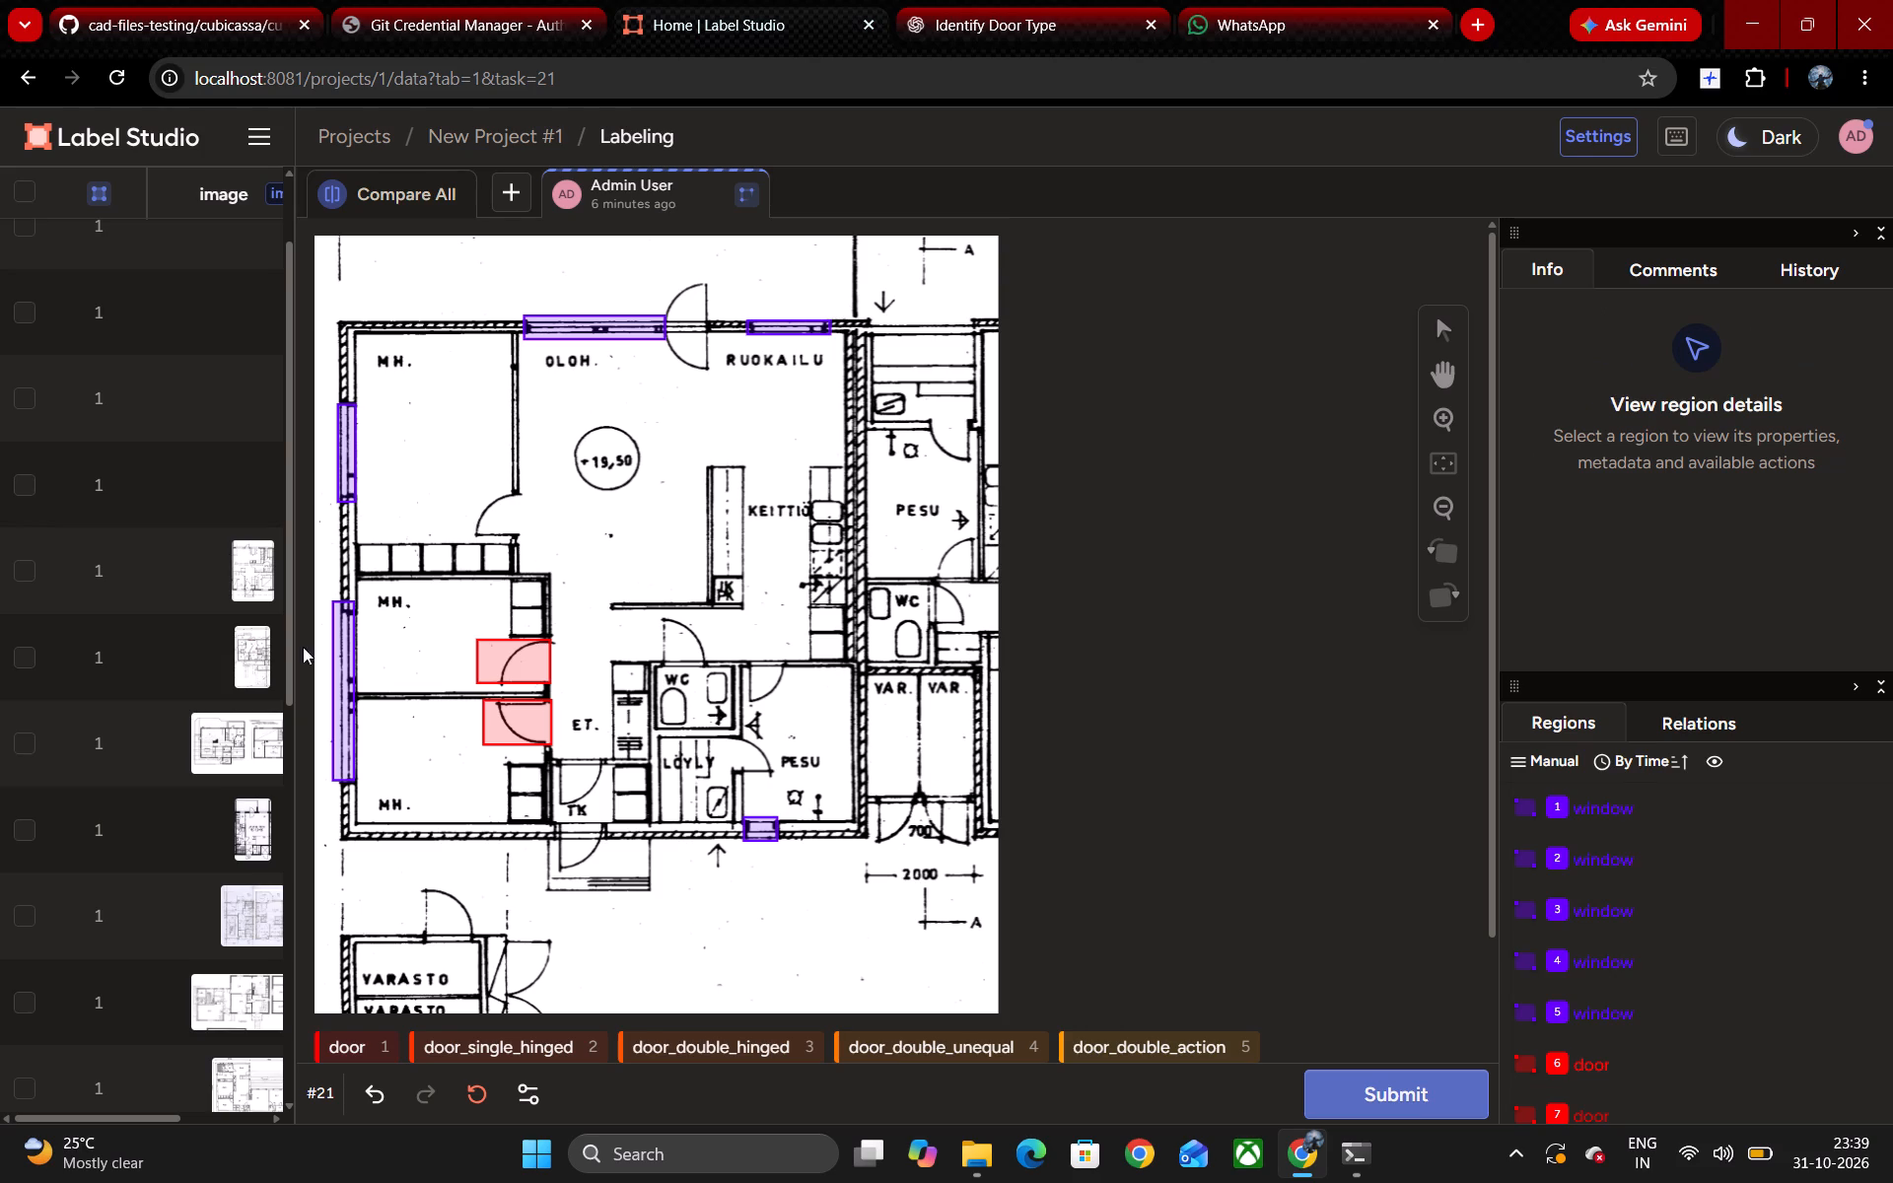
{"action": "left_click", "coordinate": [516, 678]}
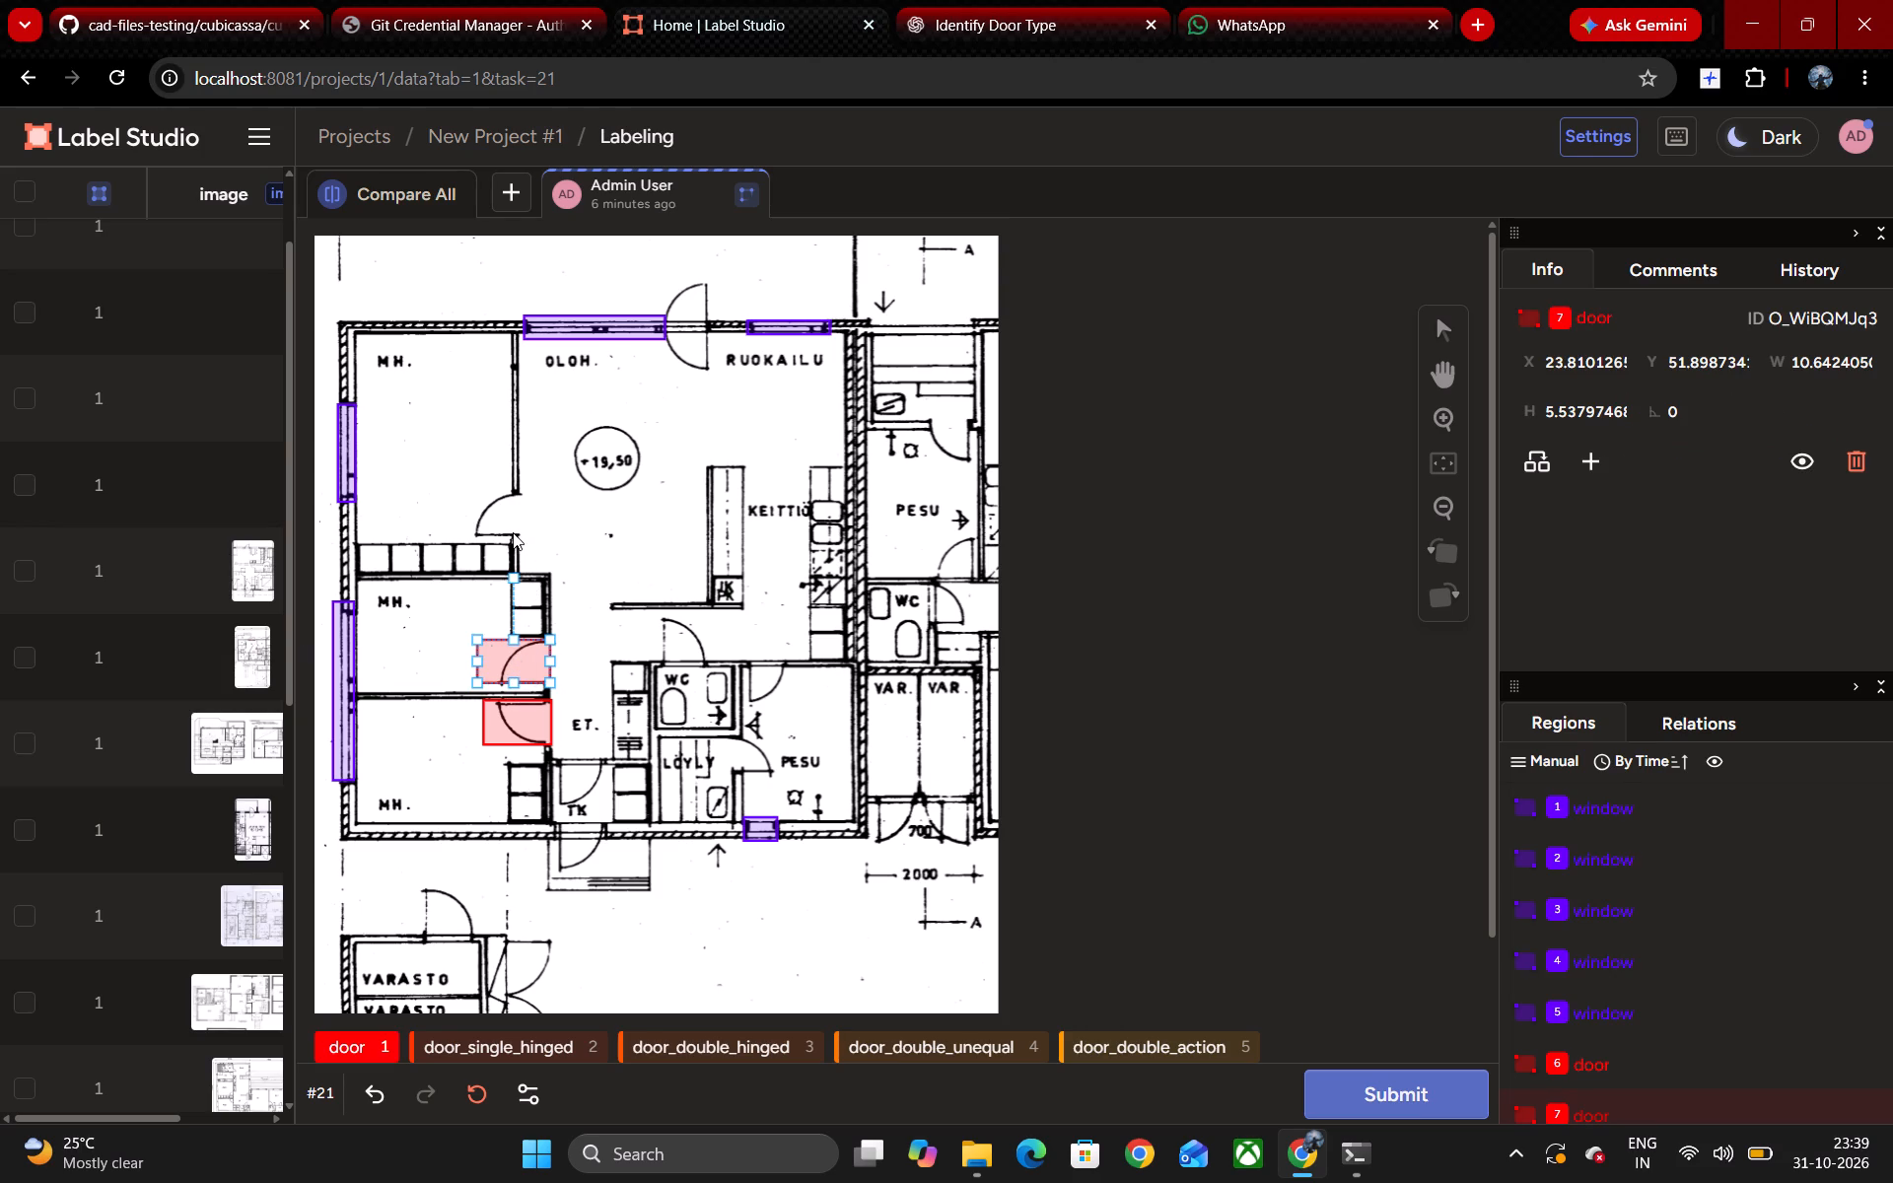
Add a door box around the upper MH. room's door swing, fitted to about 8.5 wide by 5.4 high.
{"action": "left_click_drag", "start_coordinate": [513, 532], "coordinate": [464, 485]}
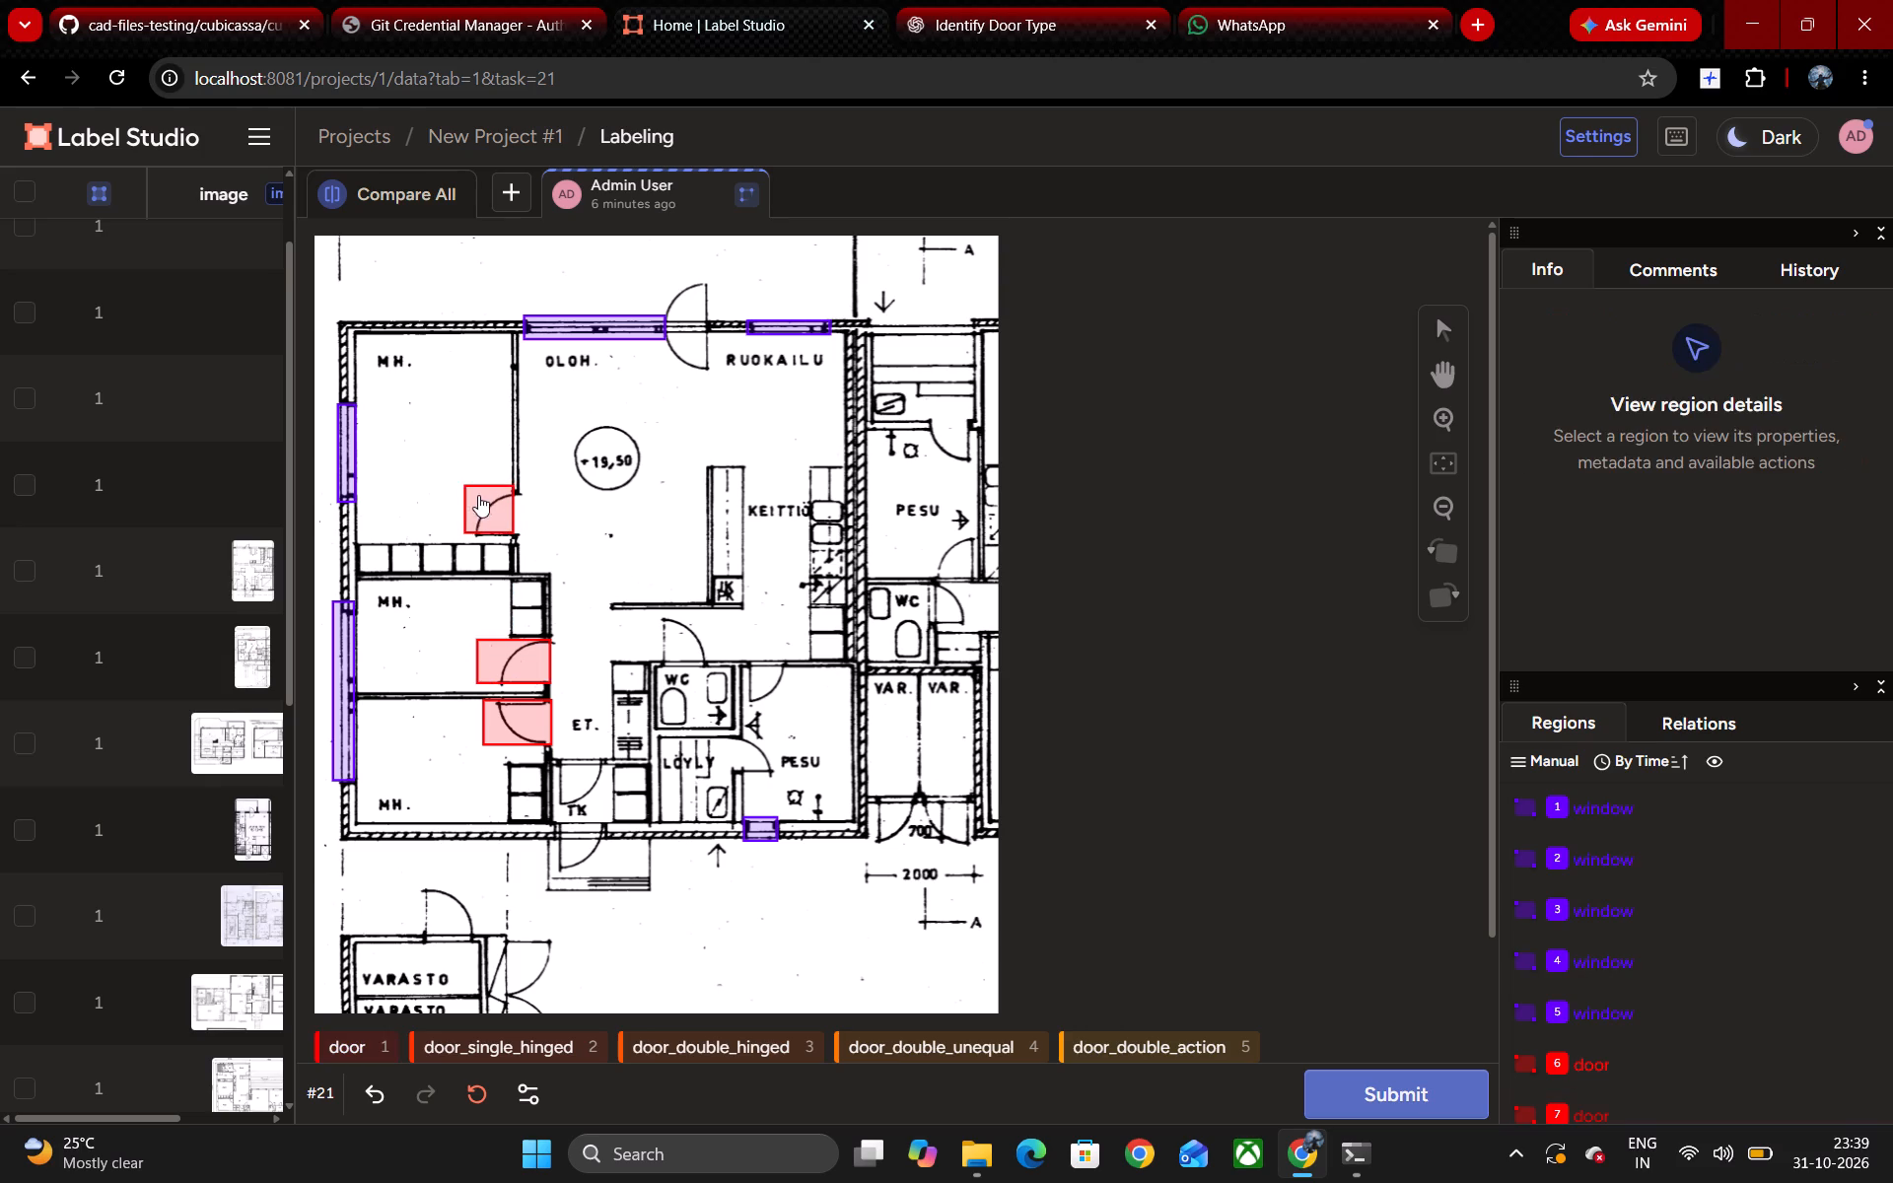
{"action": "left_click", "coordinate": [509, 507]}
{"action": "left_click_drag", "start_coordinate": [510, 511], "coordinate": [520, 513]}
{"action": "double_click", "coordinate": [513, 513]}
{"action": "left_click_drag", "start_coordinate": [495, 483], "coordinate": [489, 494]}
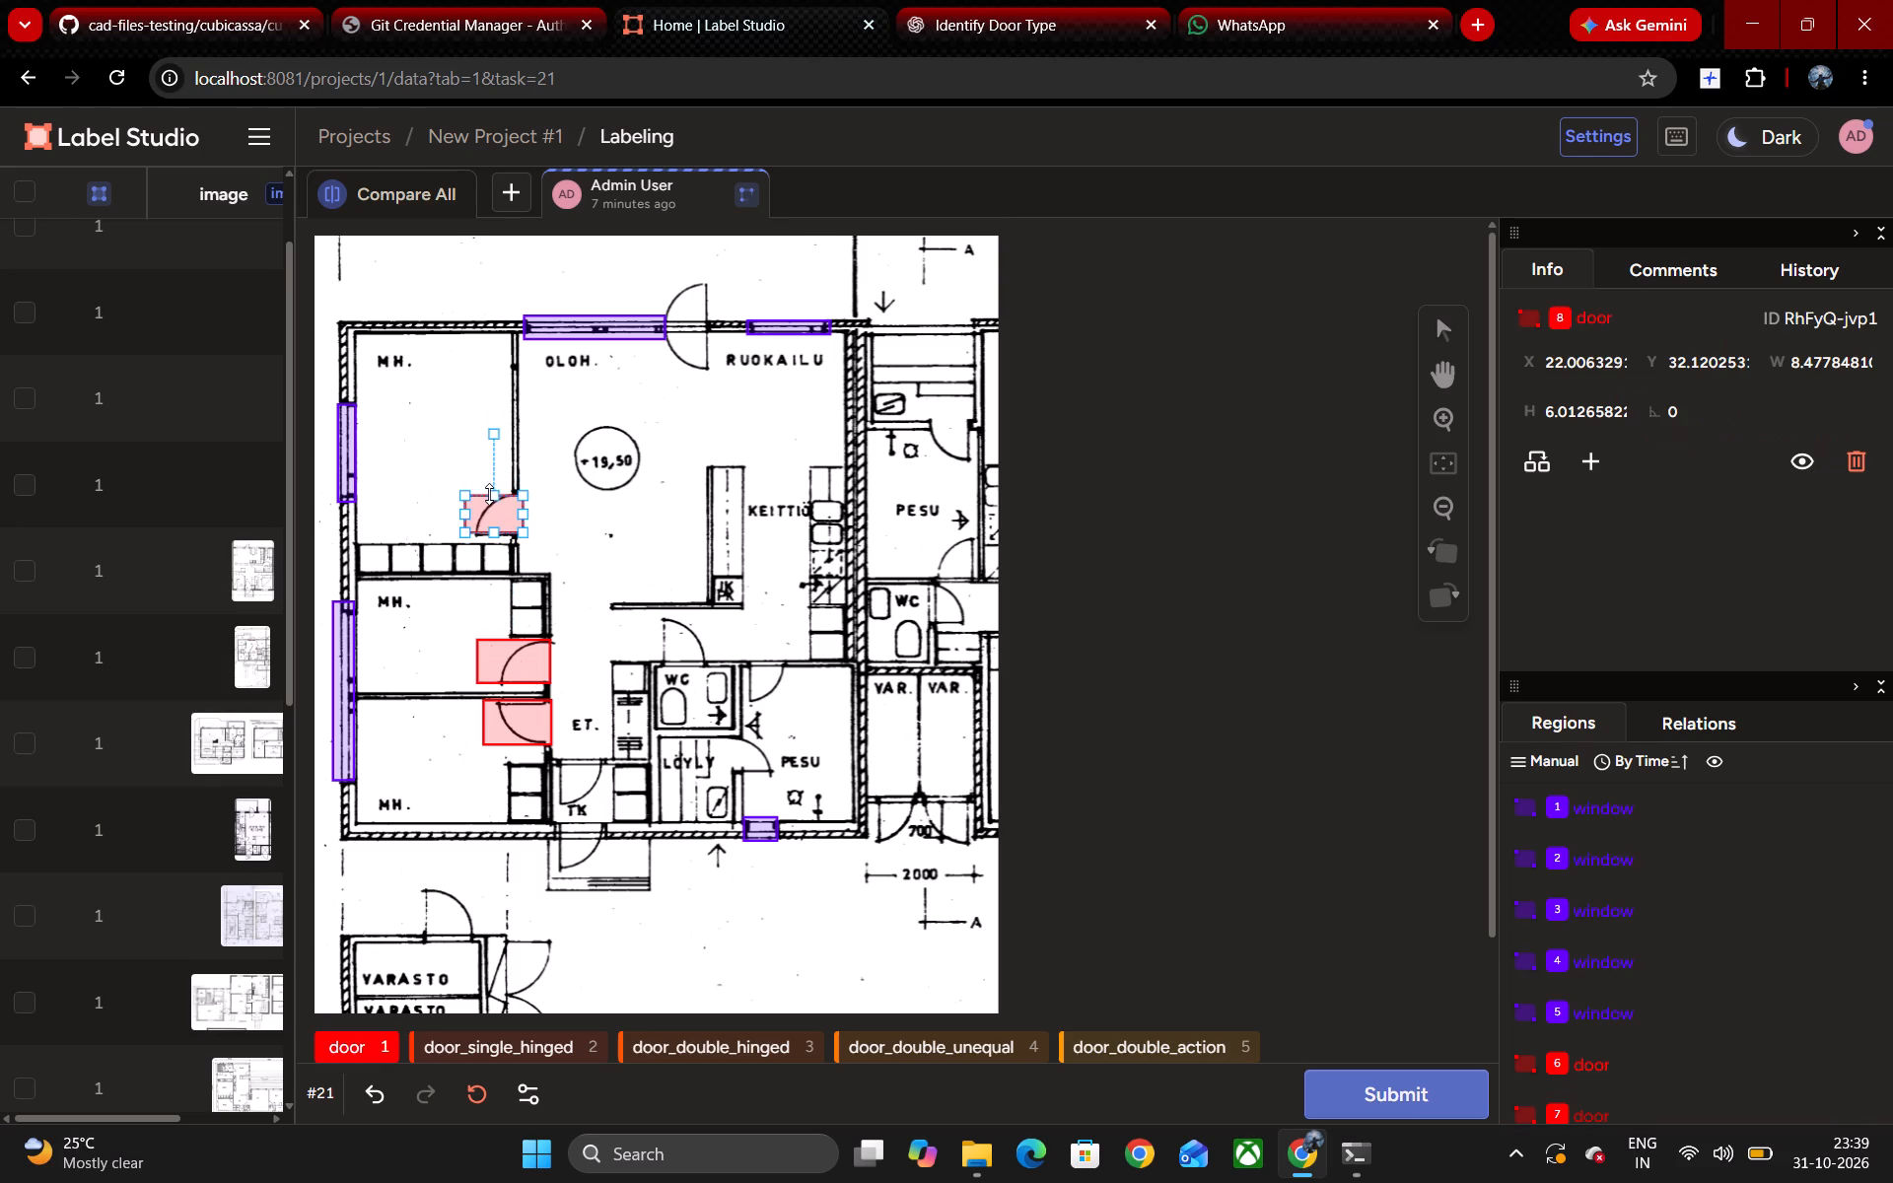
{"action": "left_click_drag", "start_coordinate": [489, 494], "coordinate": [489, 495]}
{"action": "left_click", "coordinate": [474, 526]}
{"action": "left_click", "coordinate": [479, 522]}
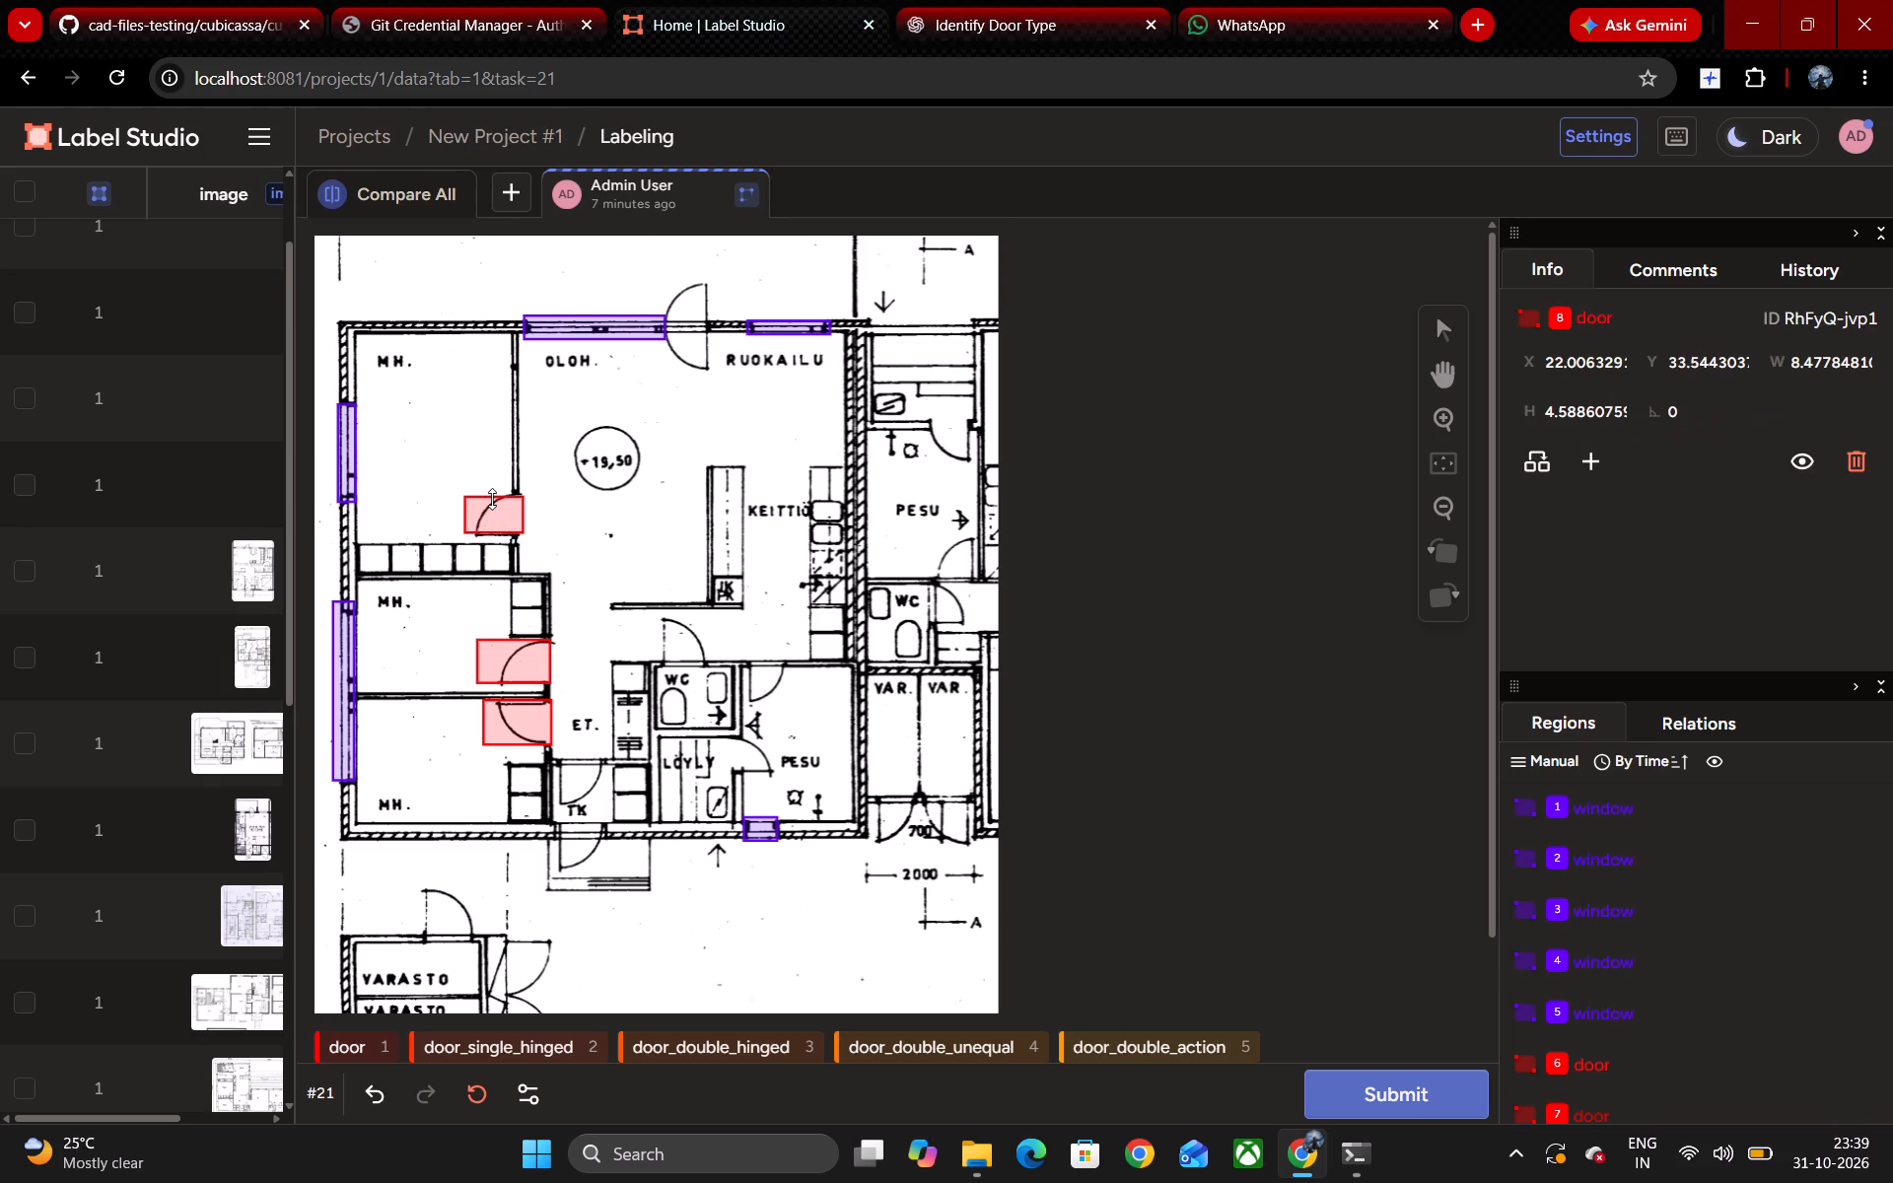
{"action": "left_click", "coordinate": [492, 498]}
{"action": "double_click", "coordinate": [491, 503]}
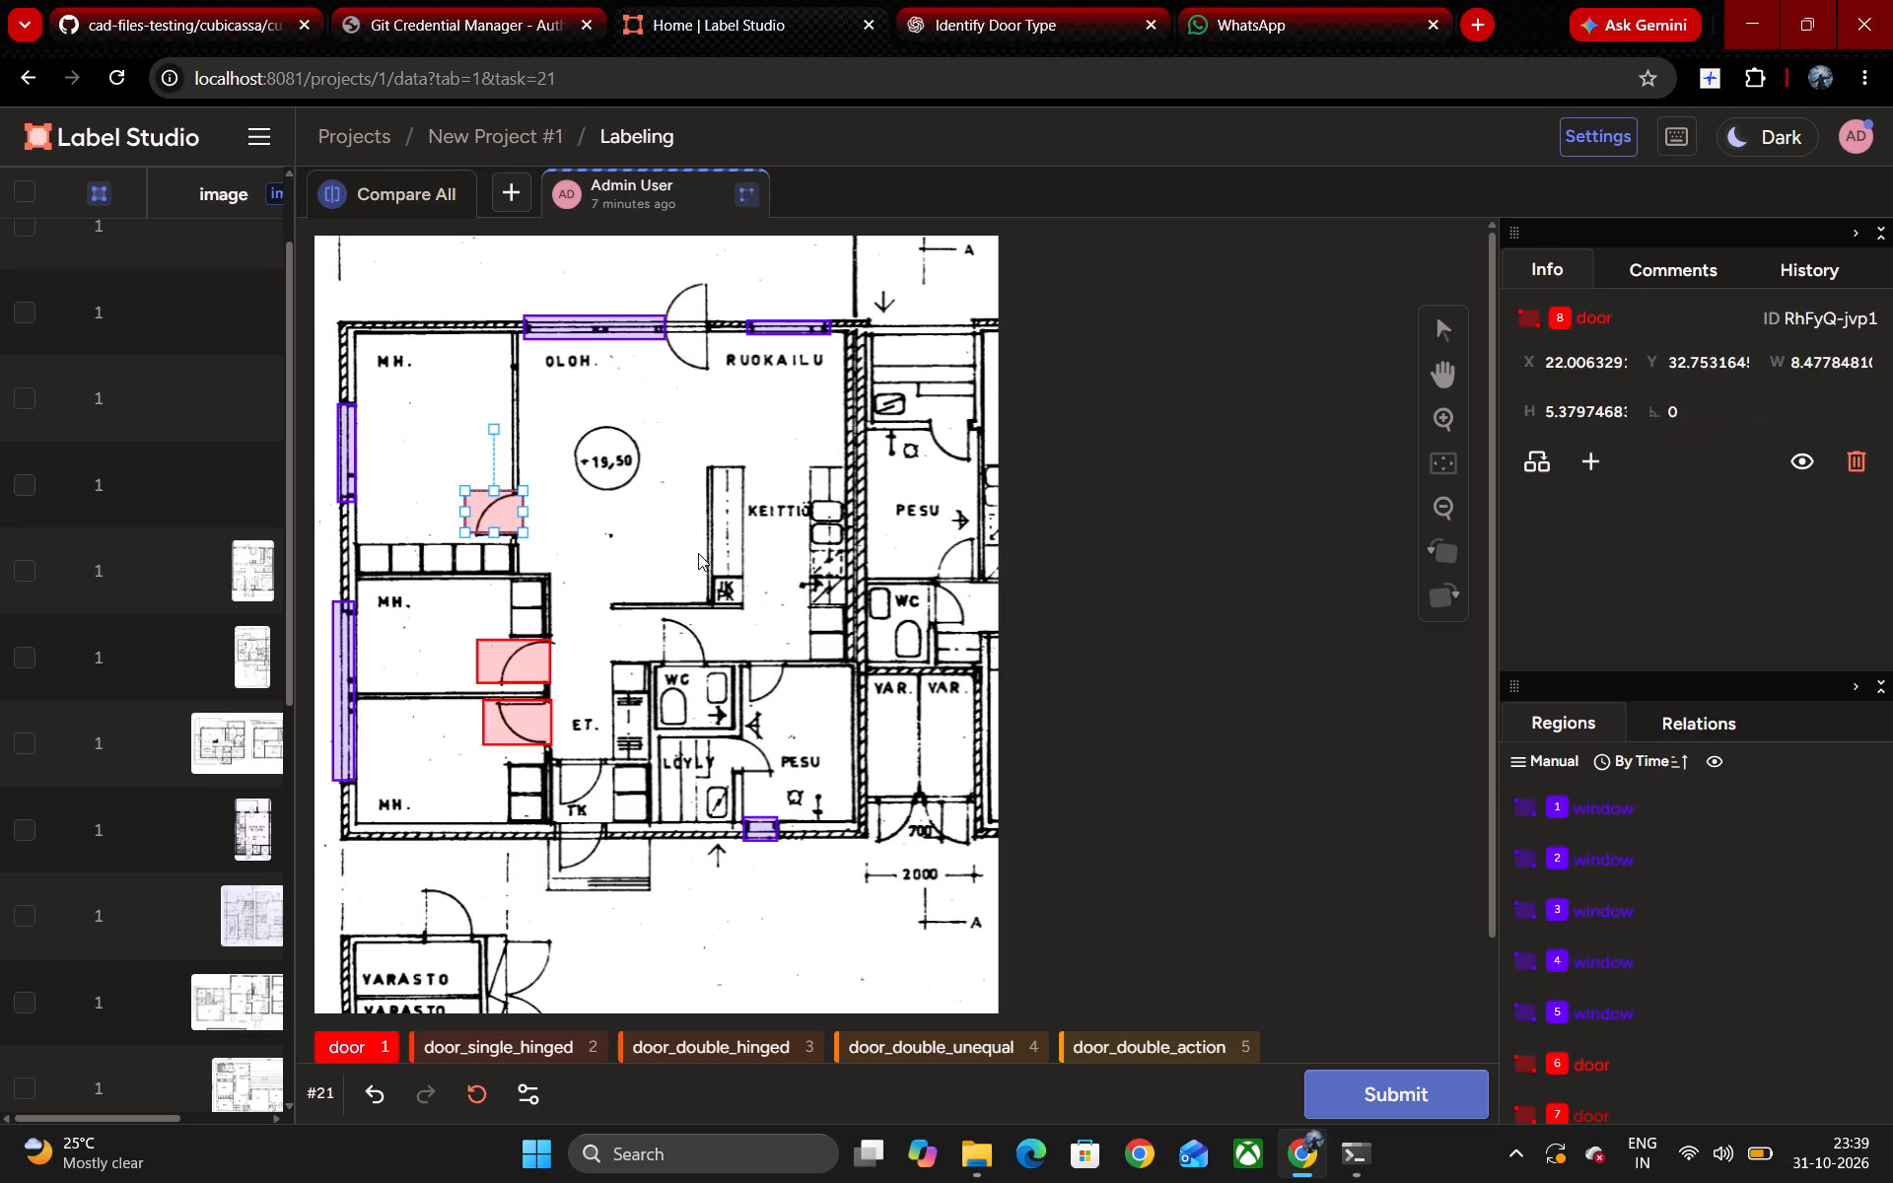
Add a door box around the WC door in the neighbouring unit, fitted to about 5.6 wide by 5.7 high.
{"action": "left_click_drag", "start_coordinate": [925, 580], "coordinate": [928, 627]}
{"action": "left_click_drag", "start_coordinate": [928, 627], "coordinate": [974, 625]}
{"action": "left_click", "coordinate": [952, 611]}
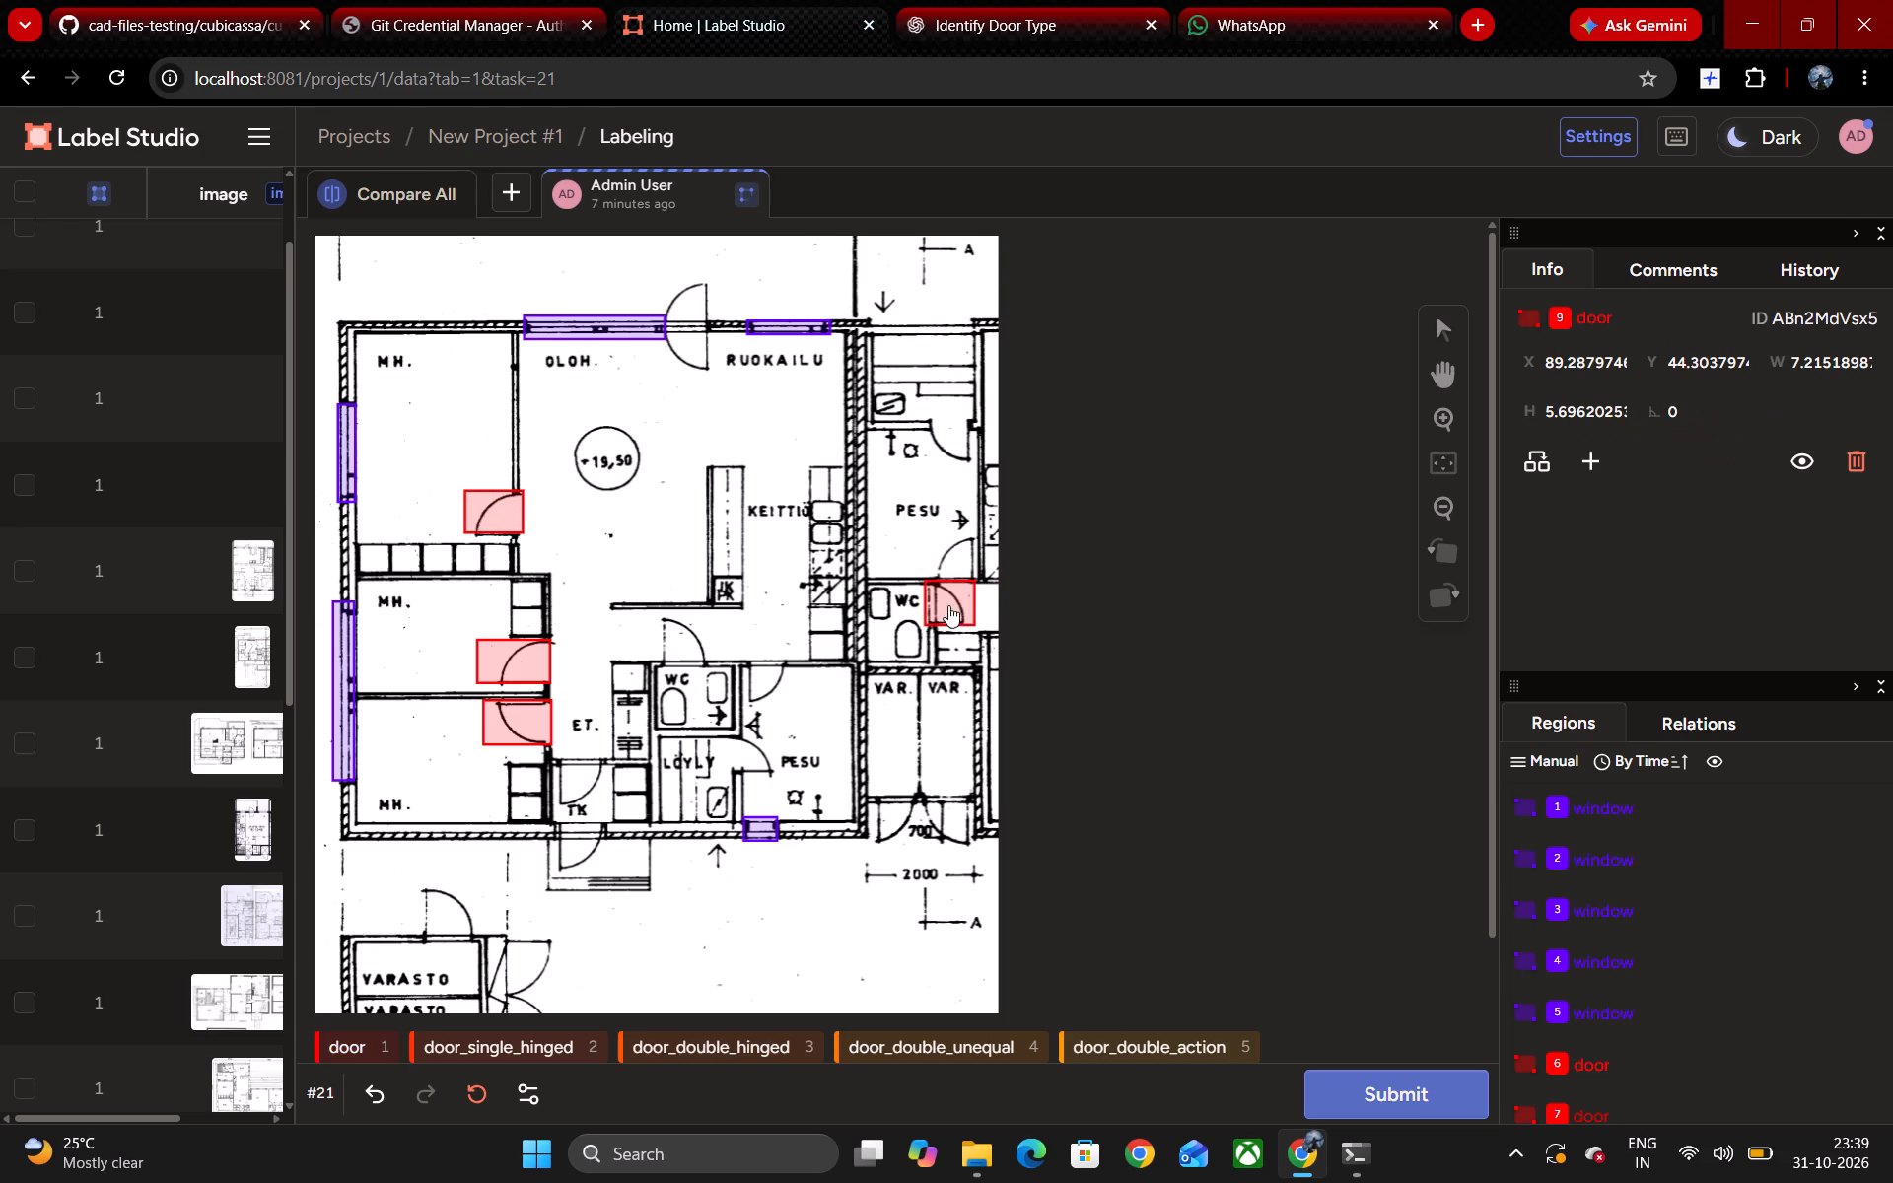
{"action": "left_click", "coordinate": [942, 582]}
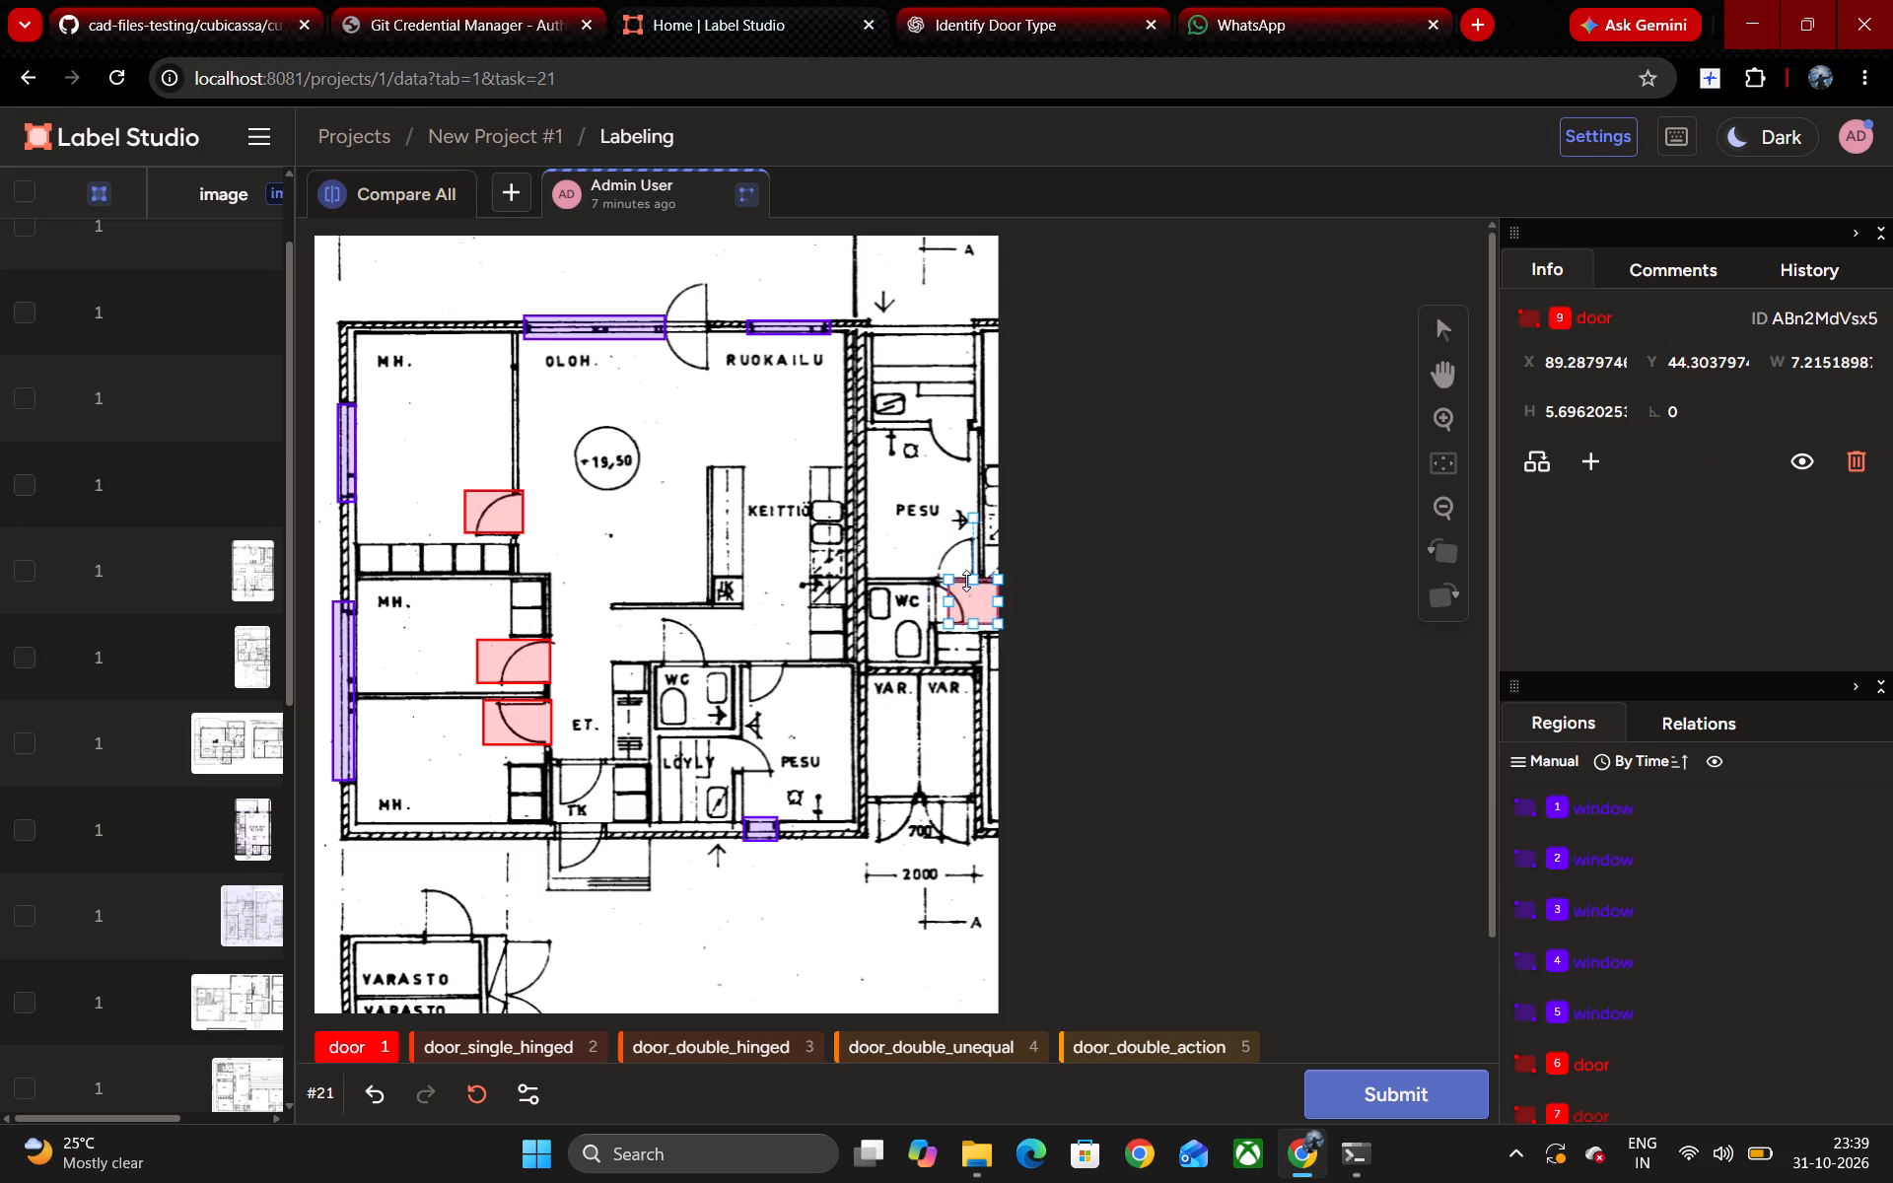
{"action": "left_click", "coordinate": [940, 593]}
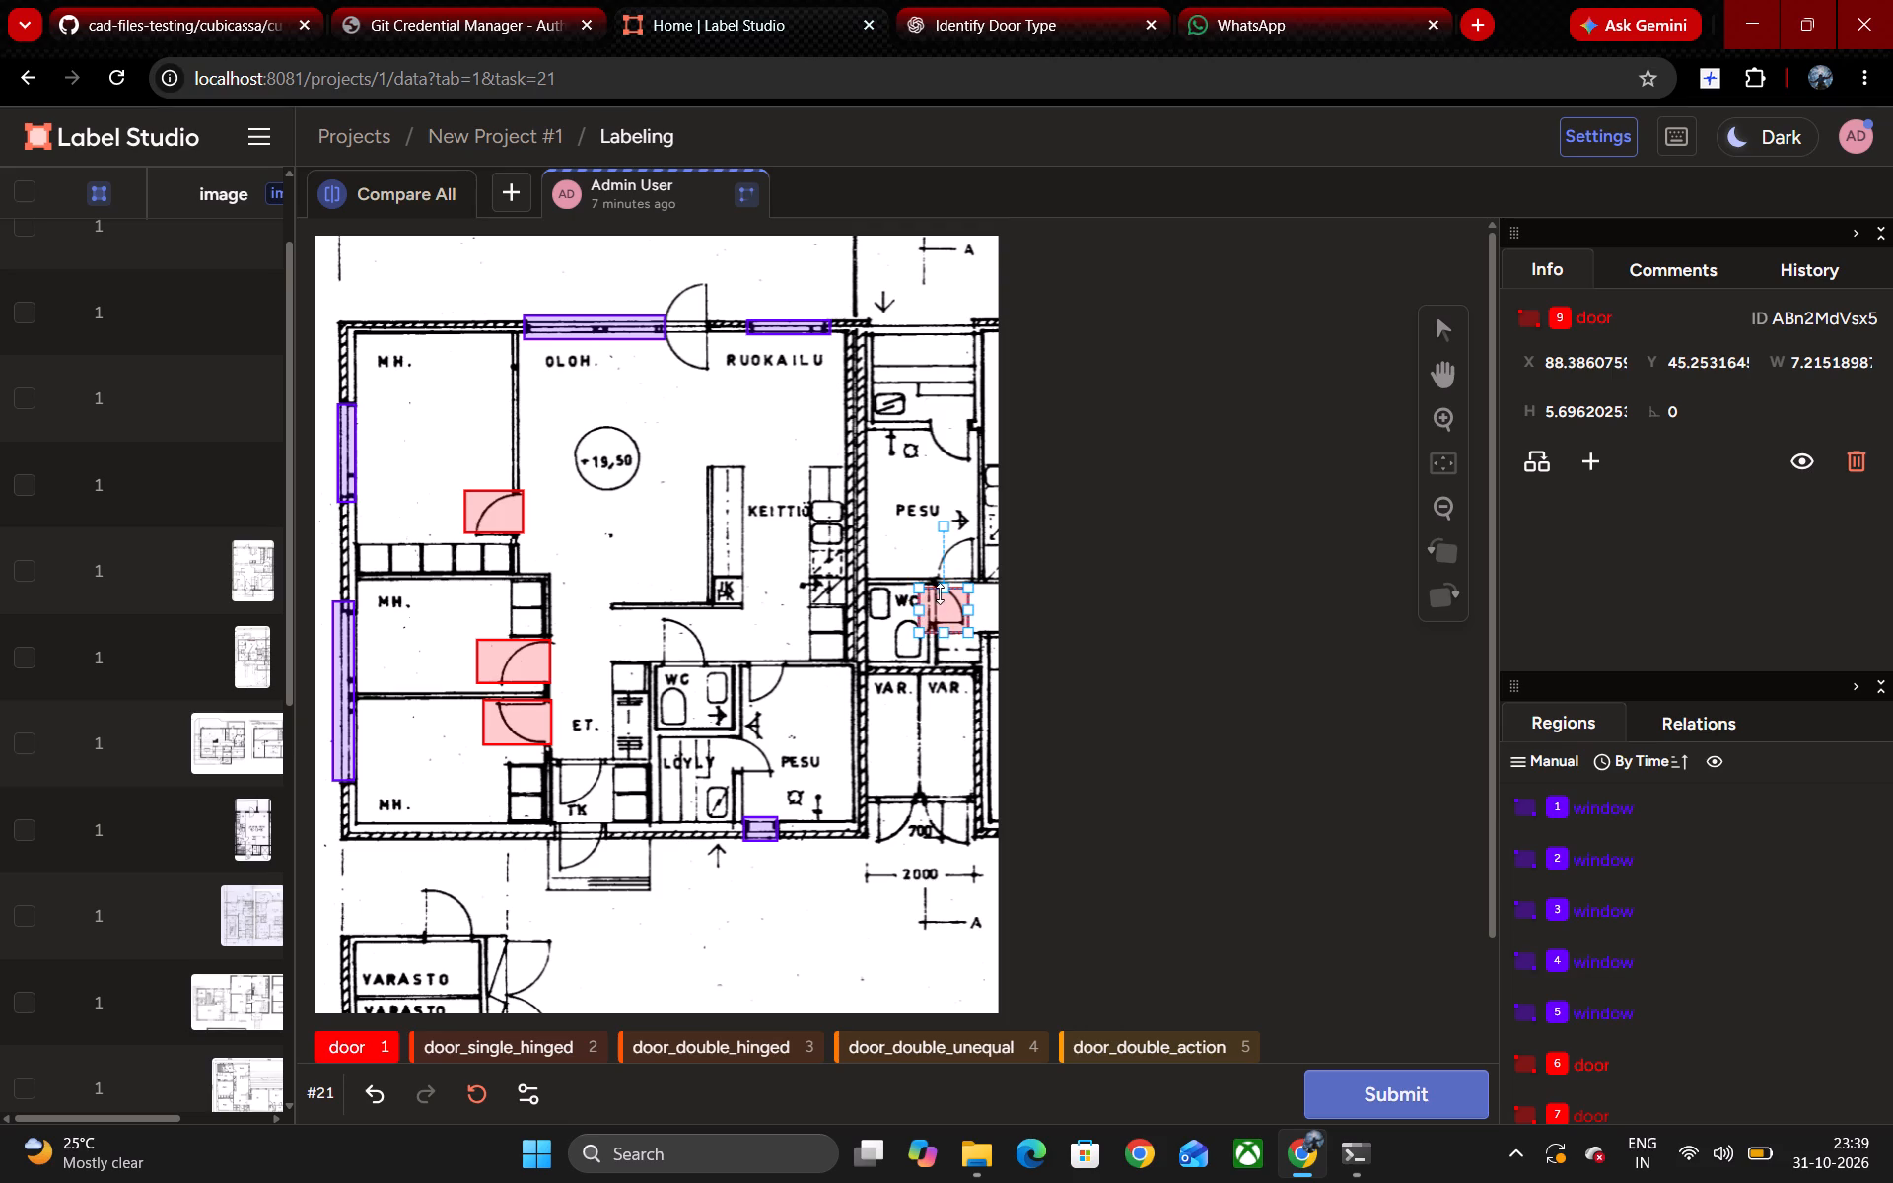
{"action": "left_click", "coordinate": [939, 625]}
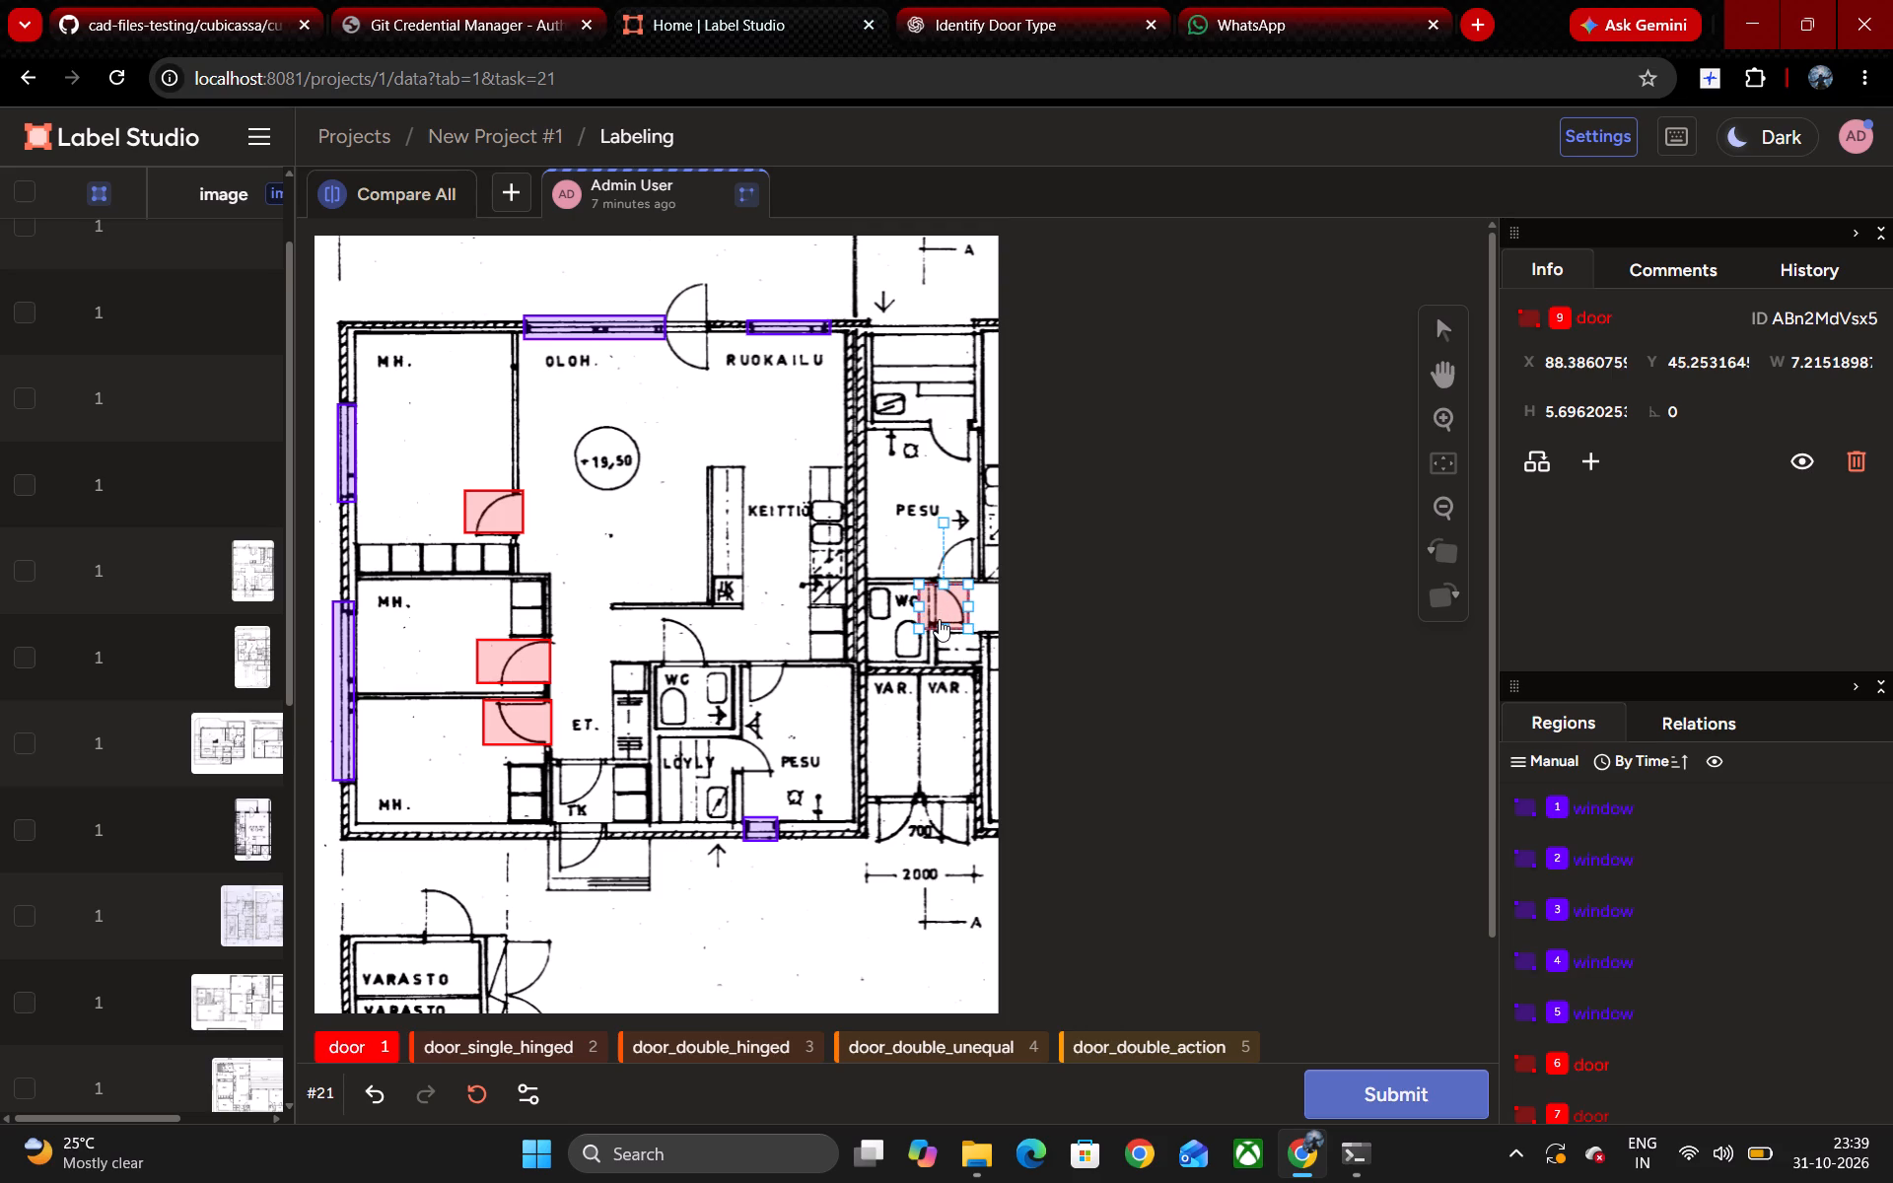
{"action": "left_click", "coordinate": [939, 619]}
{"action": "left_click", "coordinate": [933, 608]}
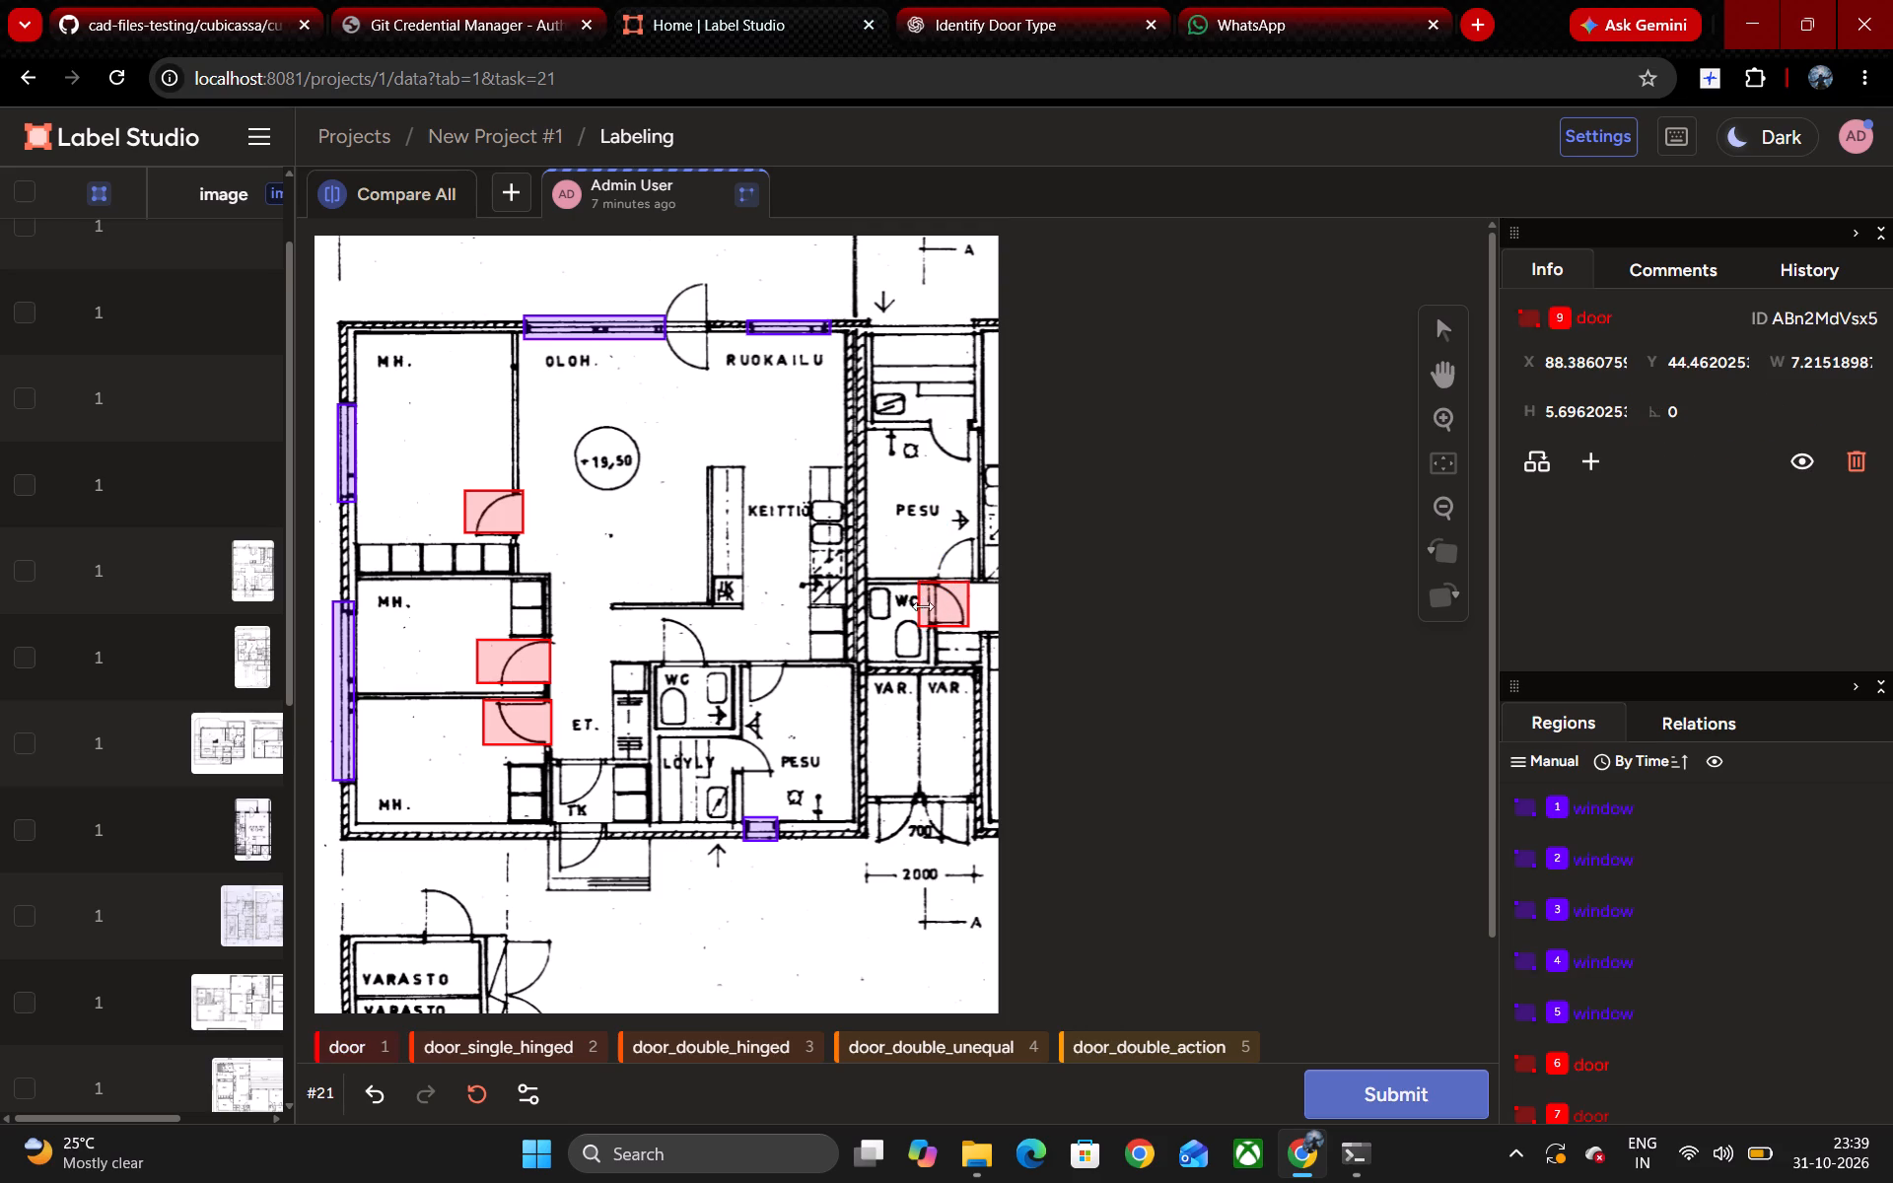
{"action": "left_click_drag", "start_coordinate": [916, 601], "coordinate": [928, 605]}
{"action": "double_click", "coordinate": [939, 607]}
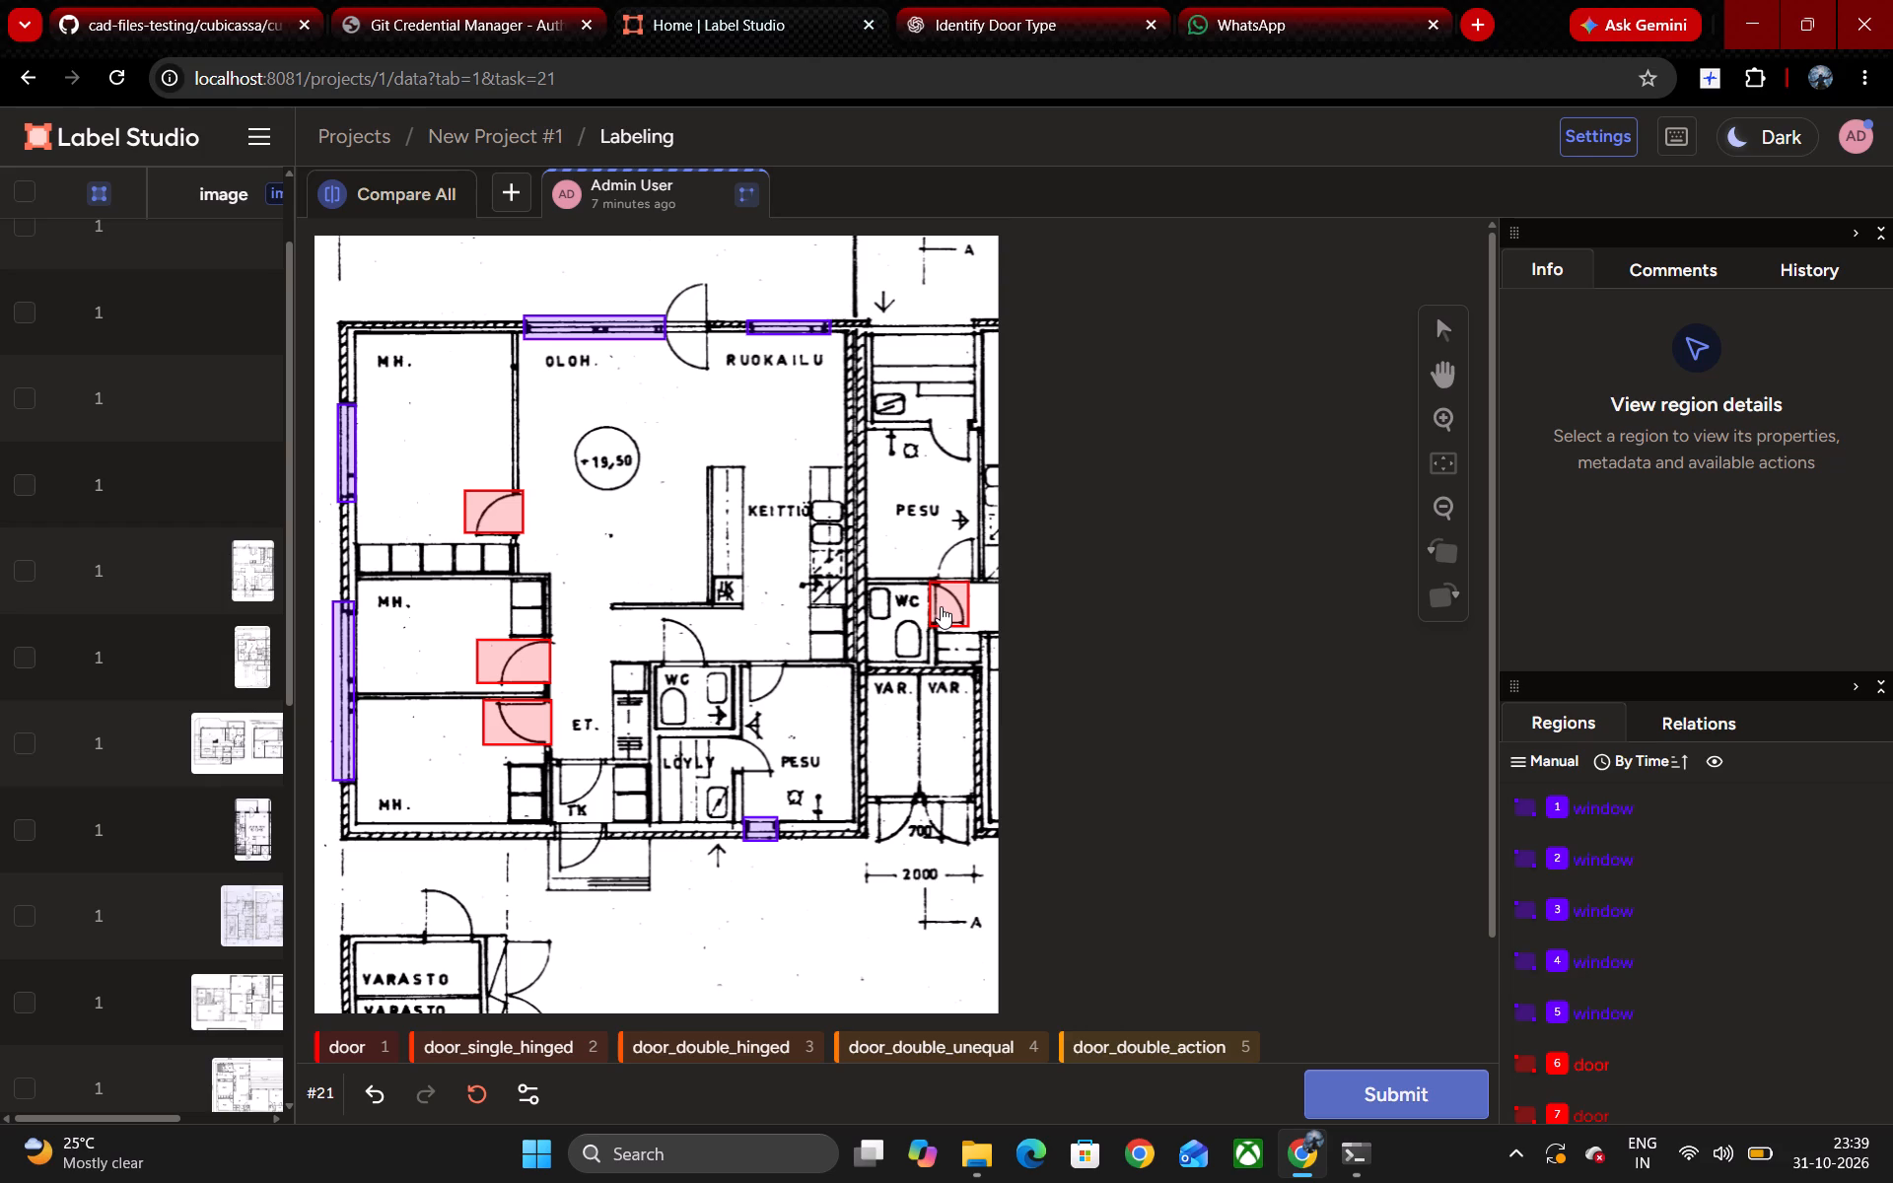
{"action": "left_click", "coordinate": [938, 592]}
{"action": "left_click", "coordinate": [943, 594]}
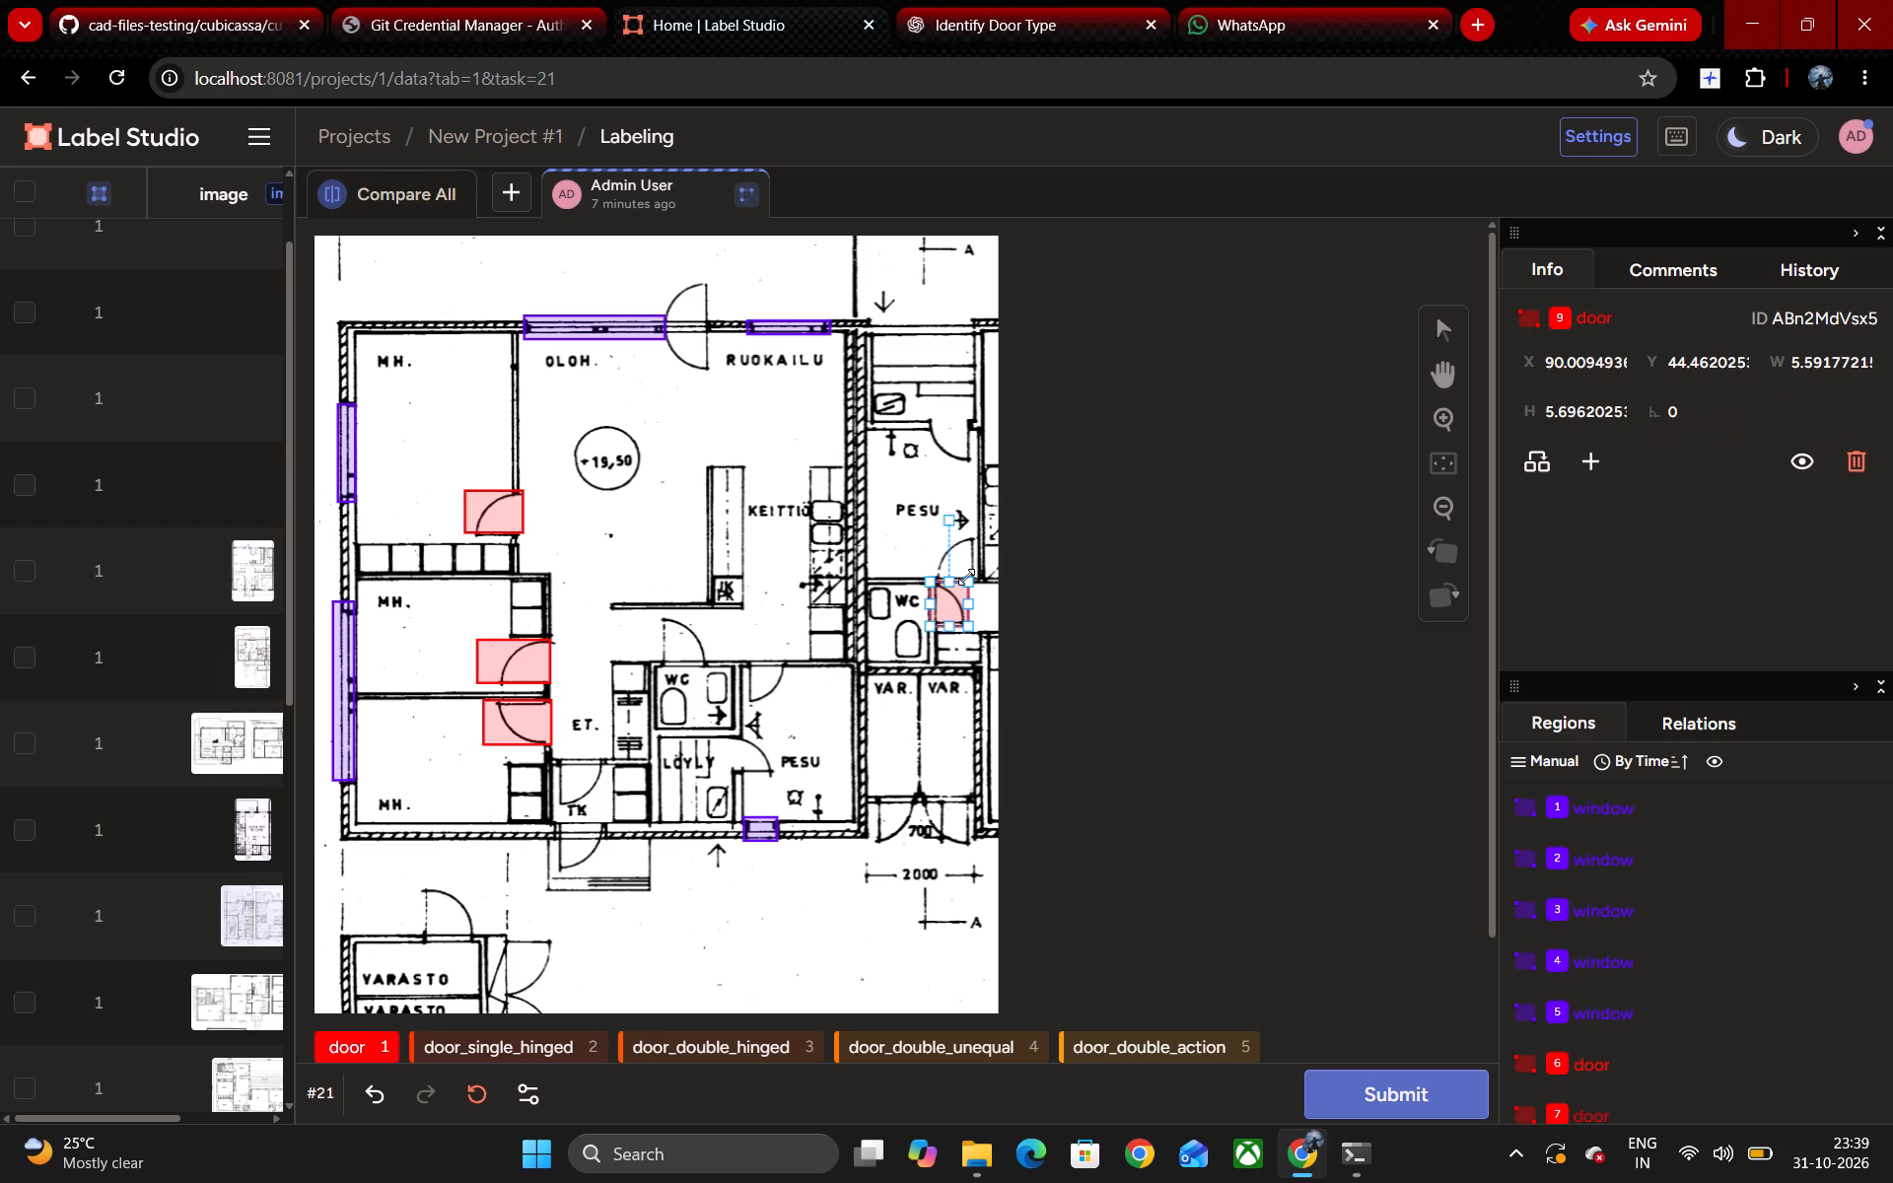
Add a door box, about 5.8 wide by 7.8 high, around the lower door of the neighbouring unit's PESU.
{"action": "left_click_drag", "start_coordinate": [974, 591], "coordinate": [935, 529]}
{"action": "double_click", "coordinate": [937, 530]}
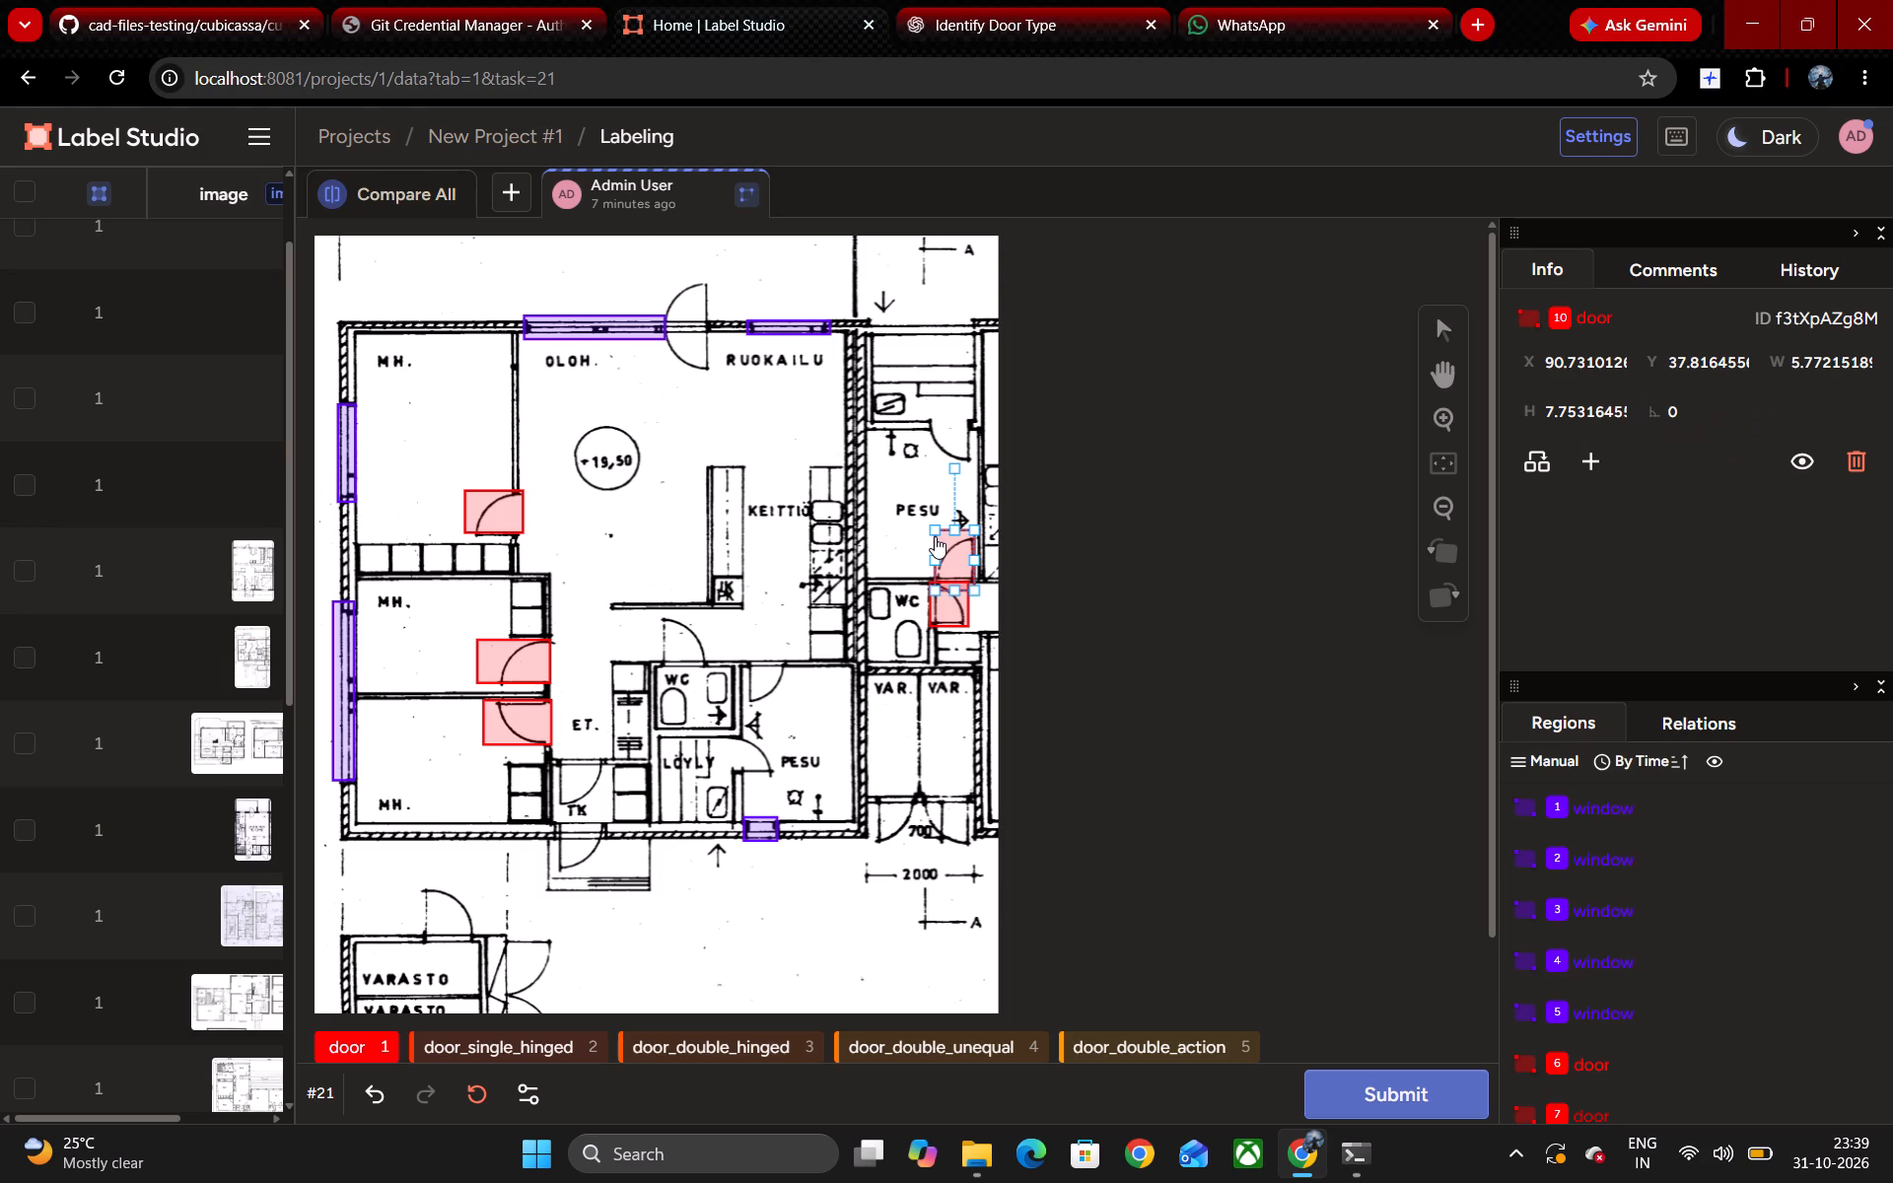
{"action": "left_click", "coordinate": [939, 537]}
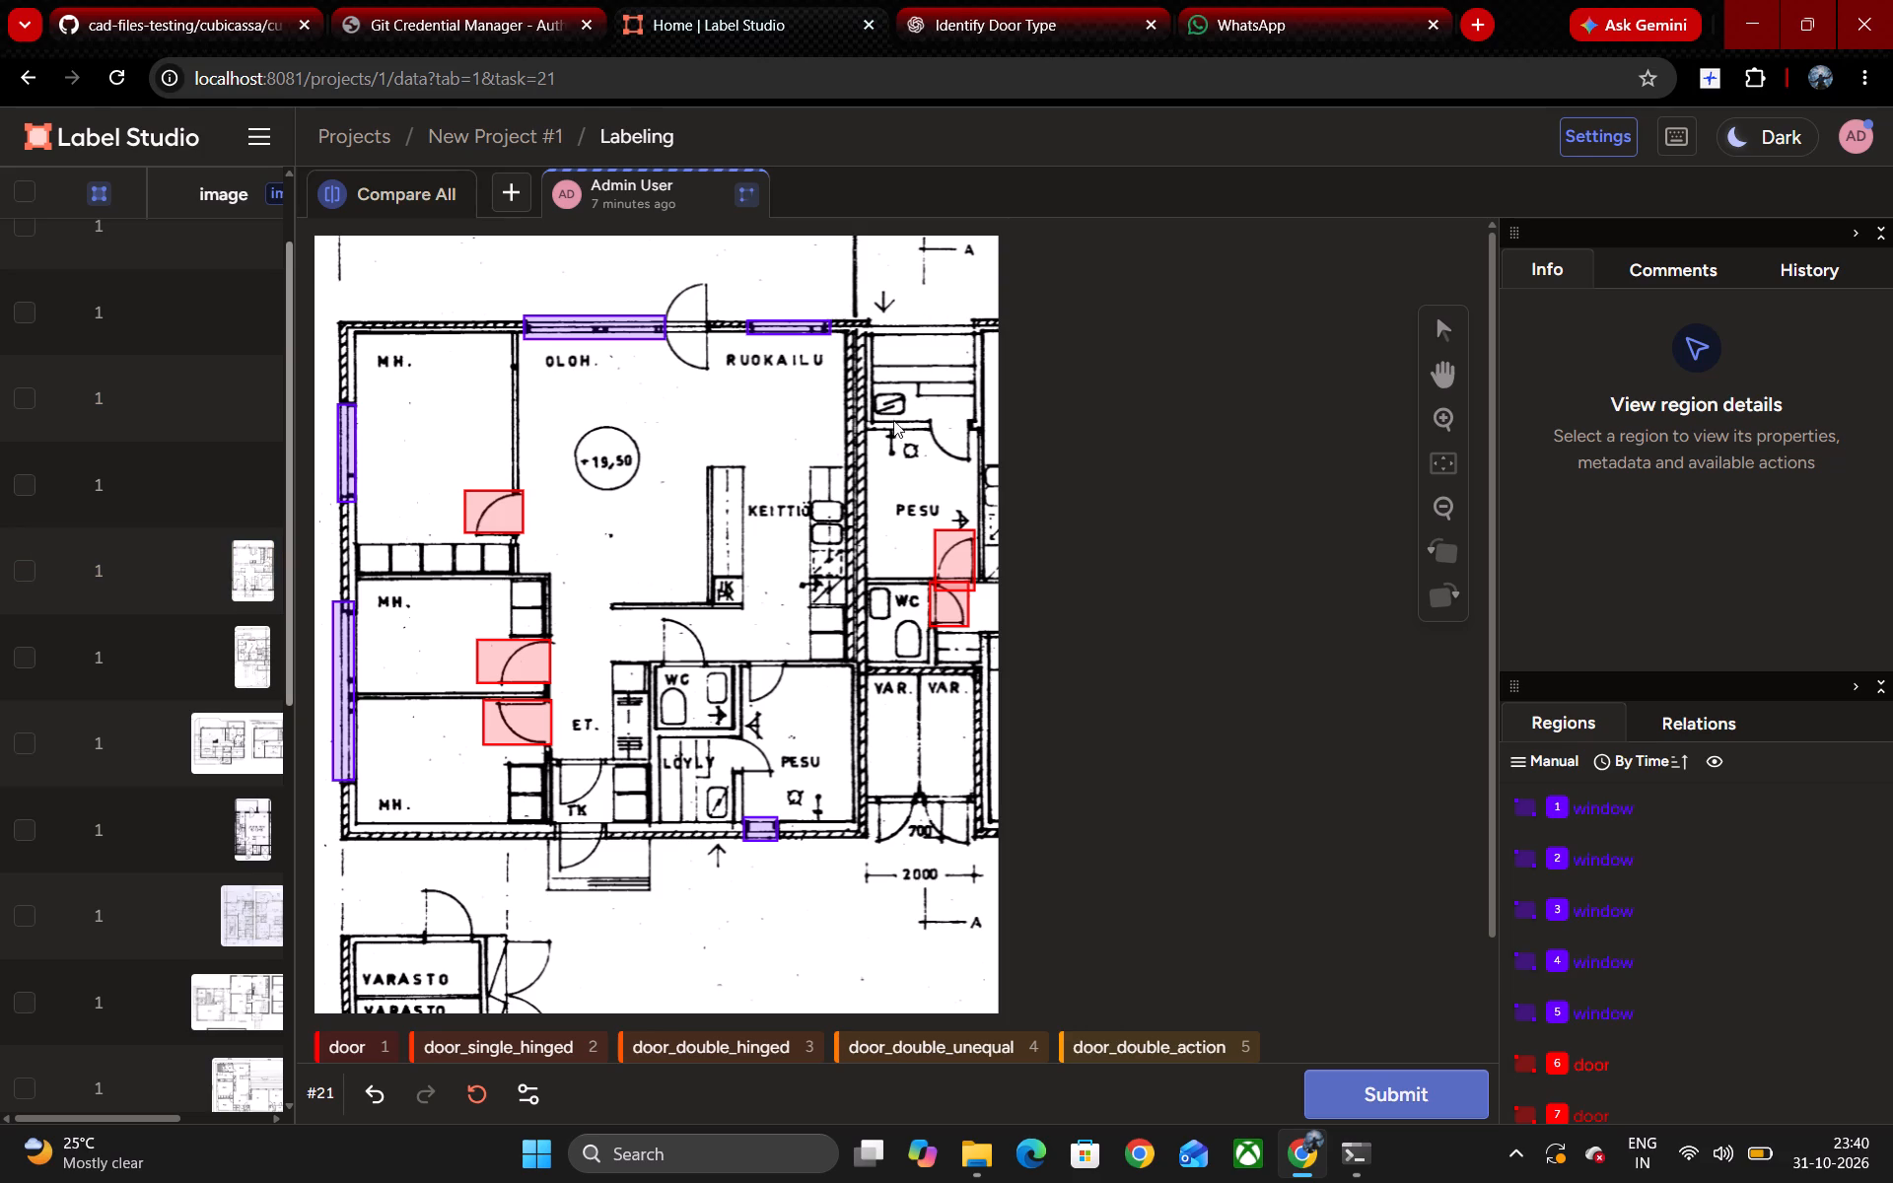
{"action": "left_click", "coordinate": [942, 549]}
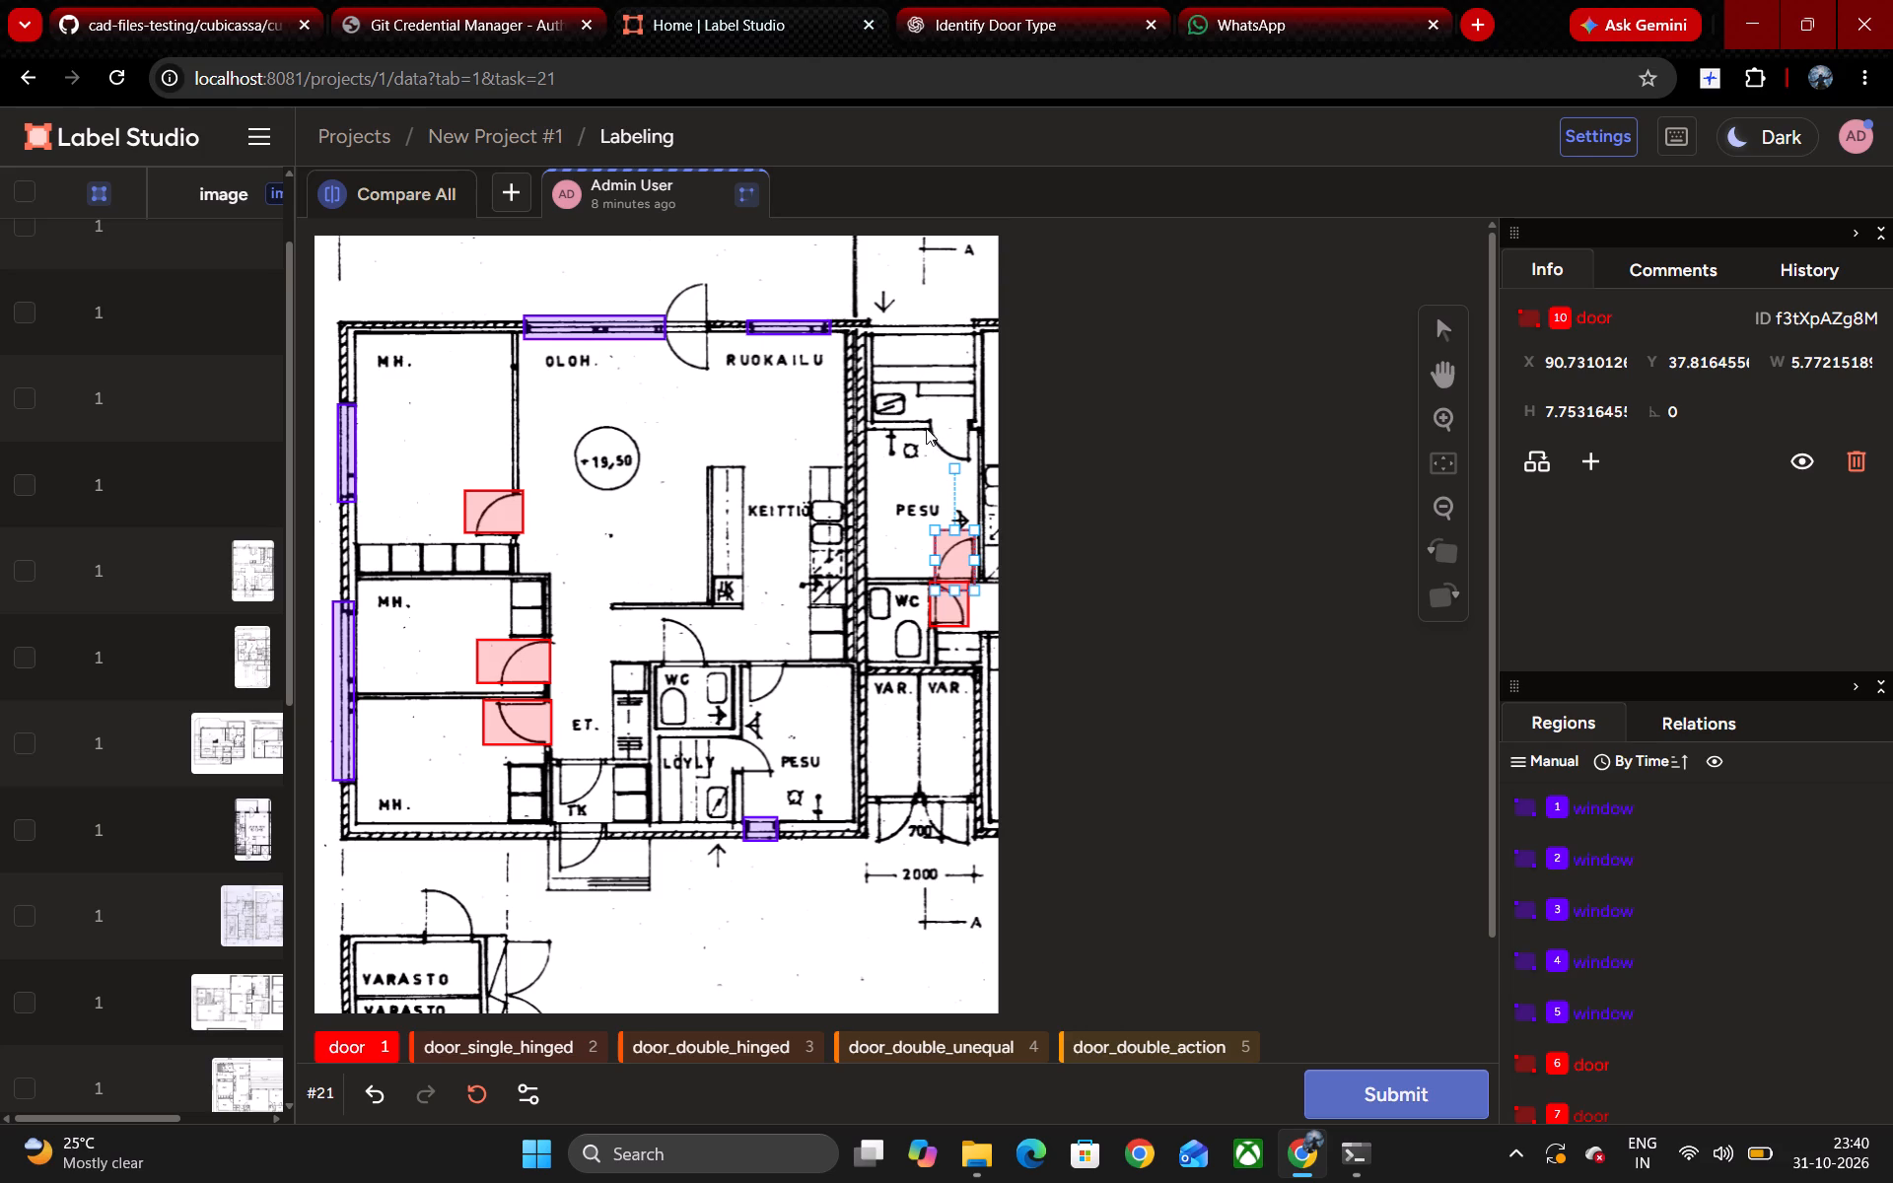
Add a door box around the upper door of the neighbouring unit's PESU, fitted to about 6.1 wide by 5.9 high.
{"action": "left_click_drag", "start_coordinate": [927, 411], "coordinate": [967, 467]}
{"action": "left_click_drag", "start_coordinate": [967, 467], "coordinate": [969, 465]}
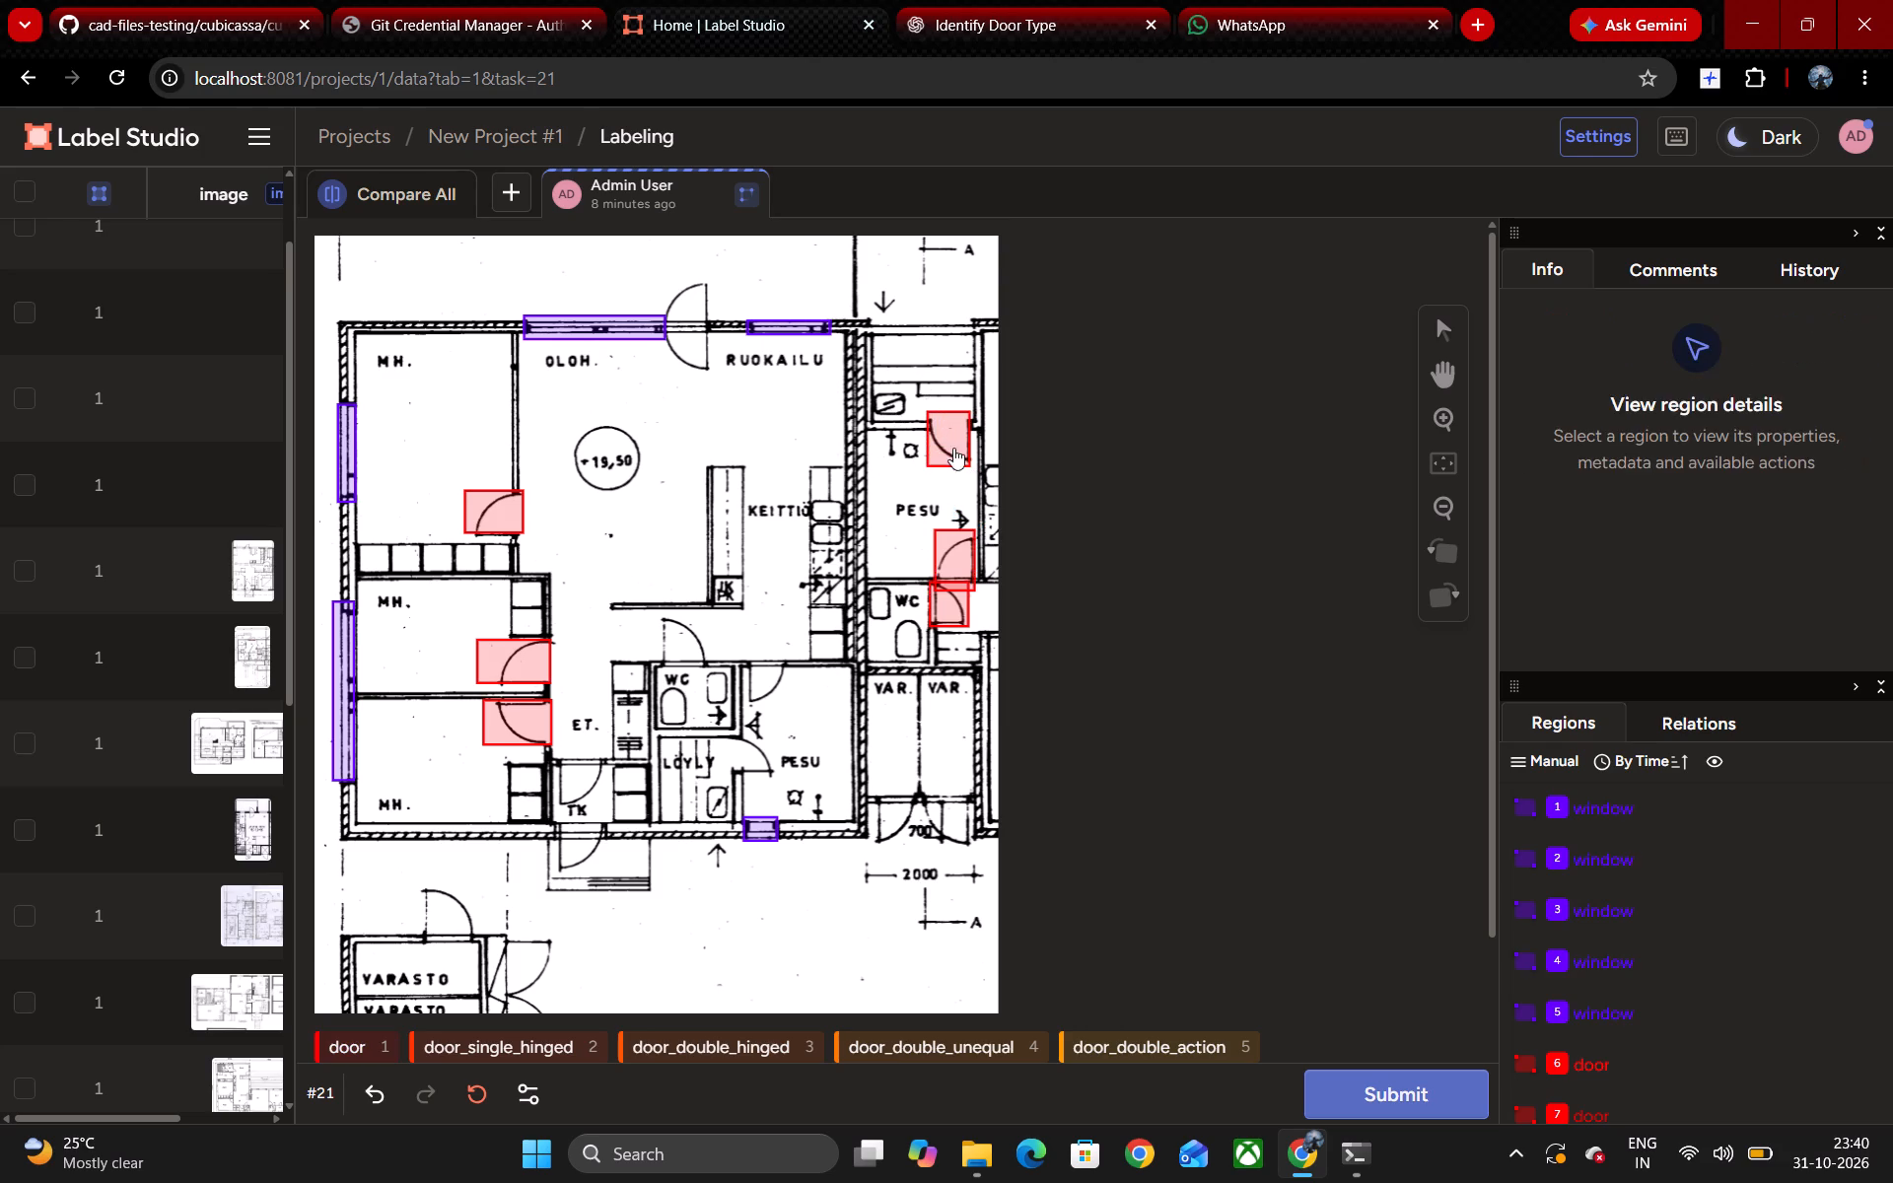
{"action": "left_click", "coordinate": [949, 438]}
{"action": "left_click_drag", "start_coordinate": [945, 407], "coordinate": [947, 413]}
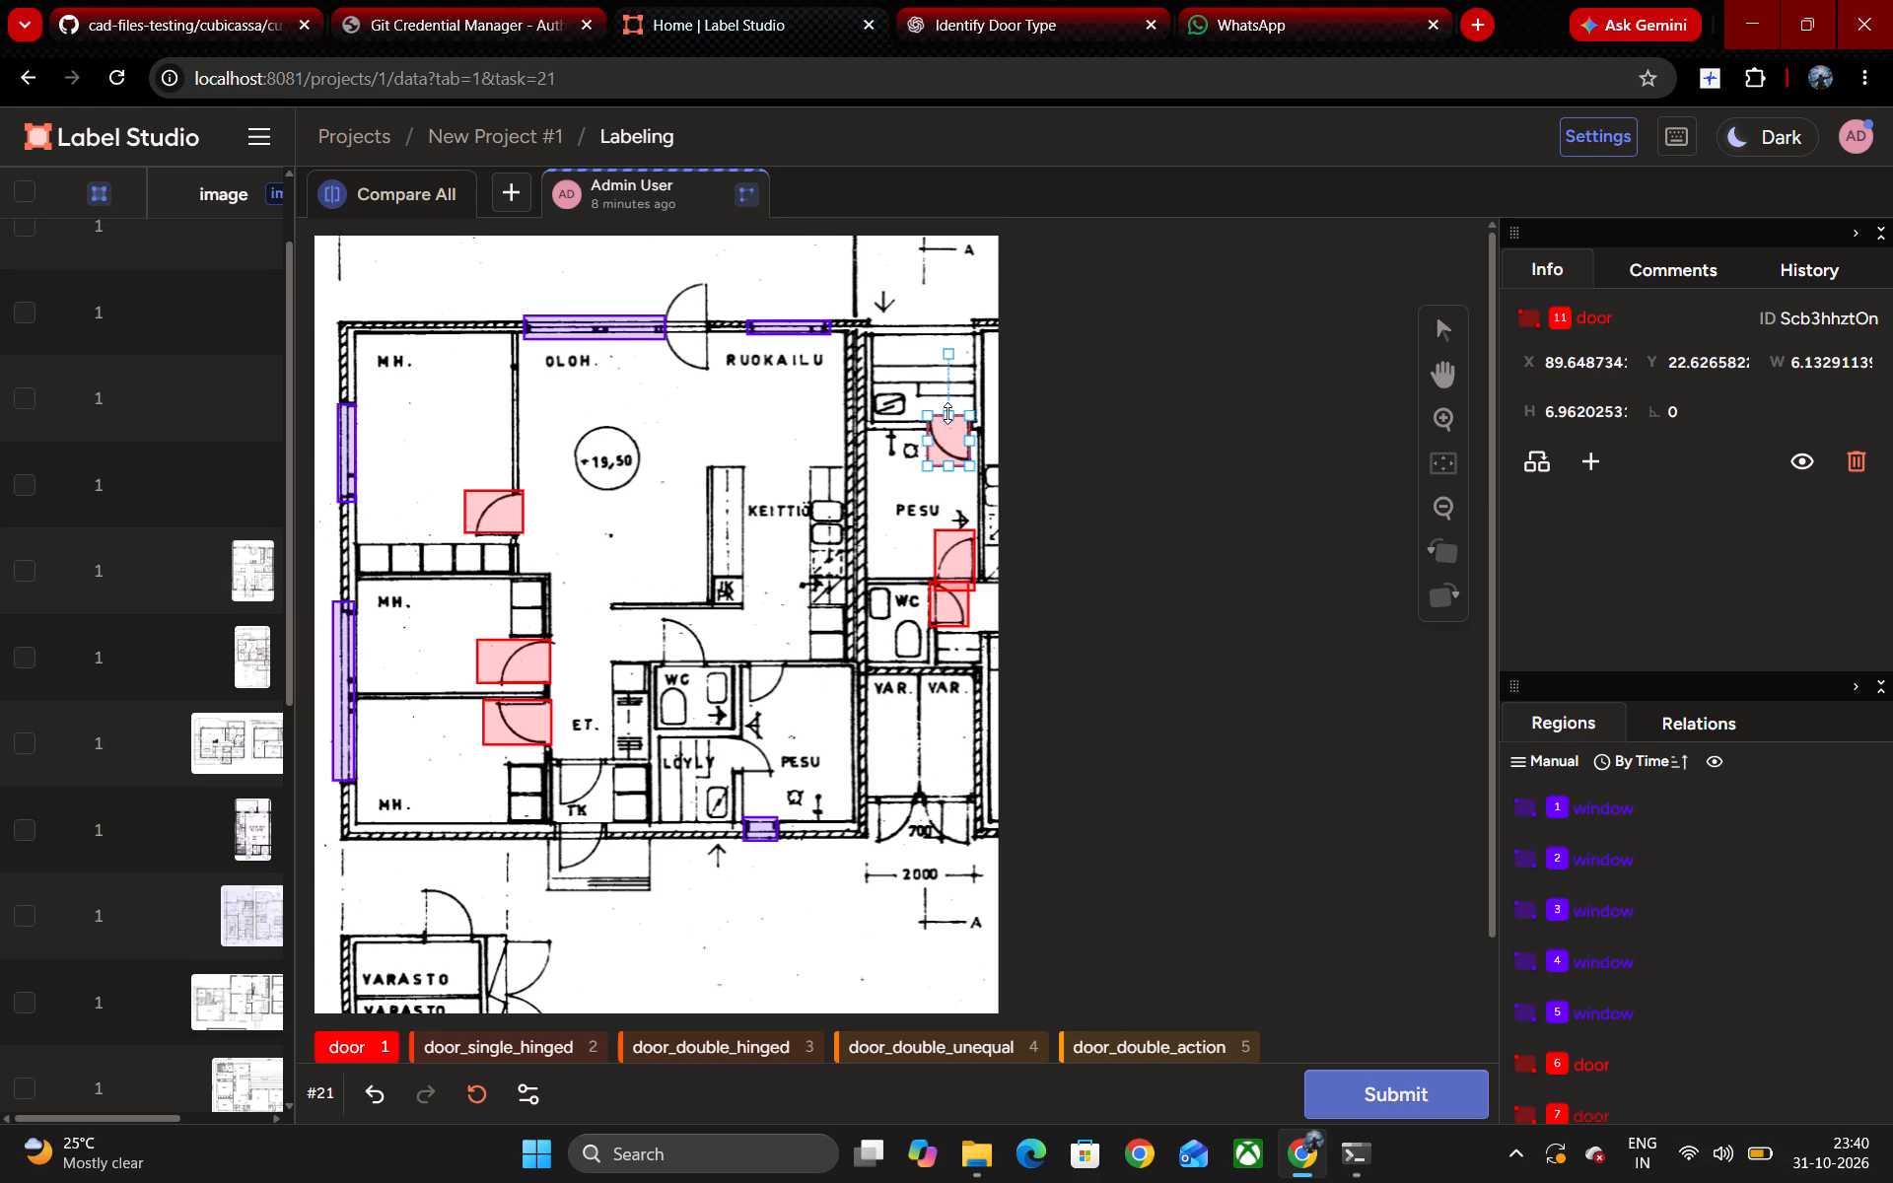
{"action": "left_click_drag", "start_coordinate": [947, 413], "coordinate": [947, 416]}
{"action": "double_click", "coordinate": [944, 444]}
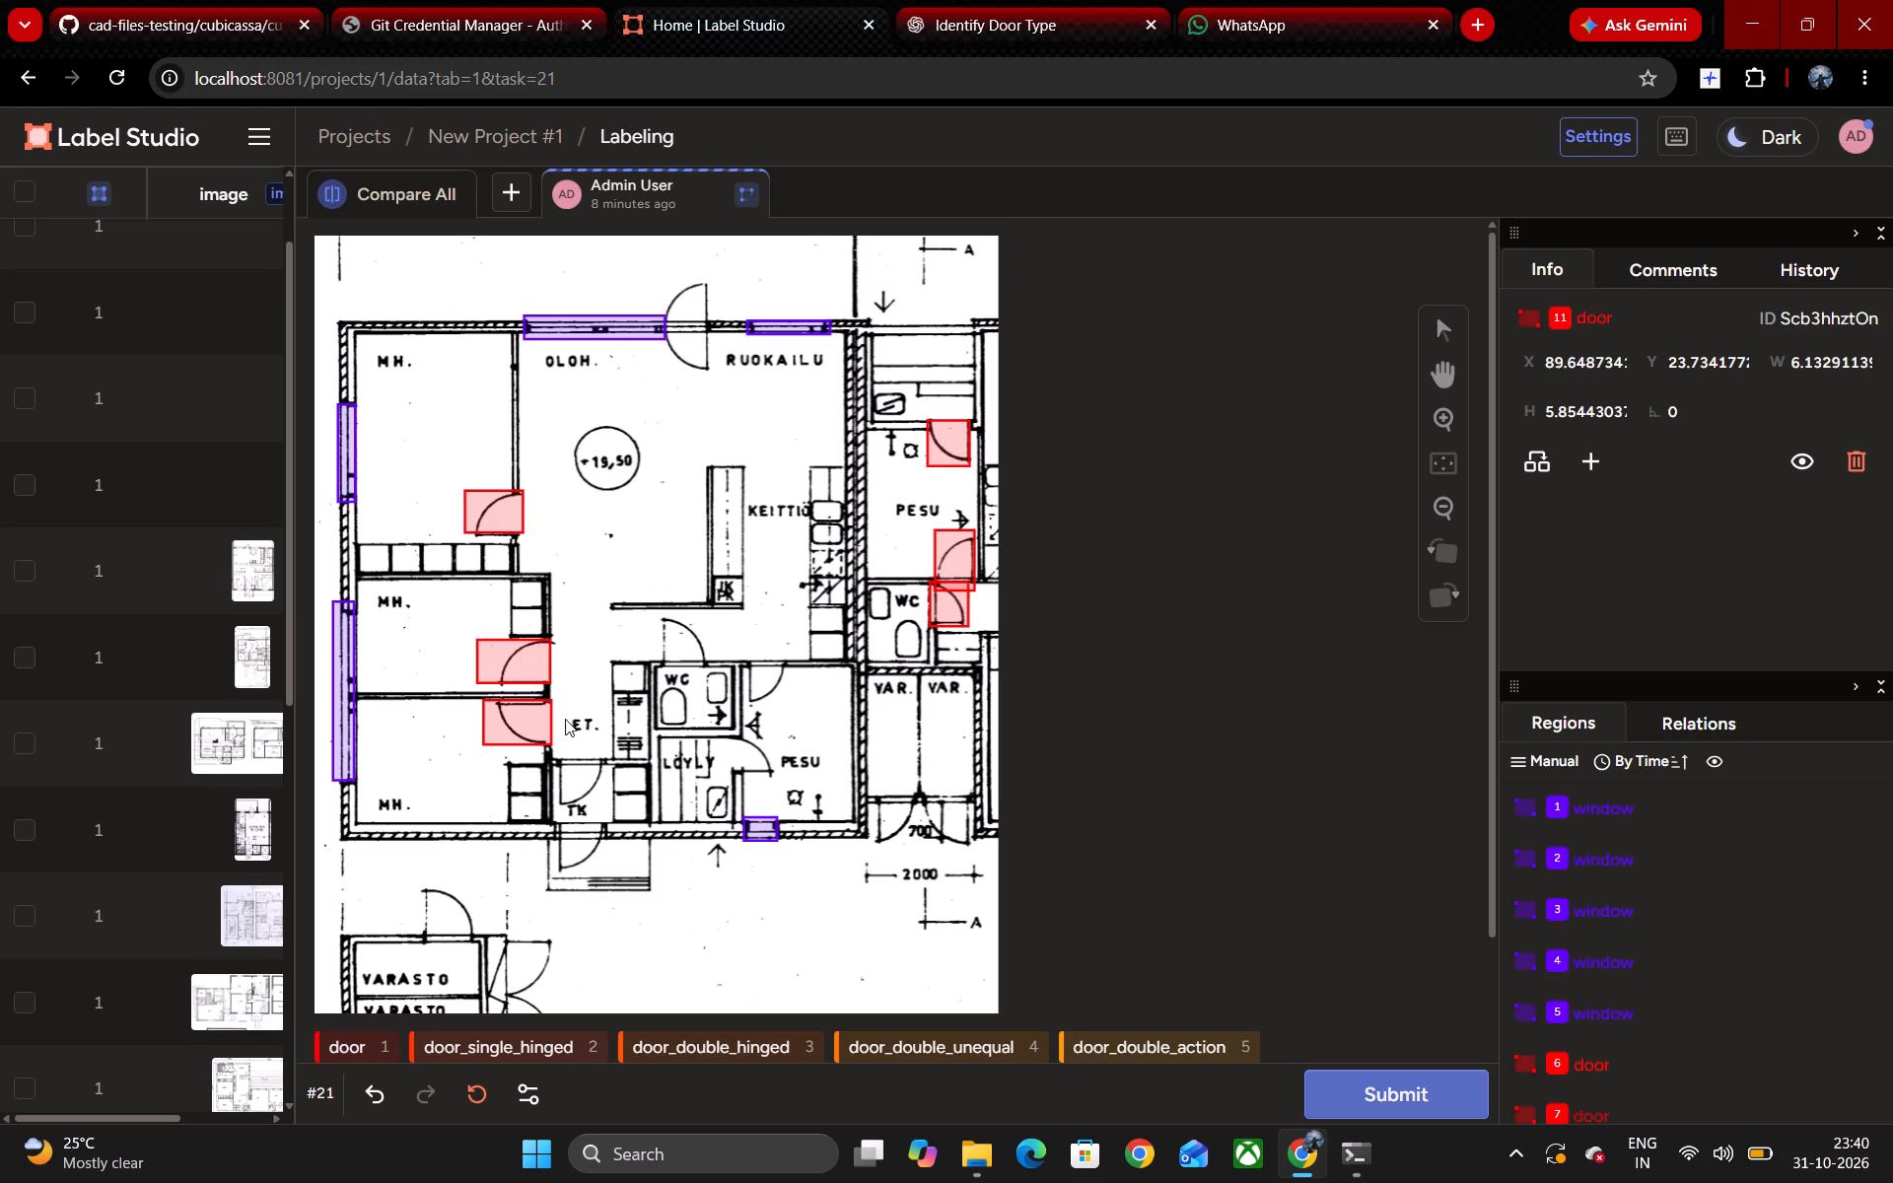
Add a door box around the inner TK door below ET., fitted to about 6.7 wide by 6.3 high.
{"action": "left_click_drag", "start_coordinate": [558, 753], "coordinate": [578, 806]}
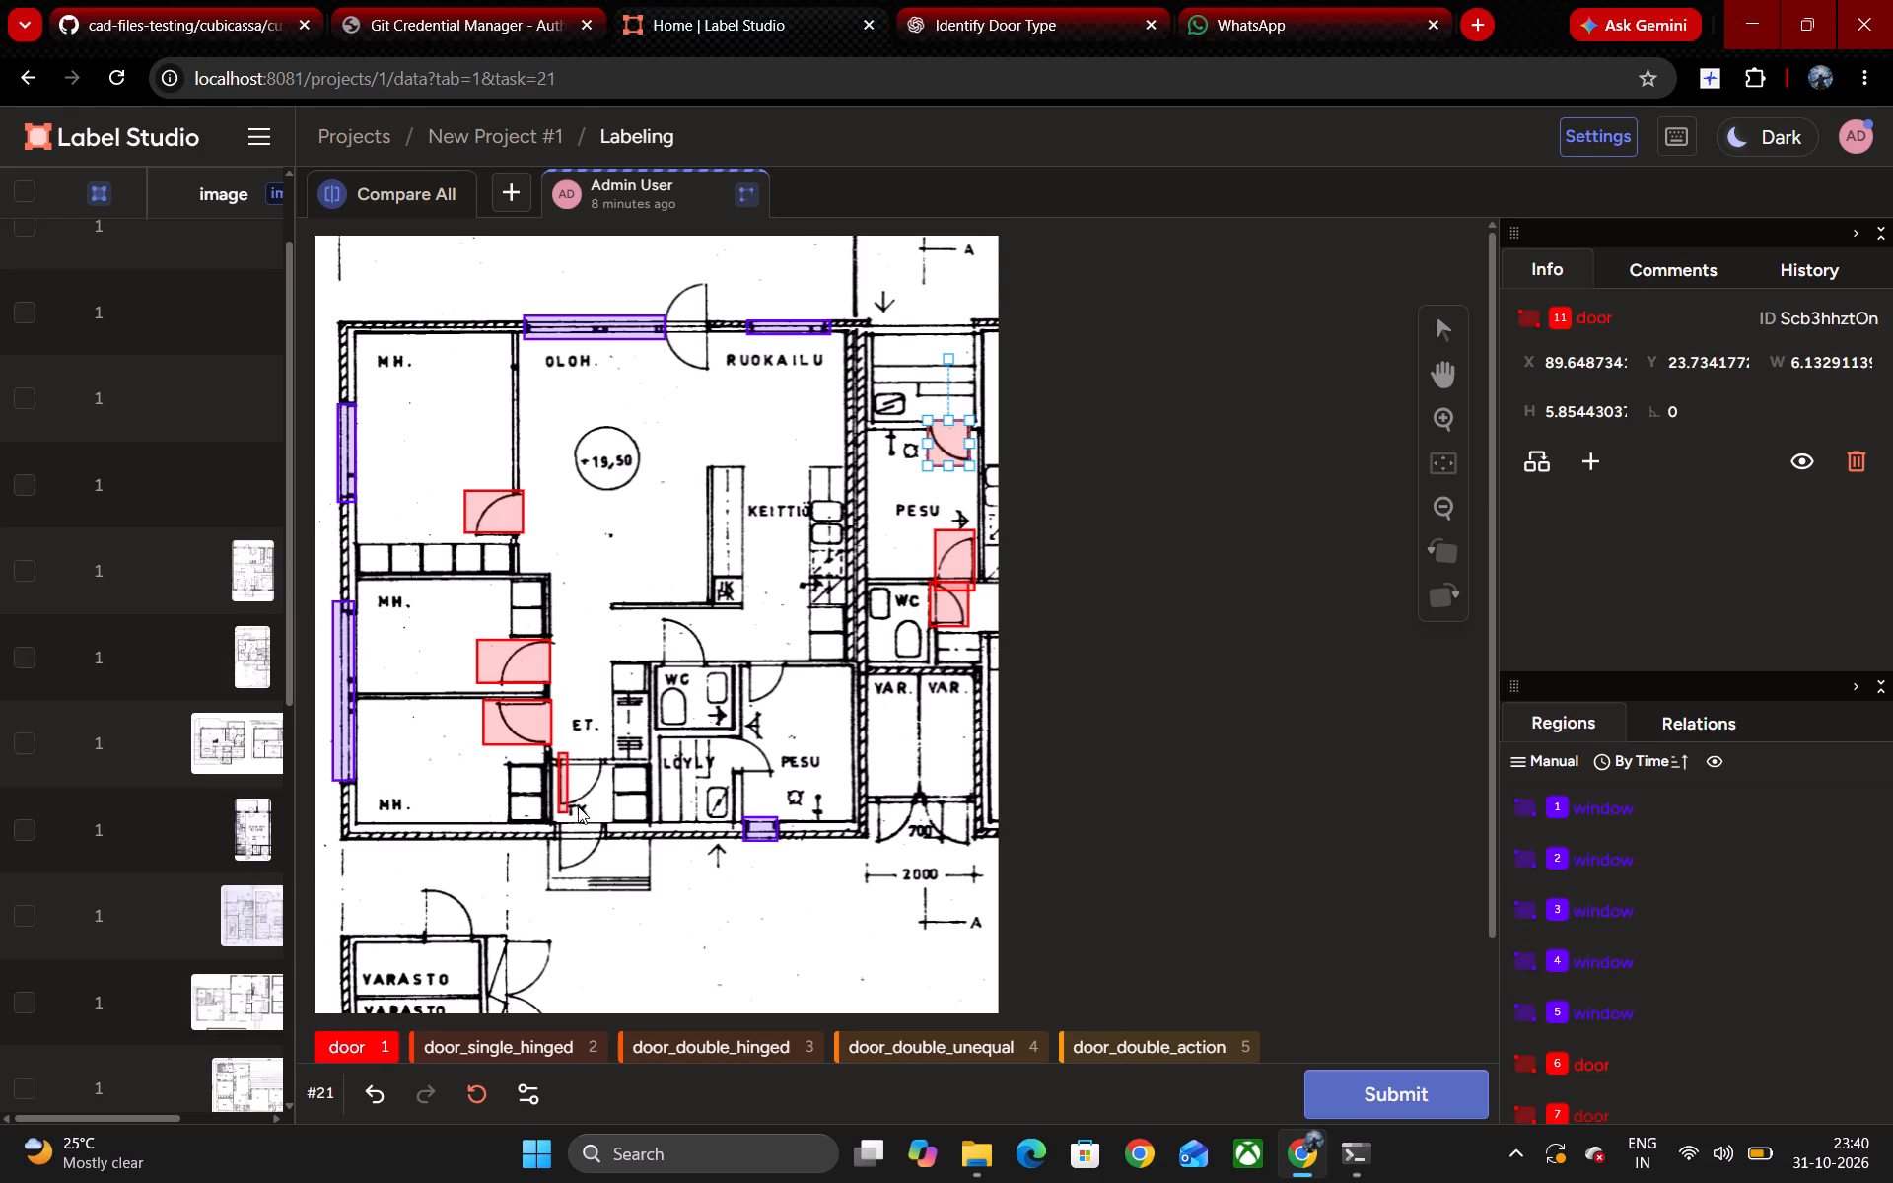
{"action": "left_click_drag", "start_coordinate": [578, 806], "coordinate": [603, 805]}
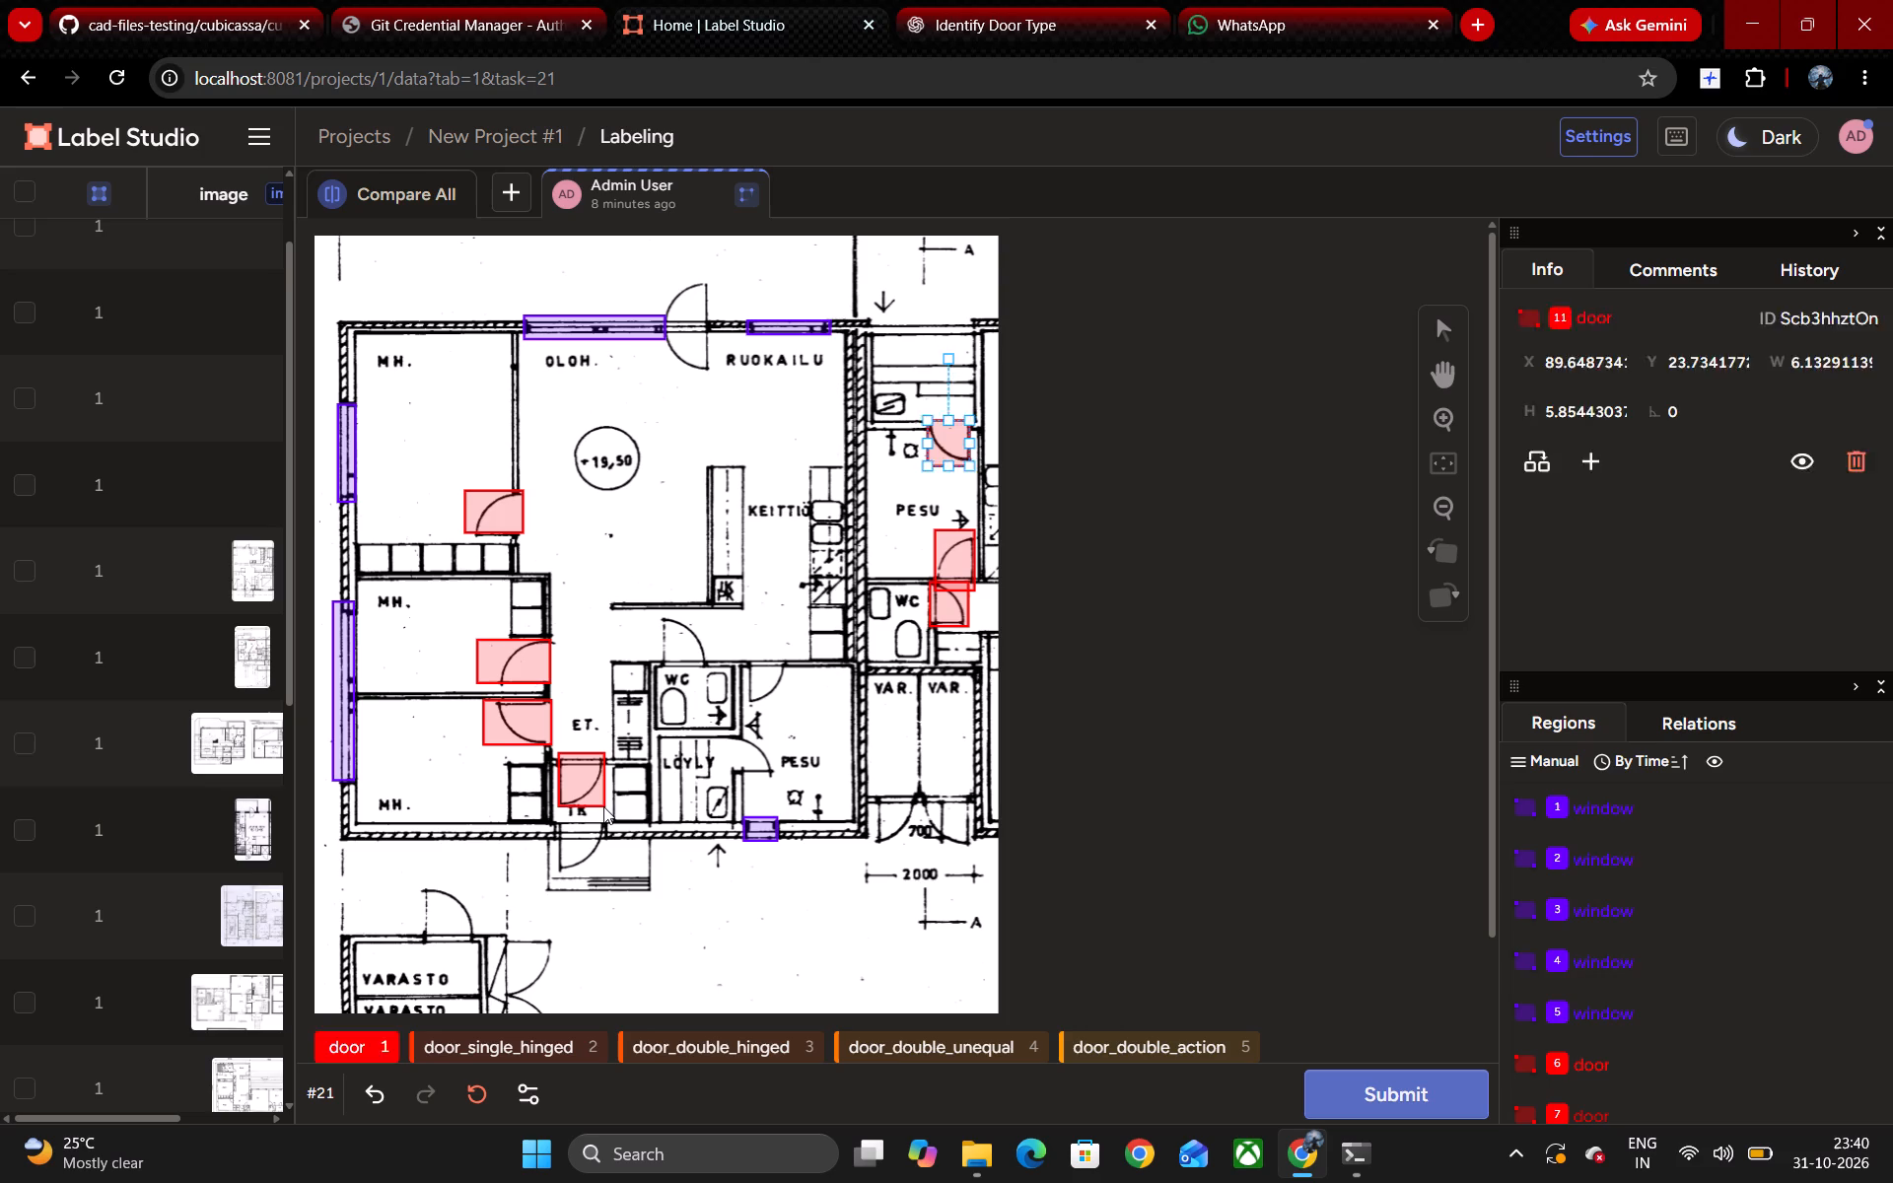
{"action": "left_click", "coordinate": [589, 763]}
{"action": "left_click_drag", "start_coordinate": [577, 747], "coordinate": [577, 759]}
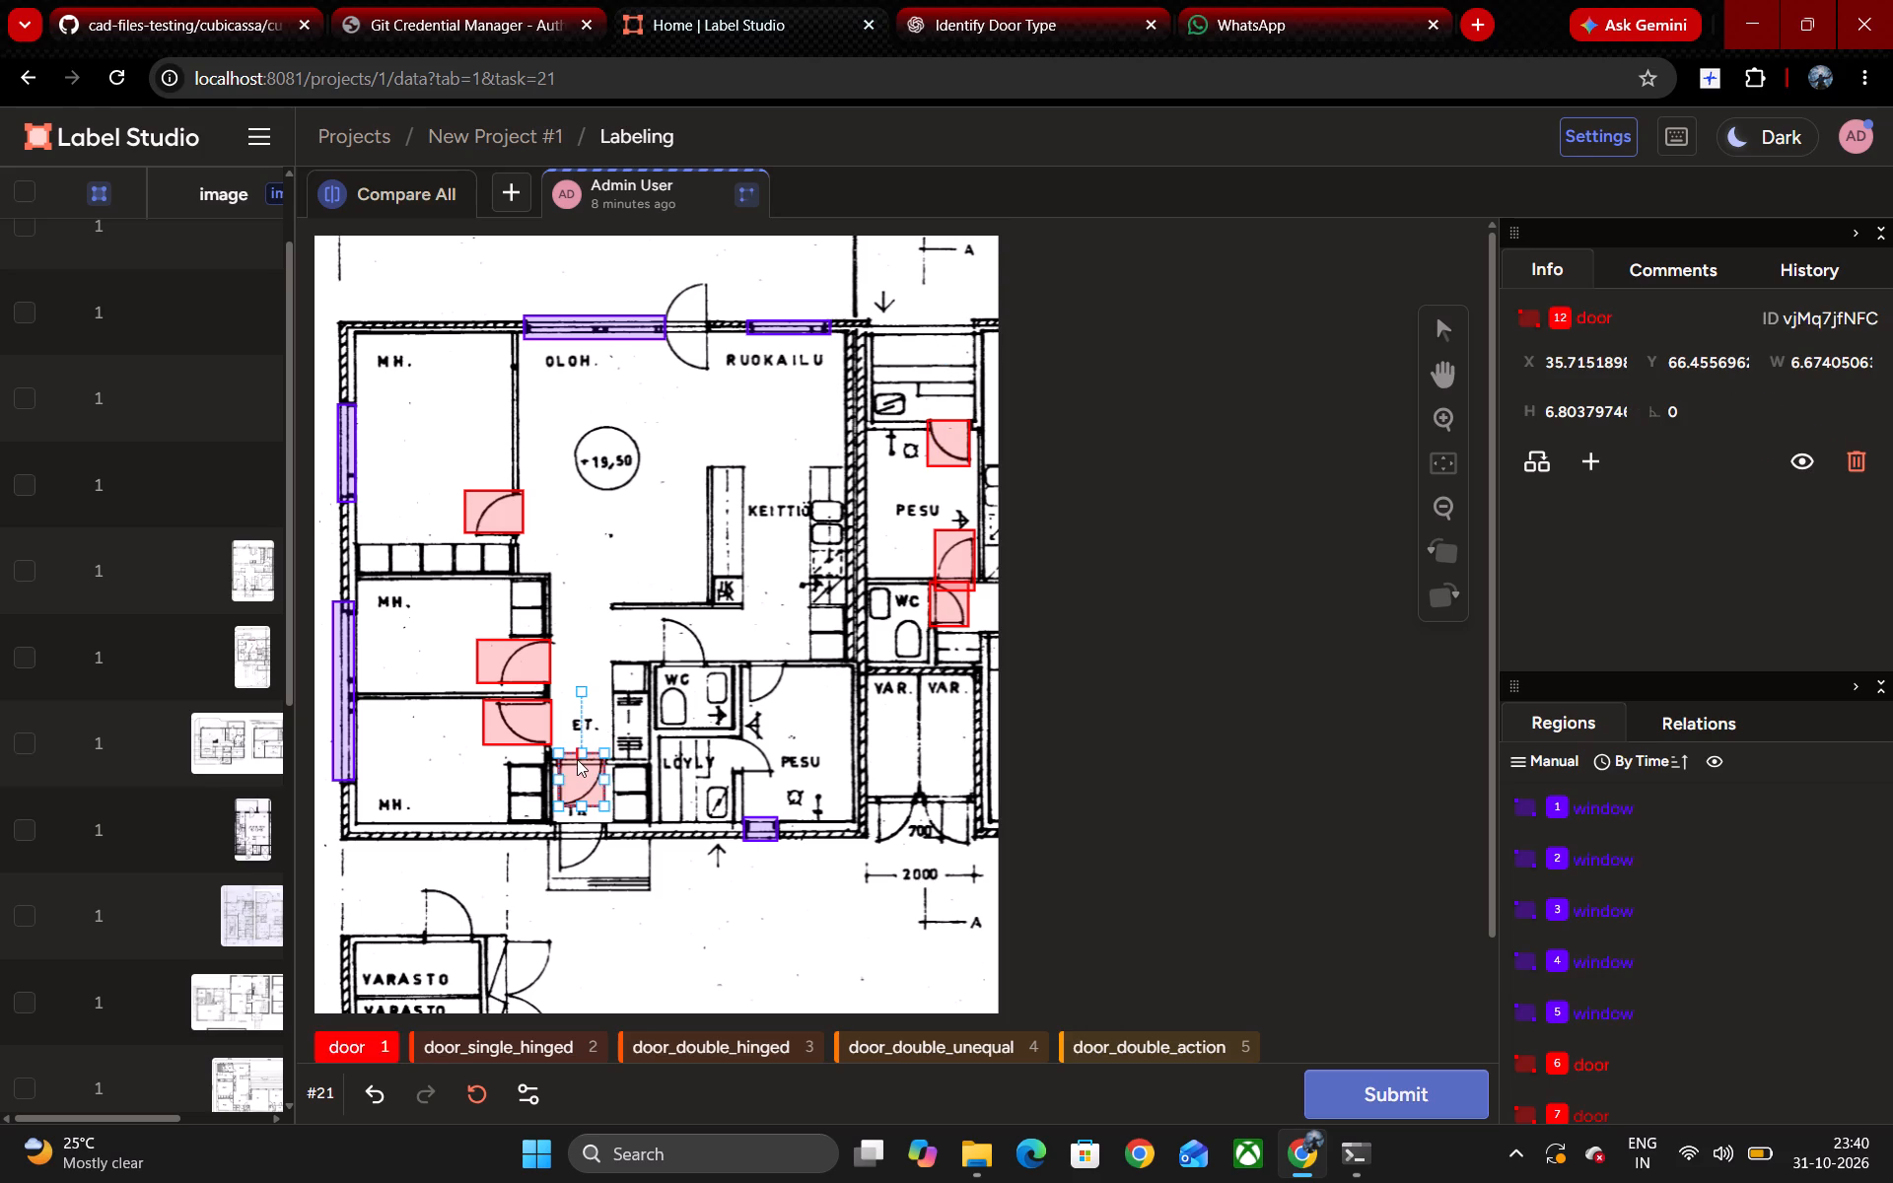
{"action": "left_click_drag", "start_coordinate": [577, 759], "coordinate": [577, 760]}
{"action": "left_click", "coordinate": [578, 760]}
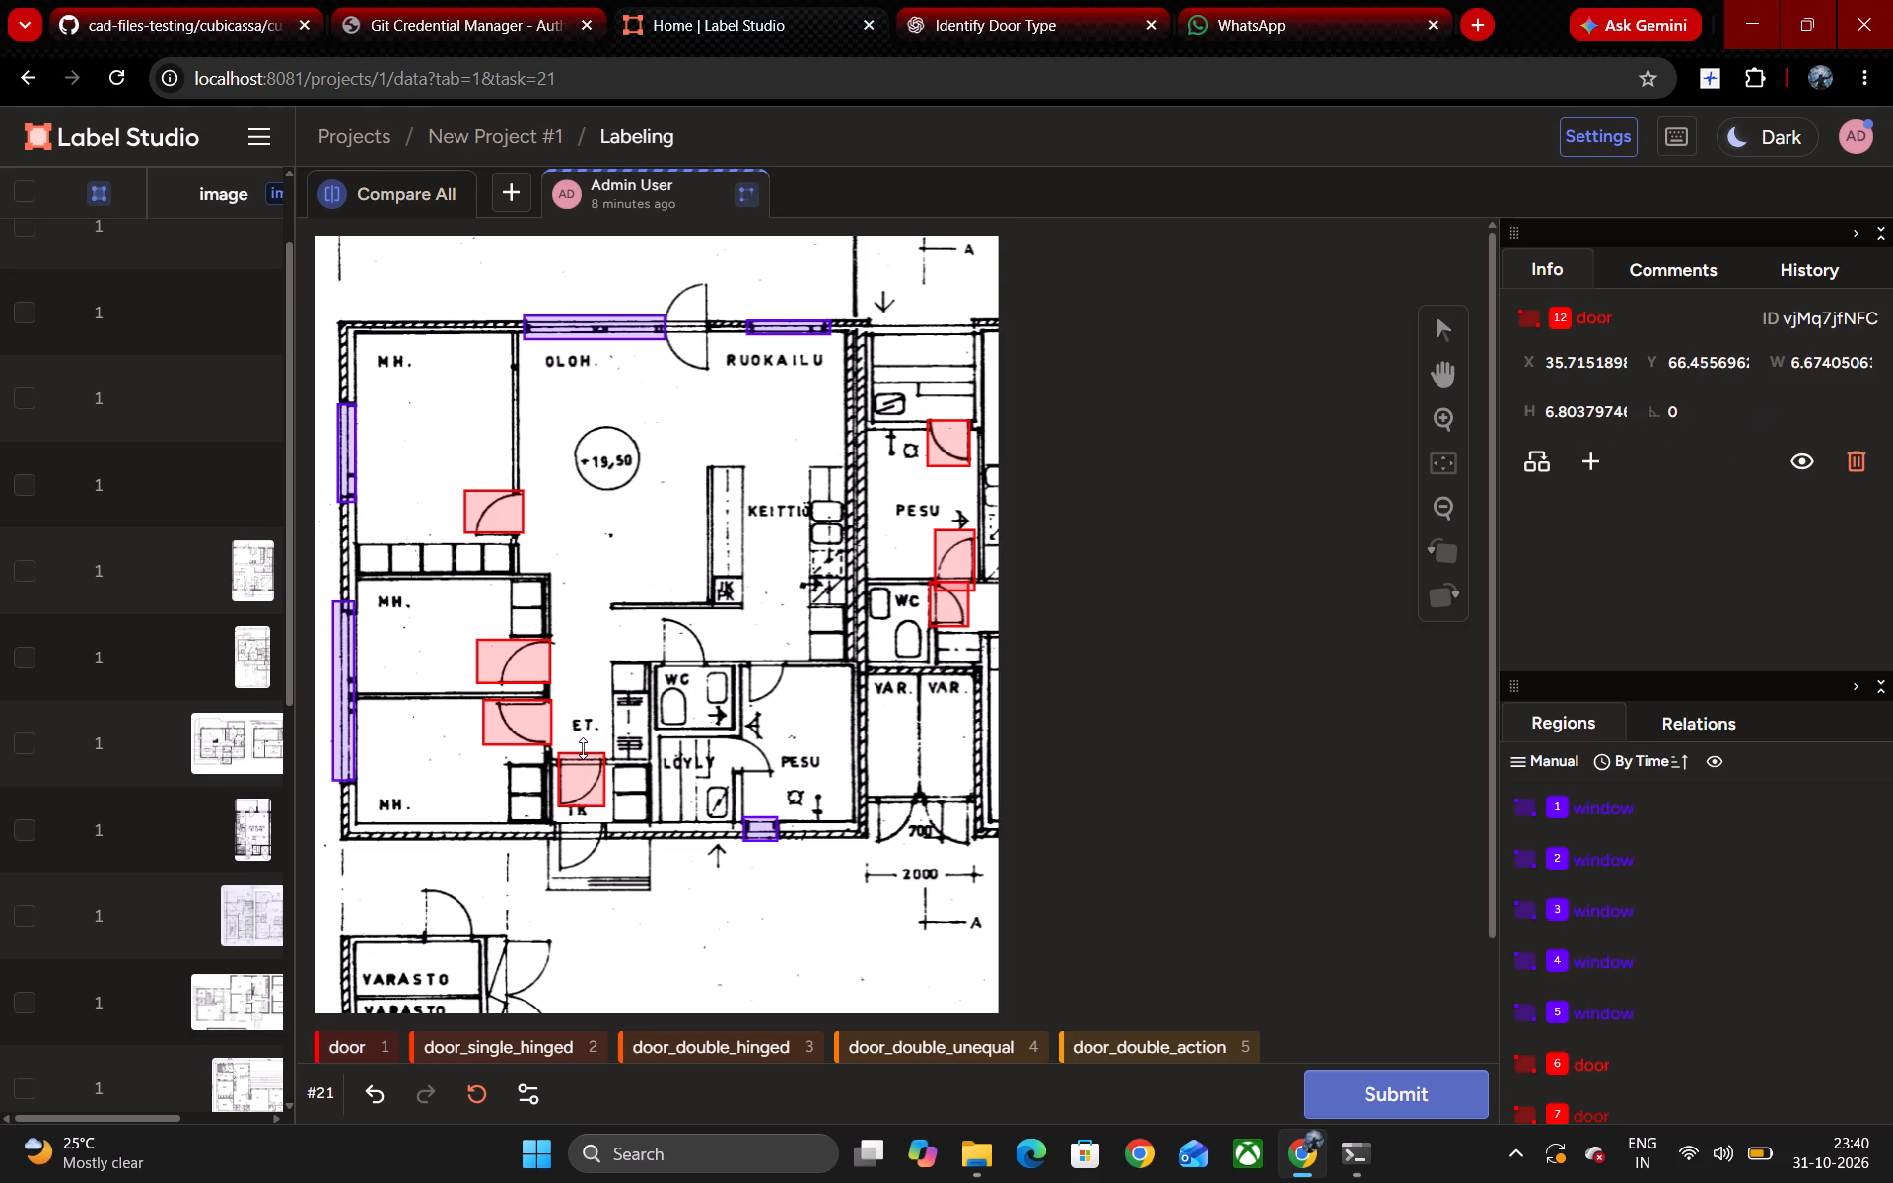
{"action": "left_click_drag", "start_coordinate": [583, 744], "coordinate": [584, 757]}
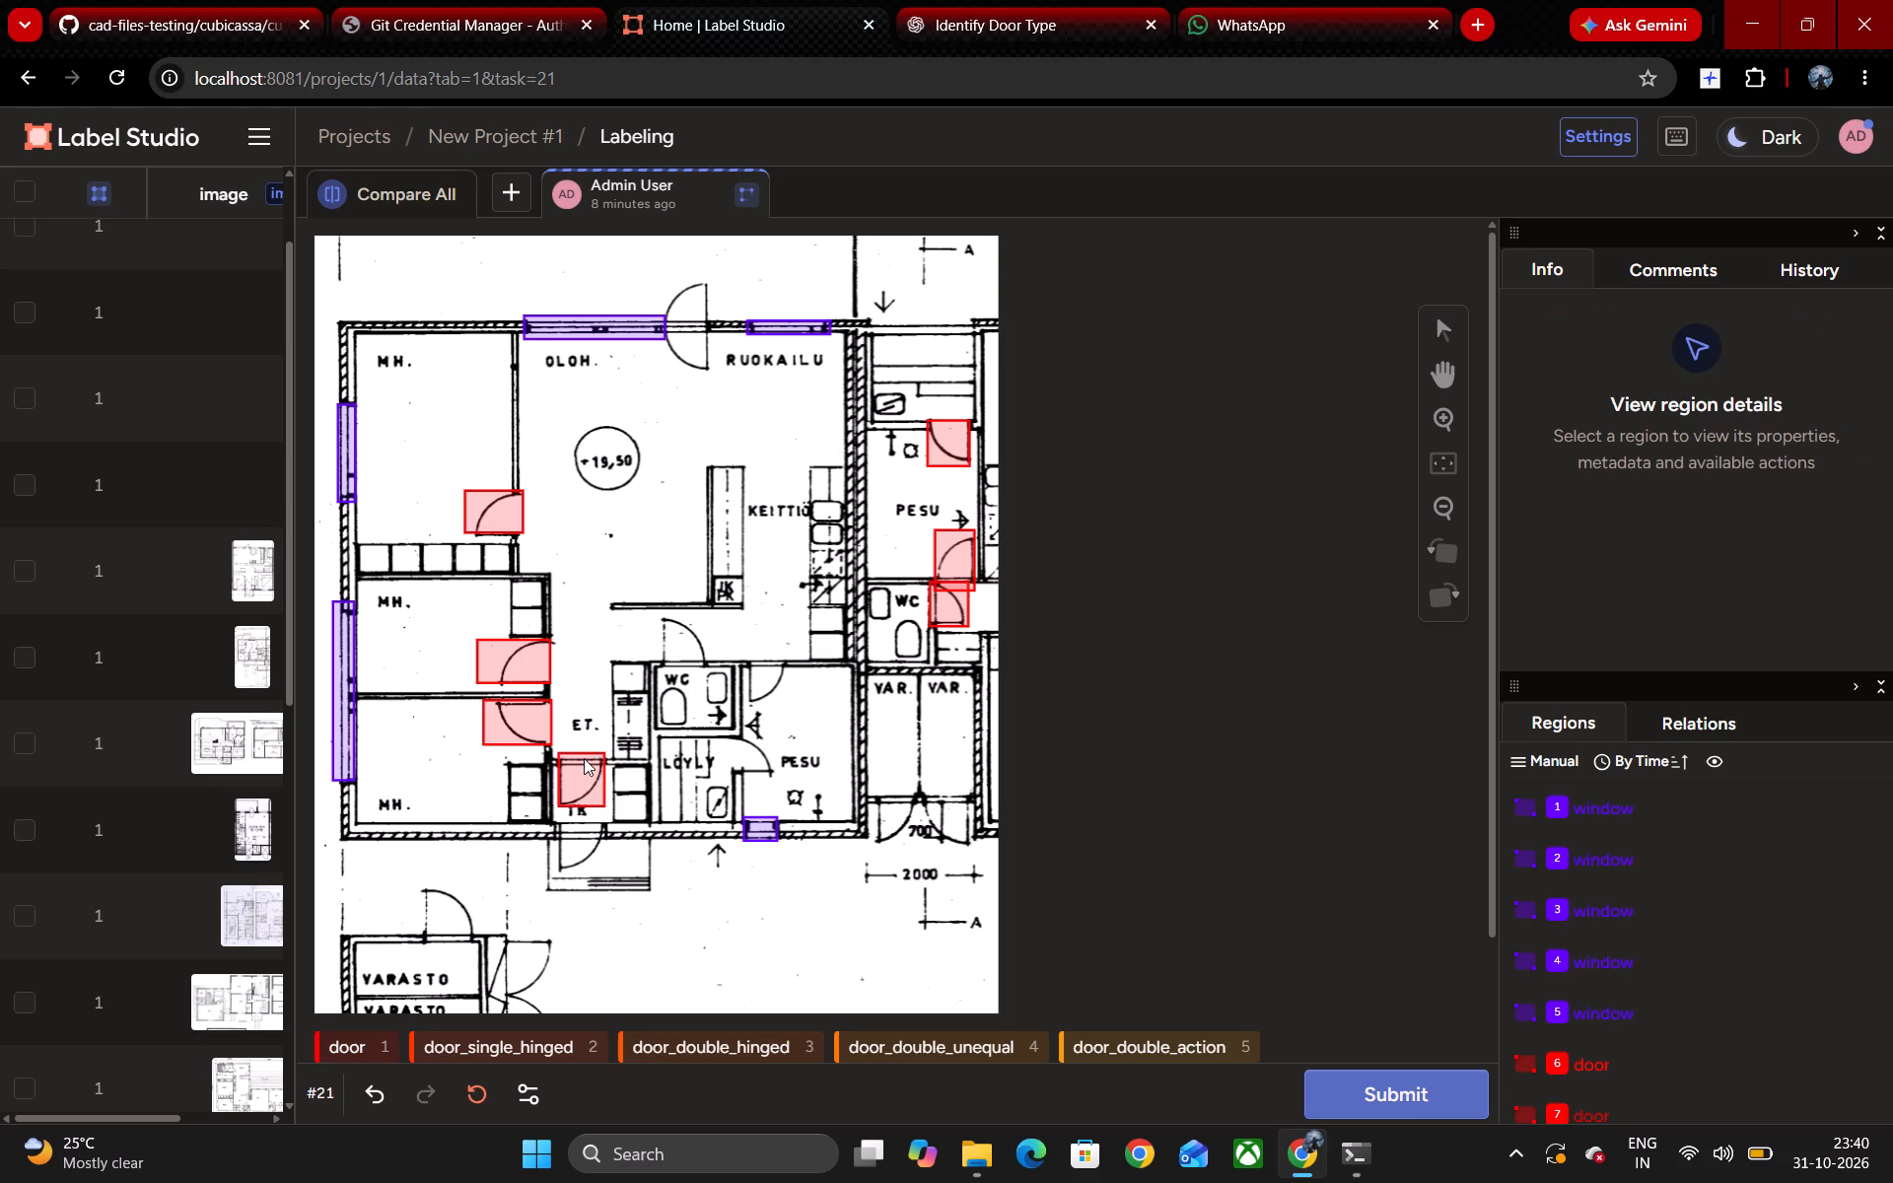
{"action": "left_click", "coordinate": [583, 756]}
{"action": "left_click", "coordinate": [580, 754]}
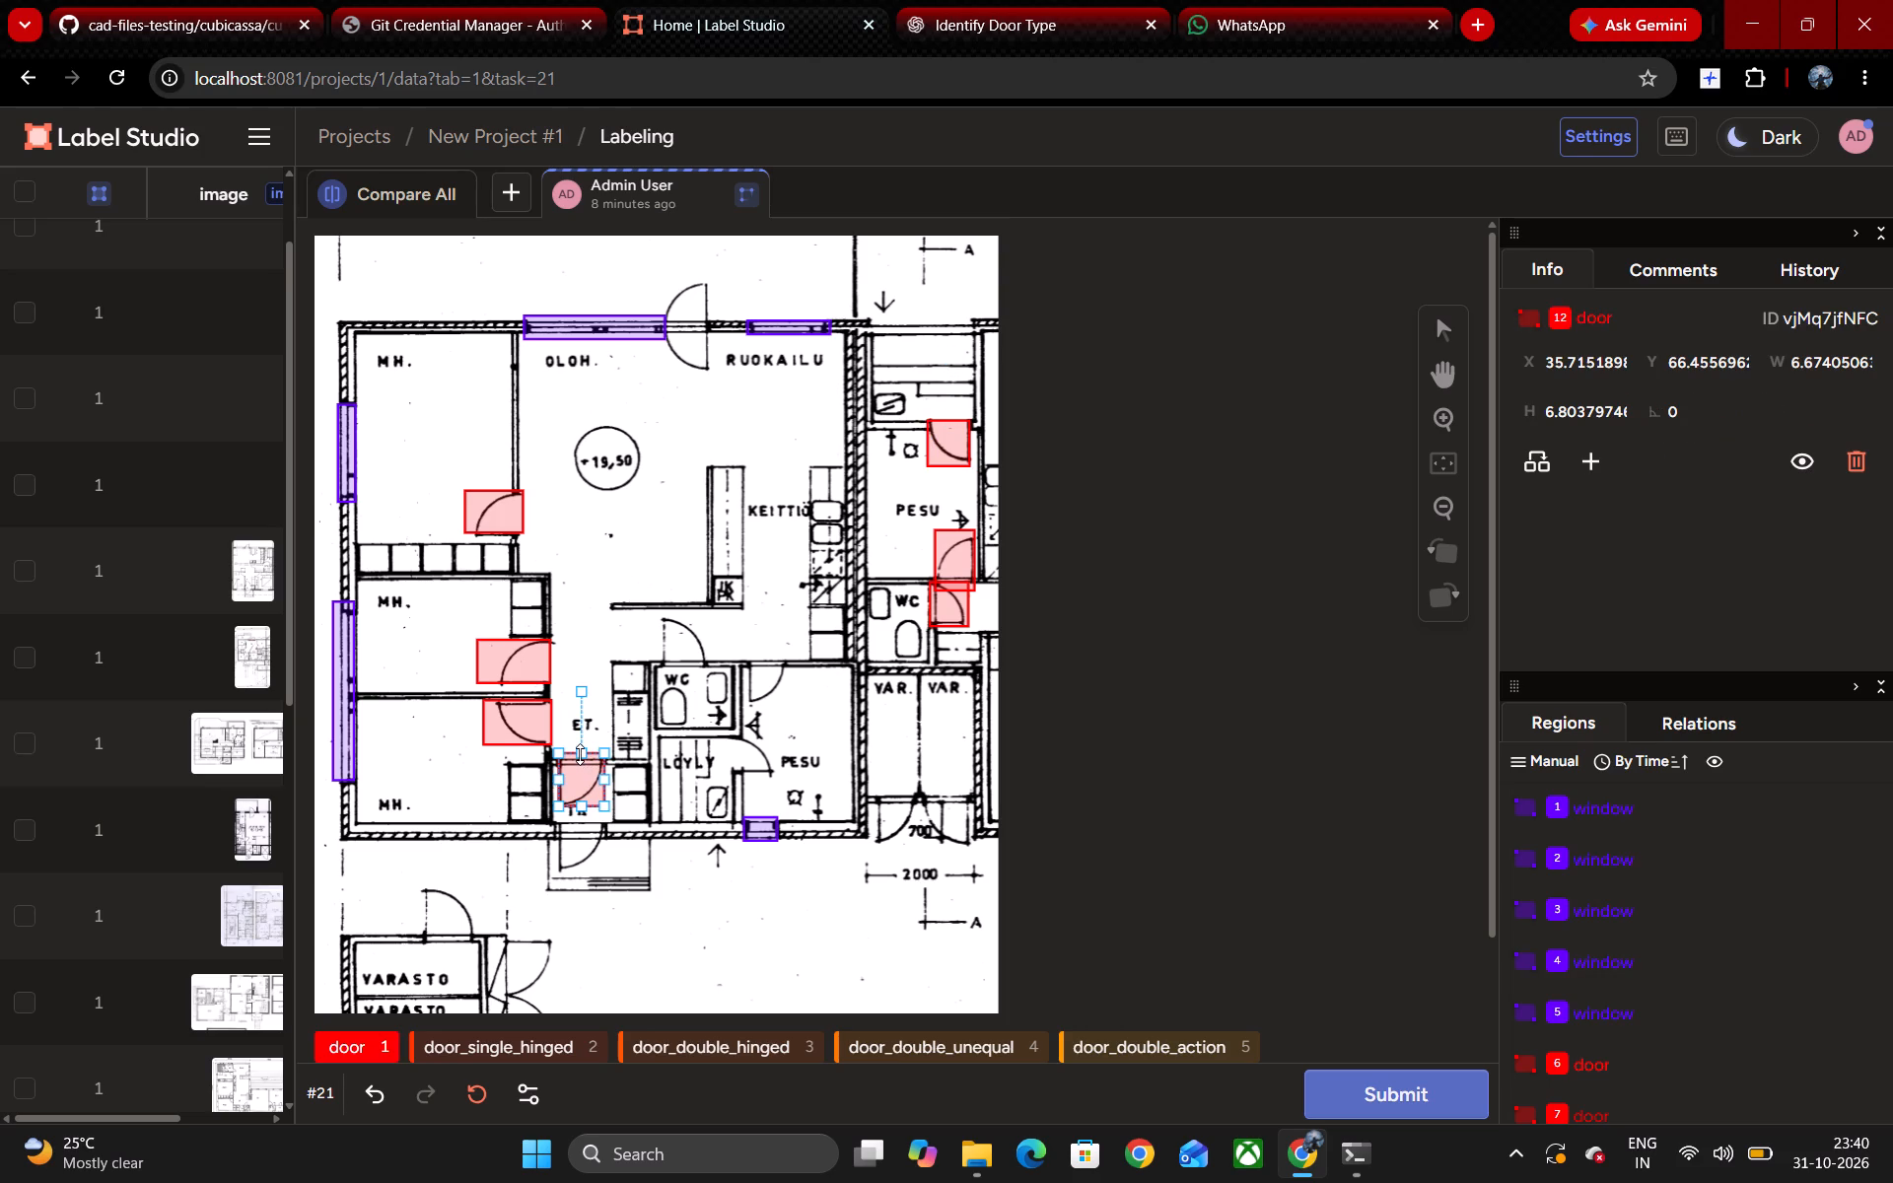
{"action": "double_click", "coordinate": [574, 779]}
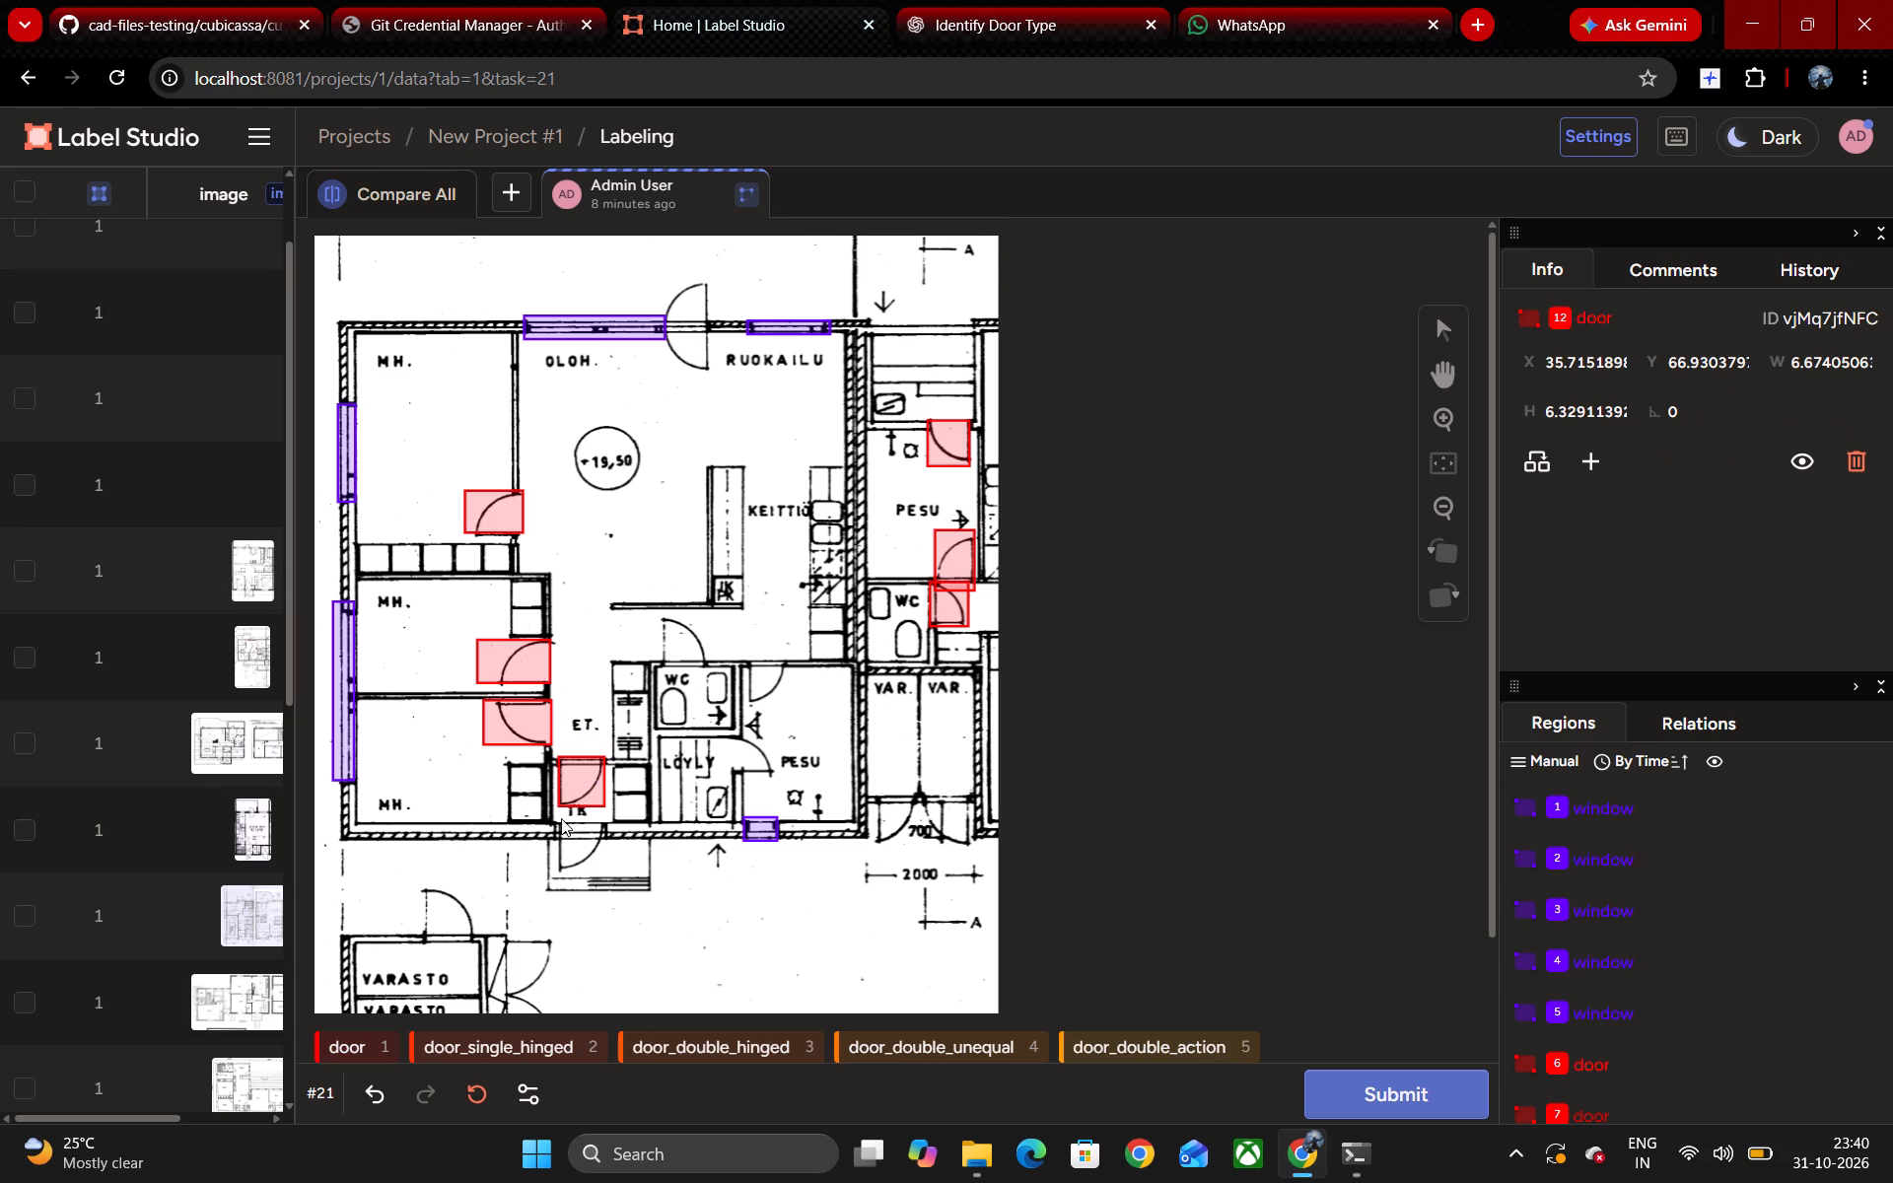
Add a door box around the entrance door on the outer wall below TK, fitted to about 6.7 wide by 6.6 high.
{"action": "left_click_drag", "start_coordinate": [561, 816], "coordinate": [599, 871]}
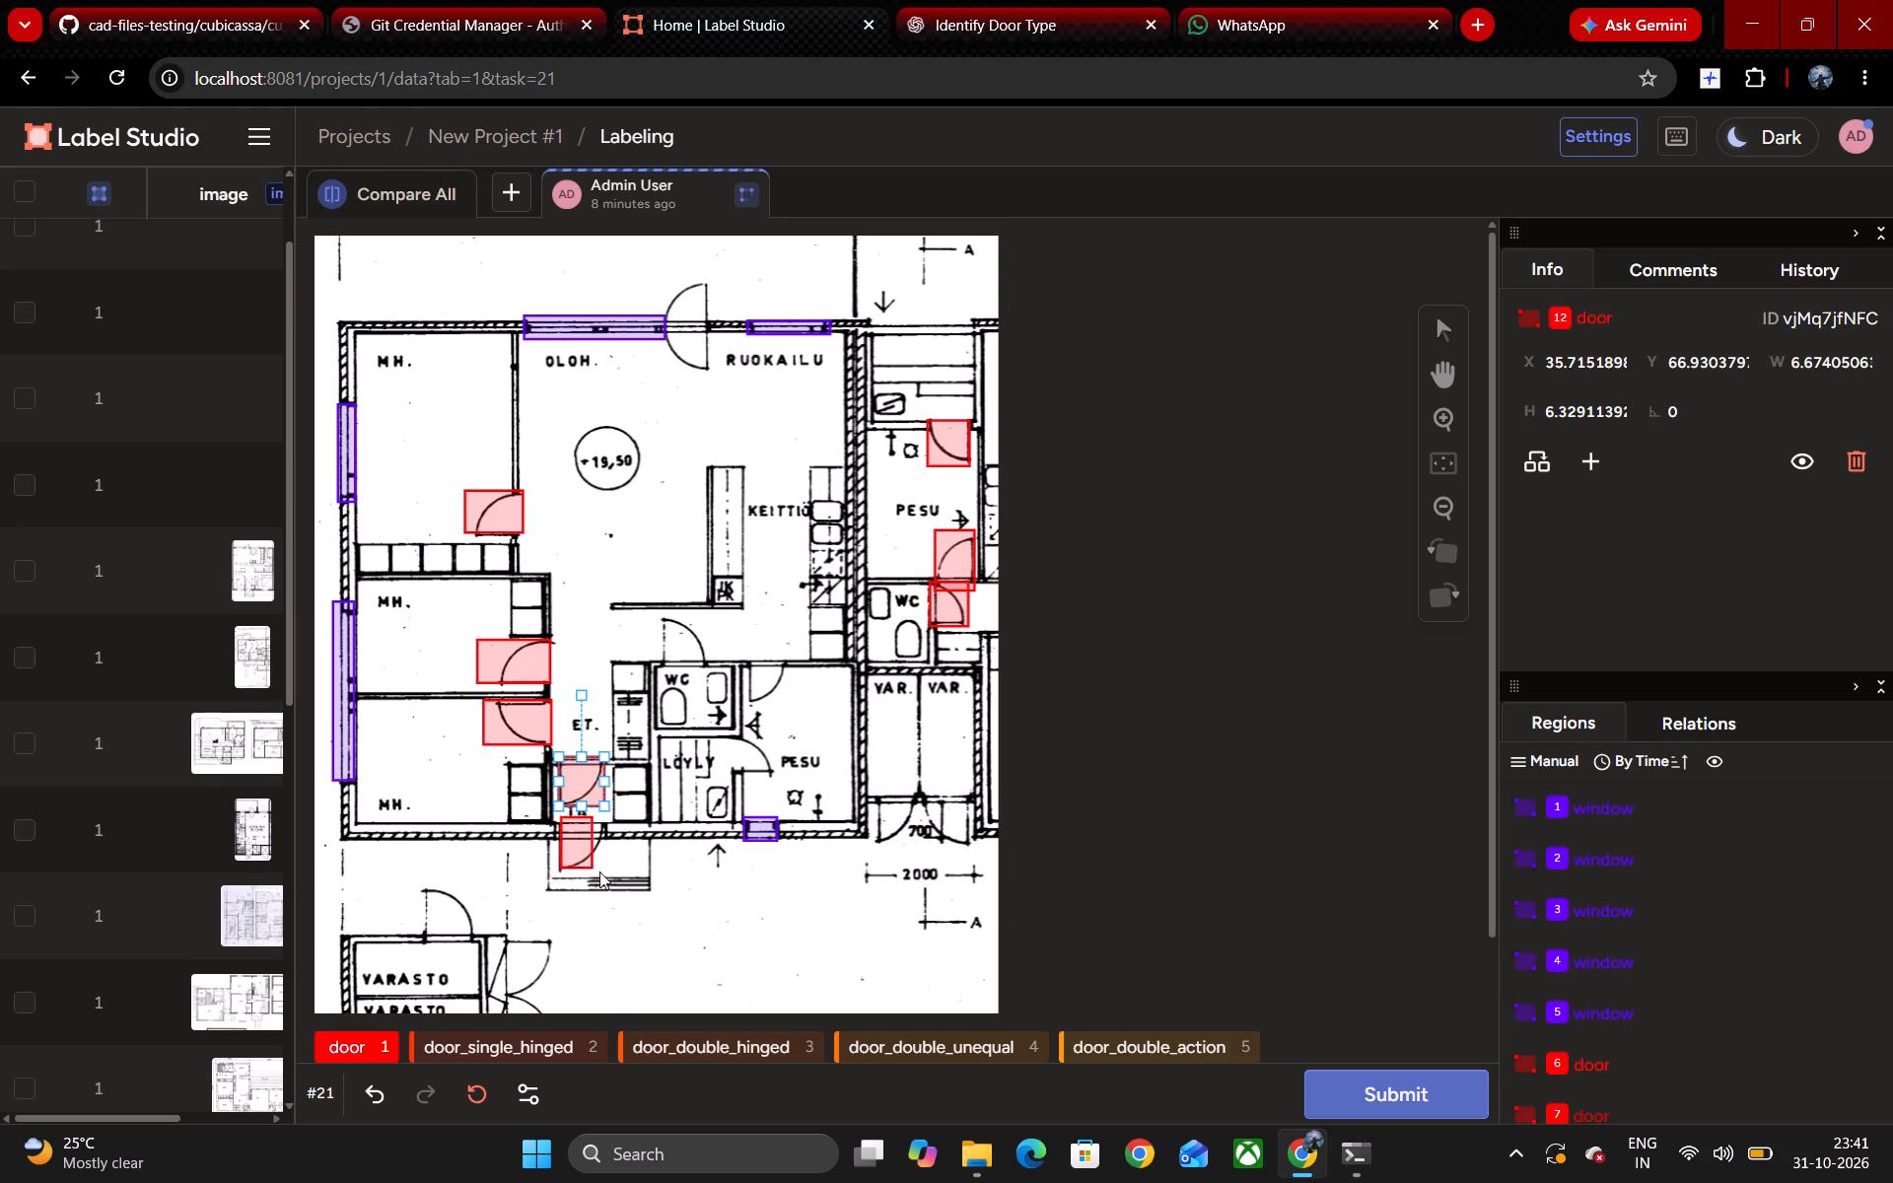
{"action": "left_click_drag", "start_coordinate": [599, 871], "coordinate": [606, 875]}
{"action": "left_click", "coordinate": [591, 848]}
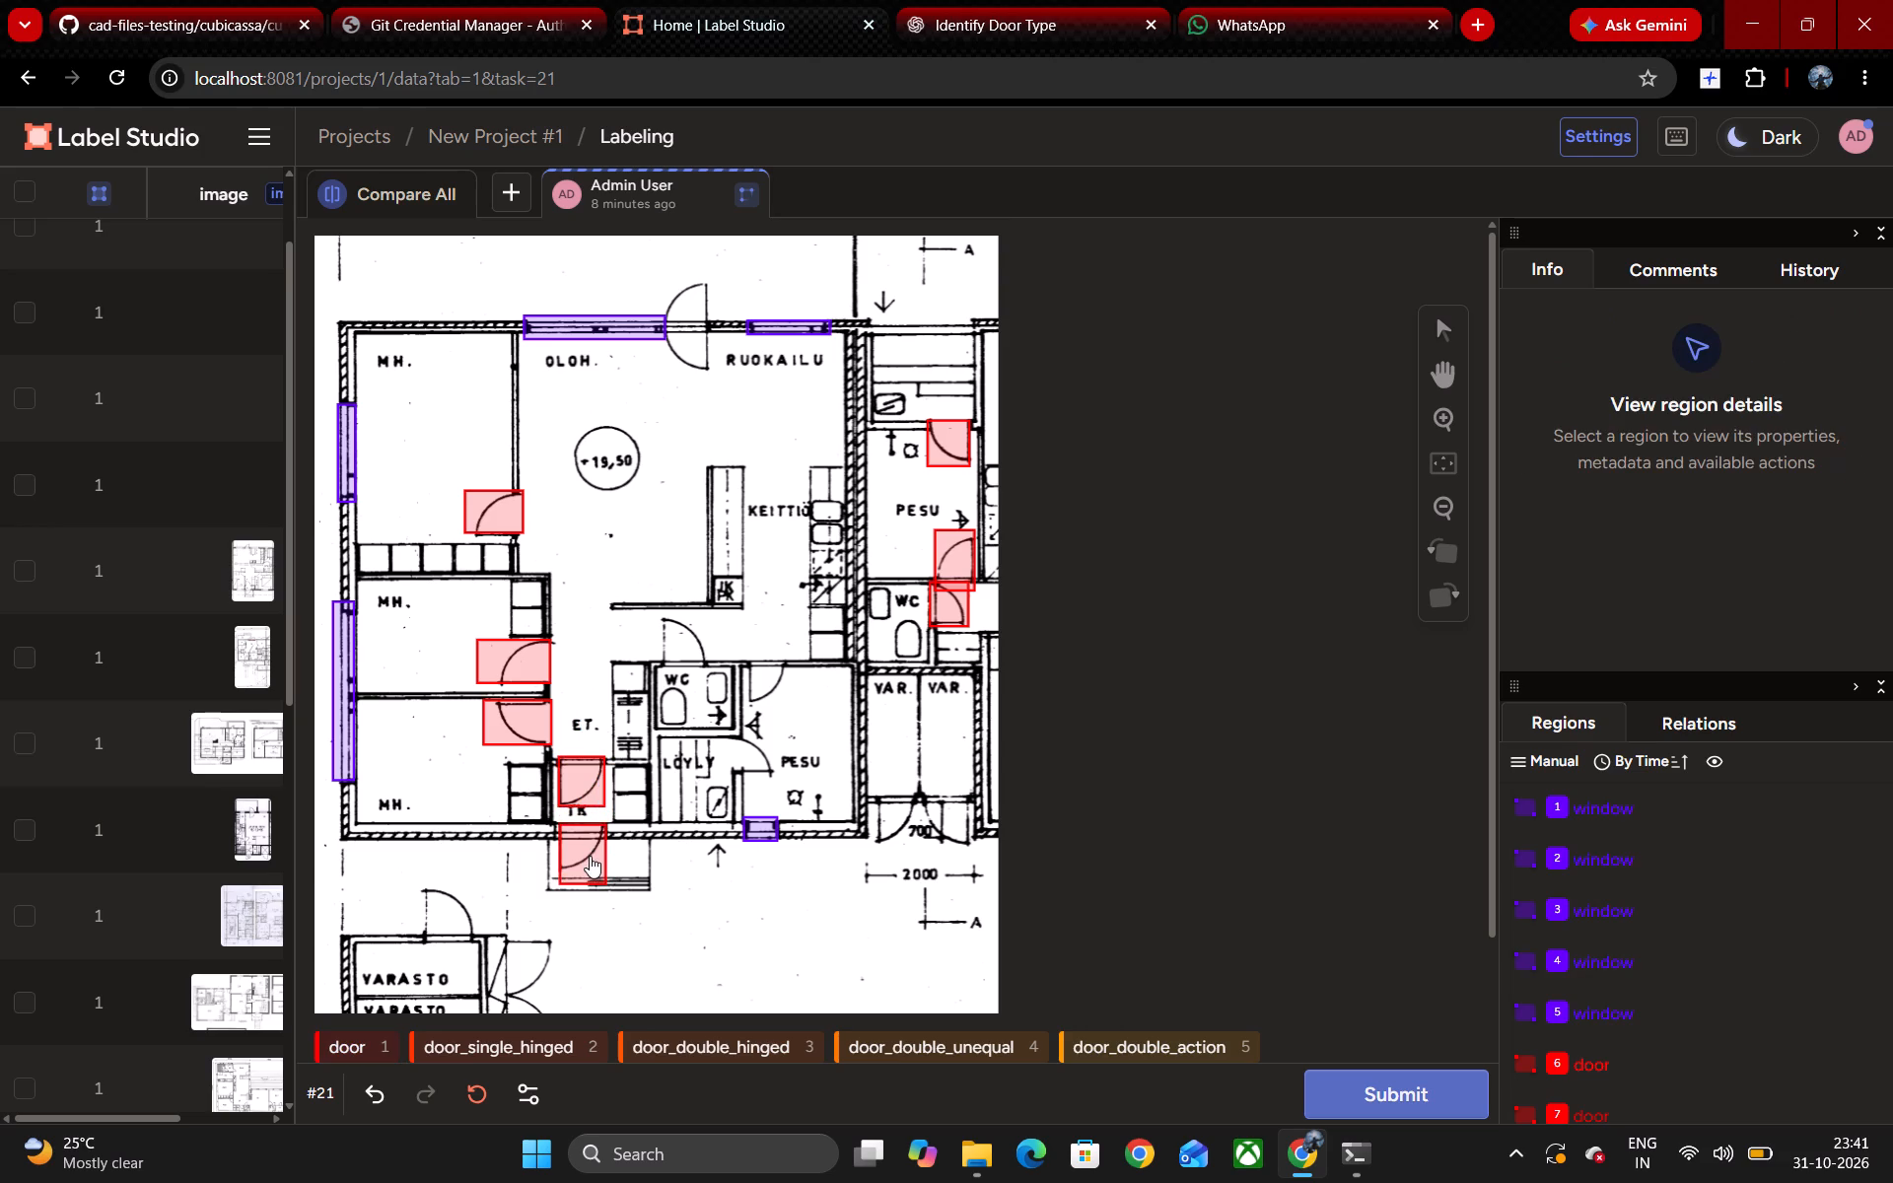
{"action": "left_click", "coordinate": [588, 853]}
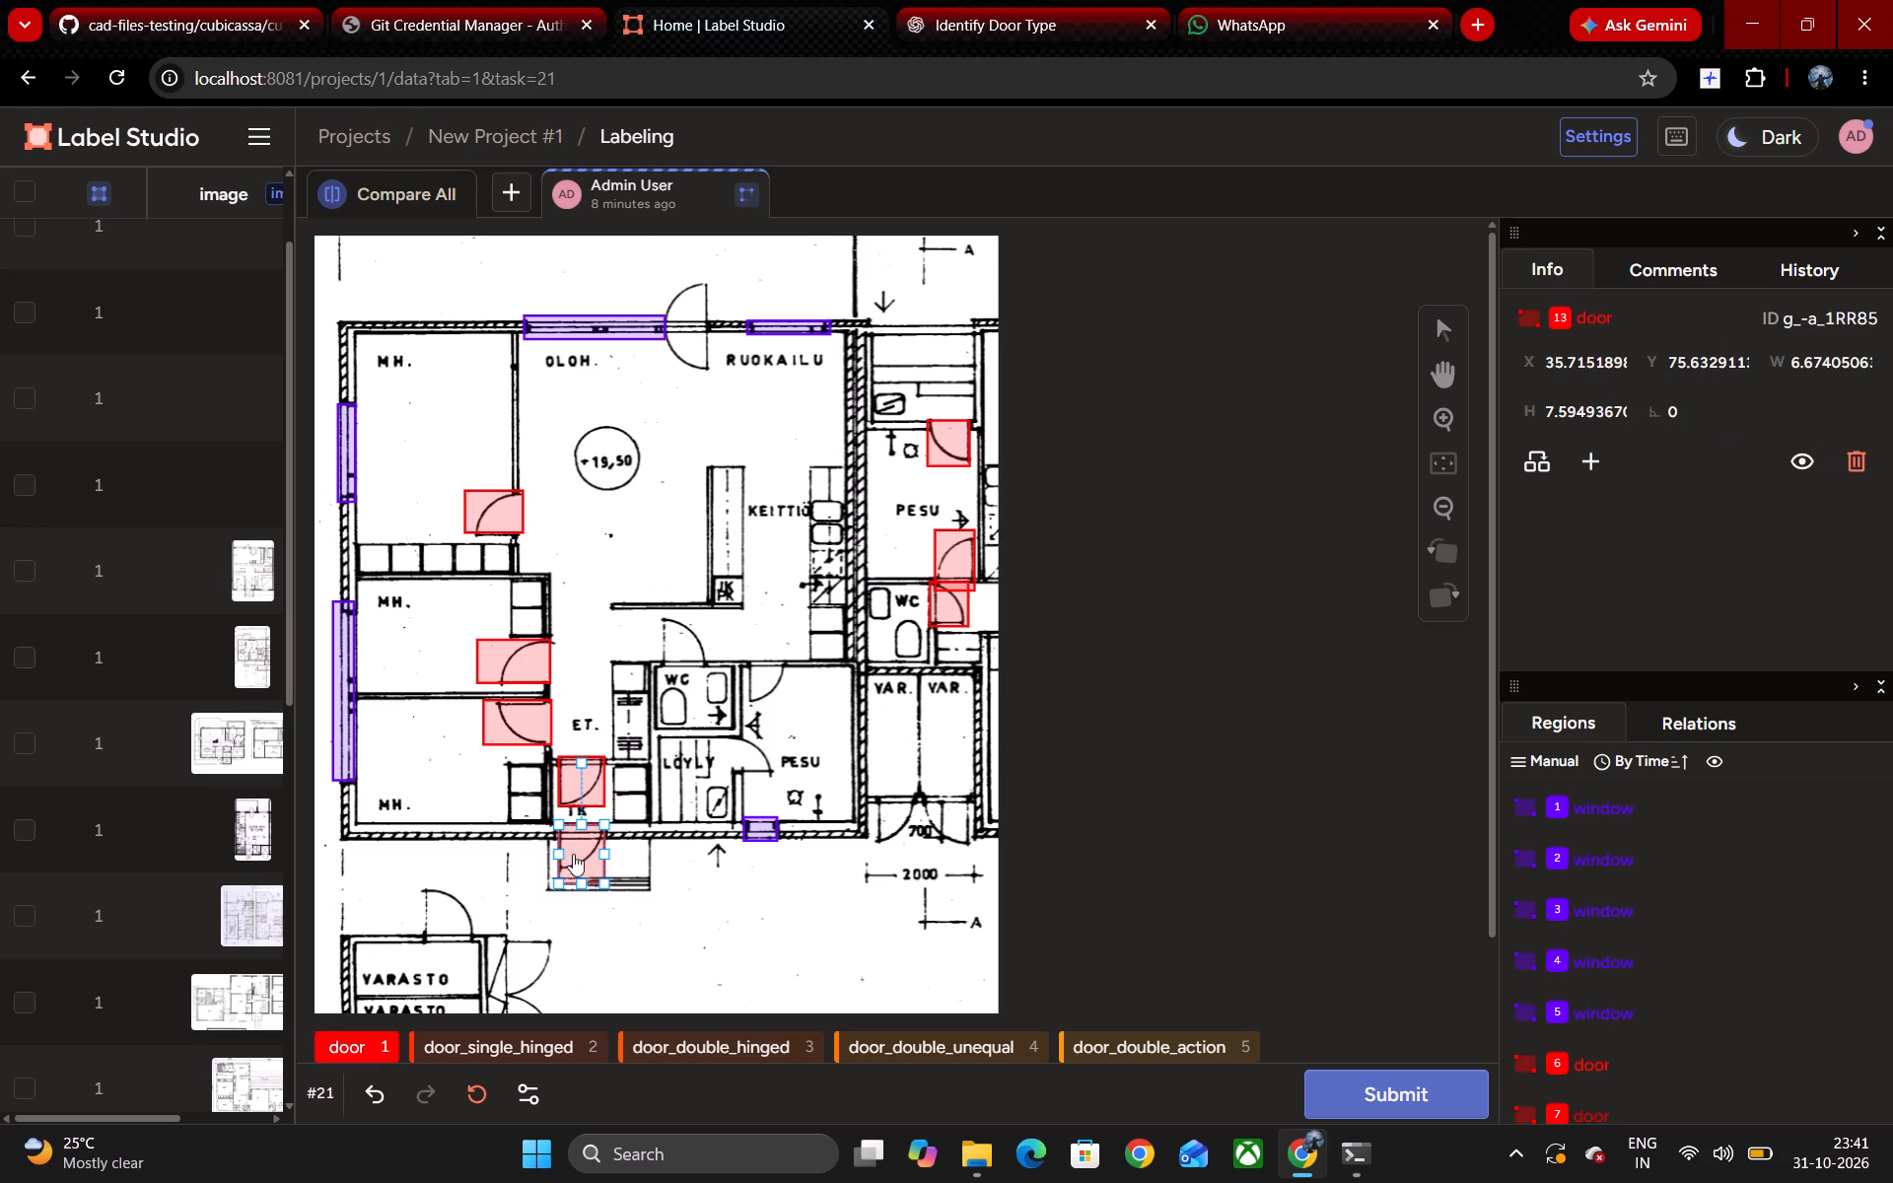
{"action": "left_click", "coordinate": [581, 881]}
{"action": "left_click", "coordinate": [583, 852]}
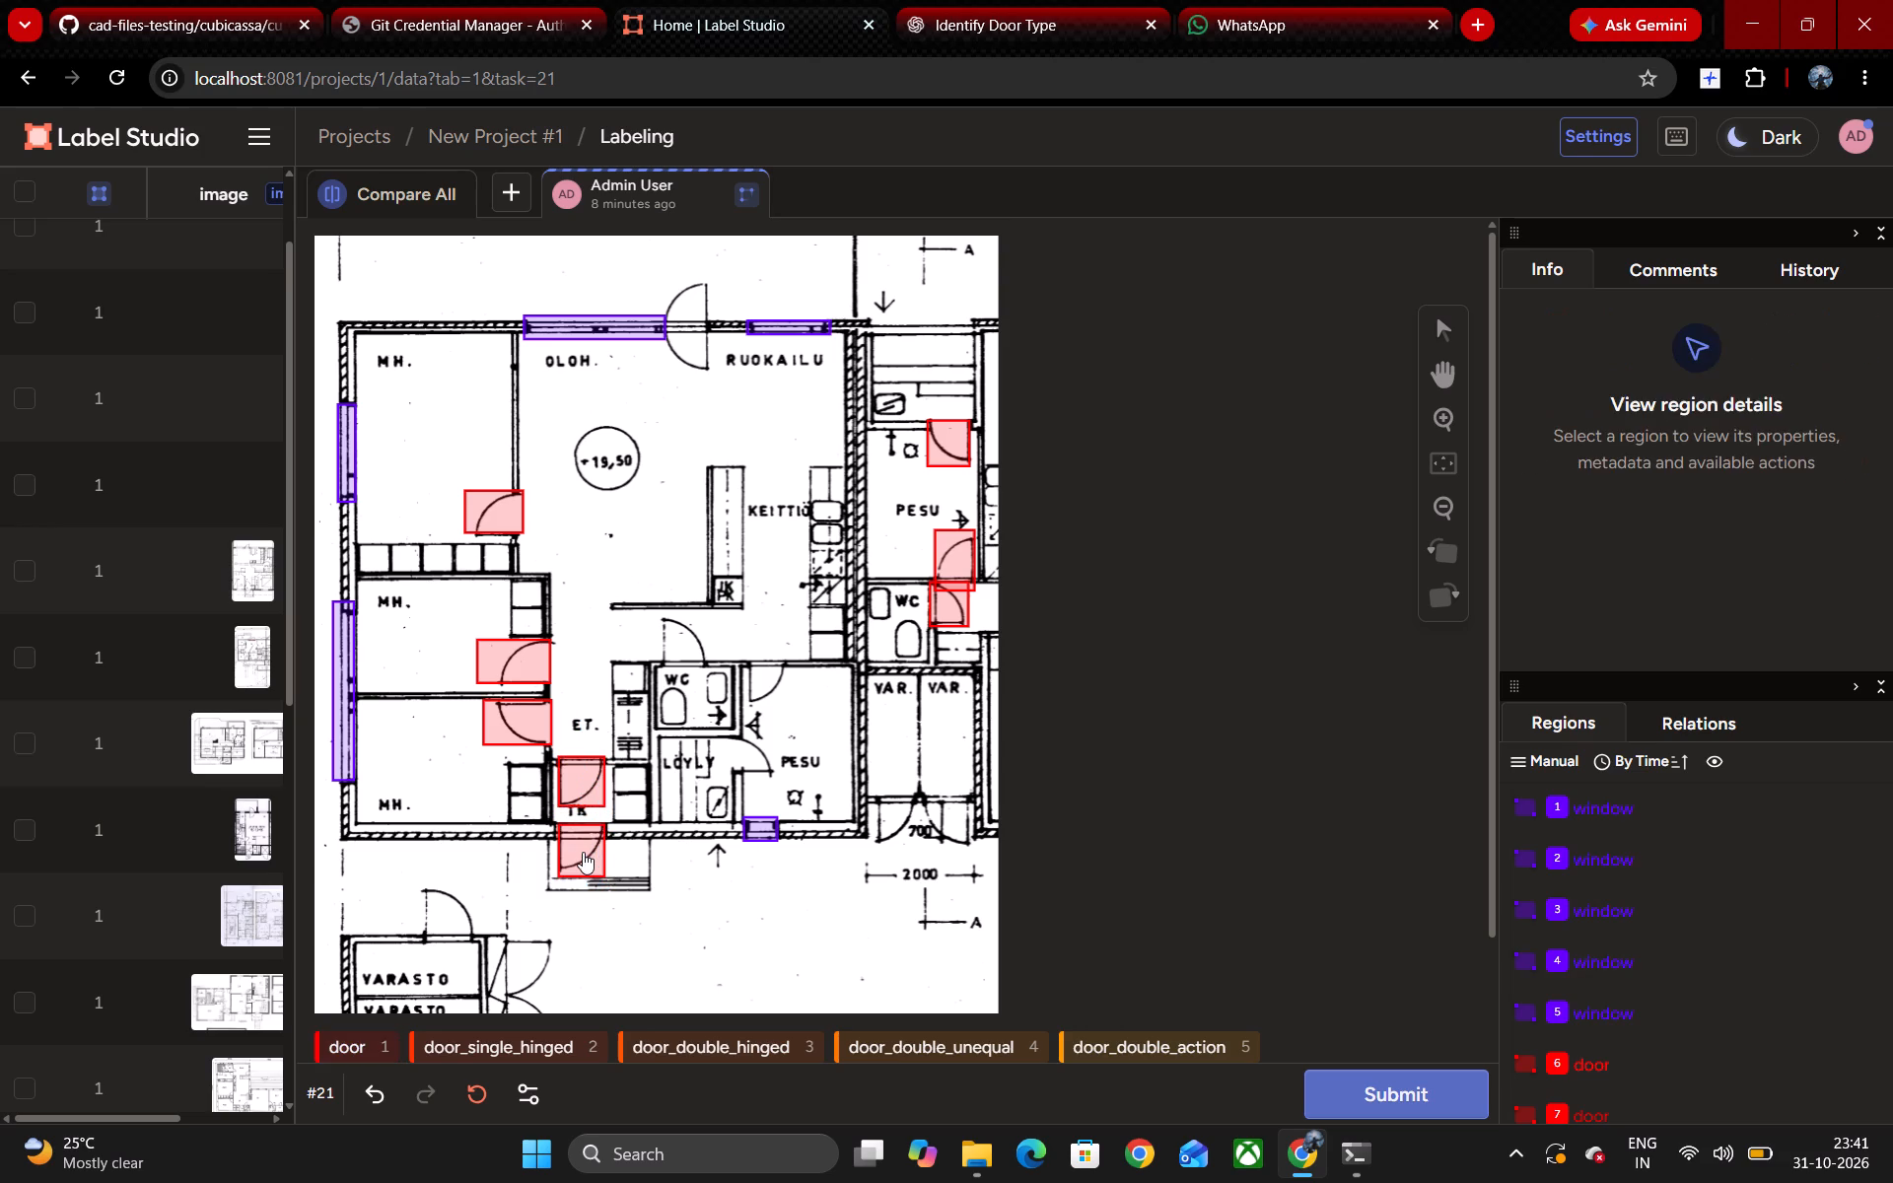
{"action": "left_click", "coordinate": [583, 852]}
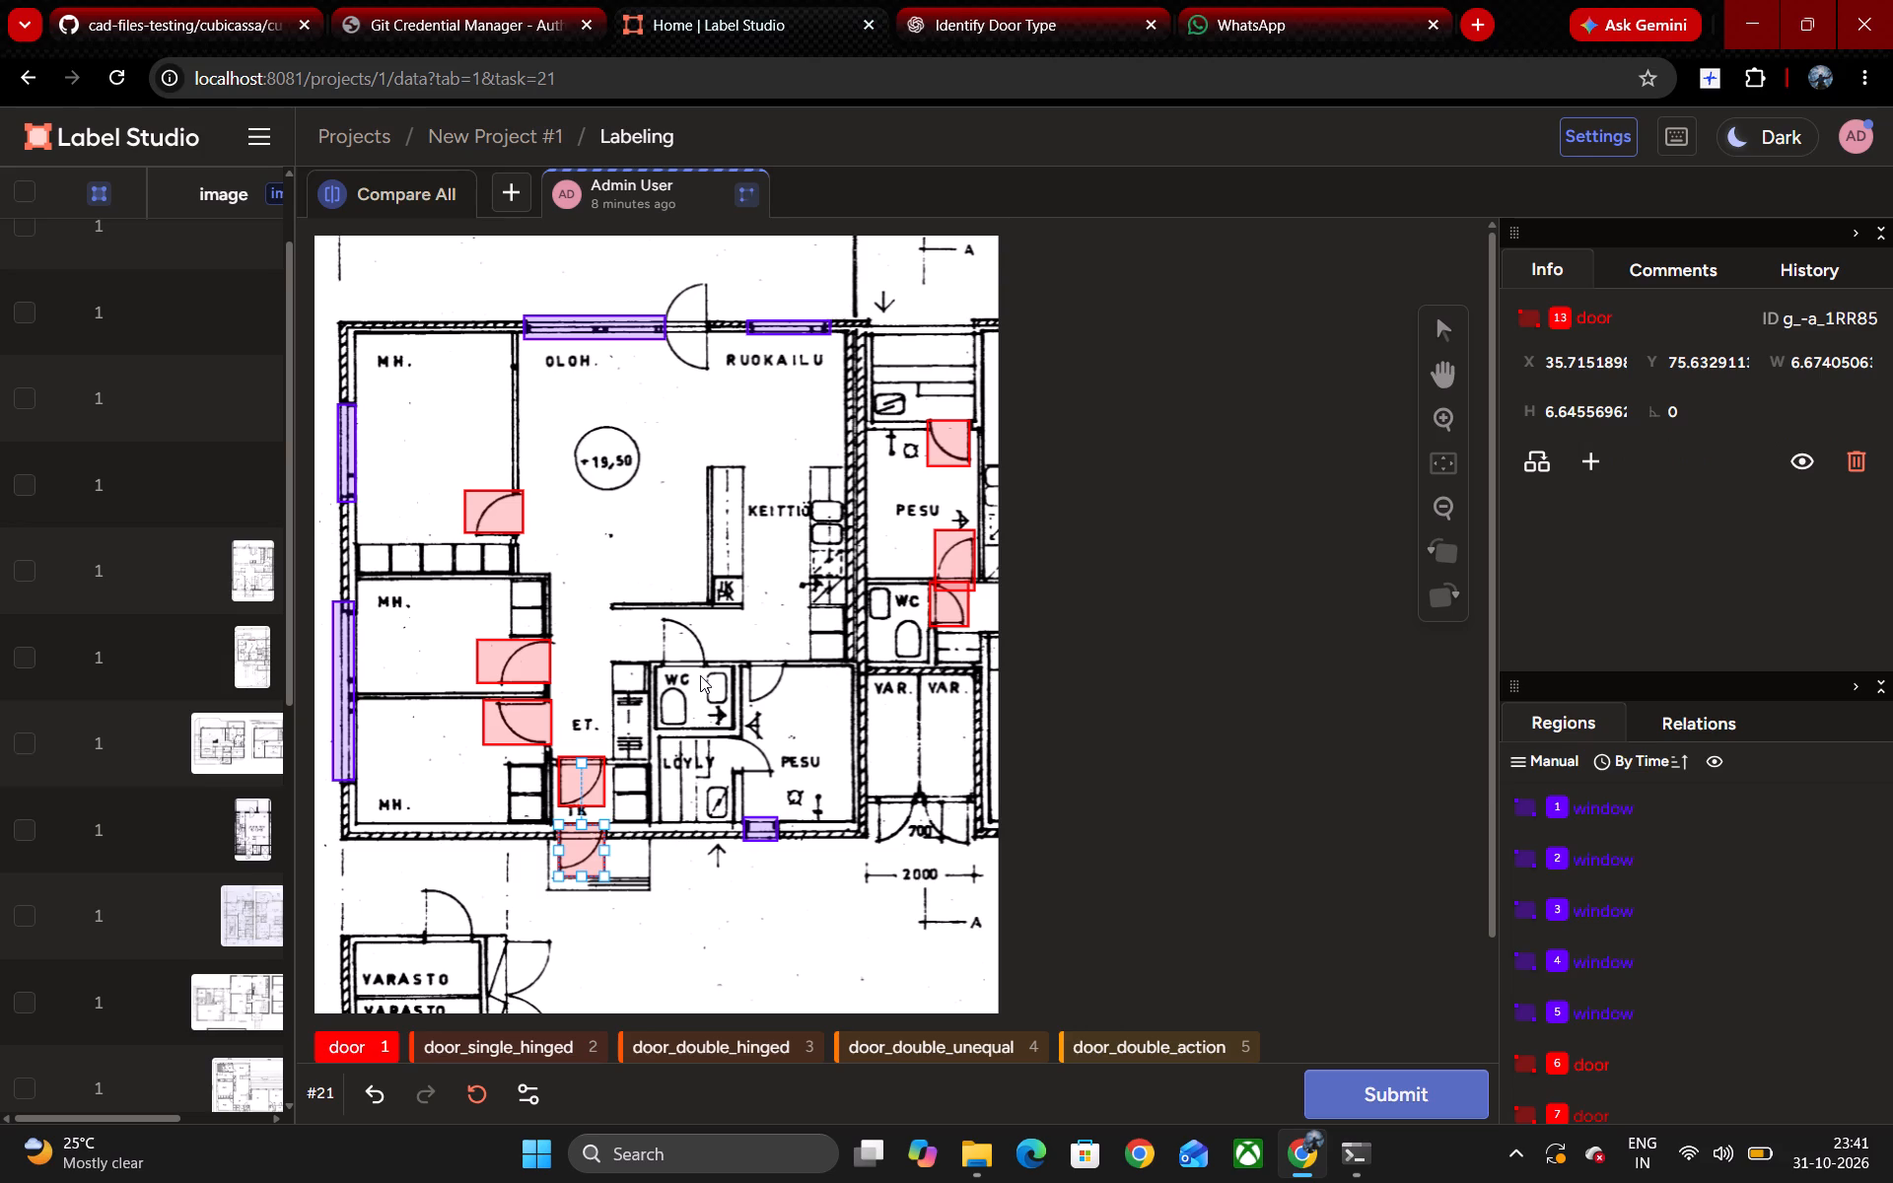
Add a door box around the main unit's WC door swing, about 6.0 wide by 6.2 high.
{"action": "left_click_drag", "start_coordinate": [704, 662], "coordinate": [703, 655]}
{"action": "left_click_drag", "start_coordinate": [703, 655], "coordinate": [651, 609]}
{"action": "left_click_drag", "start_coordinate": [651, 609], "coordinate": [657, 617]}
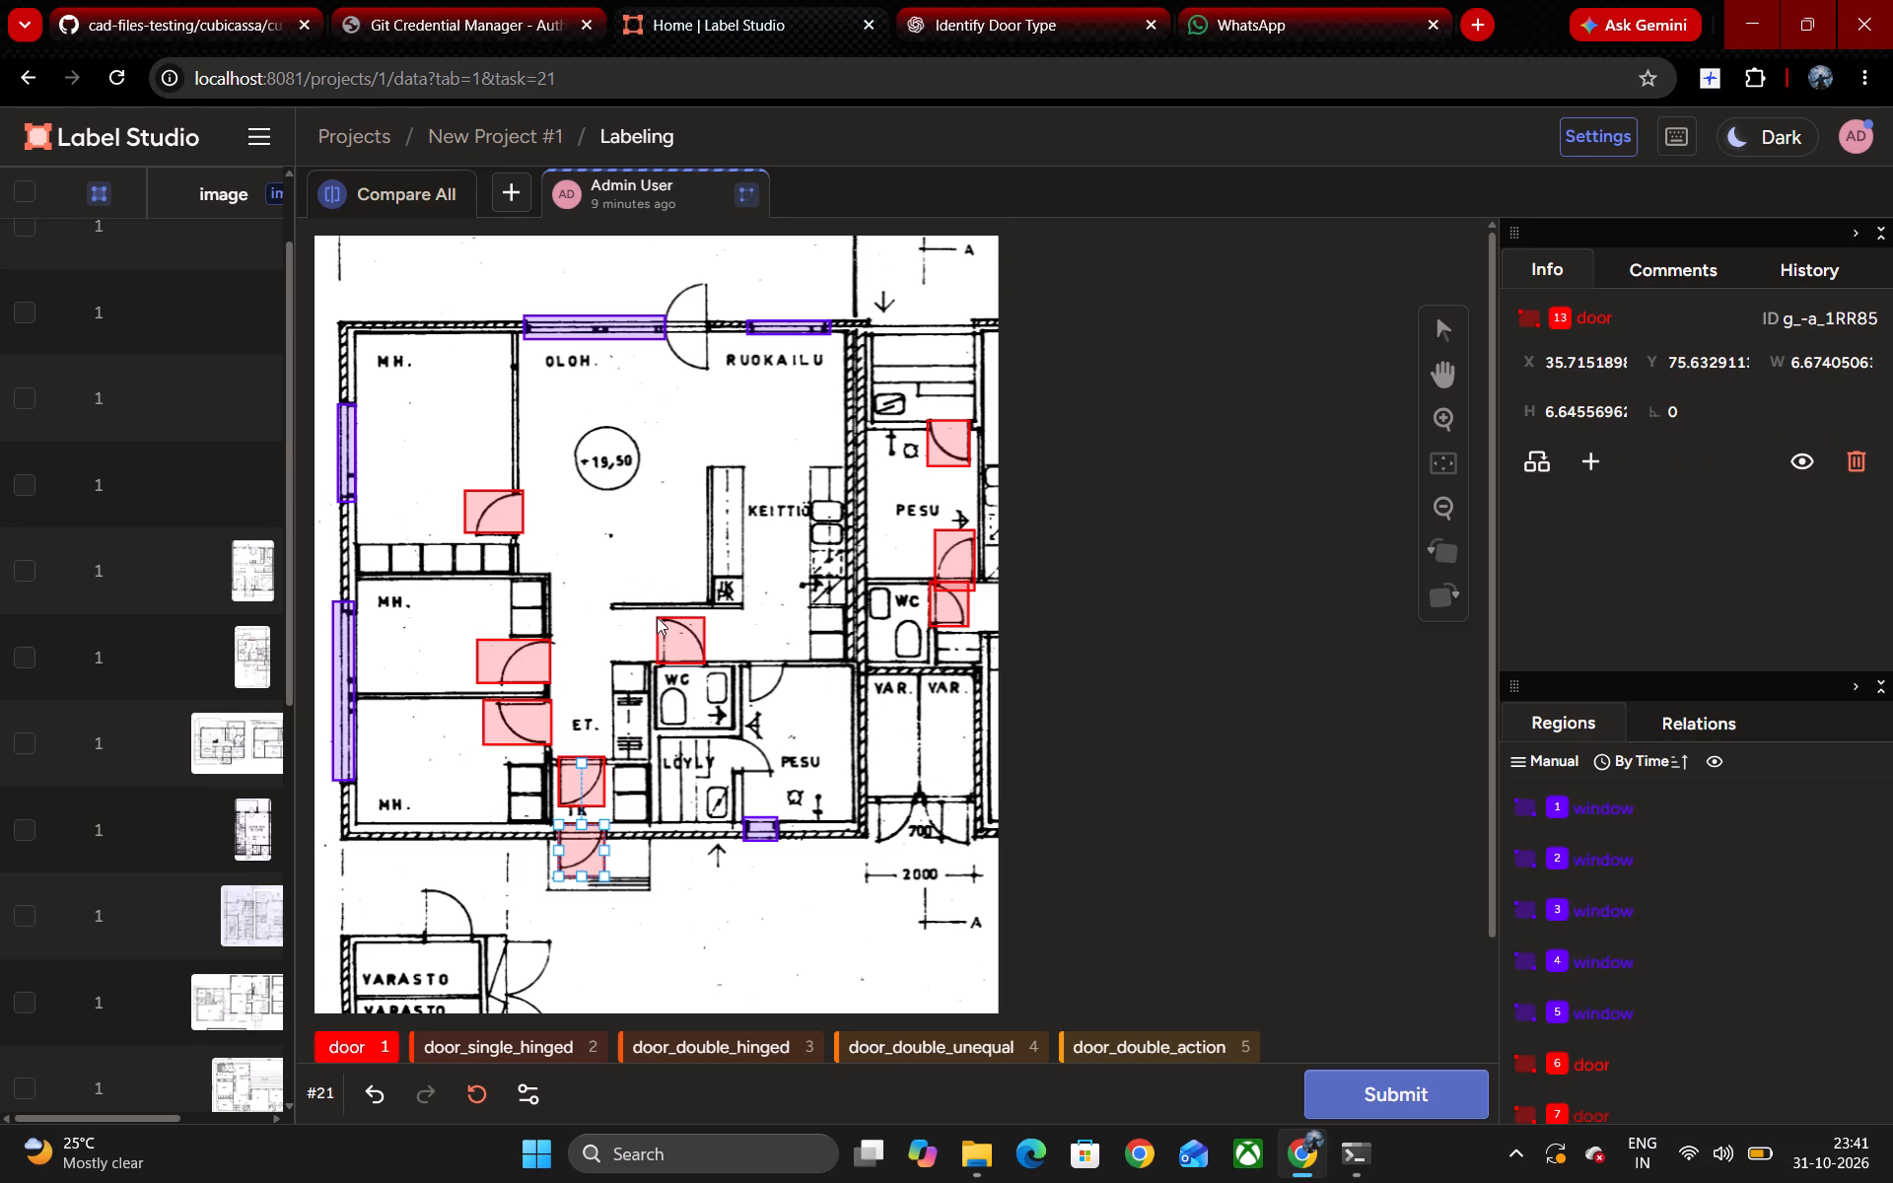
{"action": "left_click_drag", "start_coordinate": [657, 617], "coordinate": [663, 615]}
{"action": "left_click", "coordinate": [664, 620]}
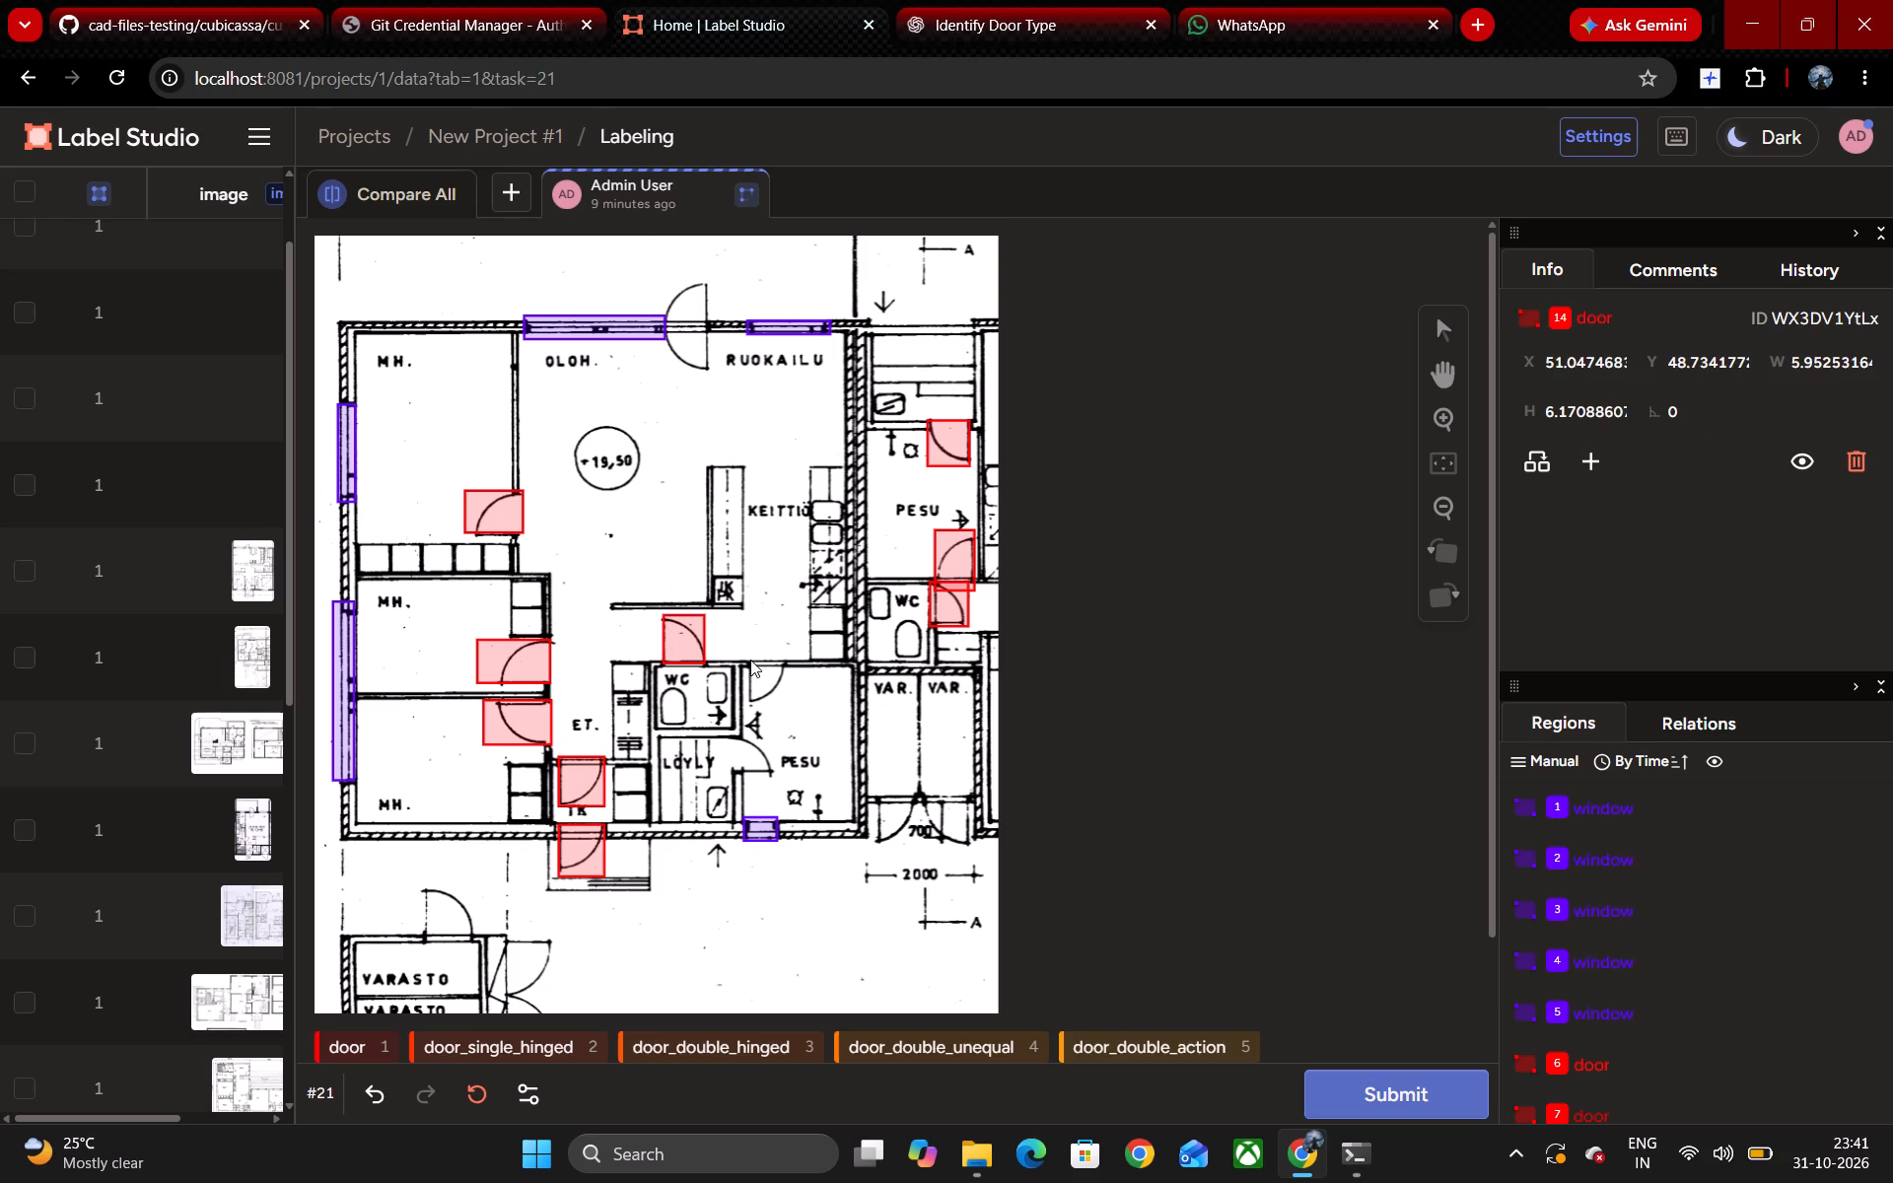
Add a door box around the door at the top of the main unit's PESU, about 6.1 wide by 5.9 high.
{"action": "left_click_drag", "start_coordinate": [749, 660], "coordinate": [792, 704]}
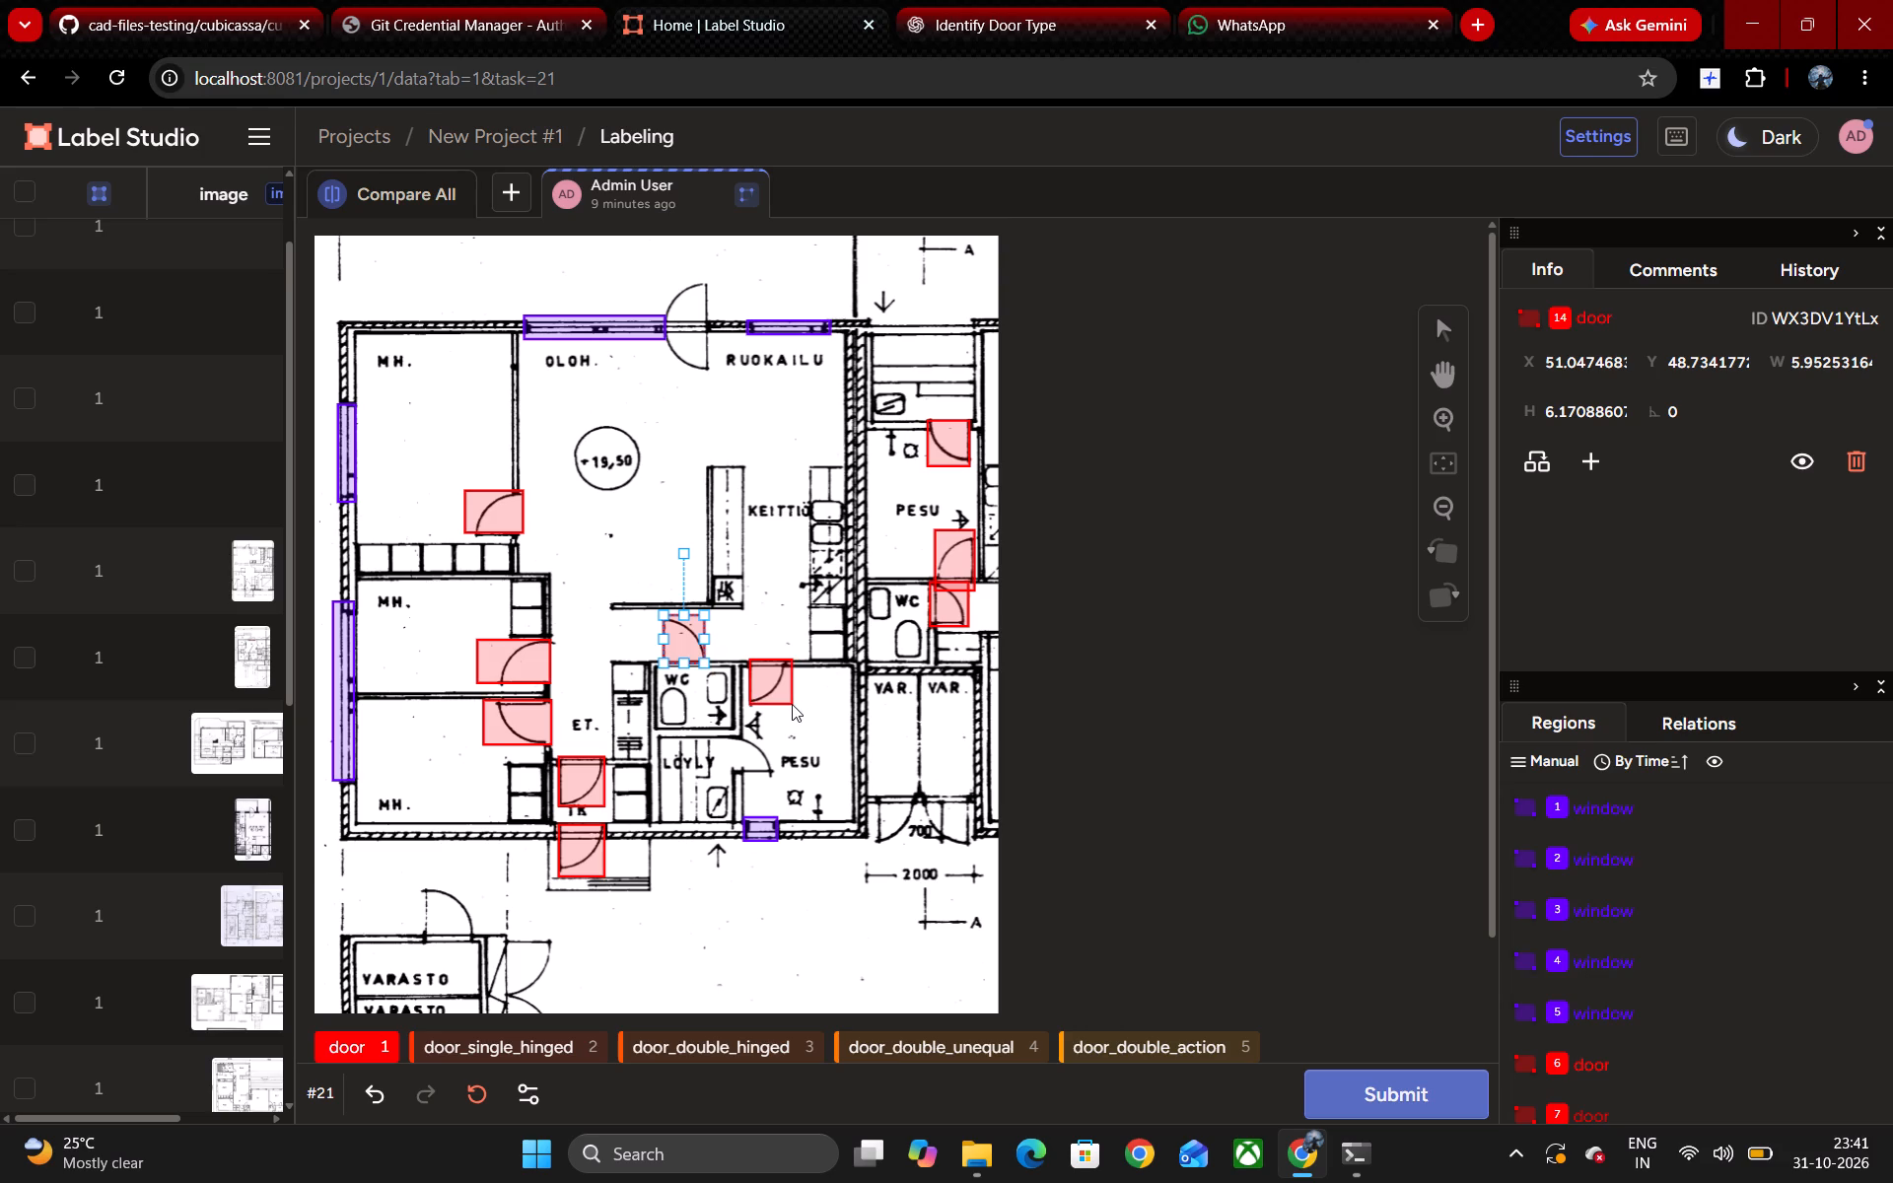
{"action": "left_click_drag", "start_coordinate": [792, 704], "coordinate": [791, 705]}
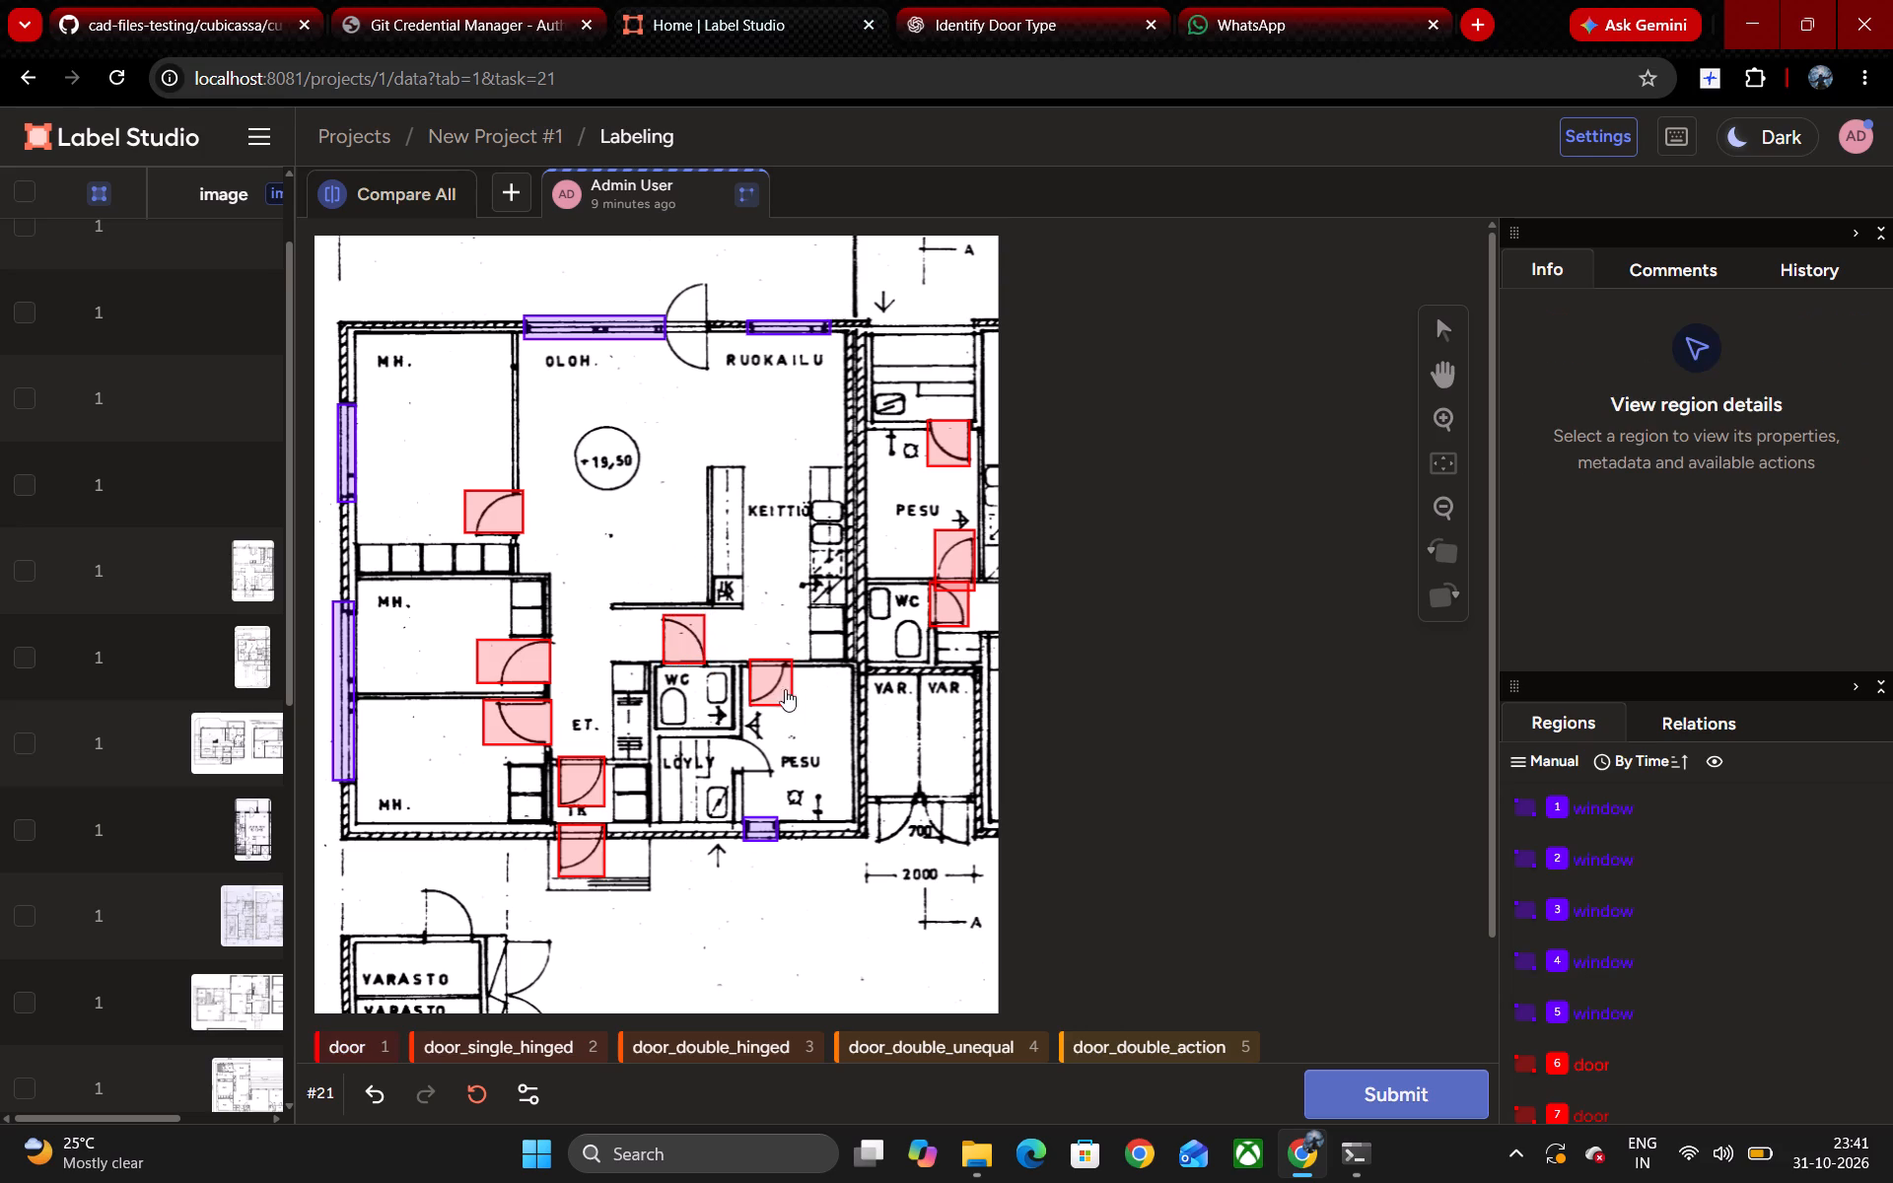
{"action": "left_click", "coordinate": [770, 683]}
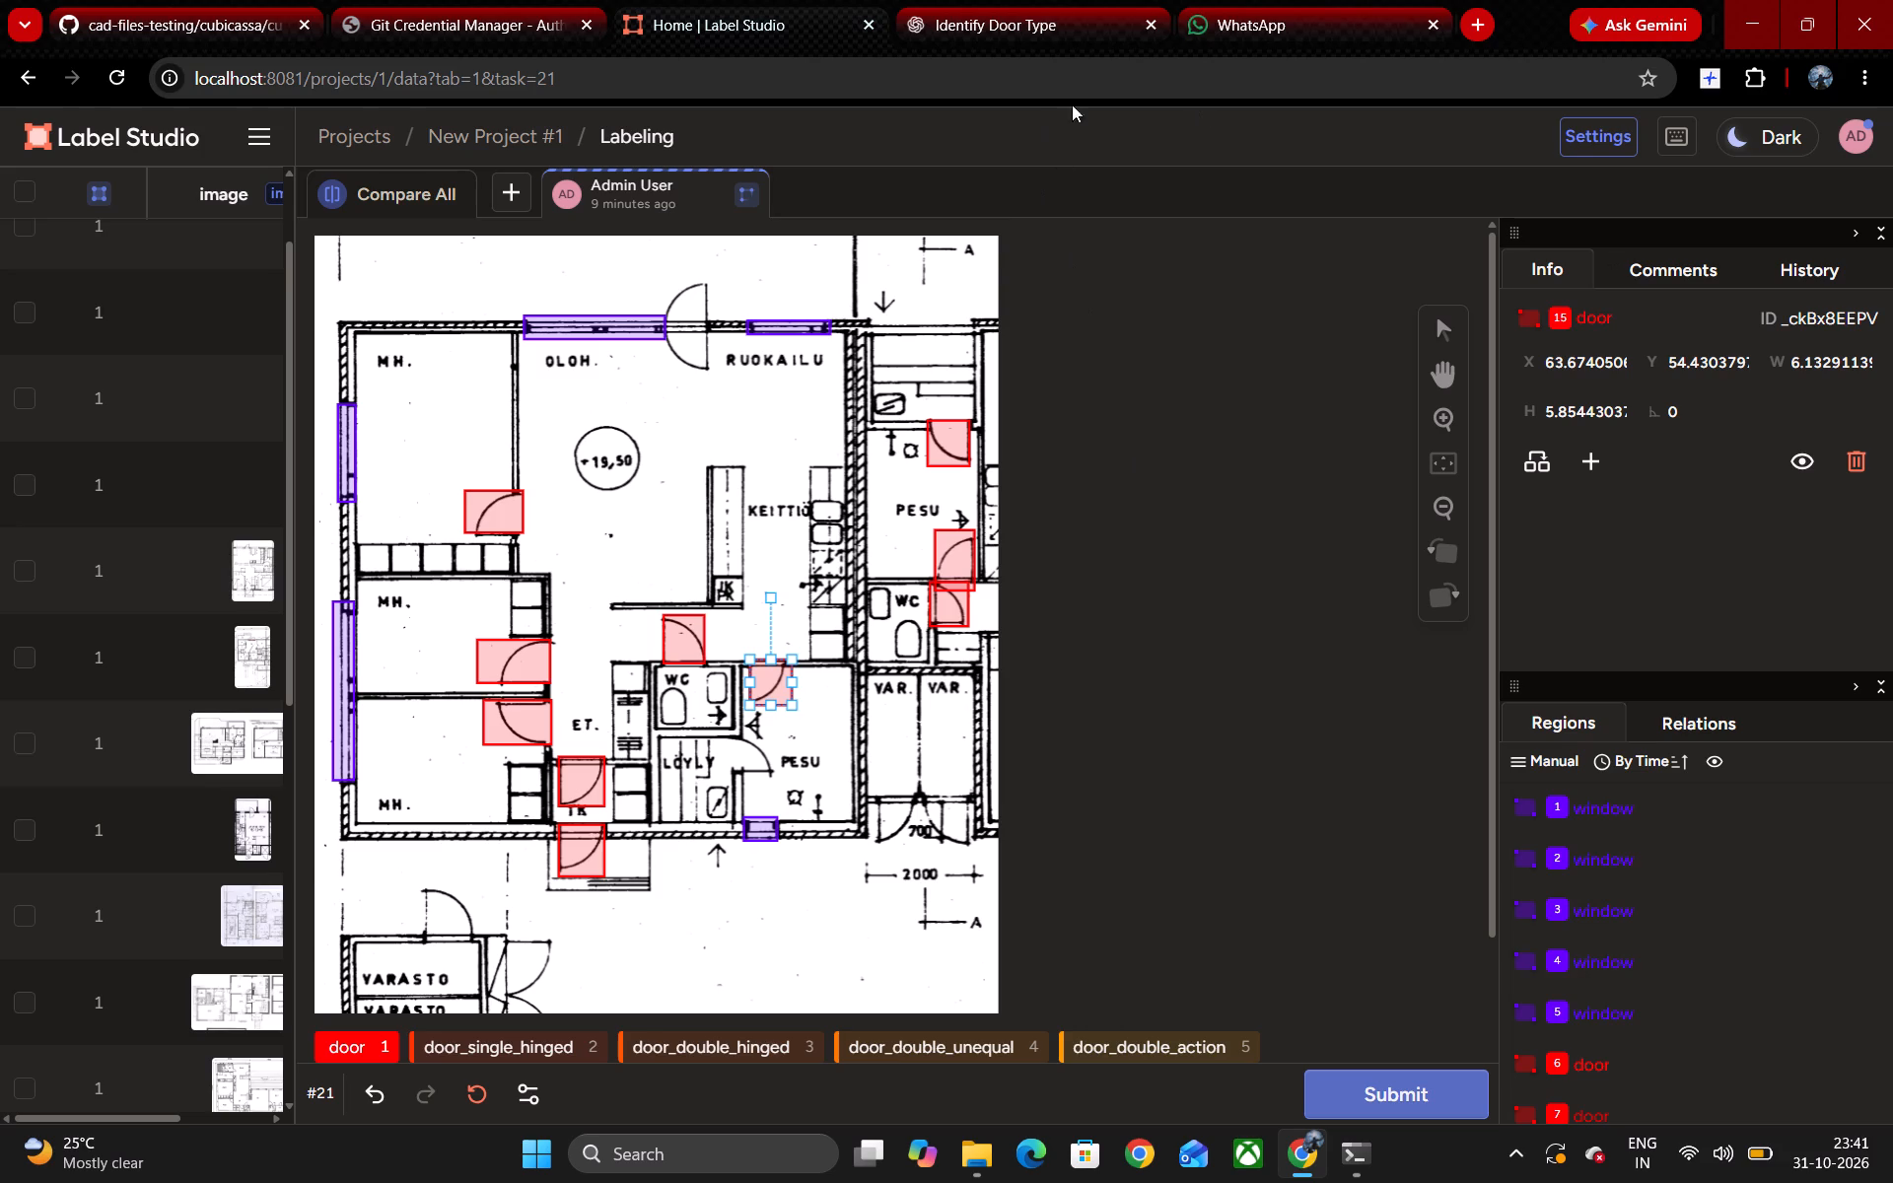
Add a door box around the door swing above the upper VARASTO, about 7.0 wide by 8.1 high.
{"action": "scroll", "coordinate": [537, 919], "scroll_direction": "down", "scroll_amount": 2}
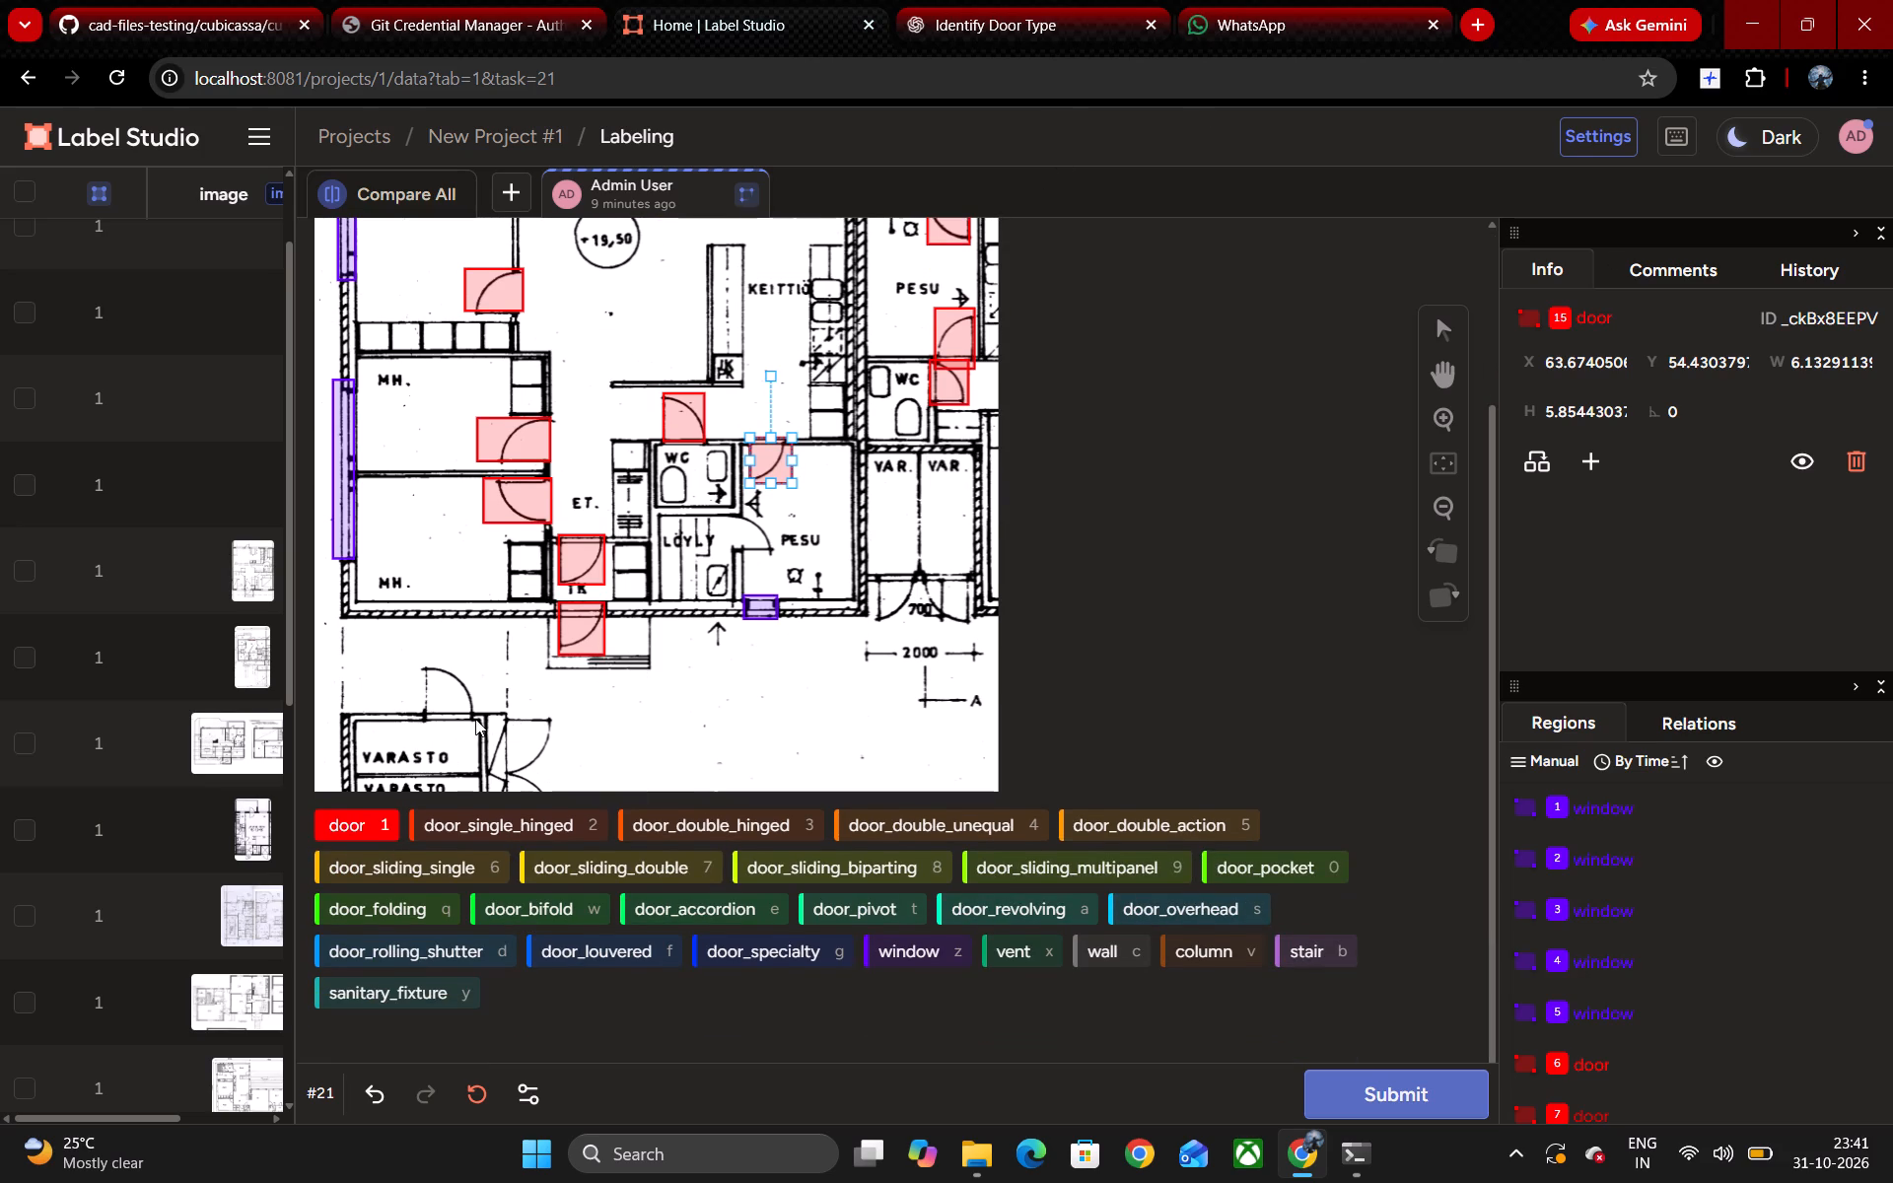
{"action": "left_click_drag", "start_coordinate": [475, 719], "coordinate": [408, 645]}
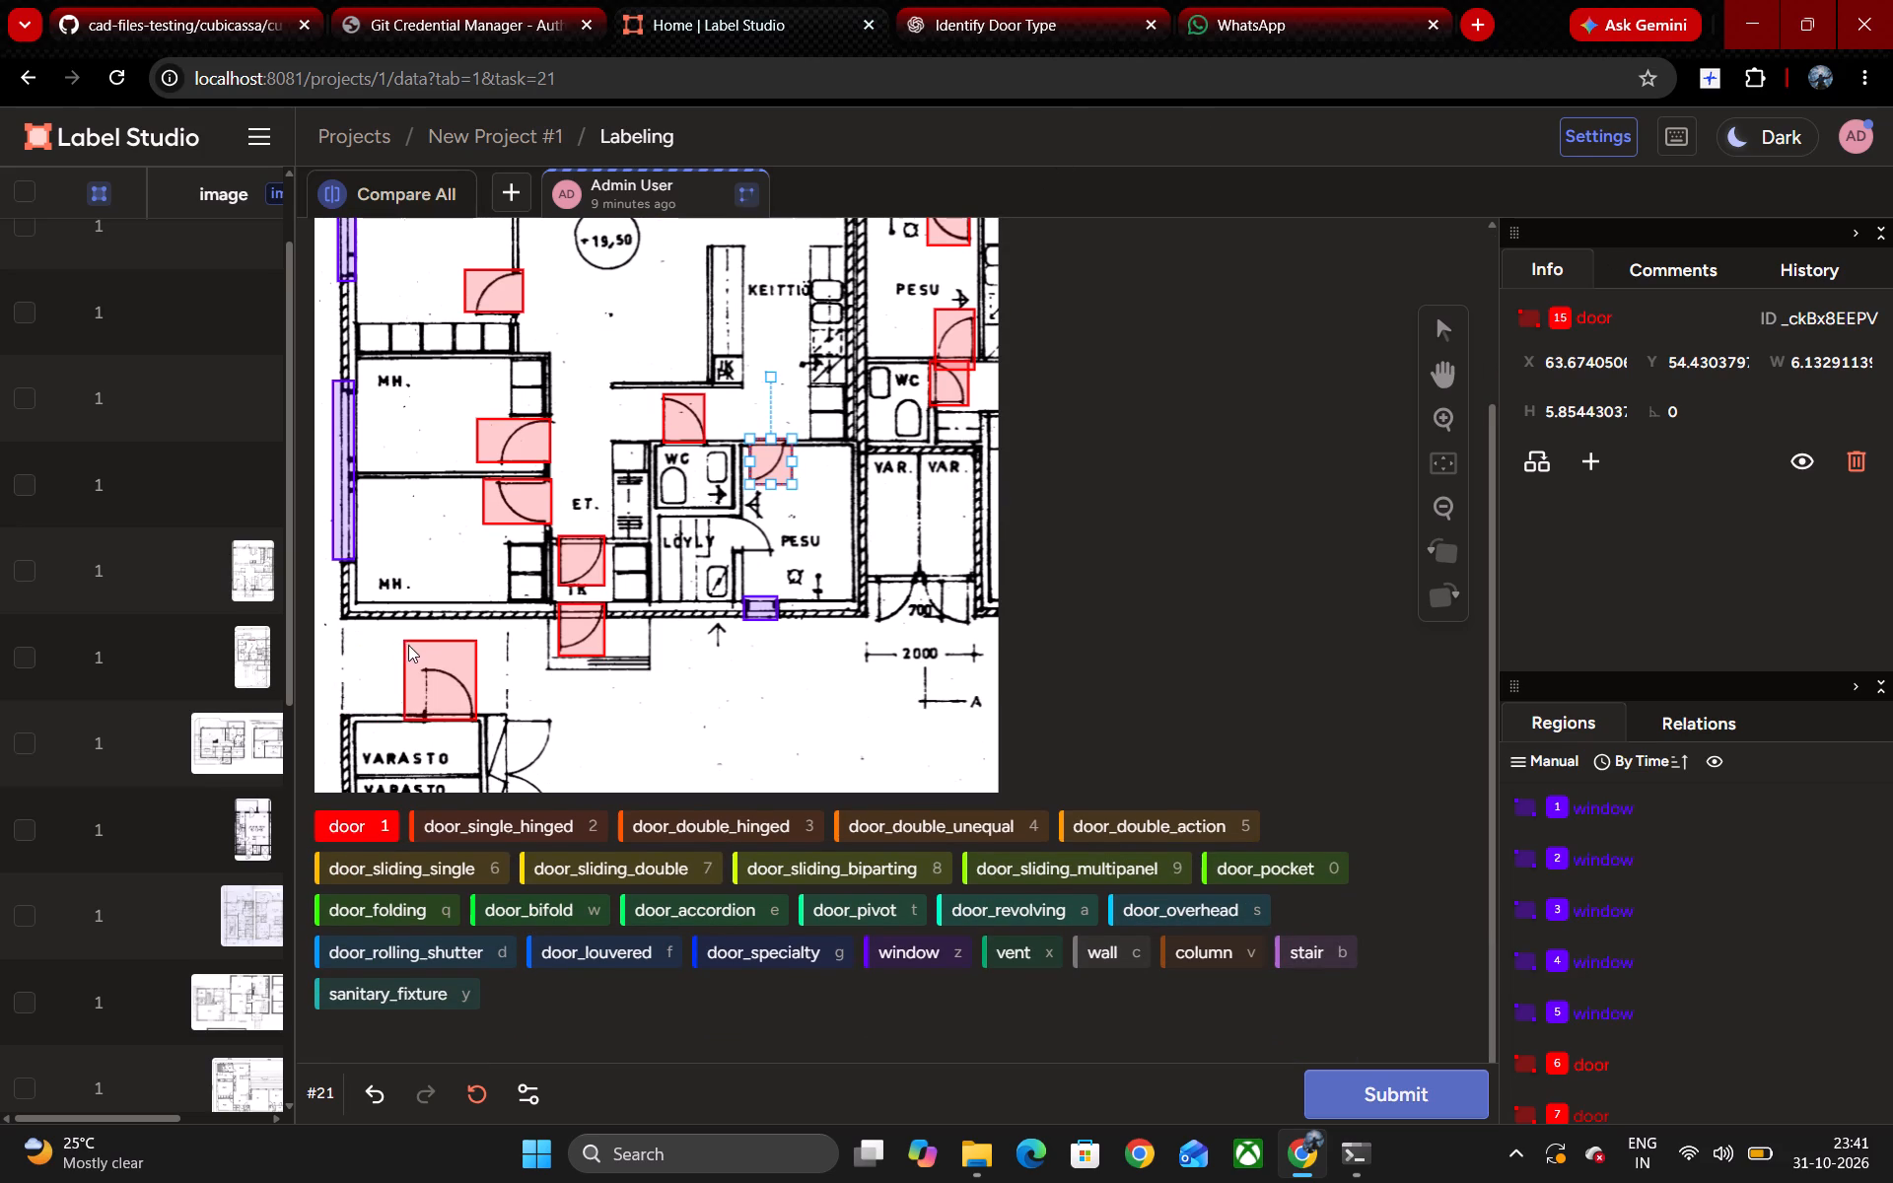
{"action": "left_click_drag", "start_coordinate": [408, 645], "coordinate": [419, 664]}
{"action": "left_click_drag", "start_coordinate": [419, 664], "coordinate": [428, 657]}
{"action": "left_click", "coordinate": [439, 683]}
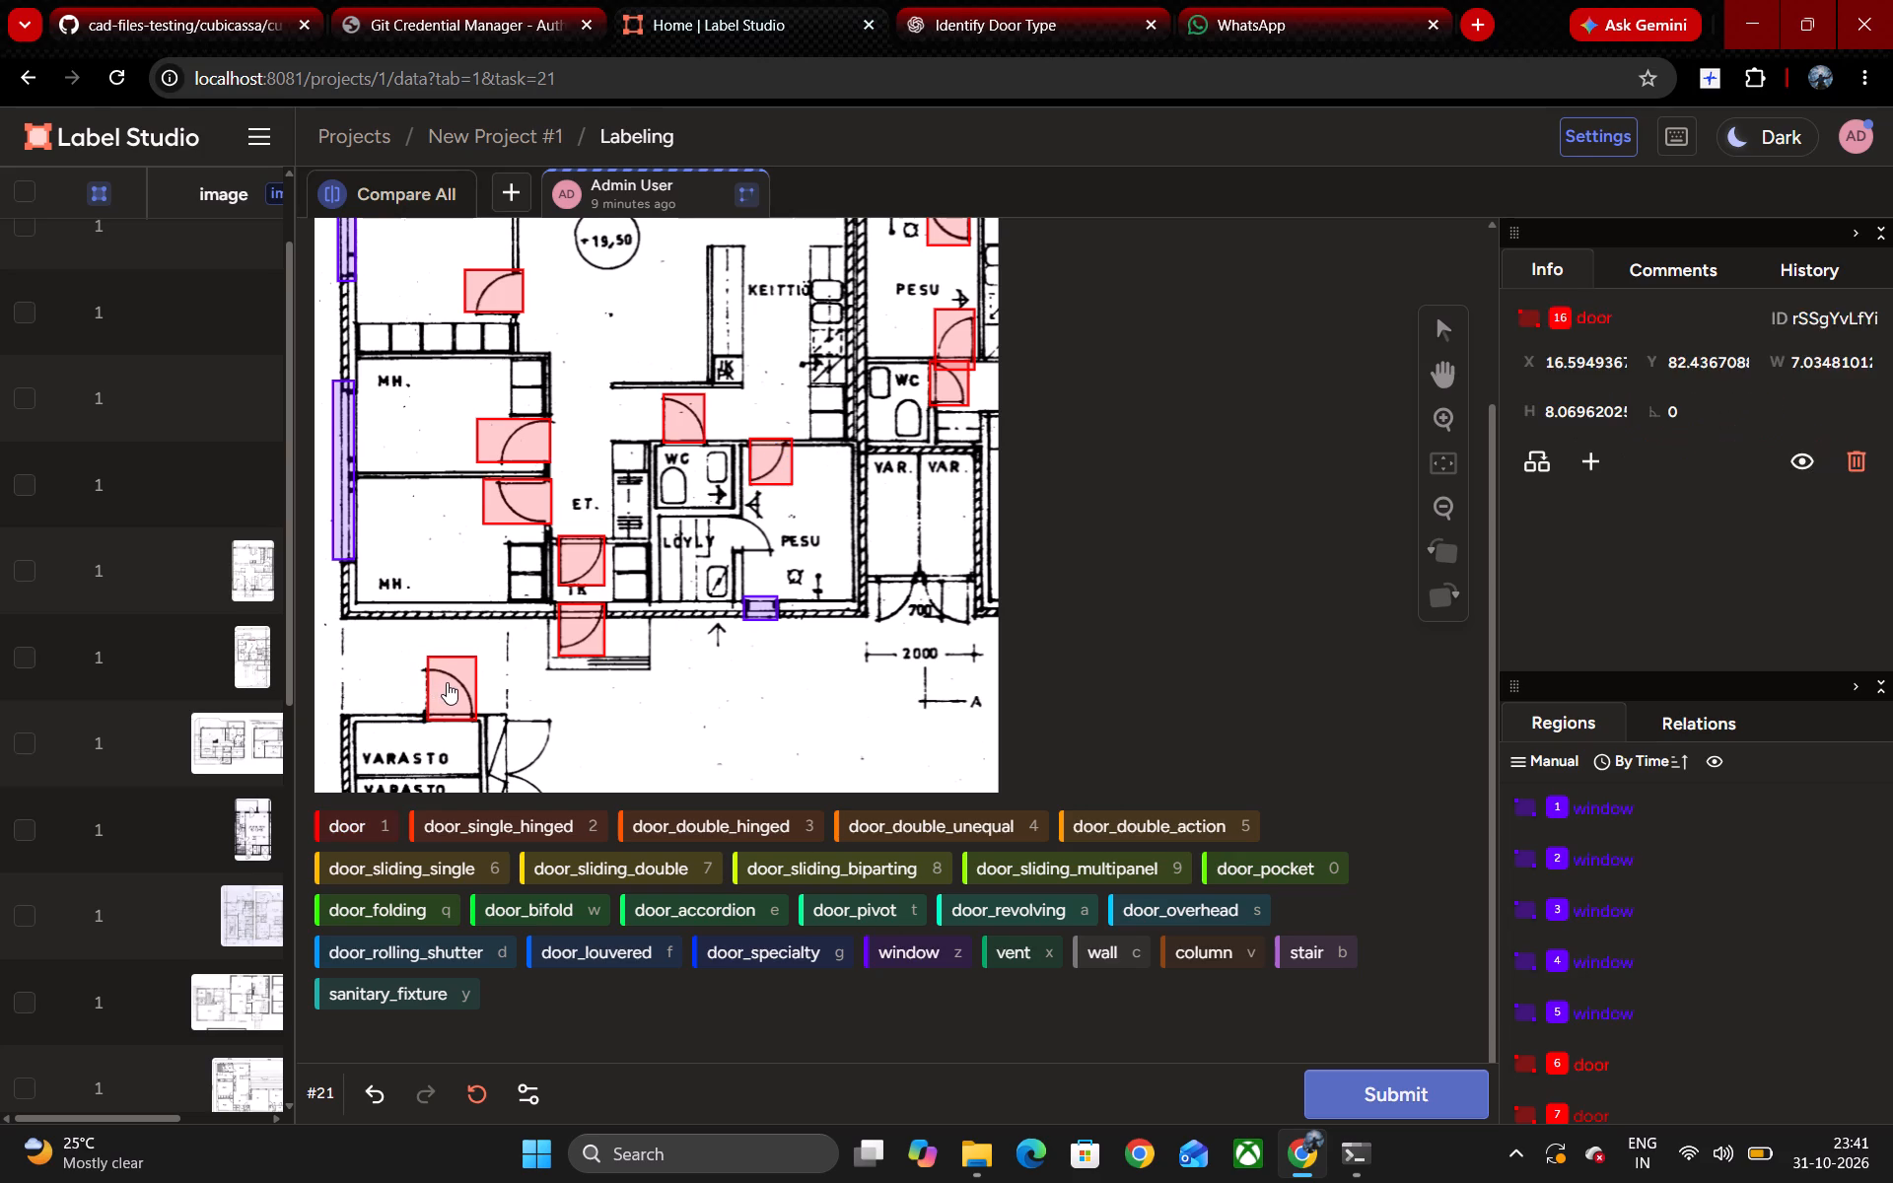
{"action": "left_click", "coordinate": [447, 682]}
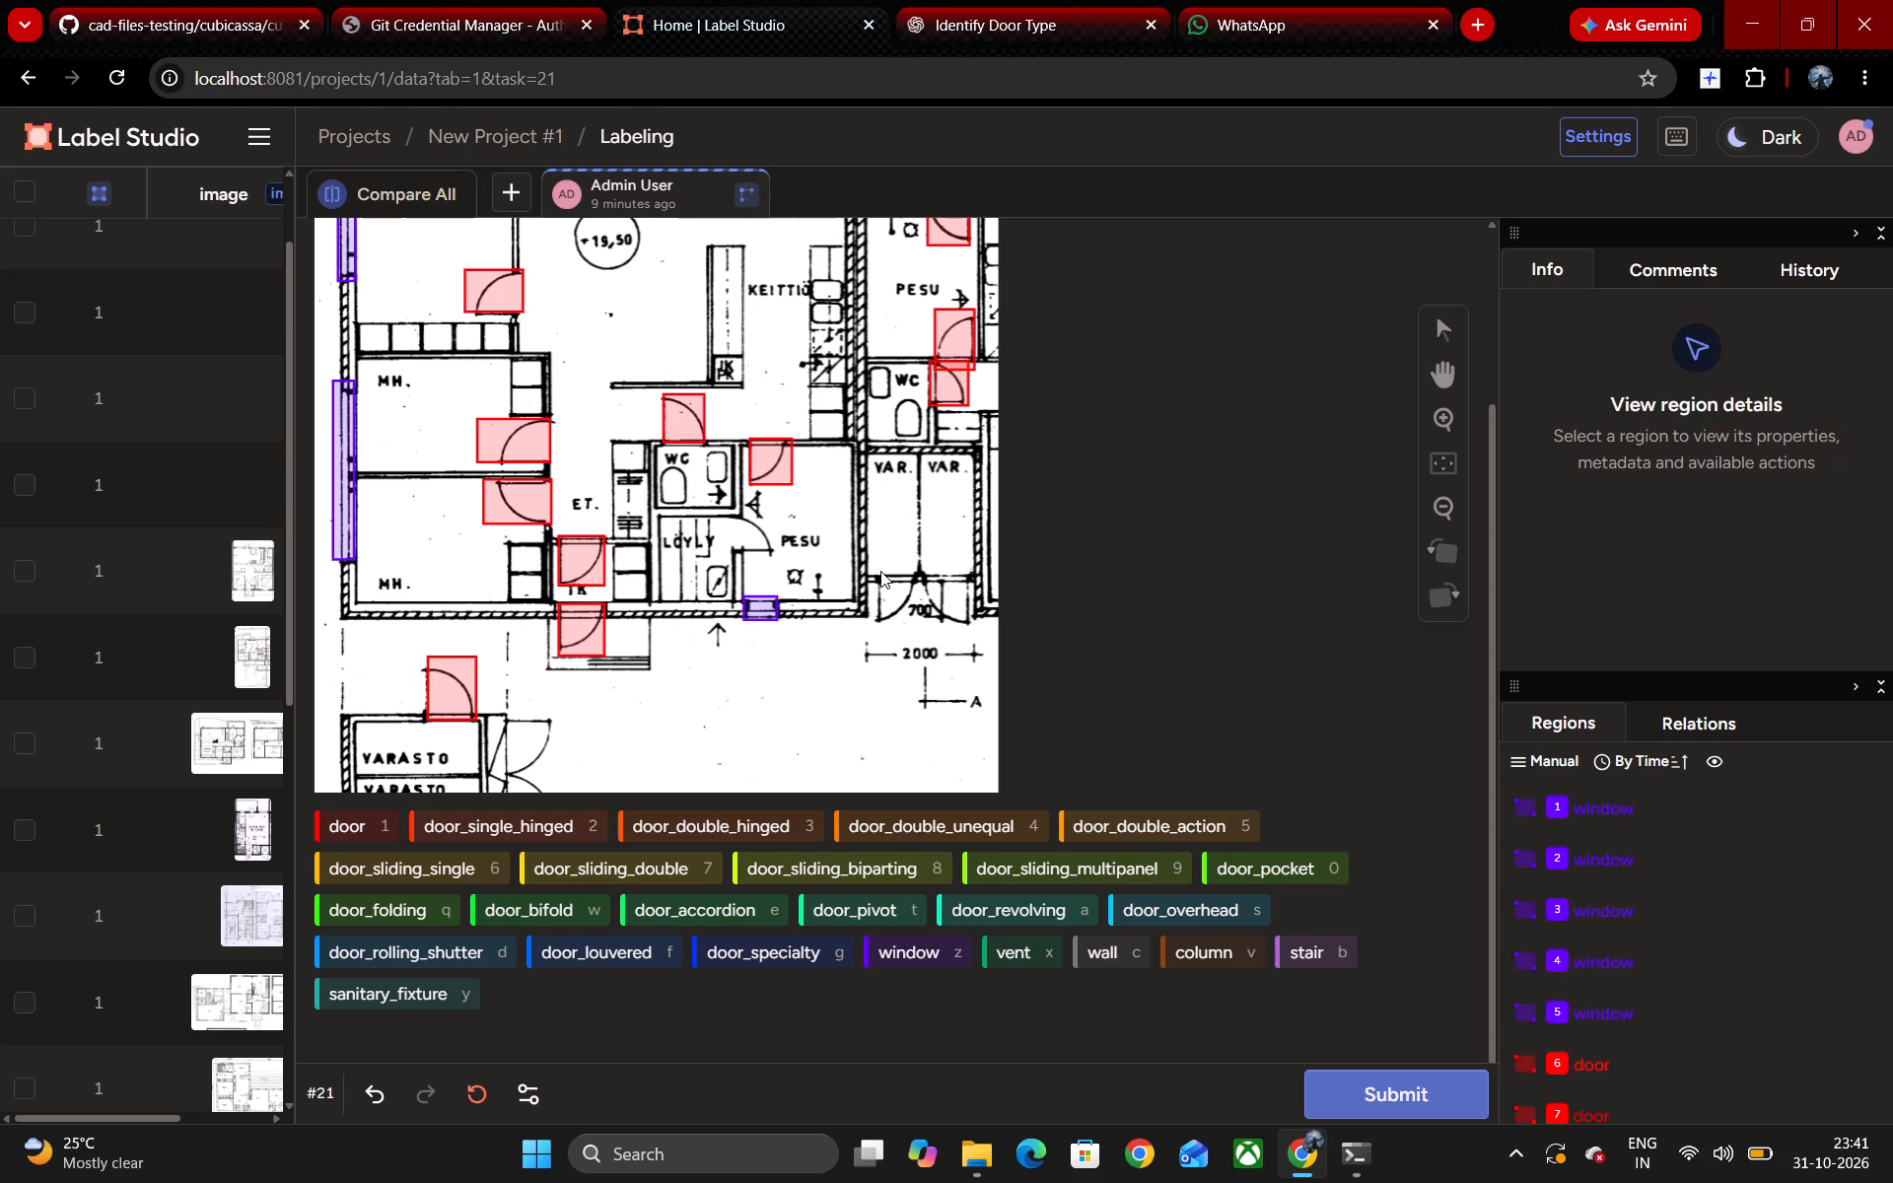
{"action": "left_click", "coordinate": [461, 672]}
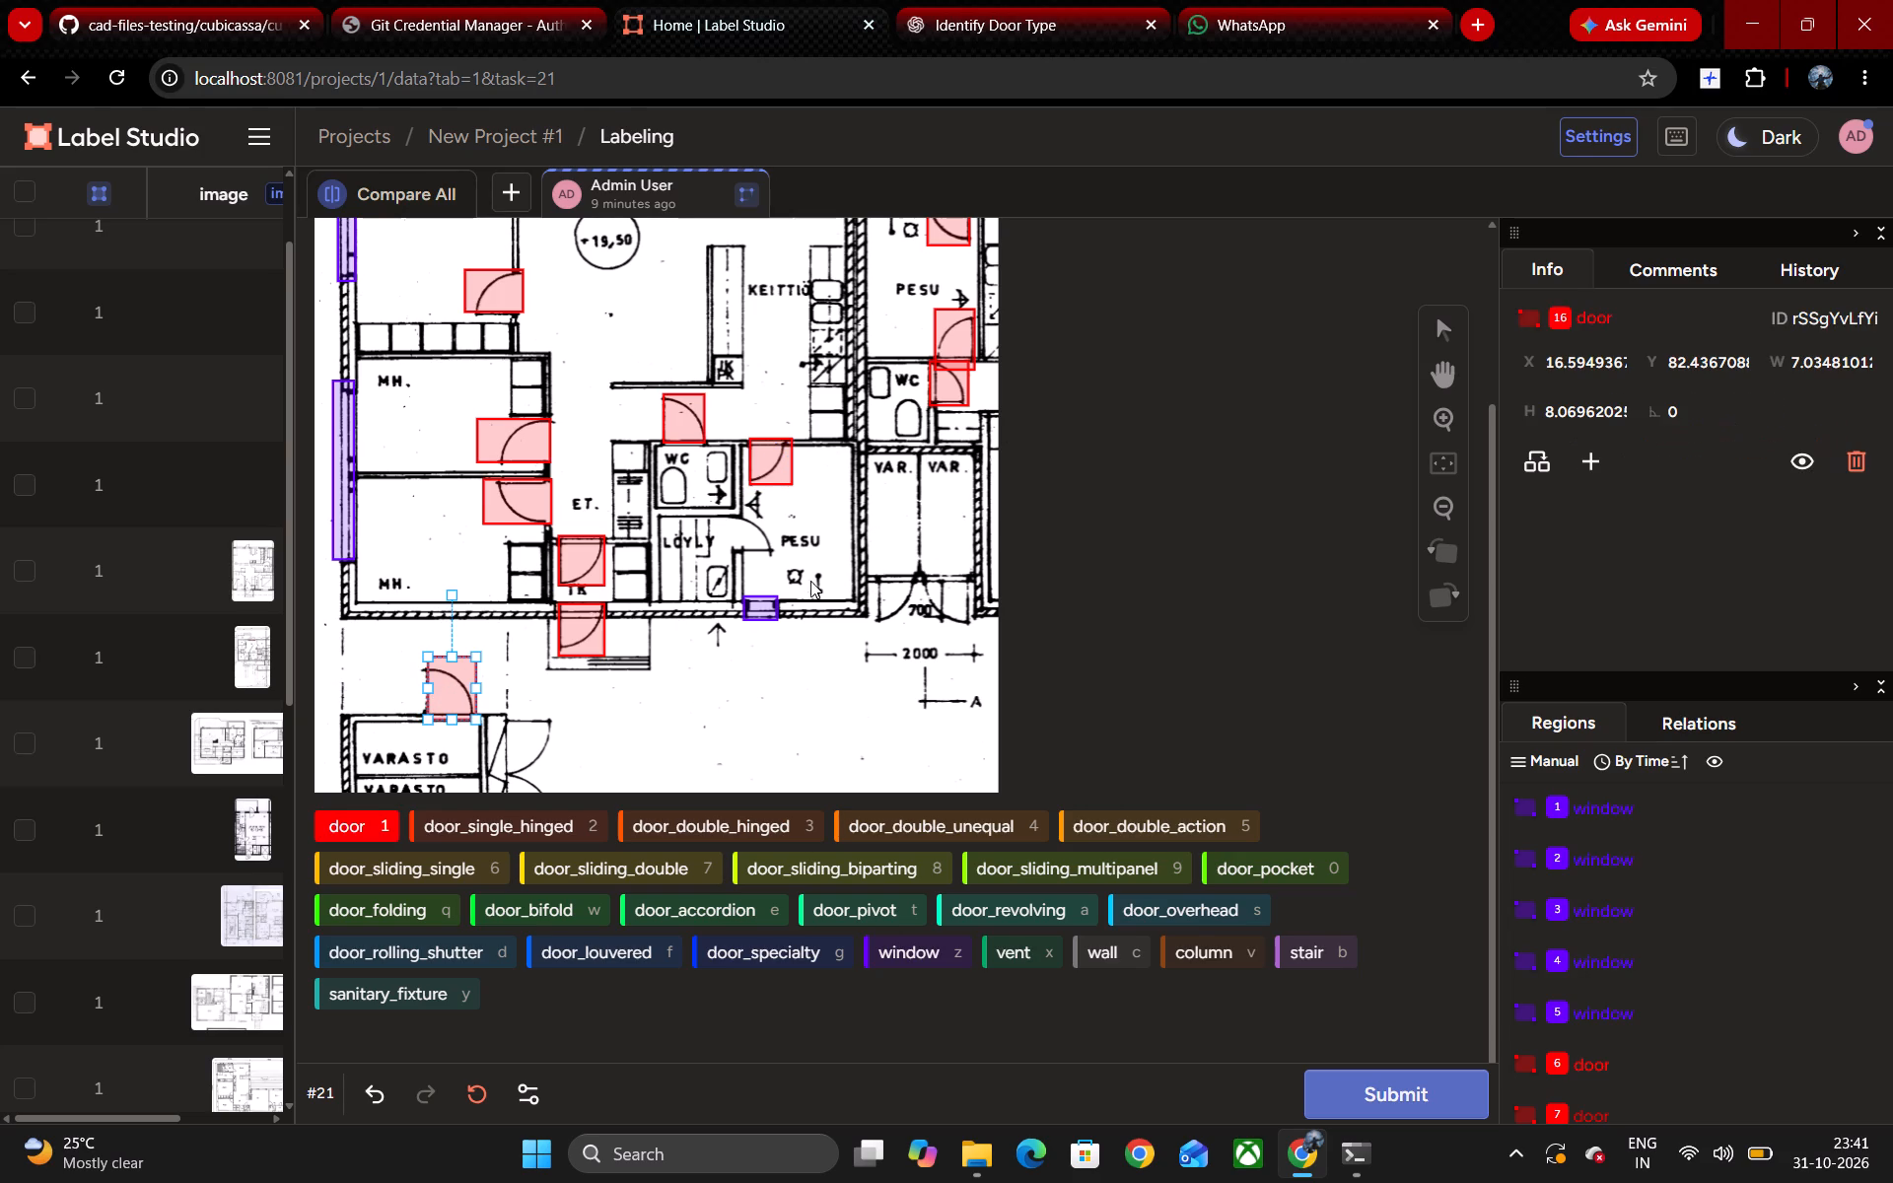
Add a door box around the left VAR. room's door, about 6.1 wide by 5.5 high, and shift it slightly down.
{"action": "left_click_drag", "start_coordinate": [872, 573], "coordinate": [872, 646]}
{"action": "left_click_drag", "start_coordinate": [872, 646], "coordinate": [914, 616]}
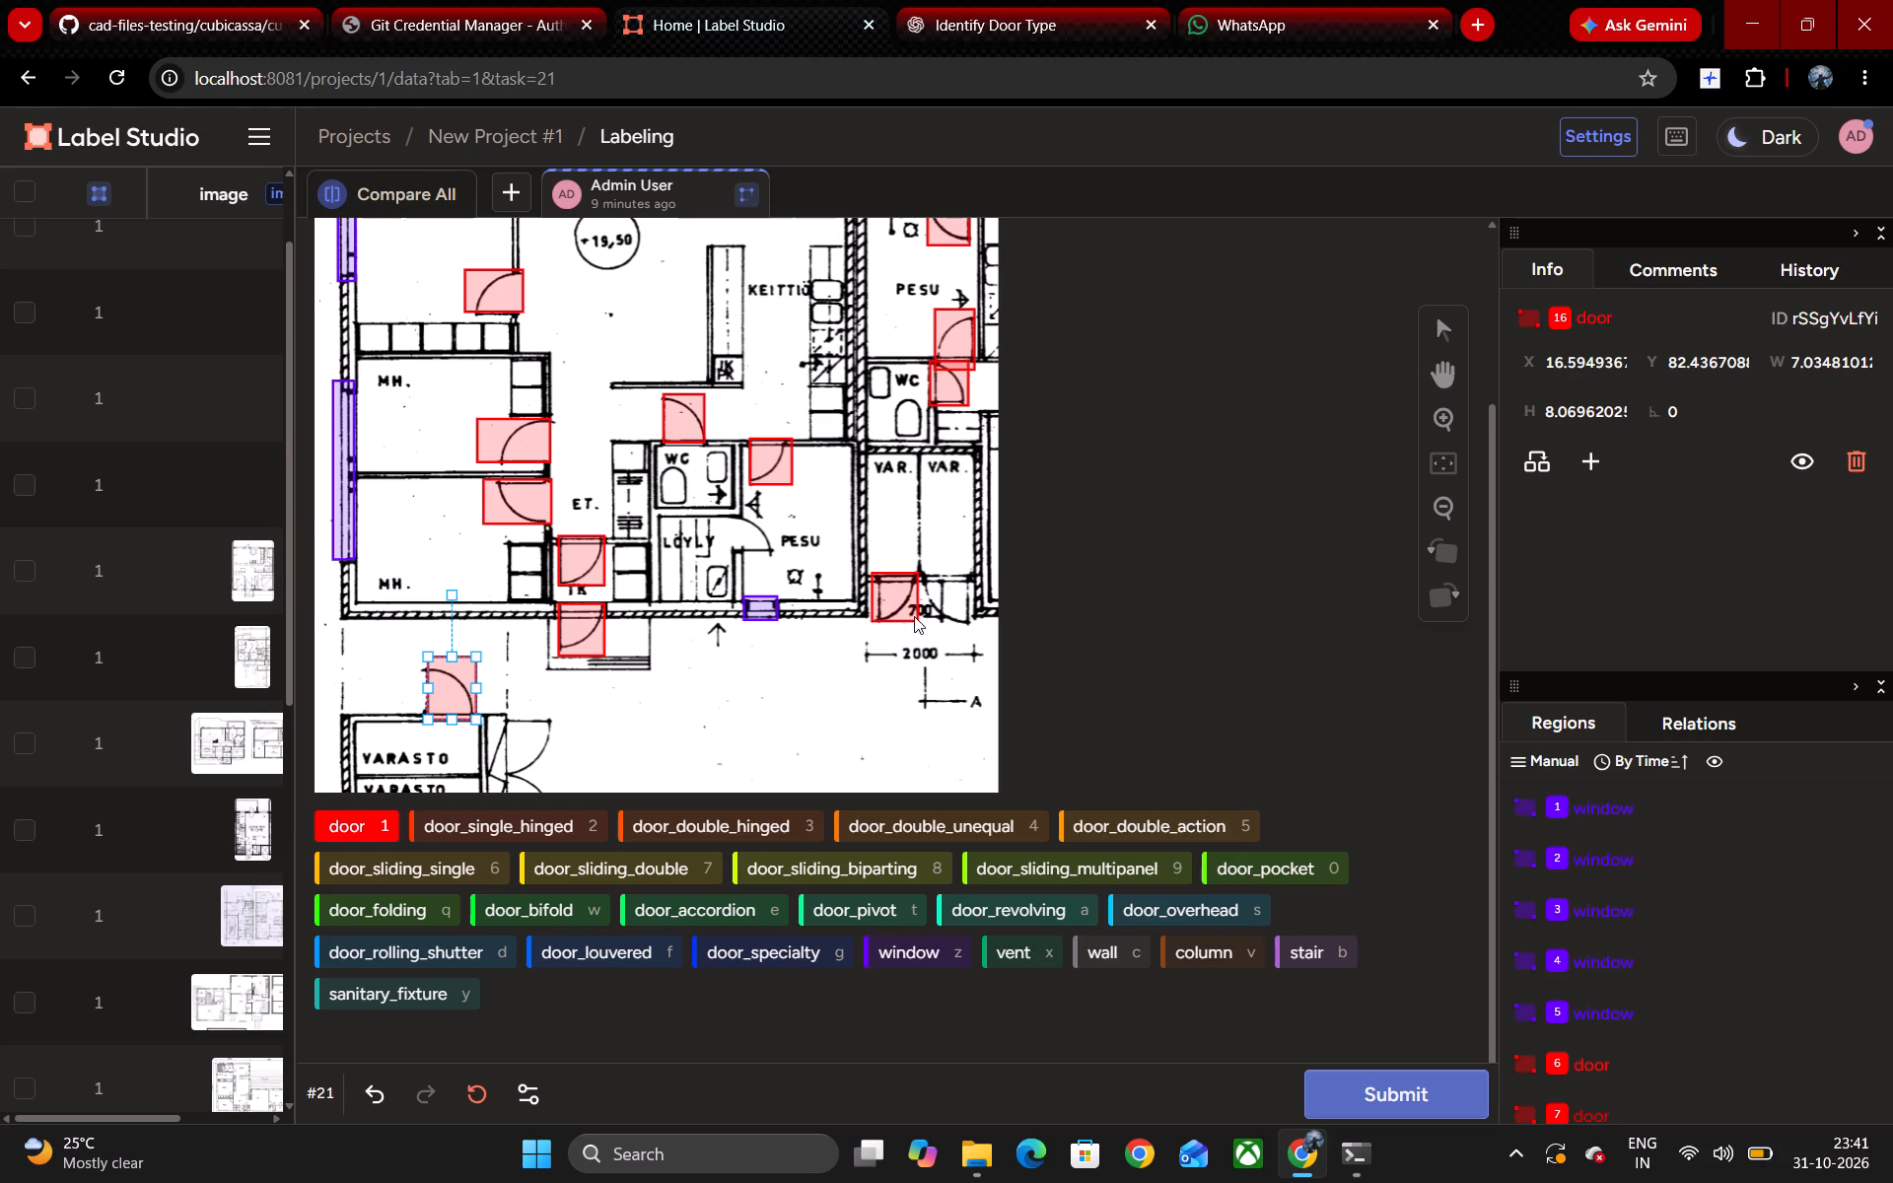
{"action": "left_click_drag", "start_coordinate": [914, 616], "coordinate": [913, 615]}
{"action": "left_click", "coordinate": [898, 604]}
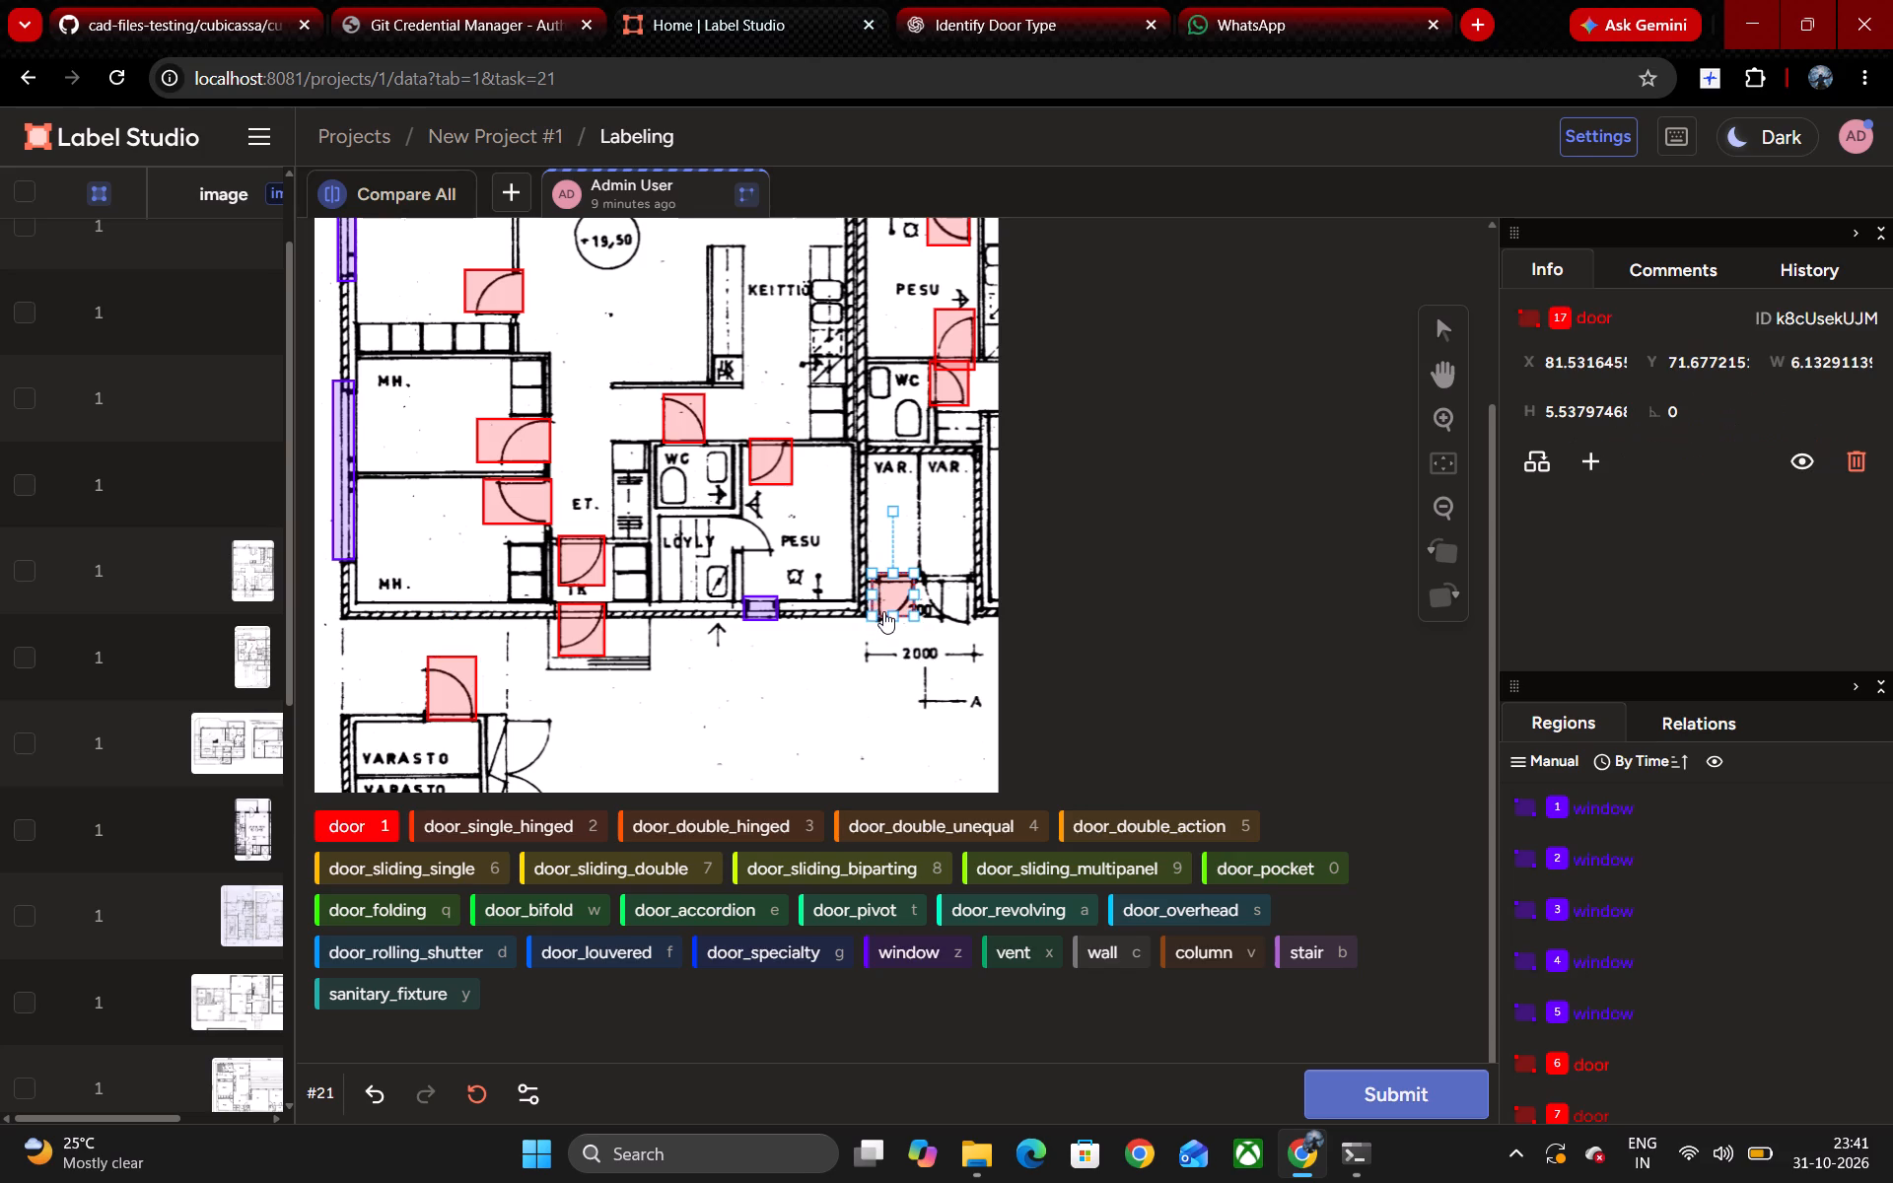
{"action": "left_click", "coordinate": [893, 607]}
{"action": "left_click", "coordinate": [897, 581]}
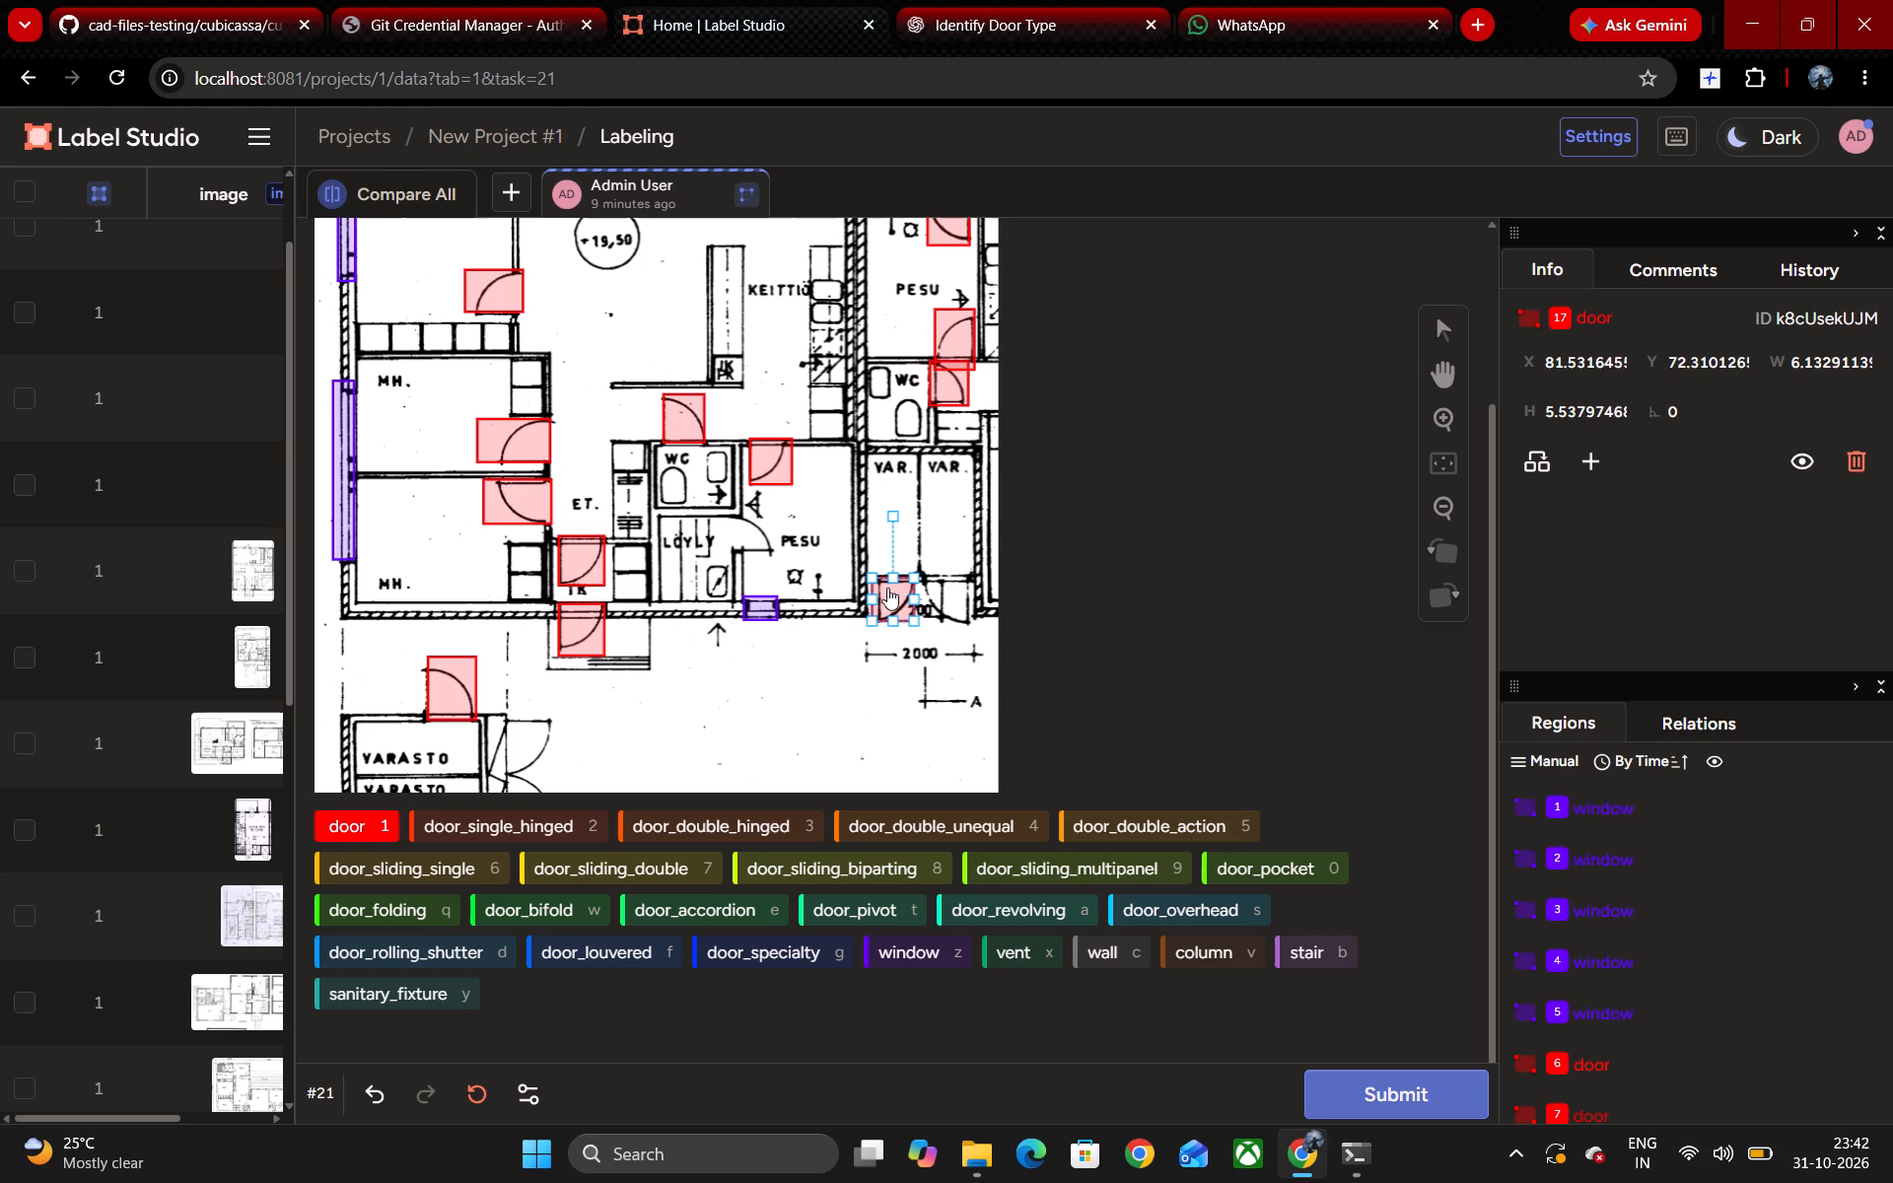
{"action": "left_click", "coordinate": [887, 588]}
Add a door box around the right VAR. room's door, about 6.7 wide by 6.8 high.
{"action": "left_click_drag", "start_coordinate": [922, 572], "coordinate": [928, 632]}
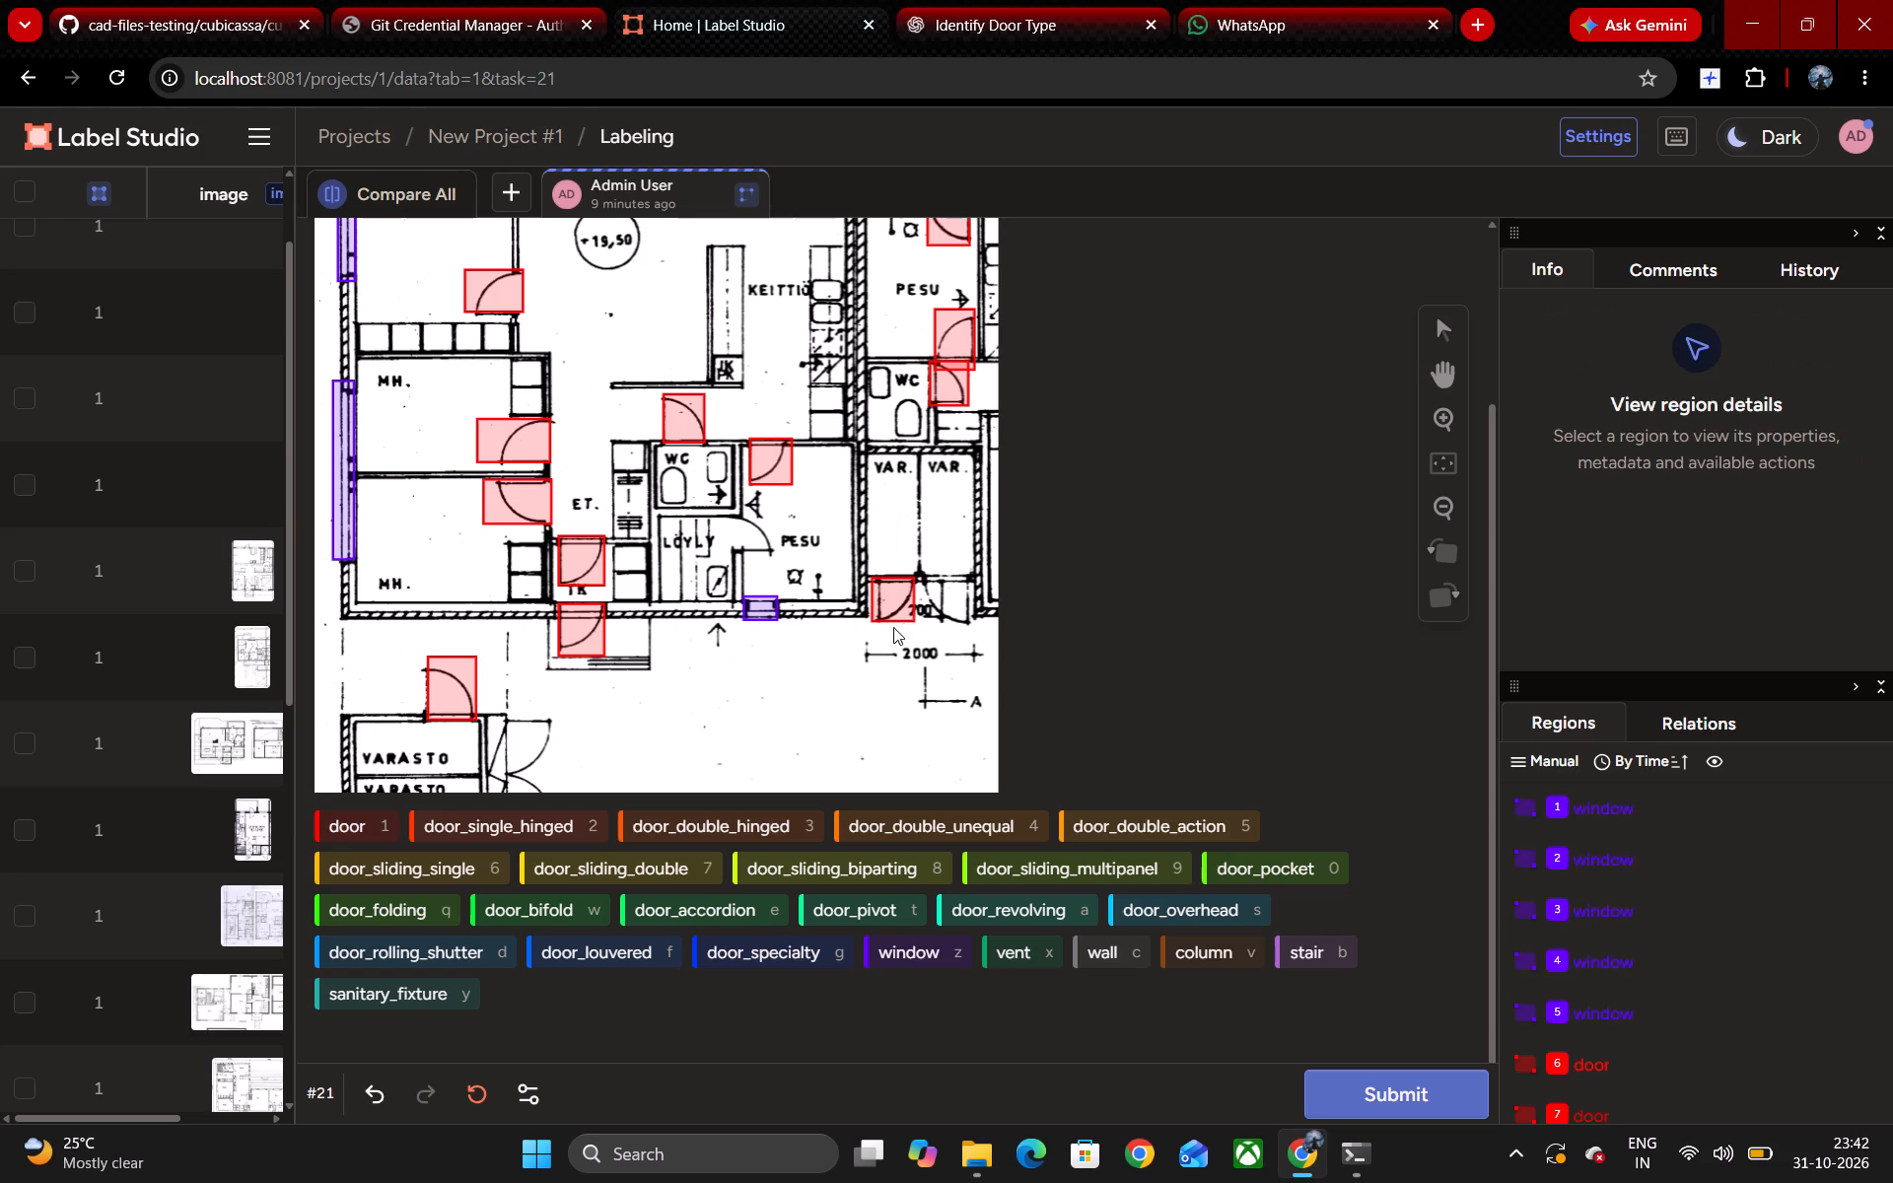
{"action": "left_click", "coordinate": [903, 603]}
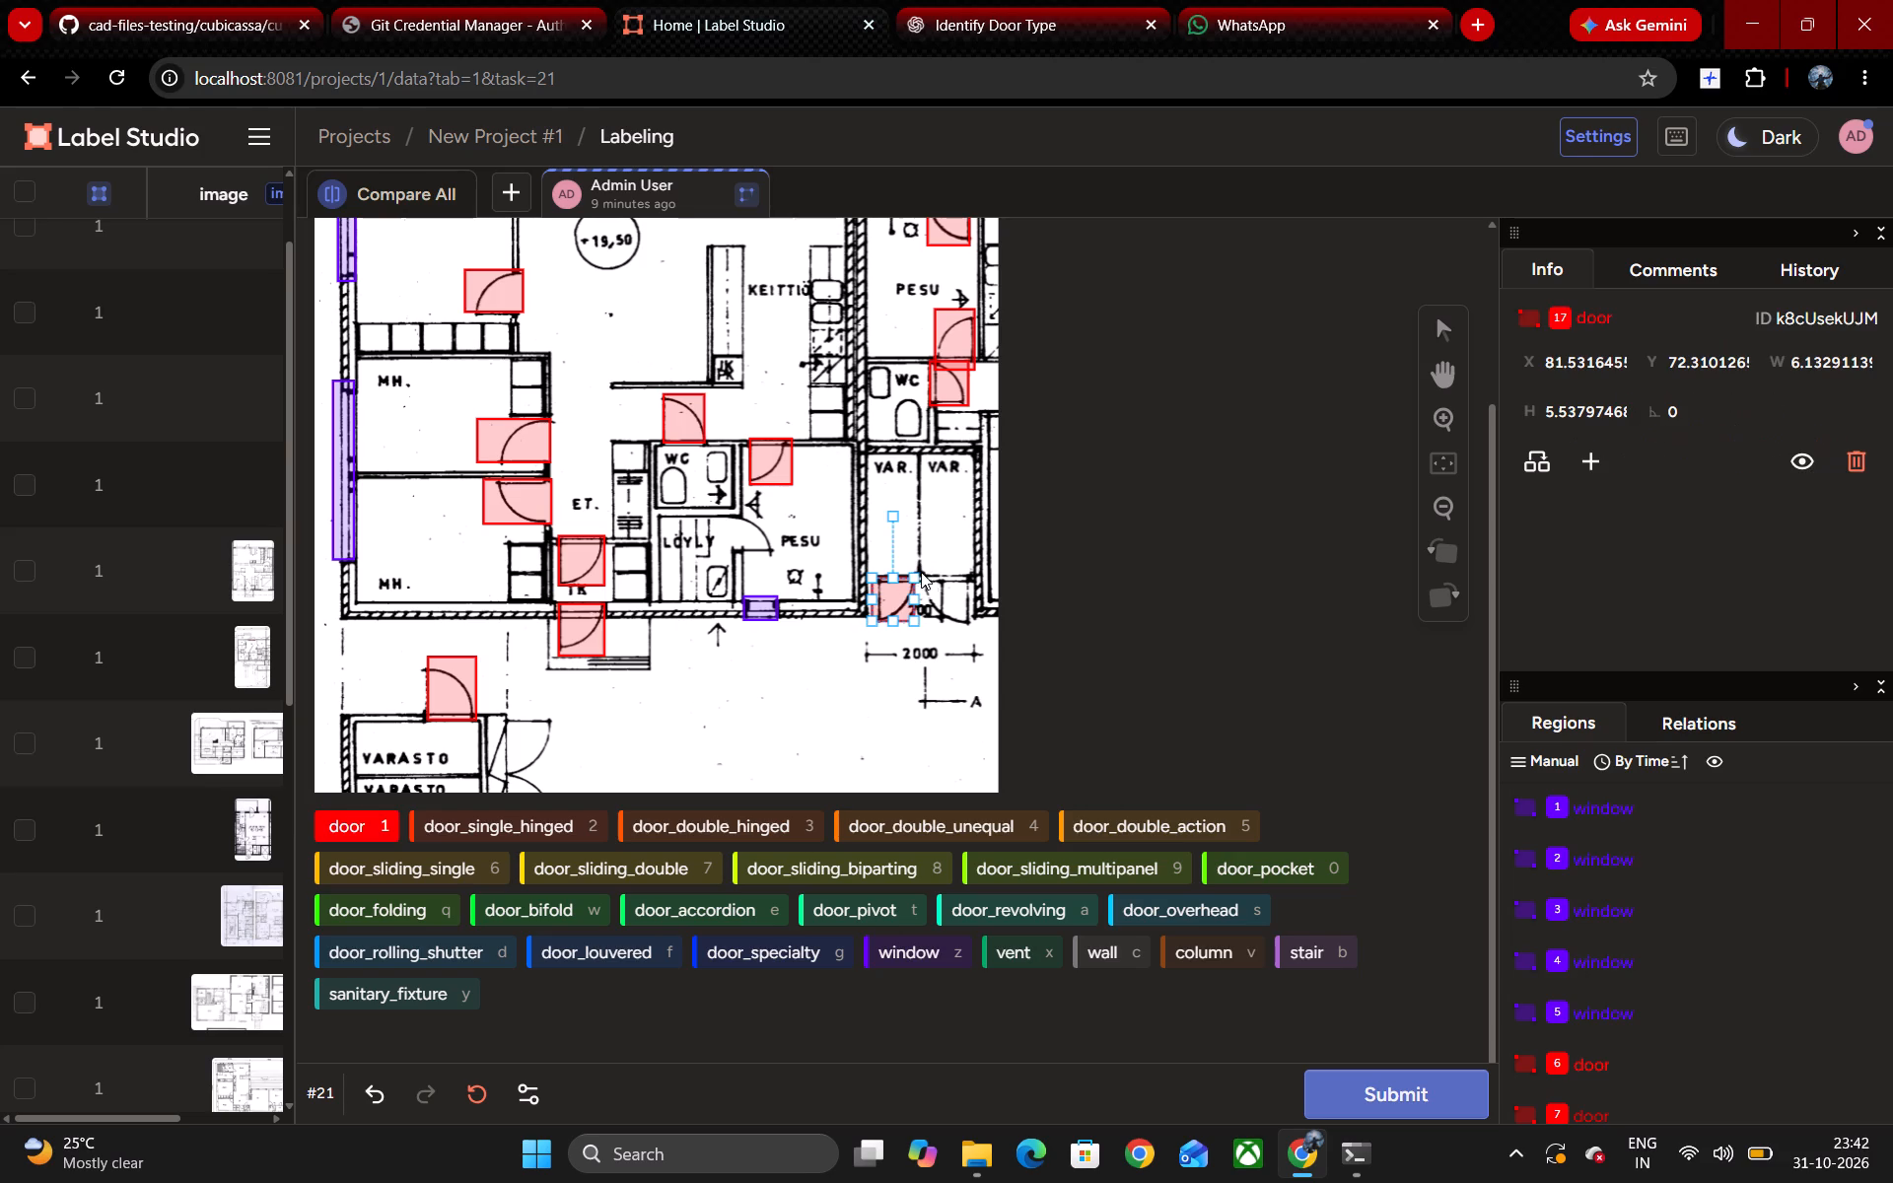
{"action": "left_click_drag", "start_coordinate": [924, 573], "coordinate": [971, 627]}
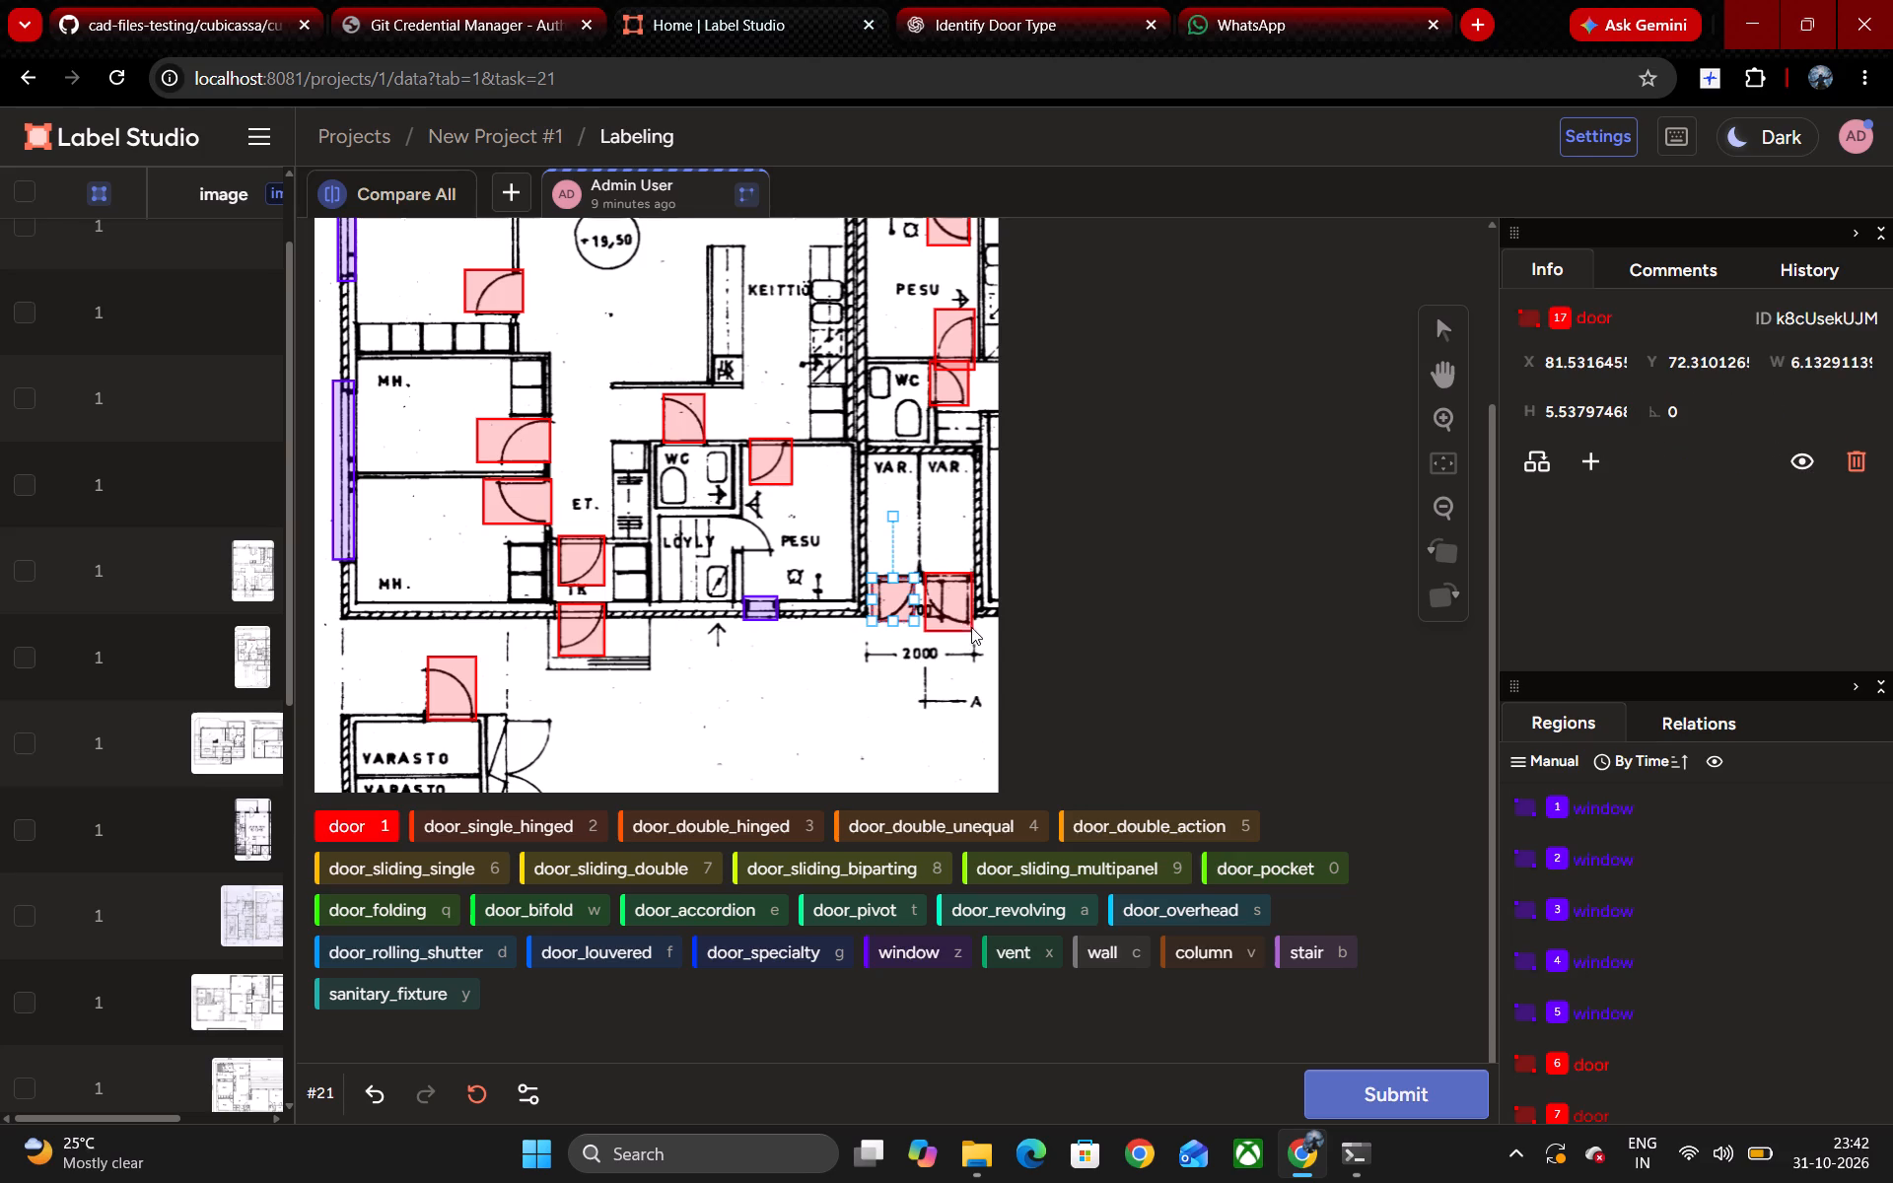
{"action": "left_click_drag", "start_coordinate": [971, 627], "coordinate": [970, 626]}
{"action": "double_click", "coordinate": [958, 607]}
{"action": "left_click", "coordinate": [956, 606]}
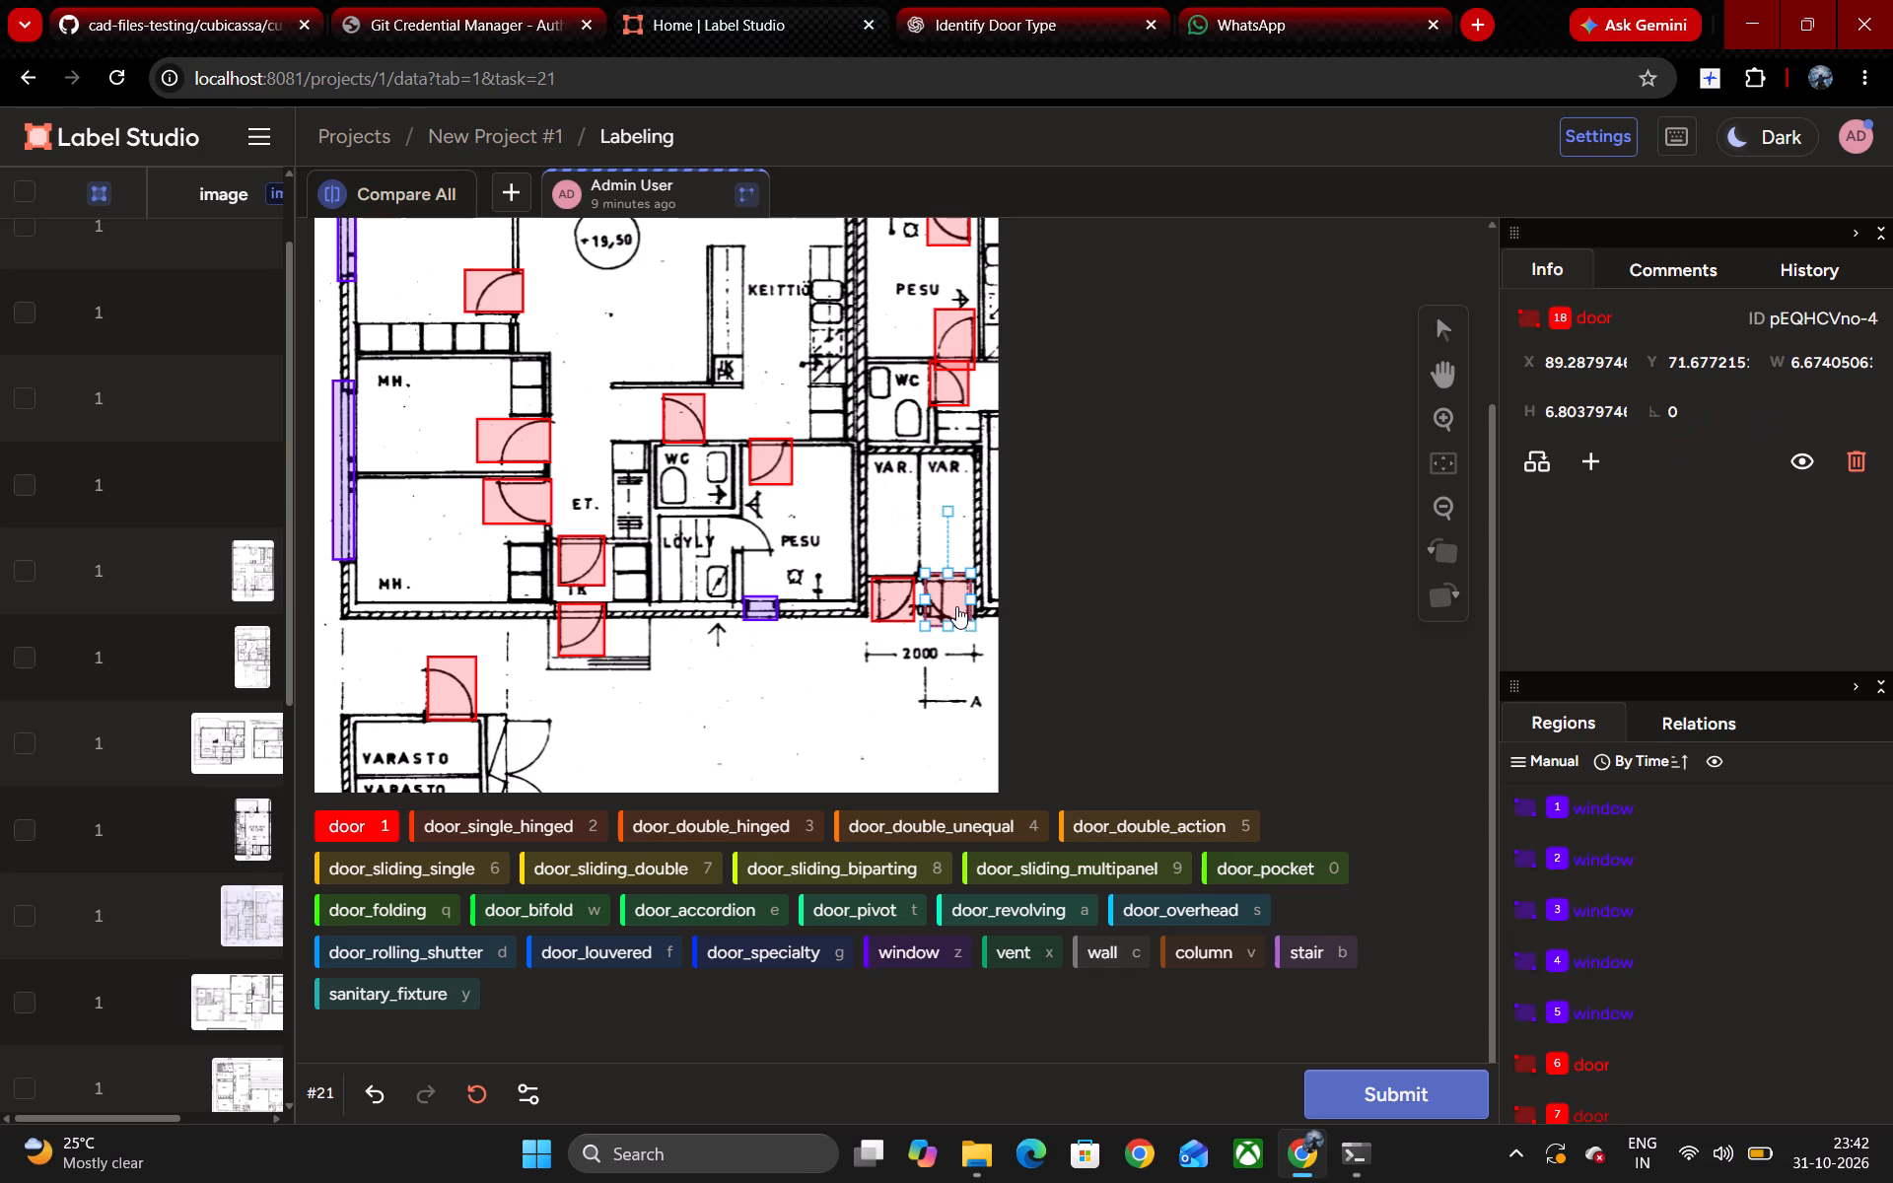
Add a door_double_hinged box around the two-way swing door in the top wall between OLOH. and RUOKAILU.
{"action": "scroll", "coordinate": [957, 568], "scroll_direction": "down", "scroll_amount": 1}
{"action": "scroll", "coordinate": [872, 560], "scroll_direction": "up", "scroll_amount": 3}
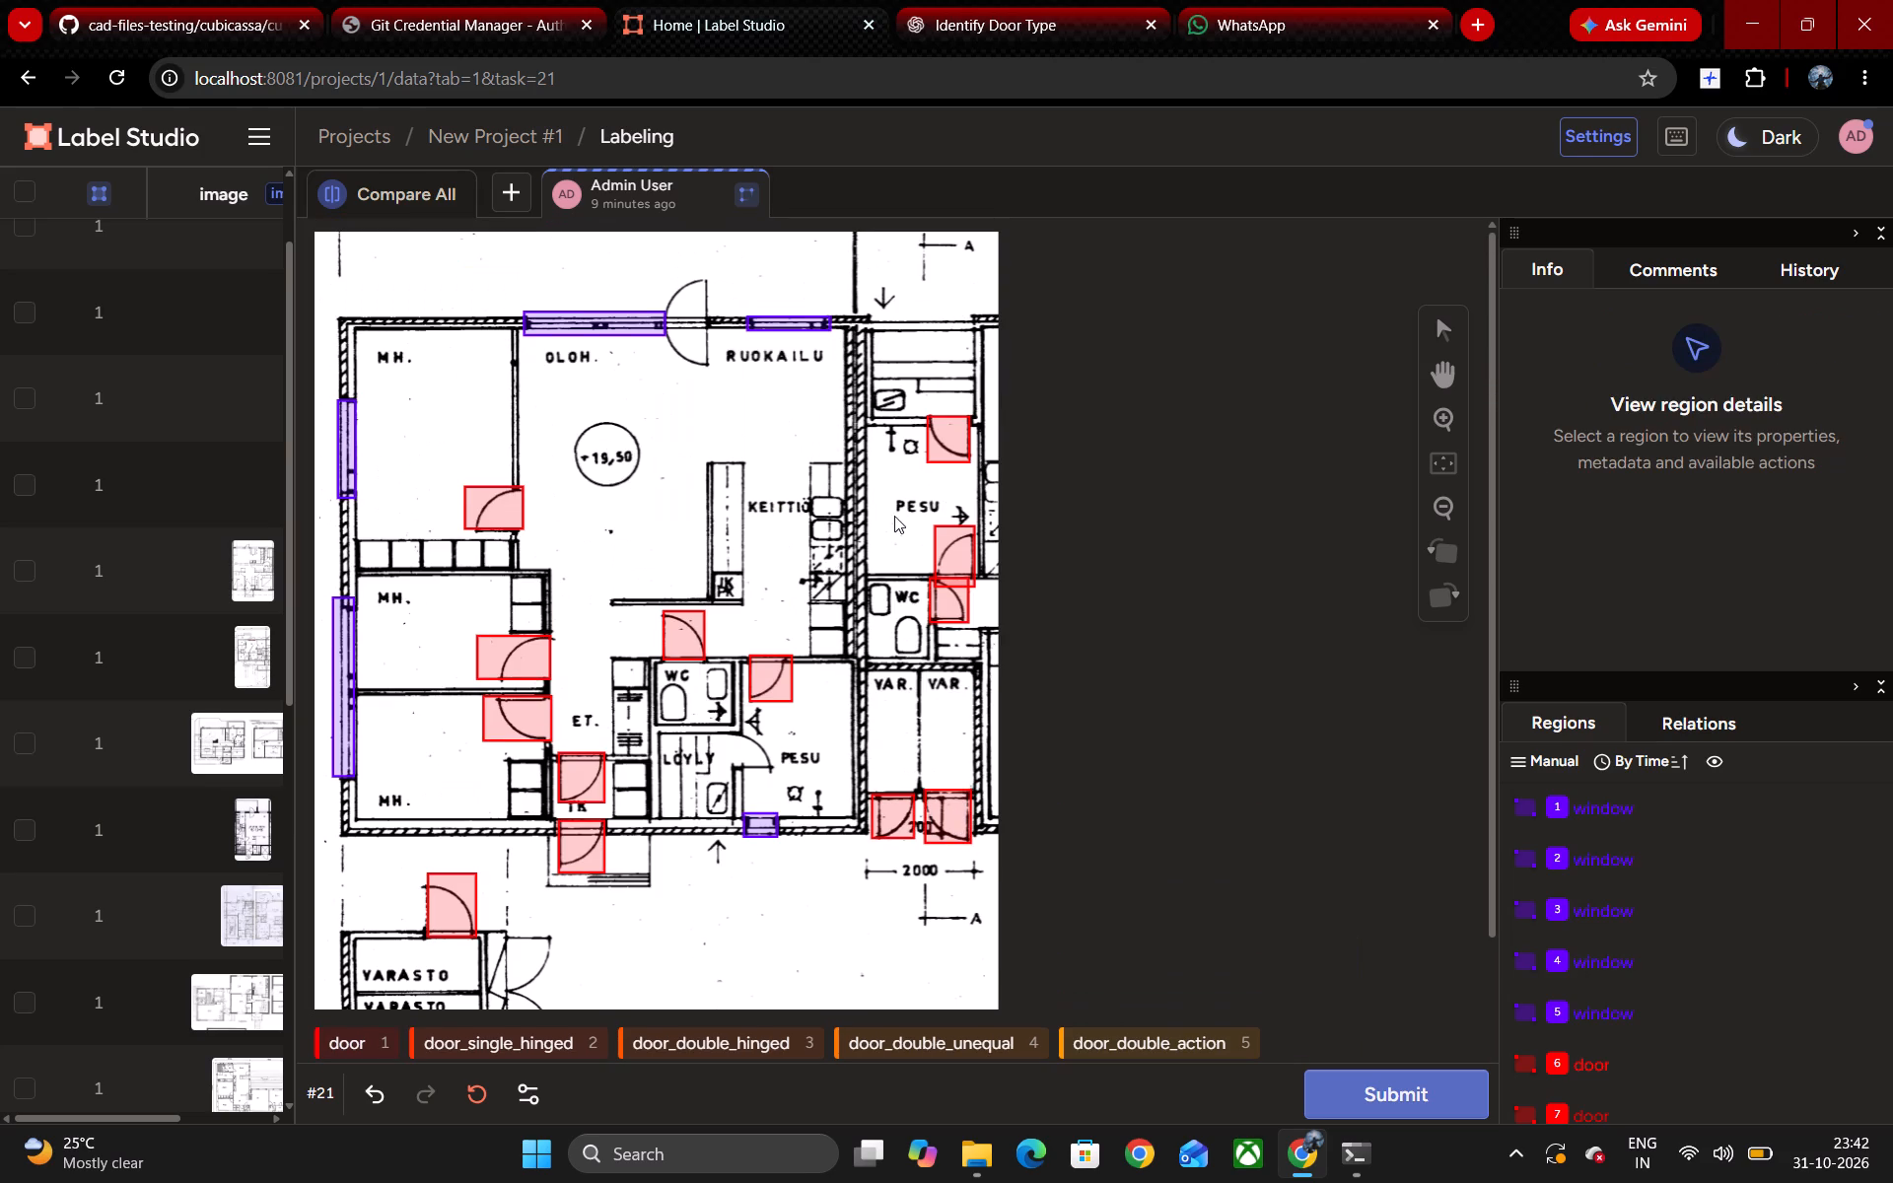
{"action": "scroll", "coordinate": [837, 528], "scroll_direction": "down", "scroll_amount": 1}
{"action": "scroll", "coordinate": [837, 528], "scroll_direction": "up", "scroll_amount": 2}
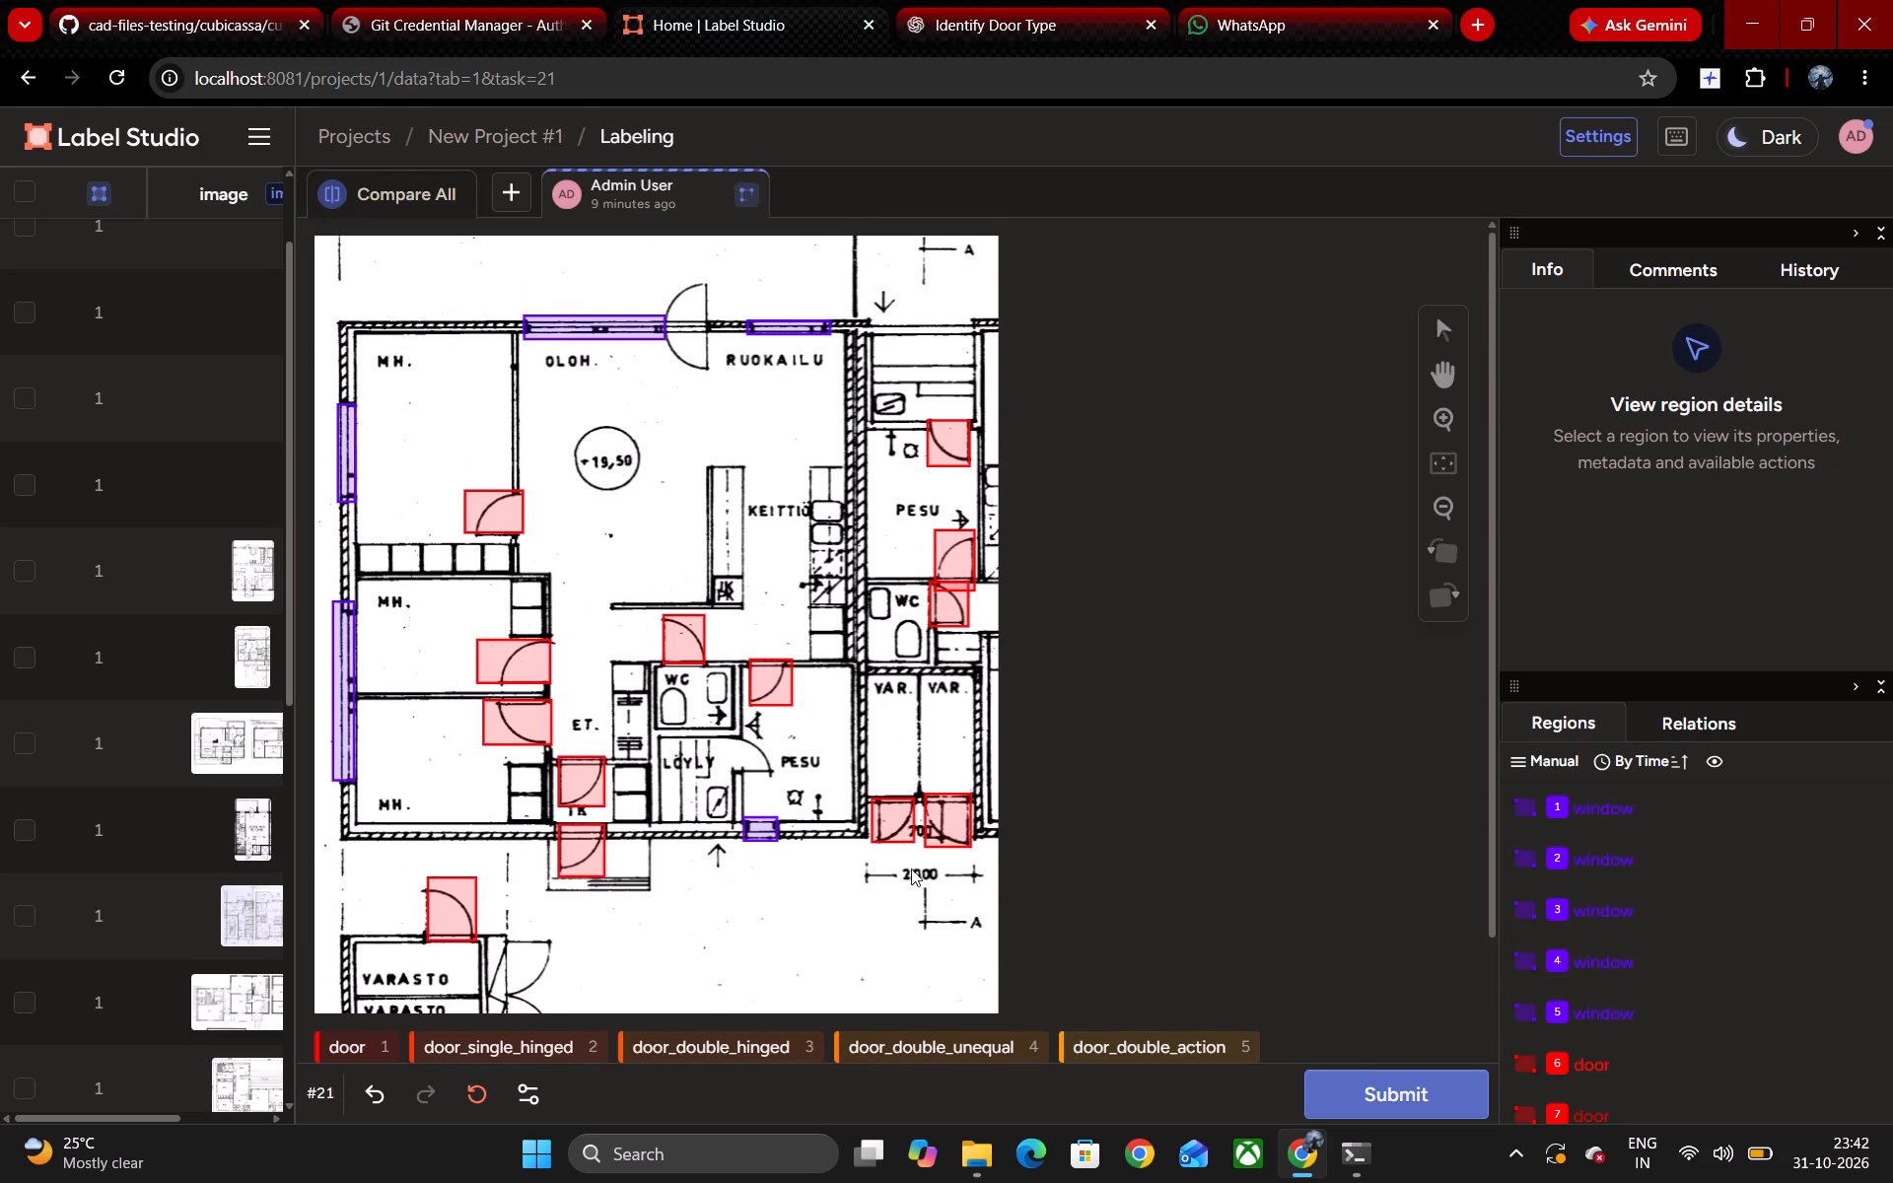
{"action": "key", "text": "4"}
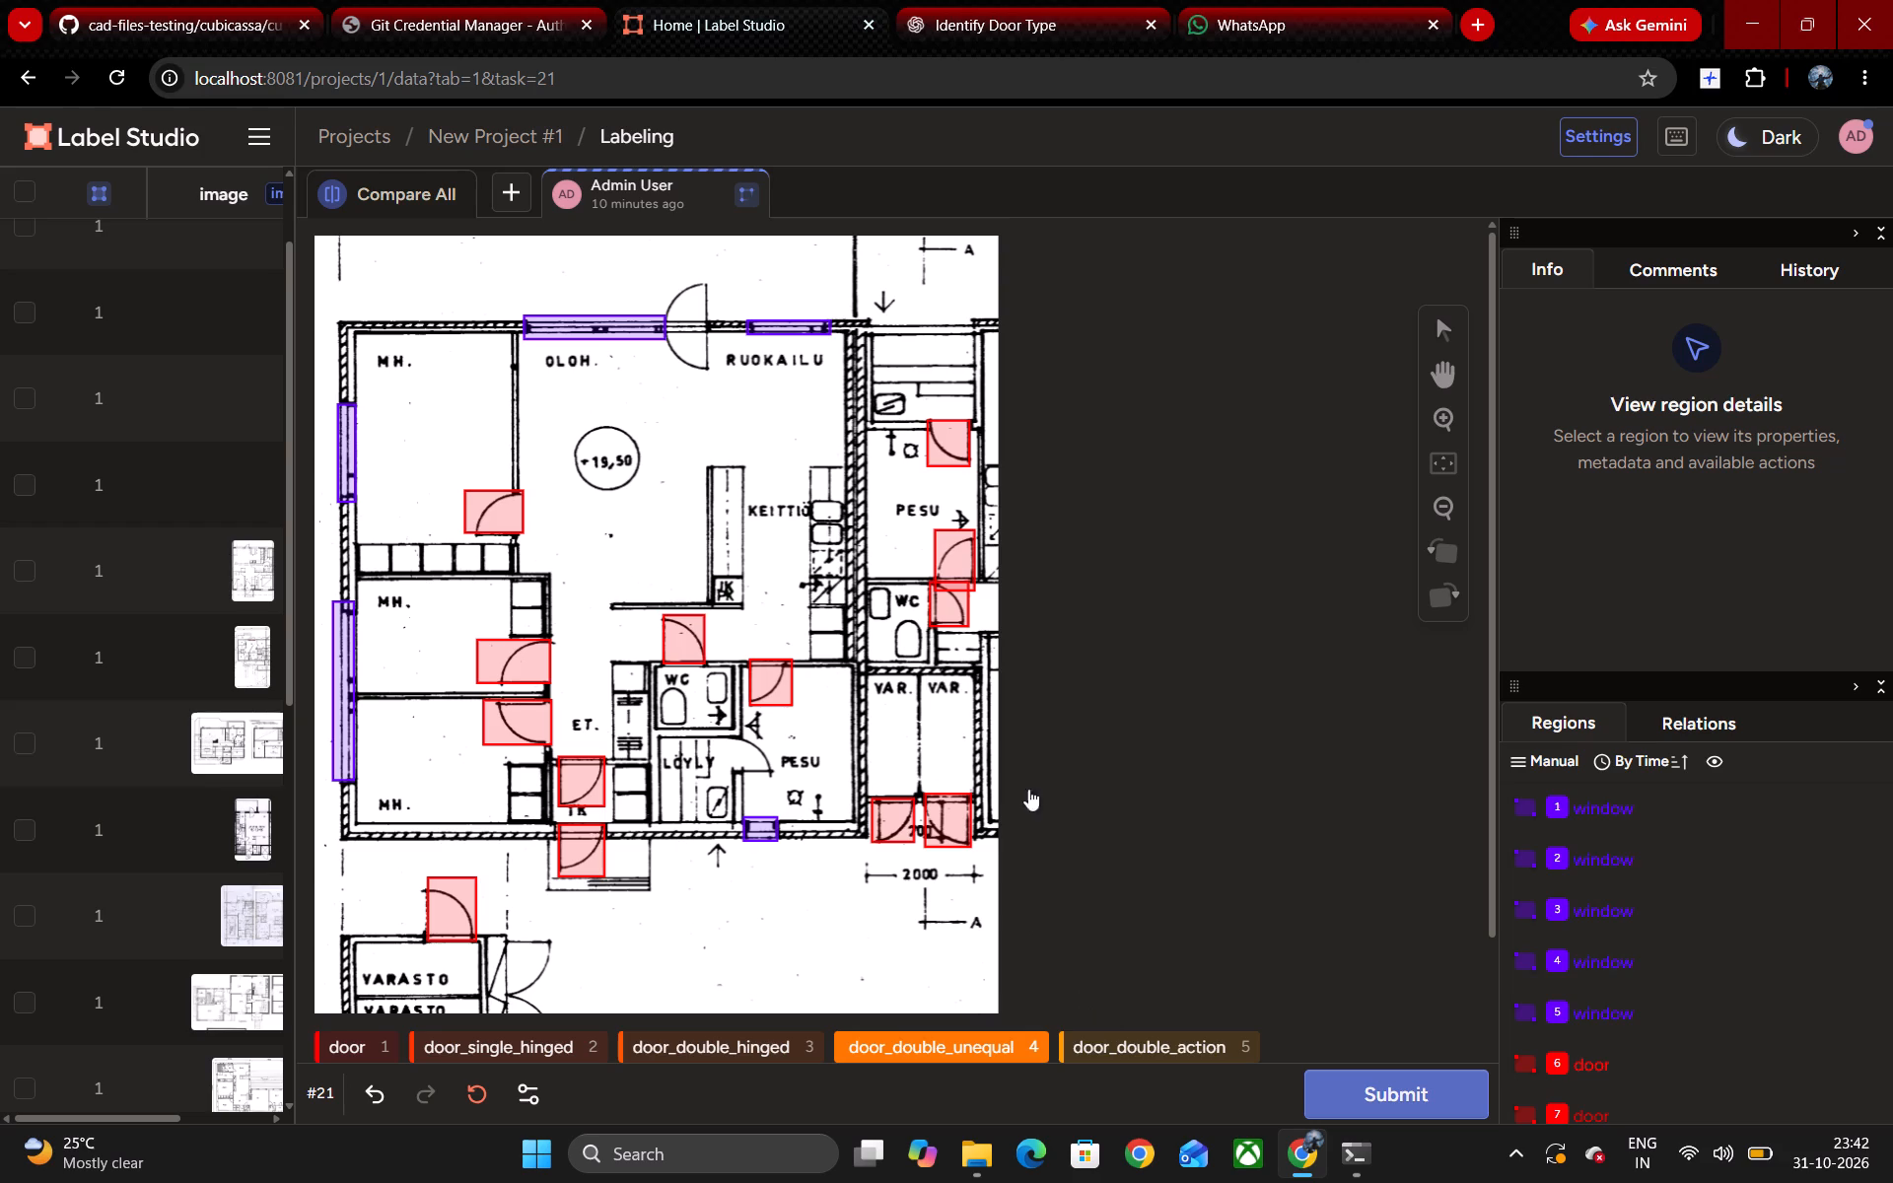
{"action": "key", "text": "3"}
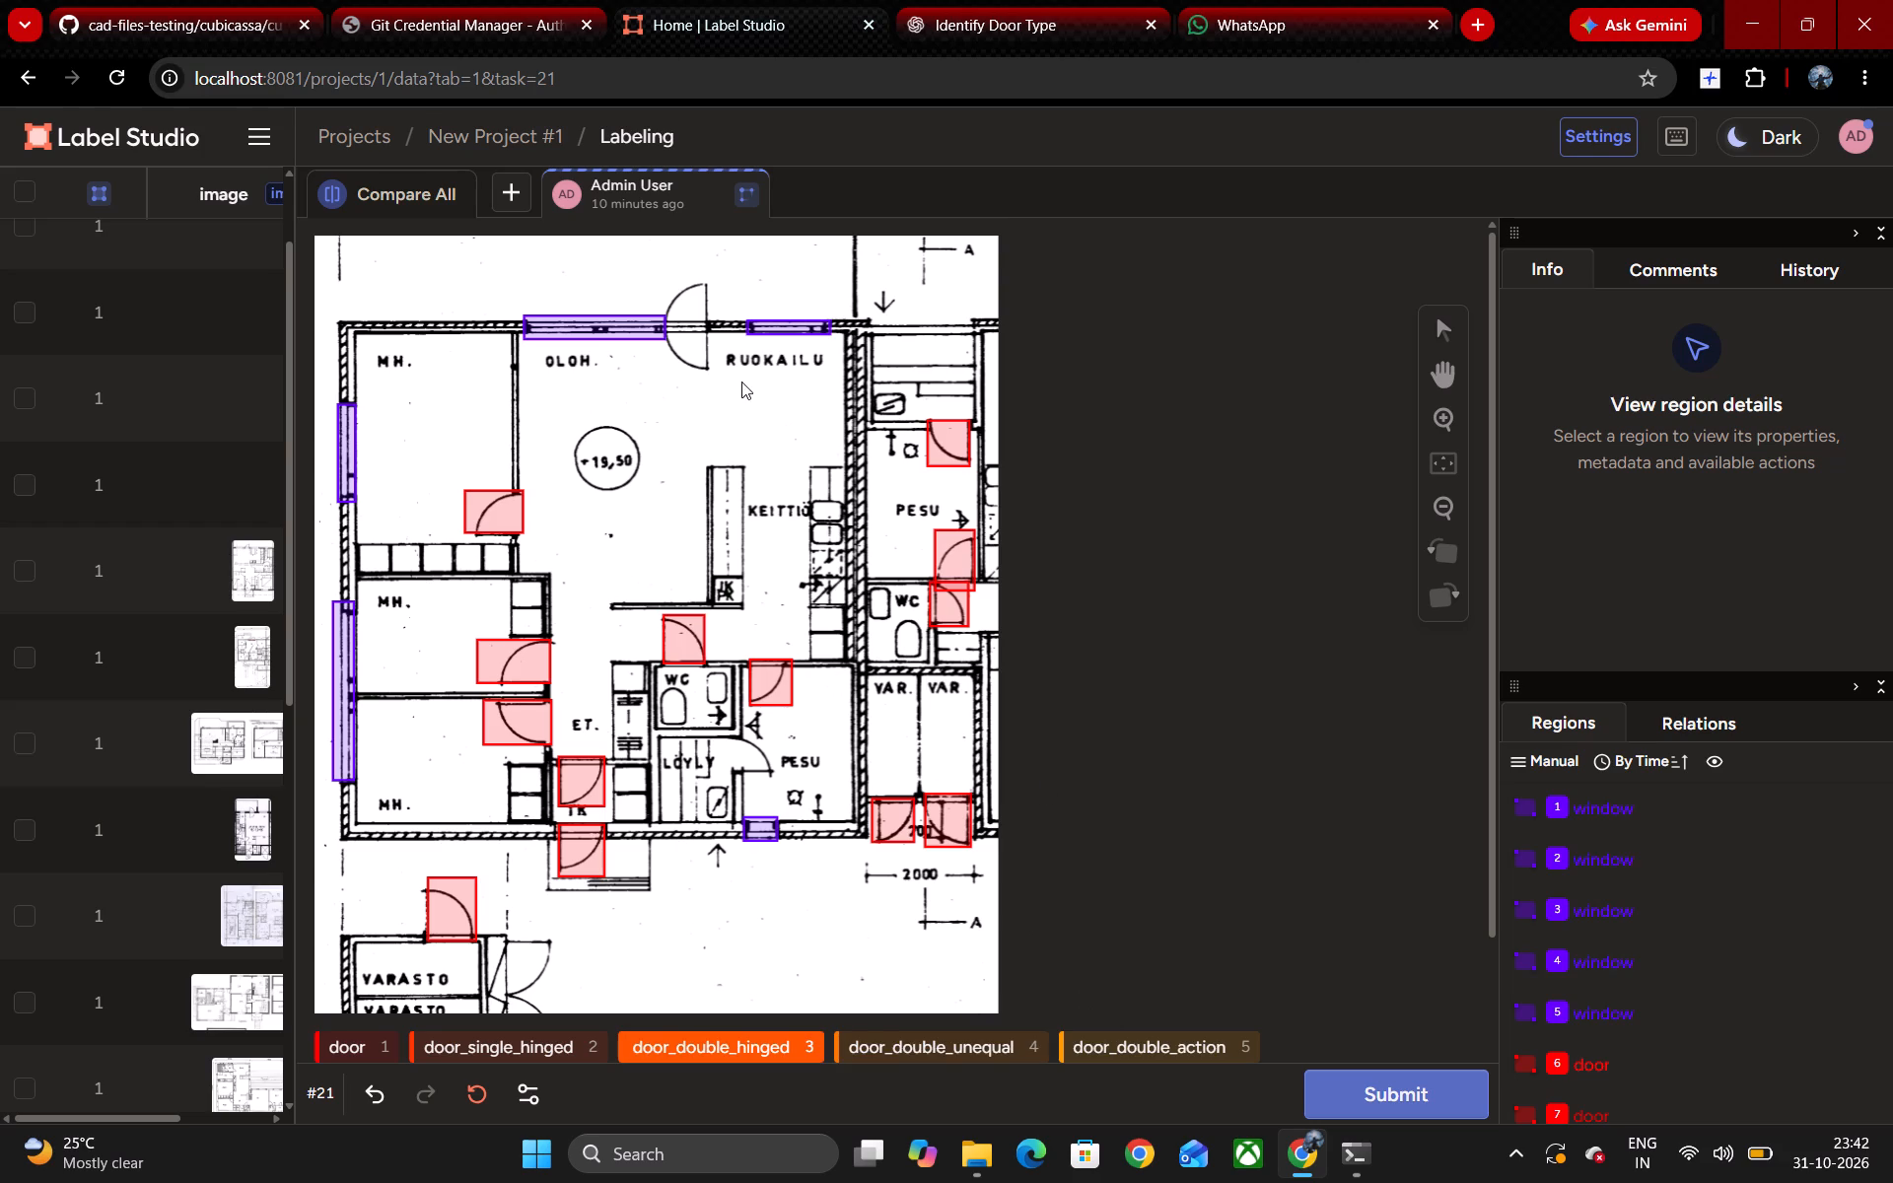
{"action": "left_click_drag", "start_coordinate": [710, 375], "coordinate": [663, 258]}
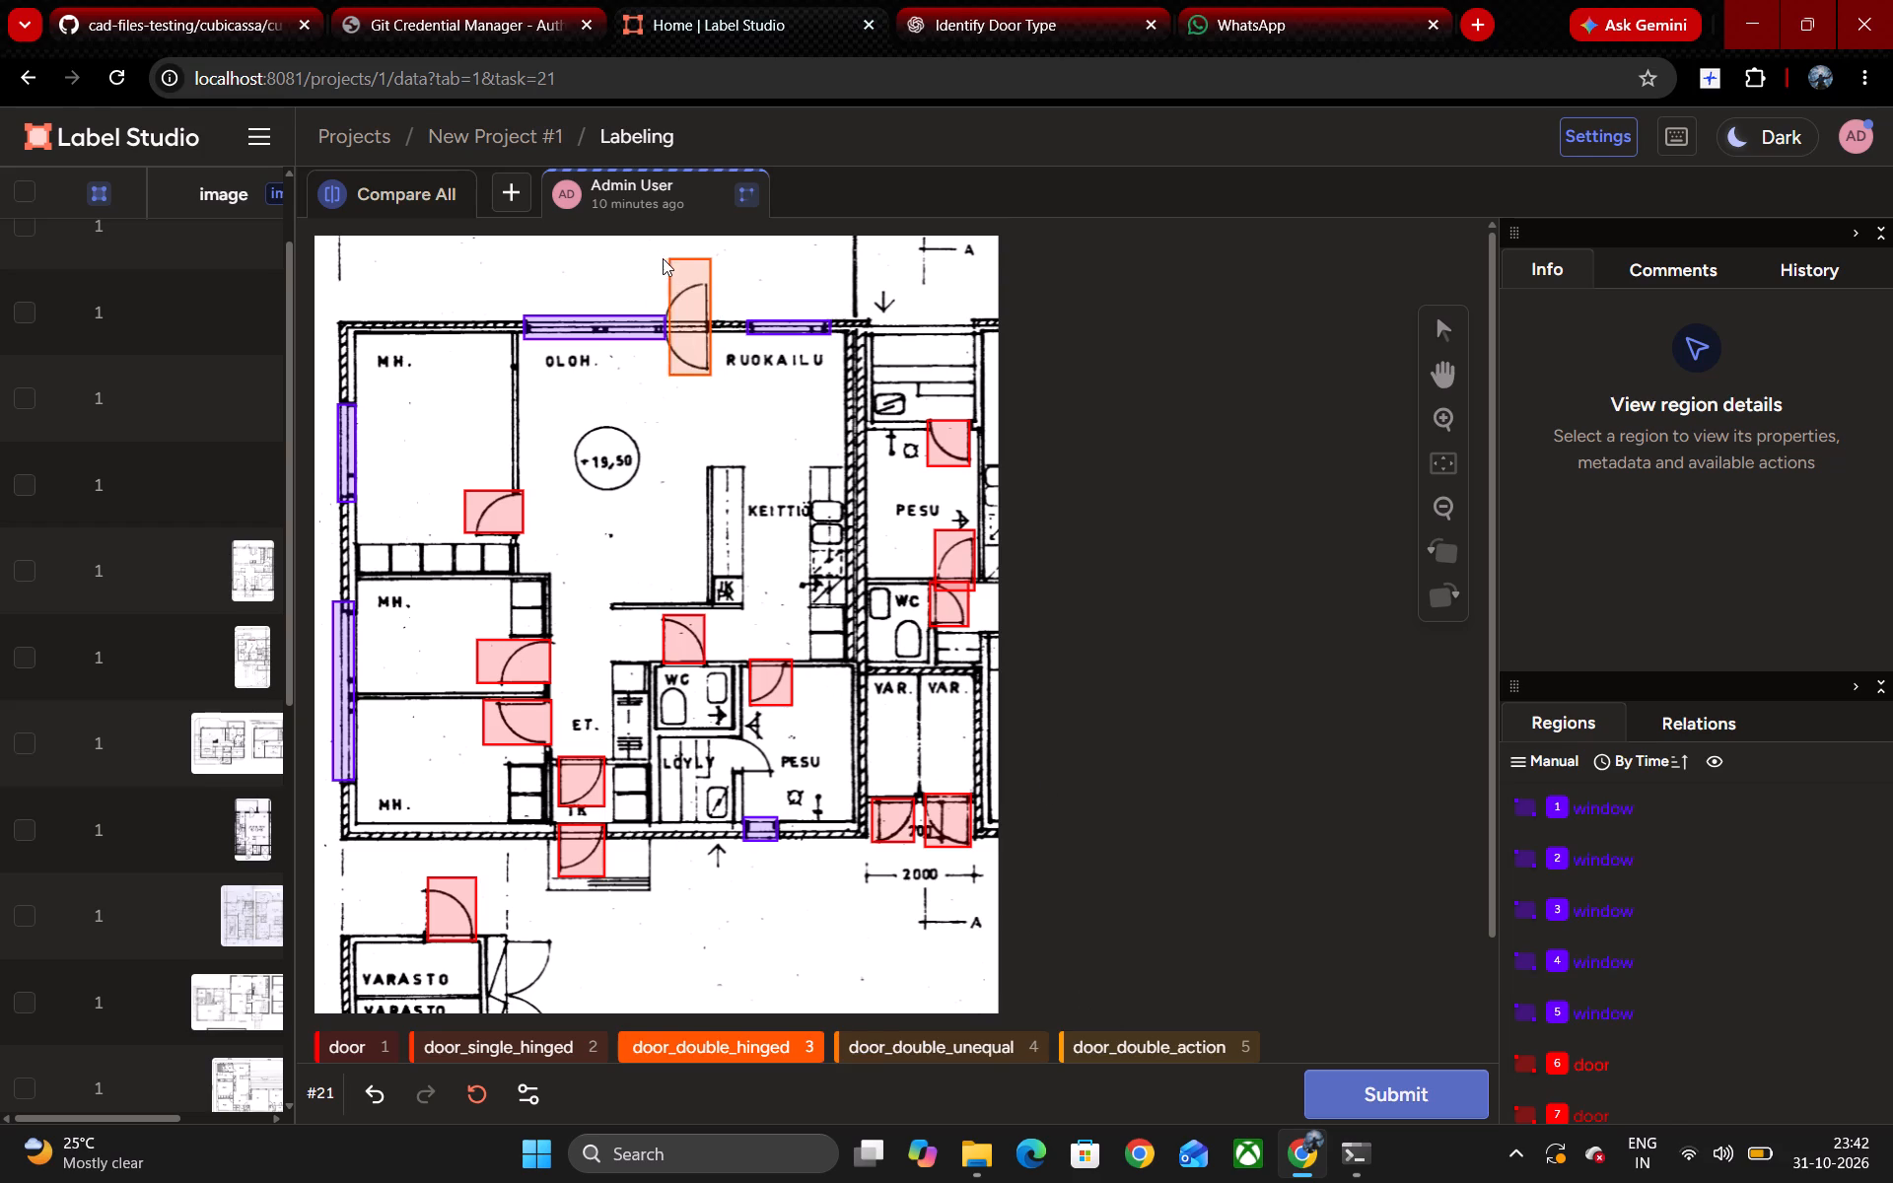
{"action": "left_click_drag", "start_coordinate": [663, 258], "coordinate": [662, 285]}
{"action": "left_click_drag", "start_coordinate": [662, 285], "coordinate": [663, 280]}
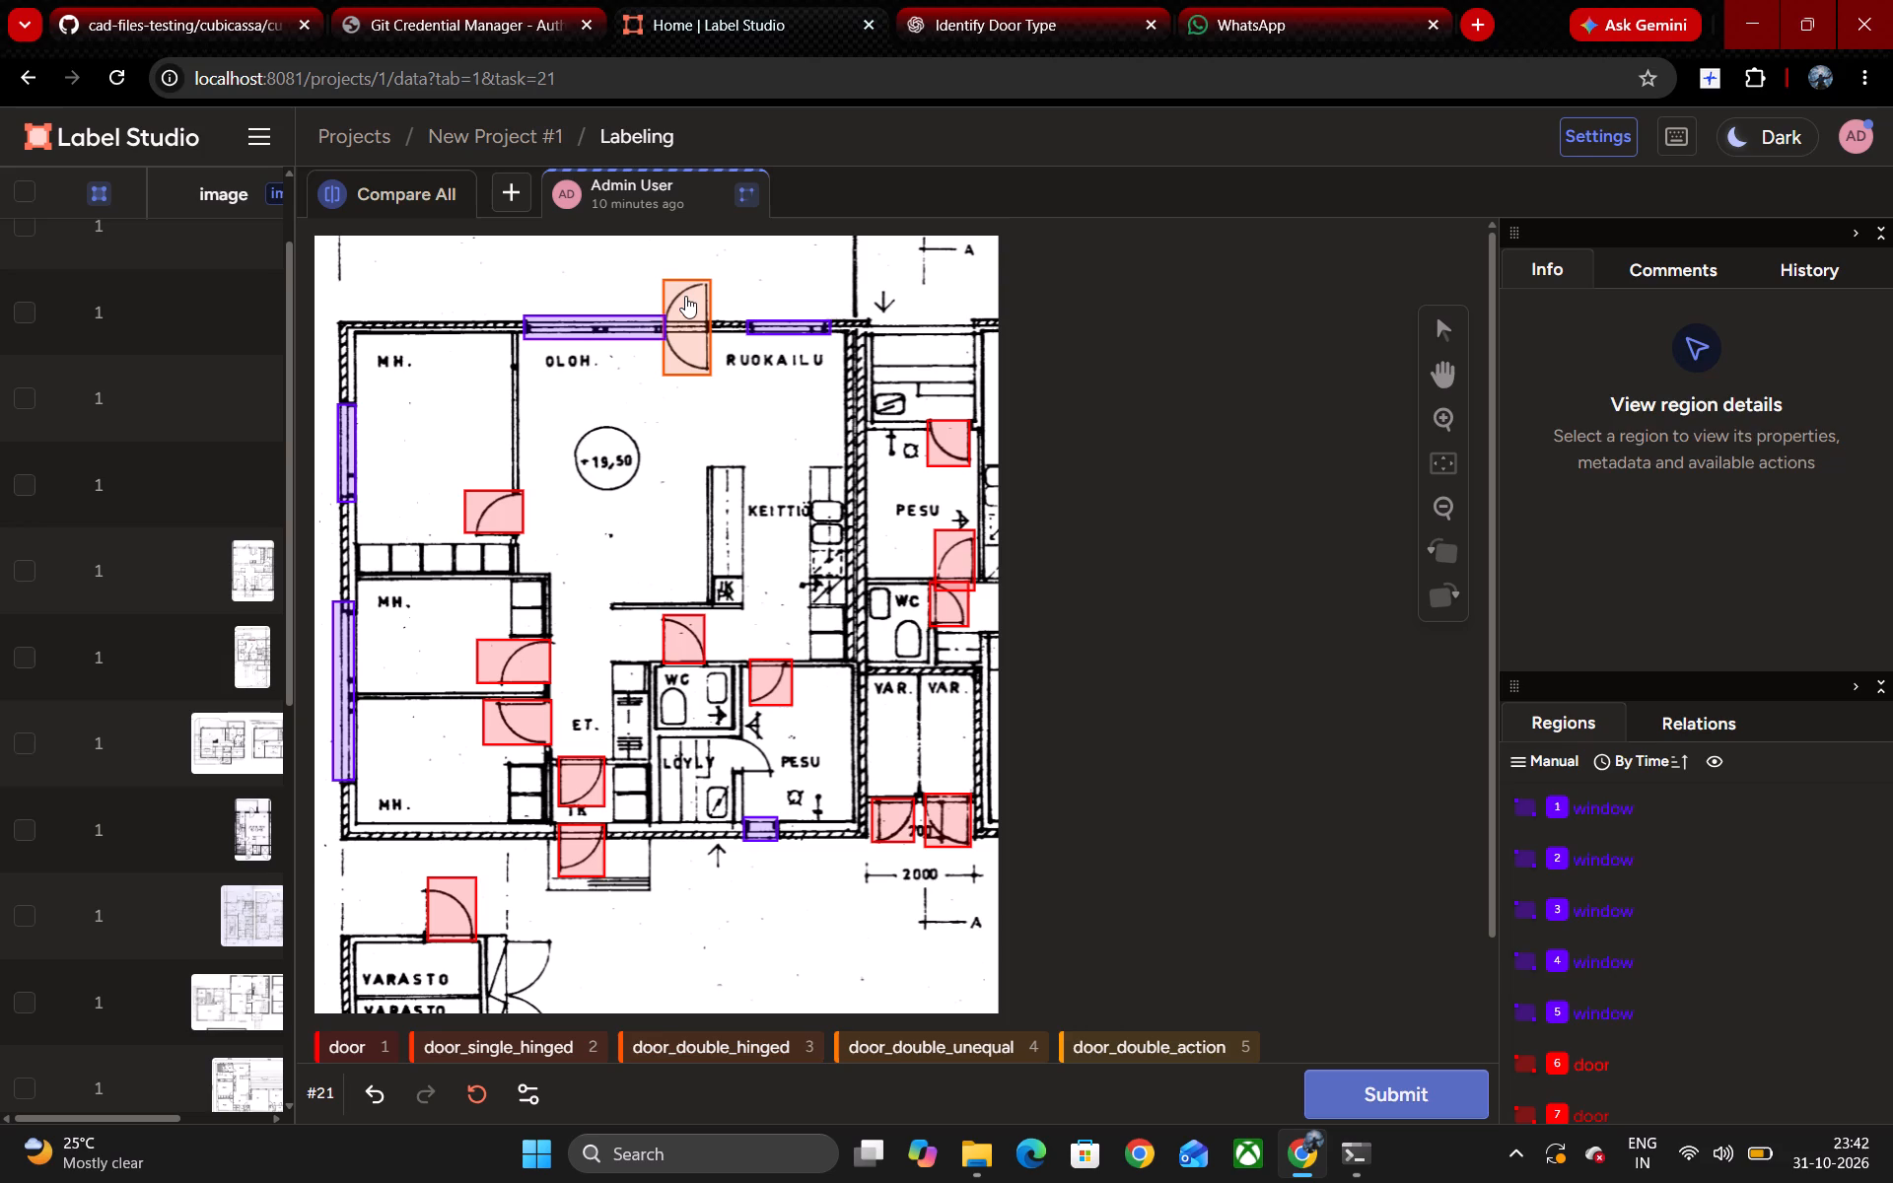
{"action": "double_click", "coordinate": [687, 298]}
{"action": "left_click", "coordinate": [687, 298]}
Add a door_double_unequal box around the double door beside the upper VARASTO, about 11.0 wide by 10.4 high, and trim its top edge slightly.
{"action": "scroll", "coordinate": [753, 553], "scroll_direction": "down", "scroll_amount": 1}
{"action": "scroll", "coordinate": [666, 651], "scroll_direction": "down", "scroll_amount": 2}
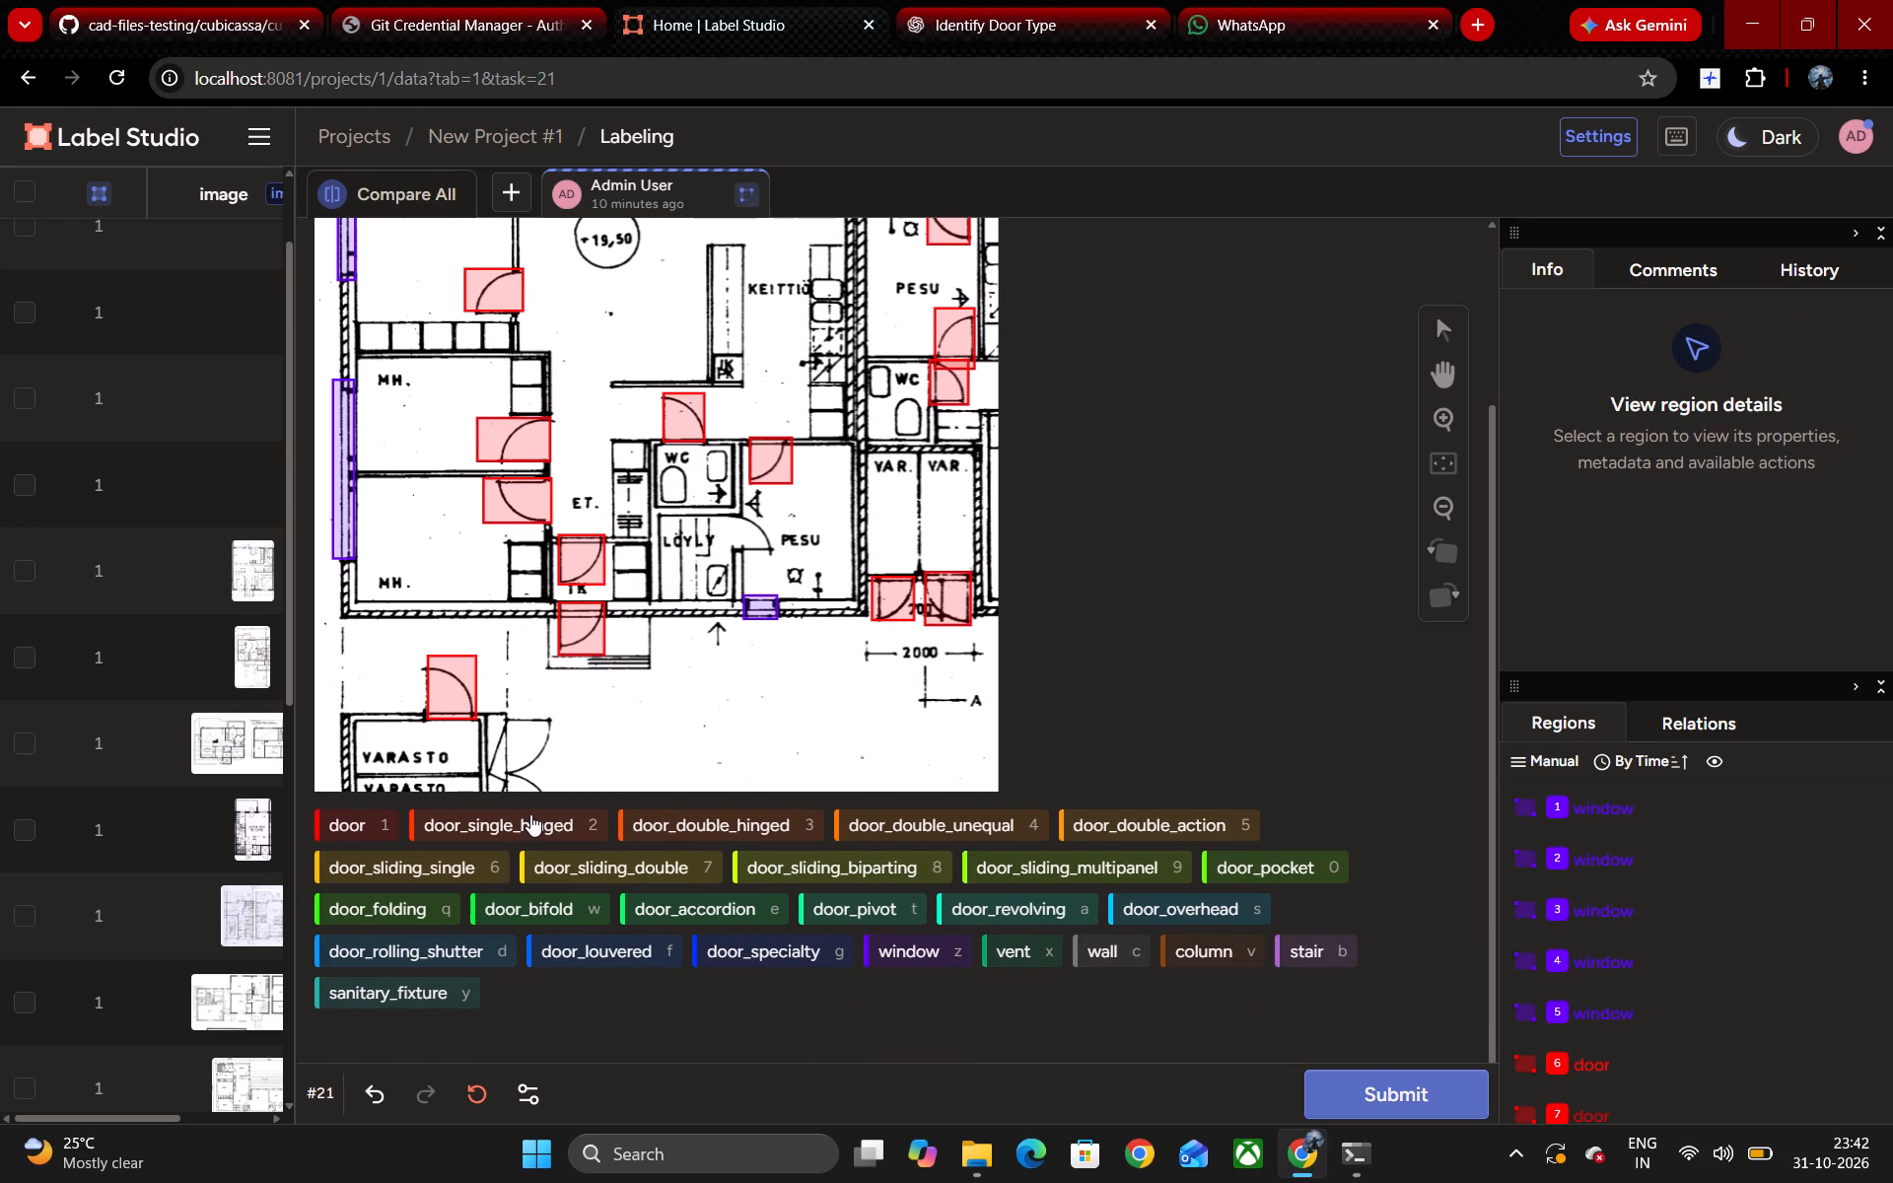
{"action": "key", "text": "1"}
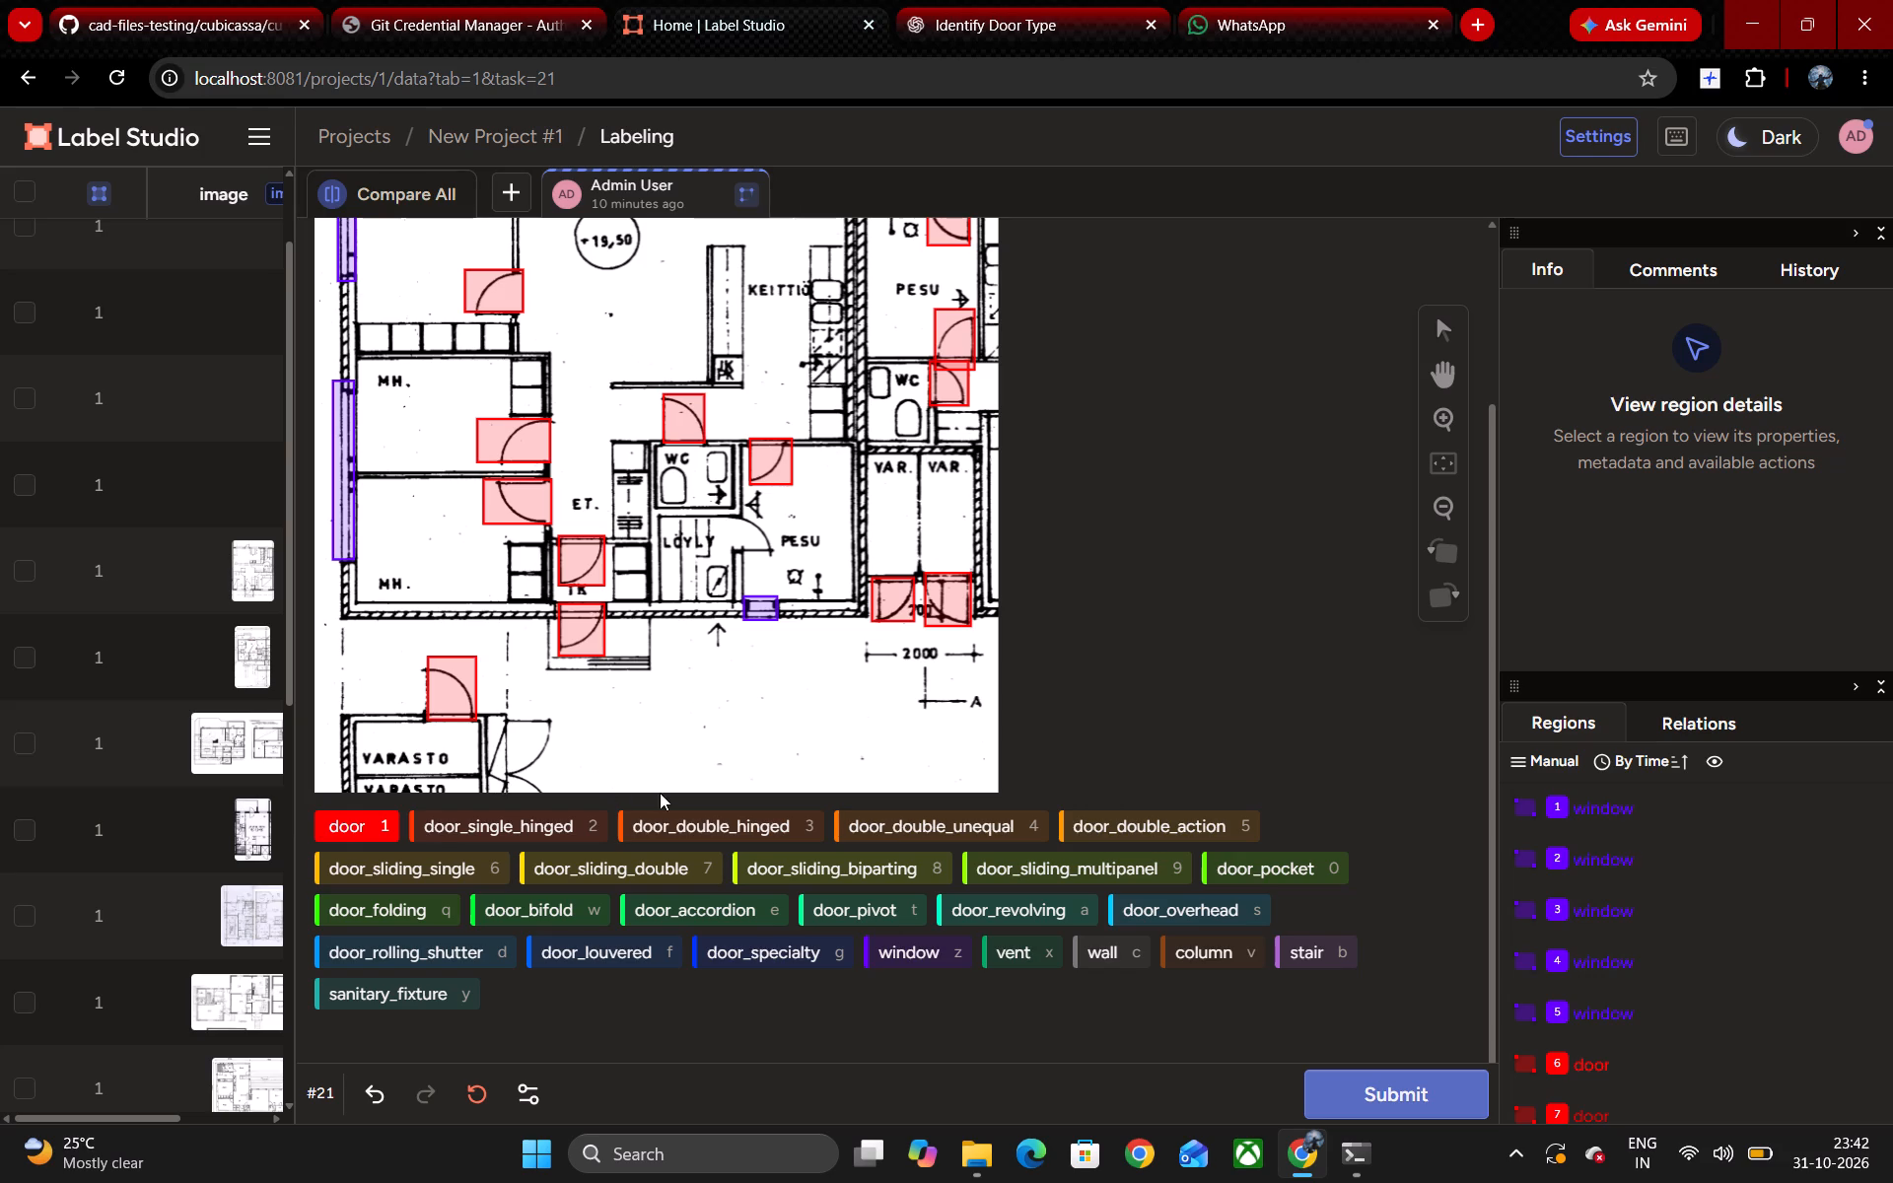
{"action": "key", "text": "4"}
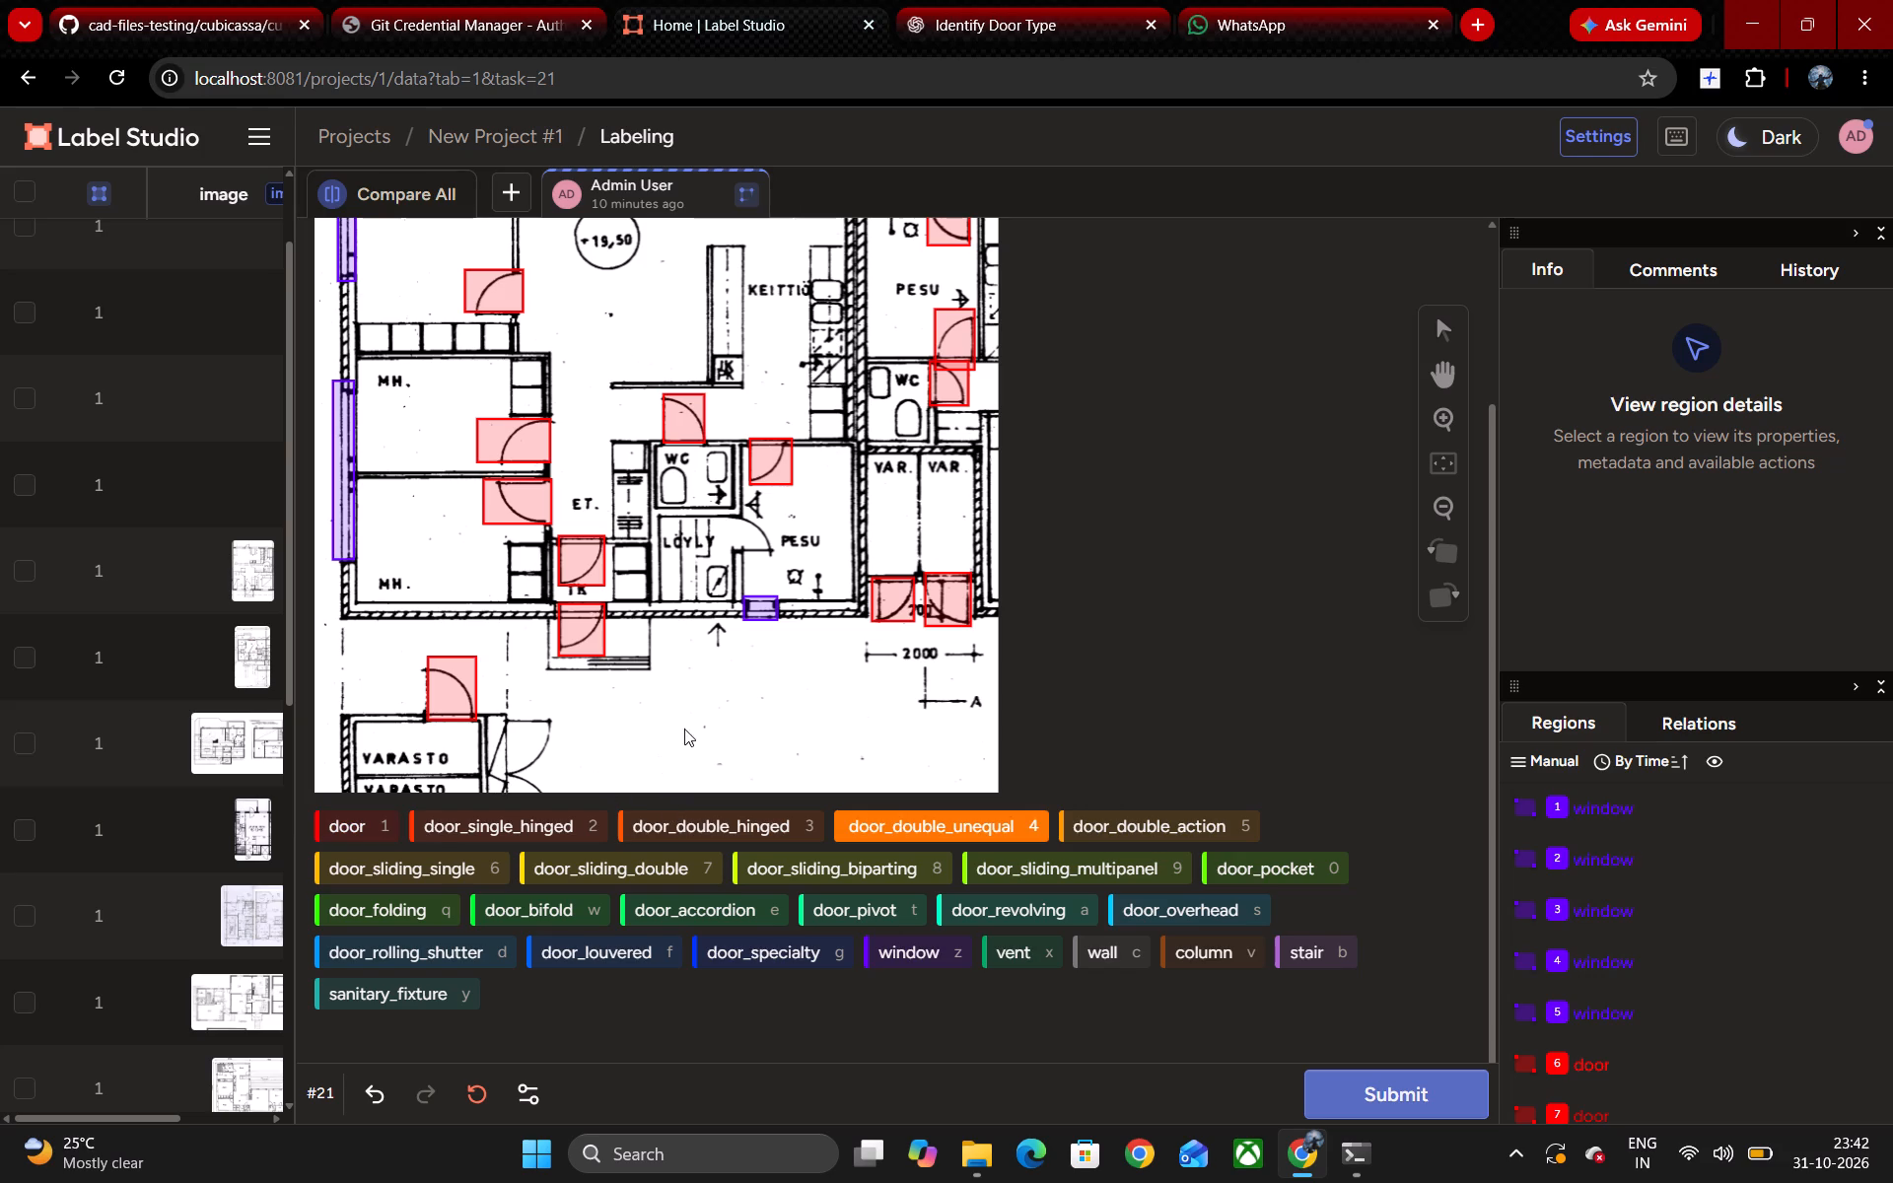
{"action": "scroll", "coordinate": [621, 560], "scroll_direction": "up", "scroll_amount": 2}
{"action": "scroll", "coordinate": [621, 560], "scroll_direction": "down", "scroll_amount": 2}
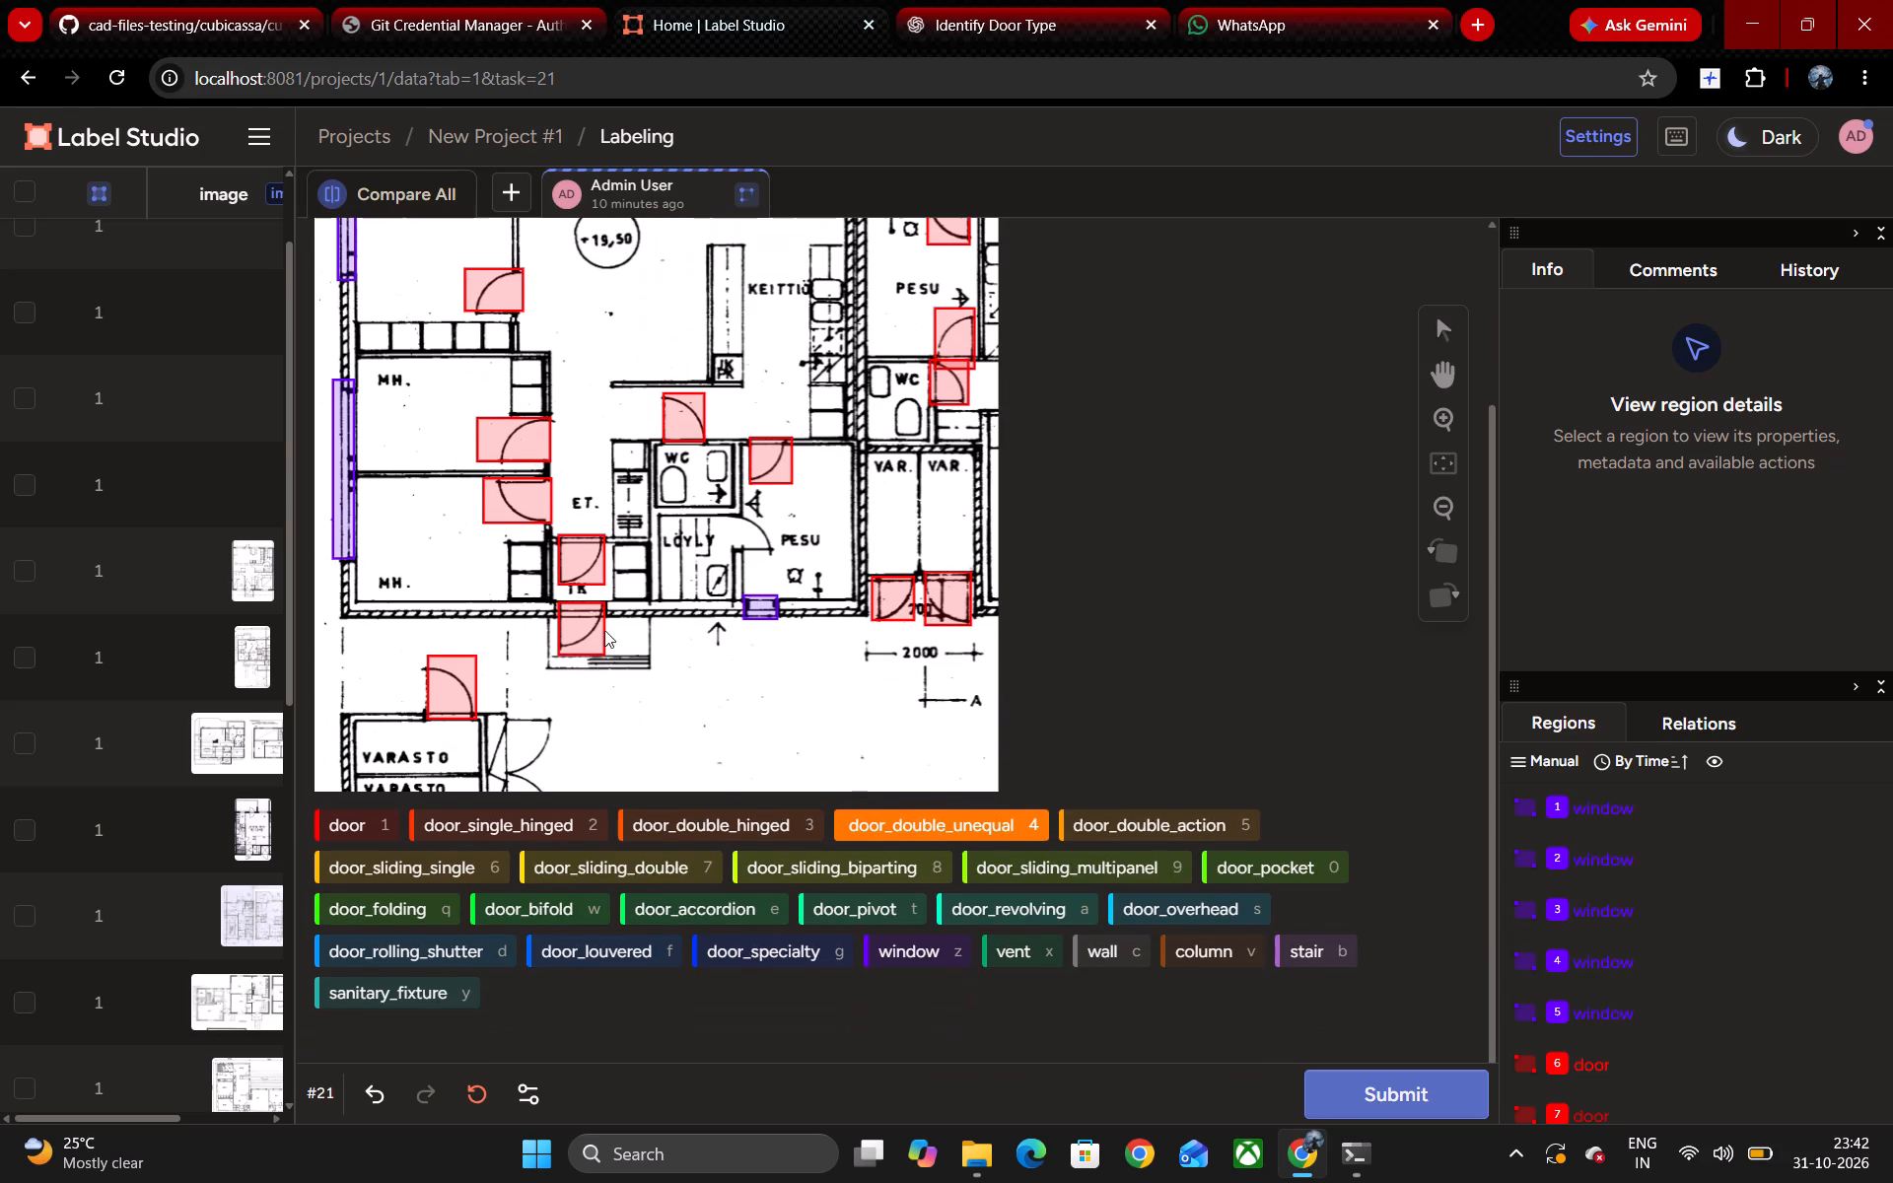
{"action": "left_click", "coordinate": [473, 708]}
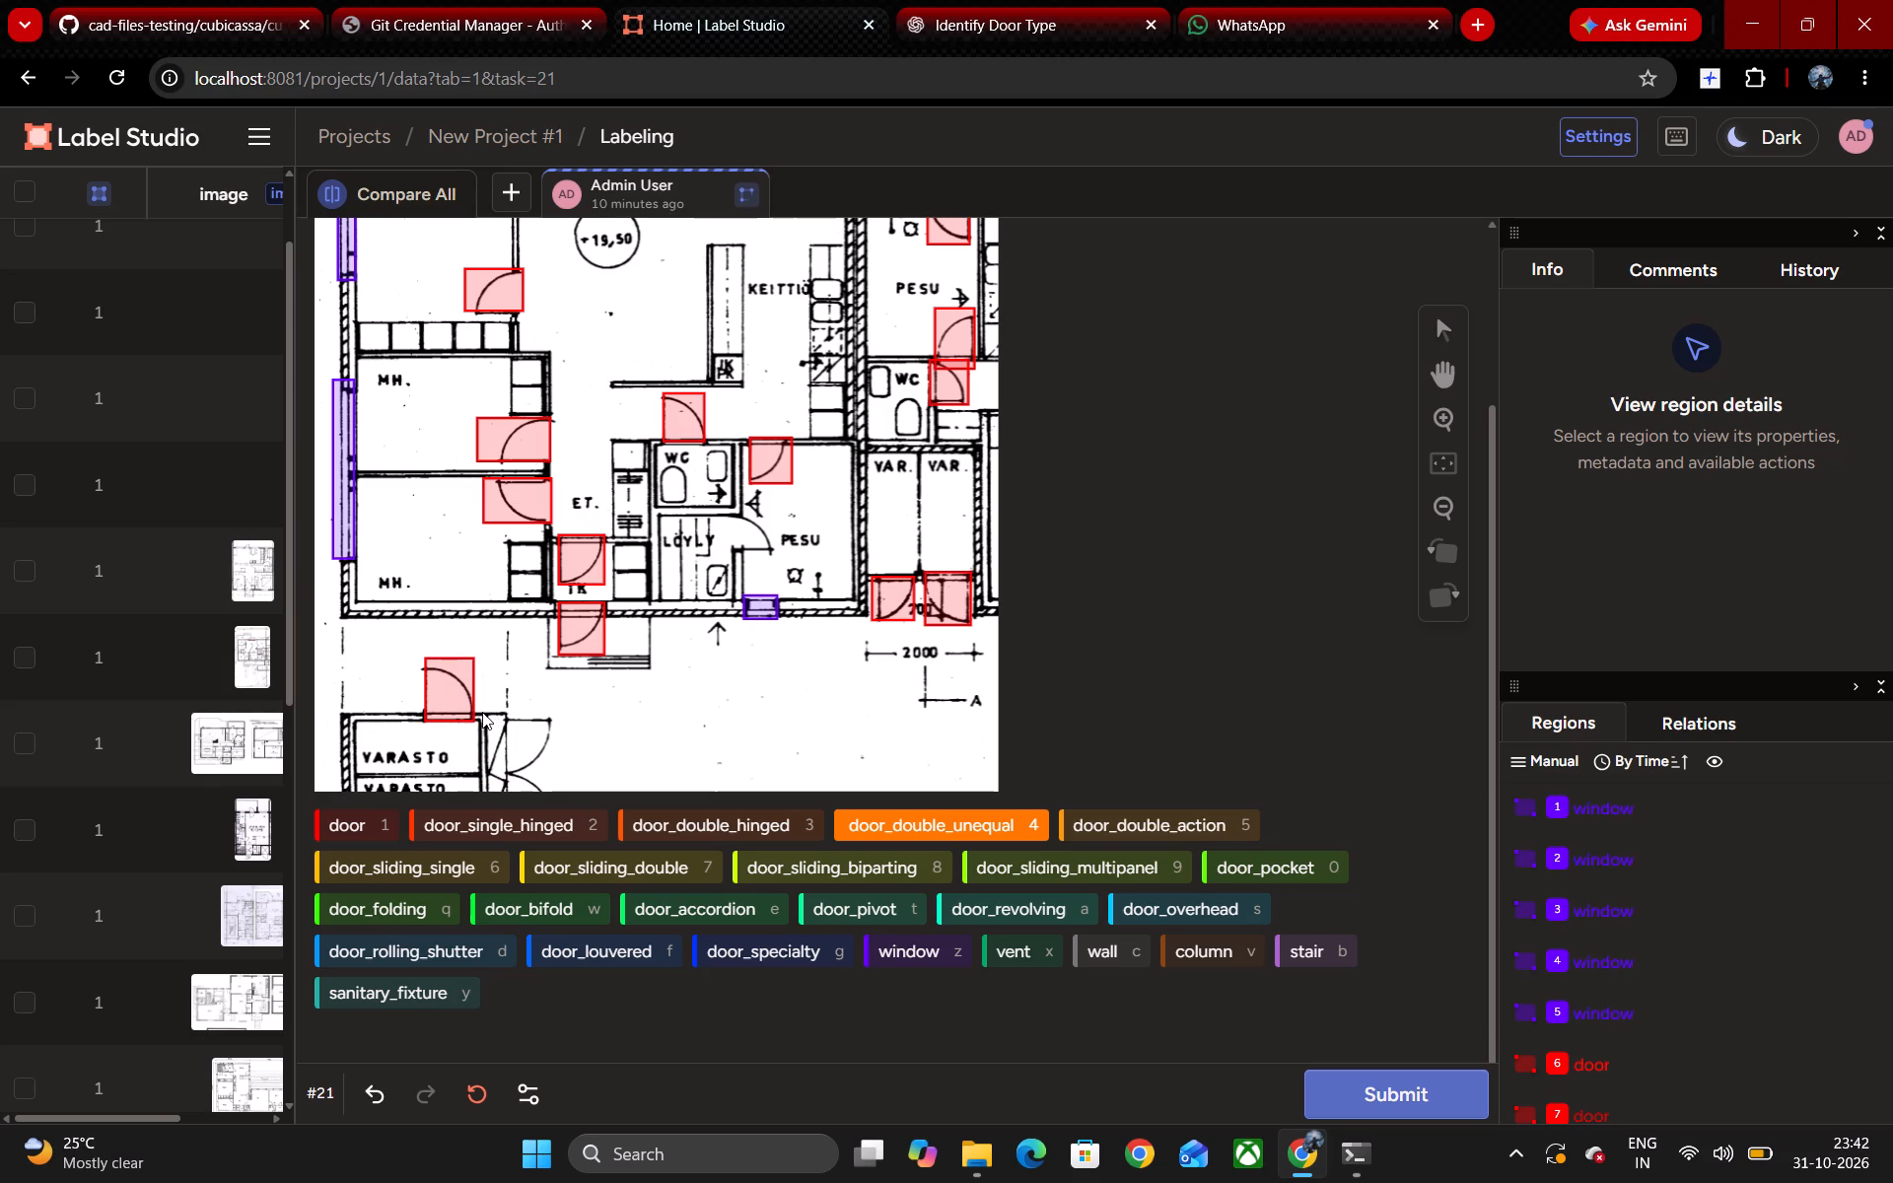
{"action": "left_click_drag", "start_coordinate": [482, 712], "coordinate": [552, 841]}
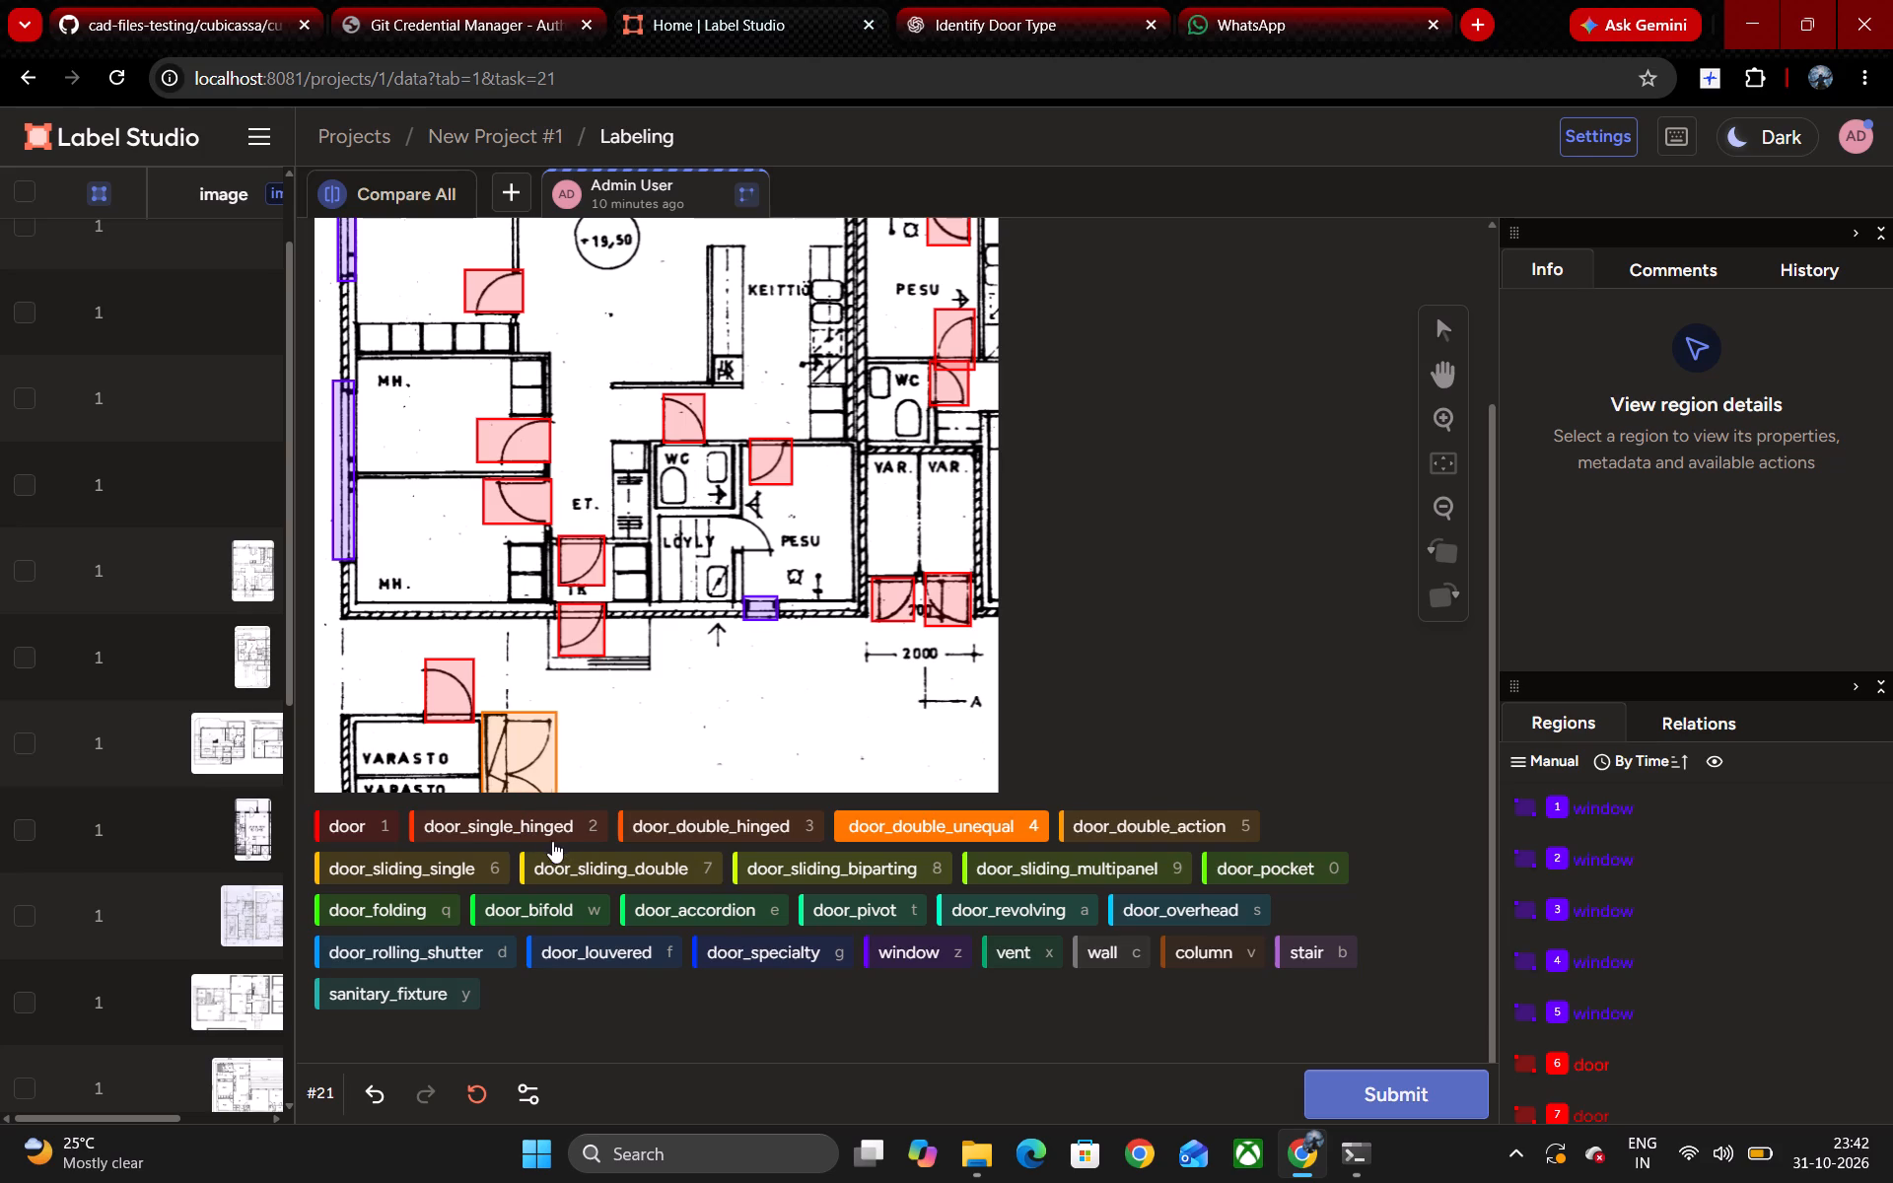
{"action": "left_click_drag", "start_coordinate": [552, 841], "coordinate": [557, 835]}
{"action": "left_click", "coordinate": [549, 761]}
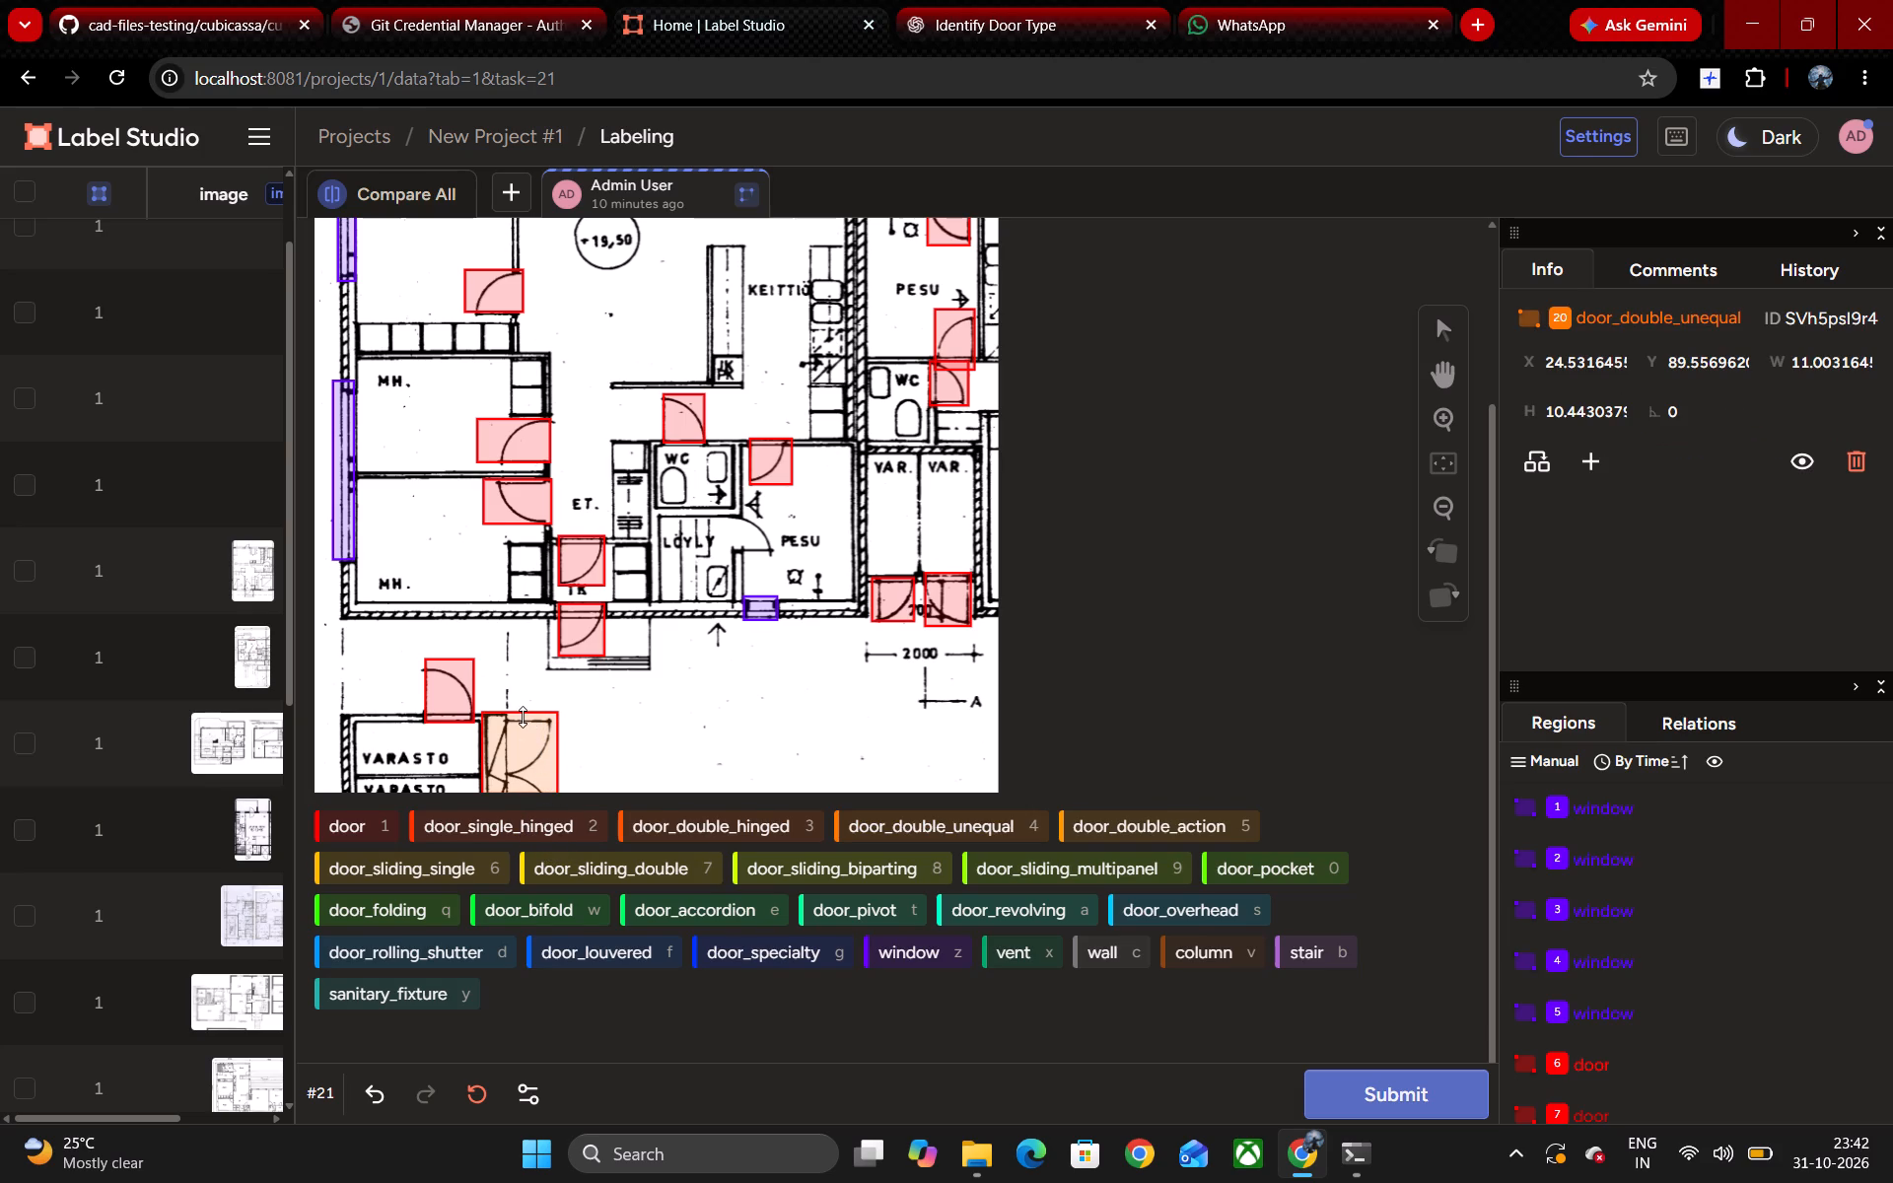
{"action": "left_click", "coordinate": [521, 713]}
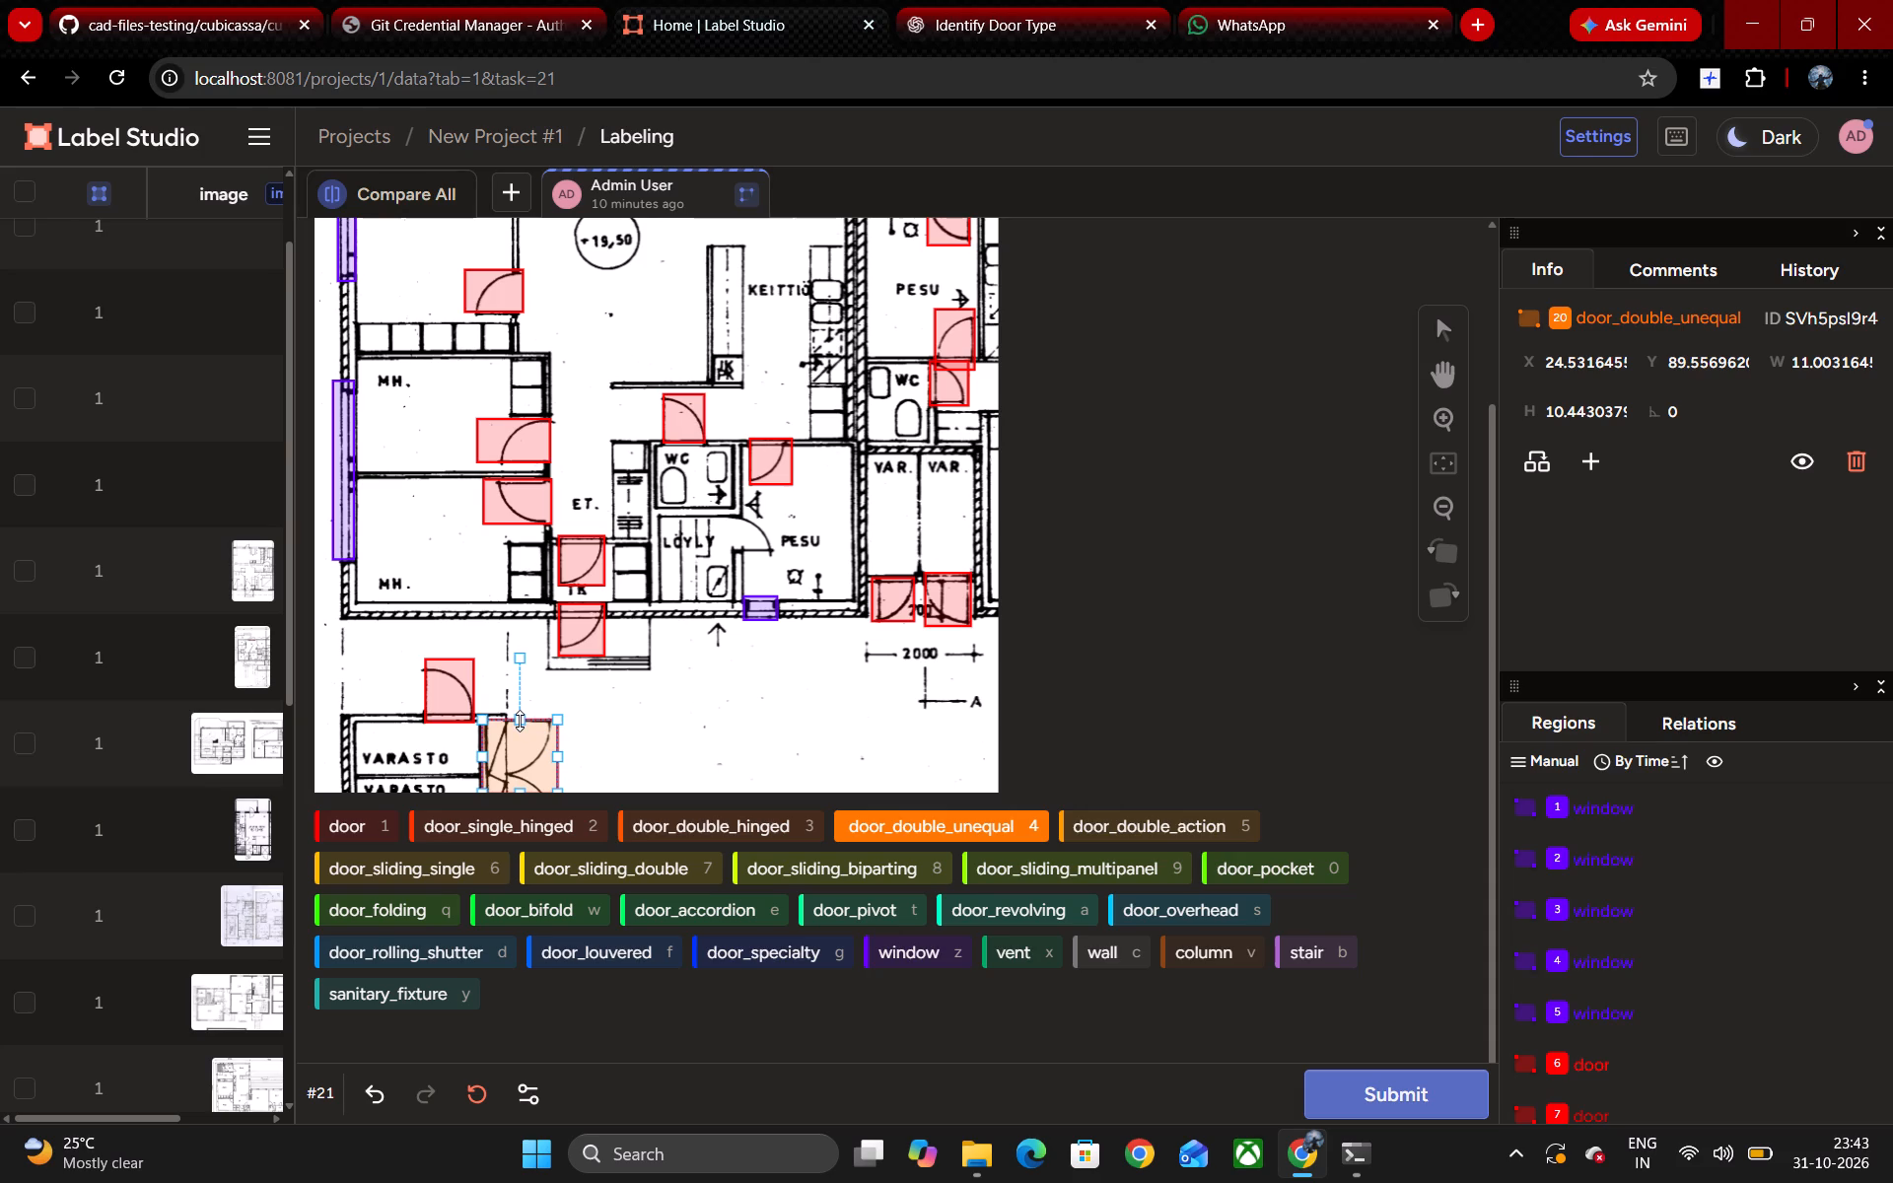
Submit the annotation for task 21.
{"action": "left_click", "coordinate": [1347, 1091]}
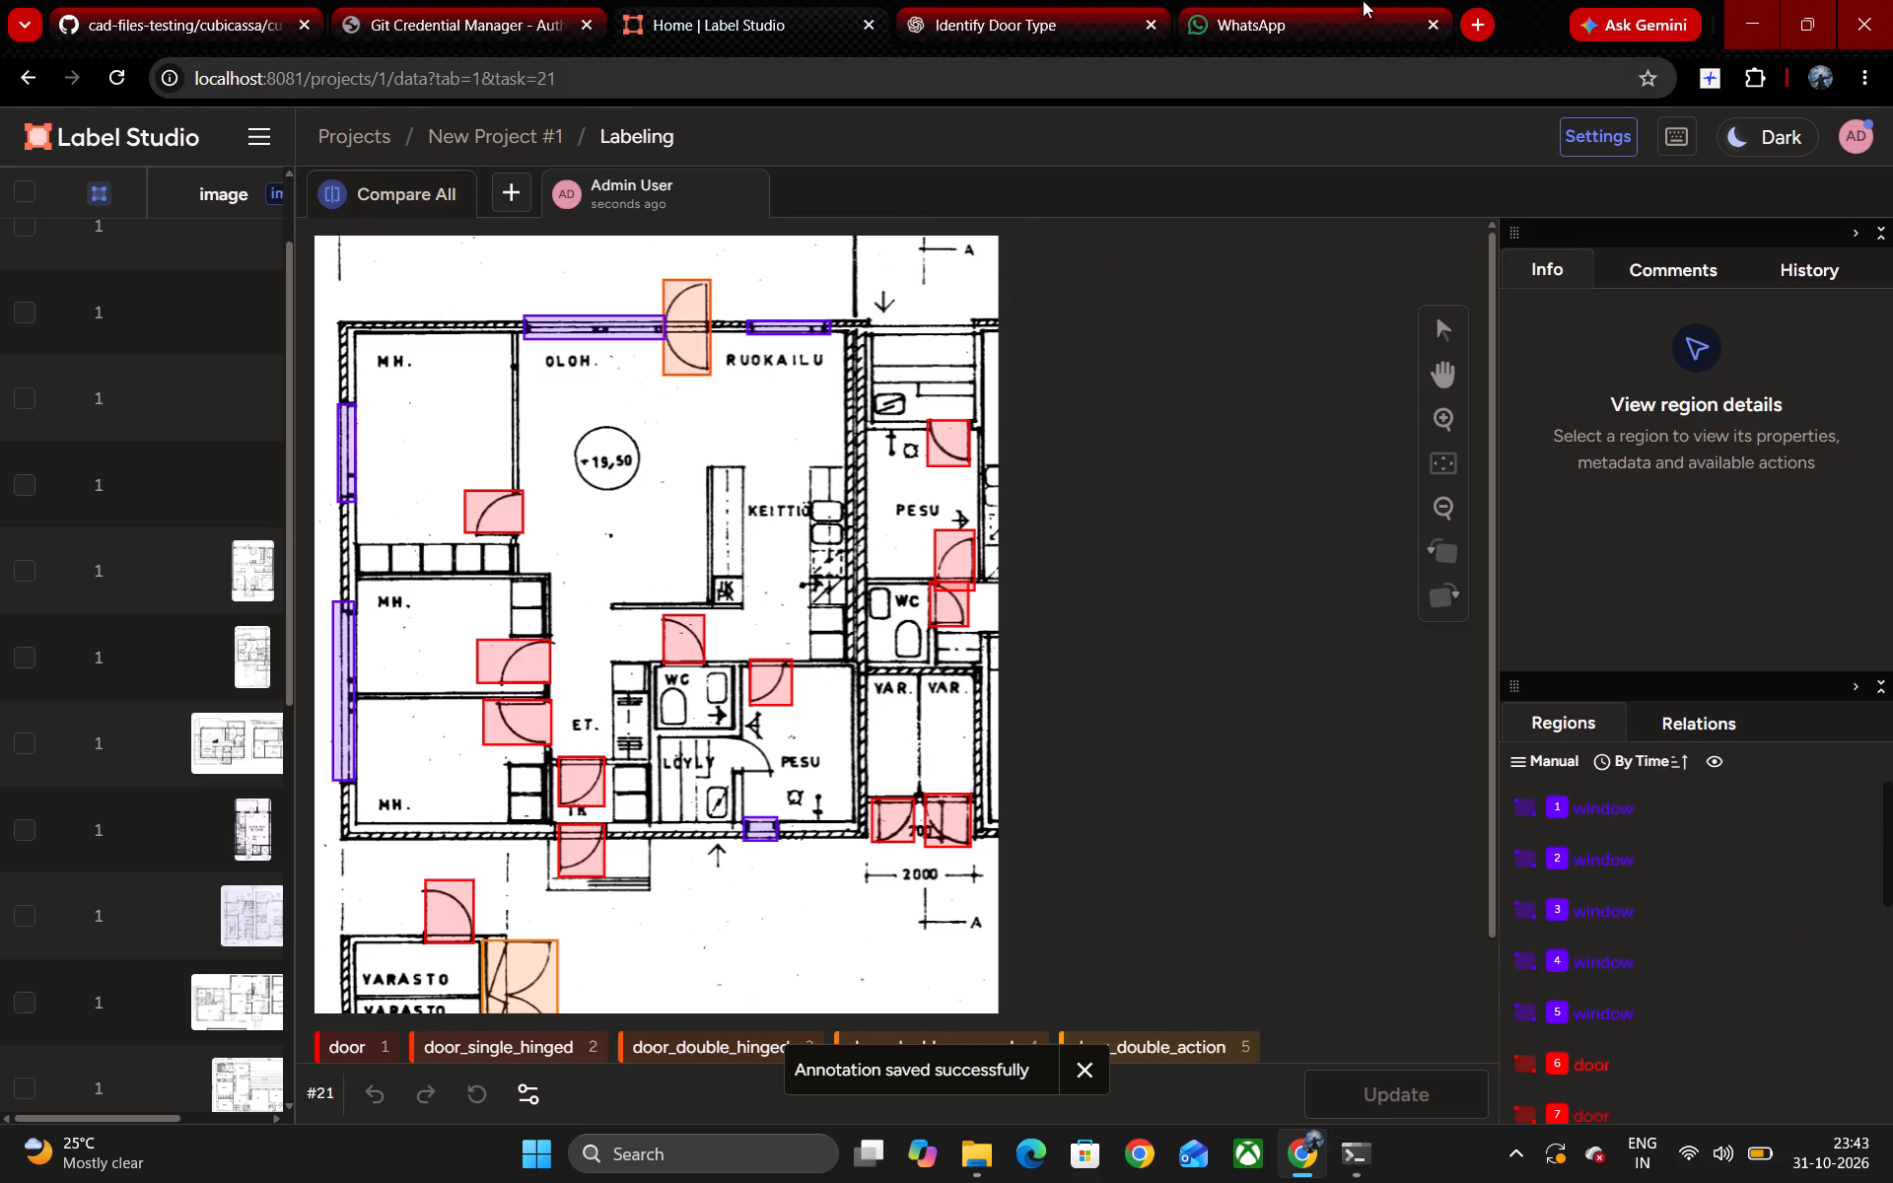
Return to the task list of New Project #1 and look over the last tasks down to task 21.
{"action": "left_click", "coordinate": [517, 133]}
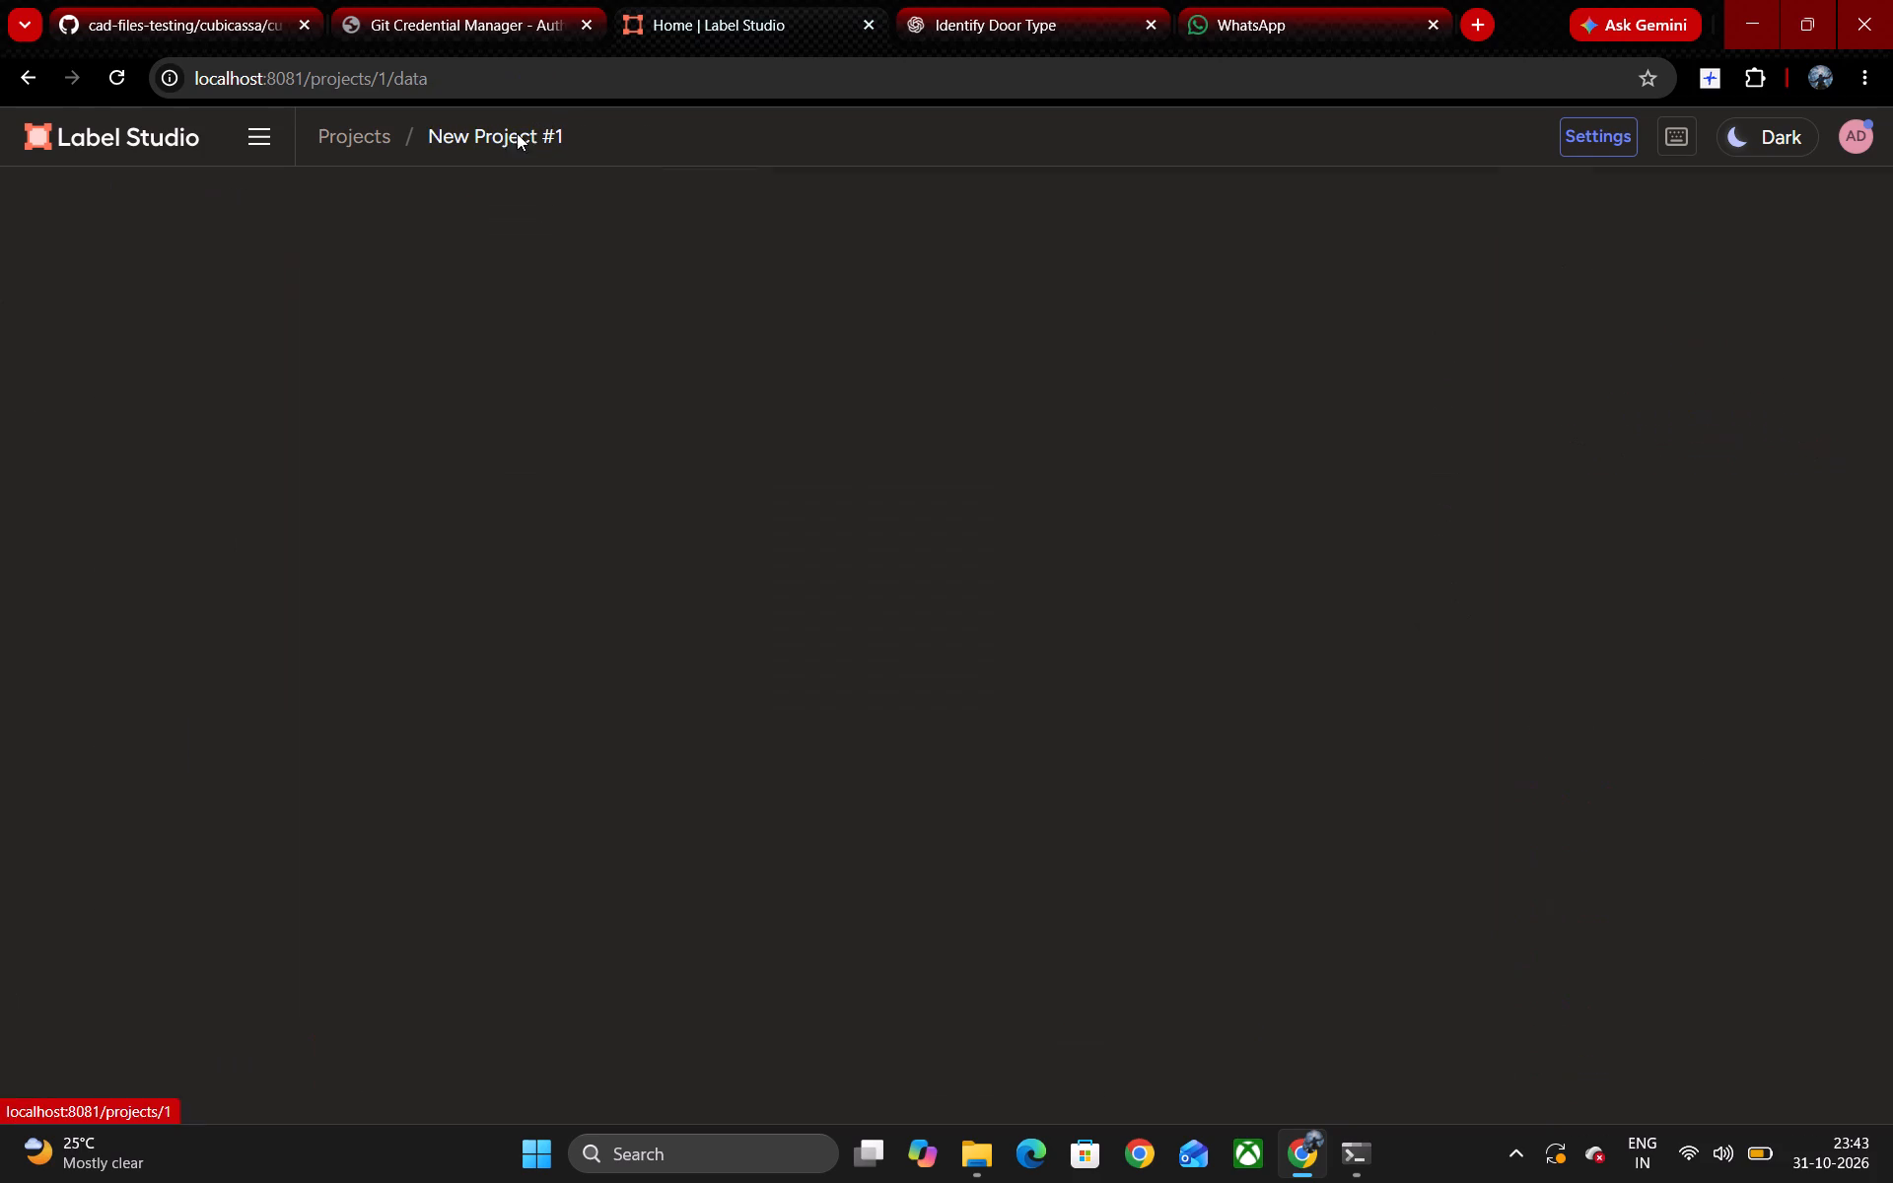
{"action": "scroll", "coordinate": [497, 461], "scroll_direction": "down", "scroll_amount": 3}
{"action": "scroll", "coordinate": [701, 582], "scroll_direction": "down", "scroll_amount": 14}
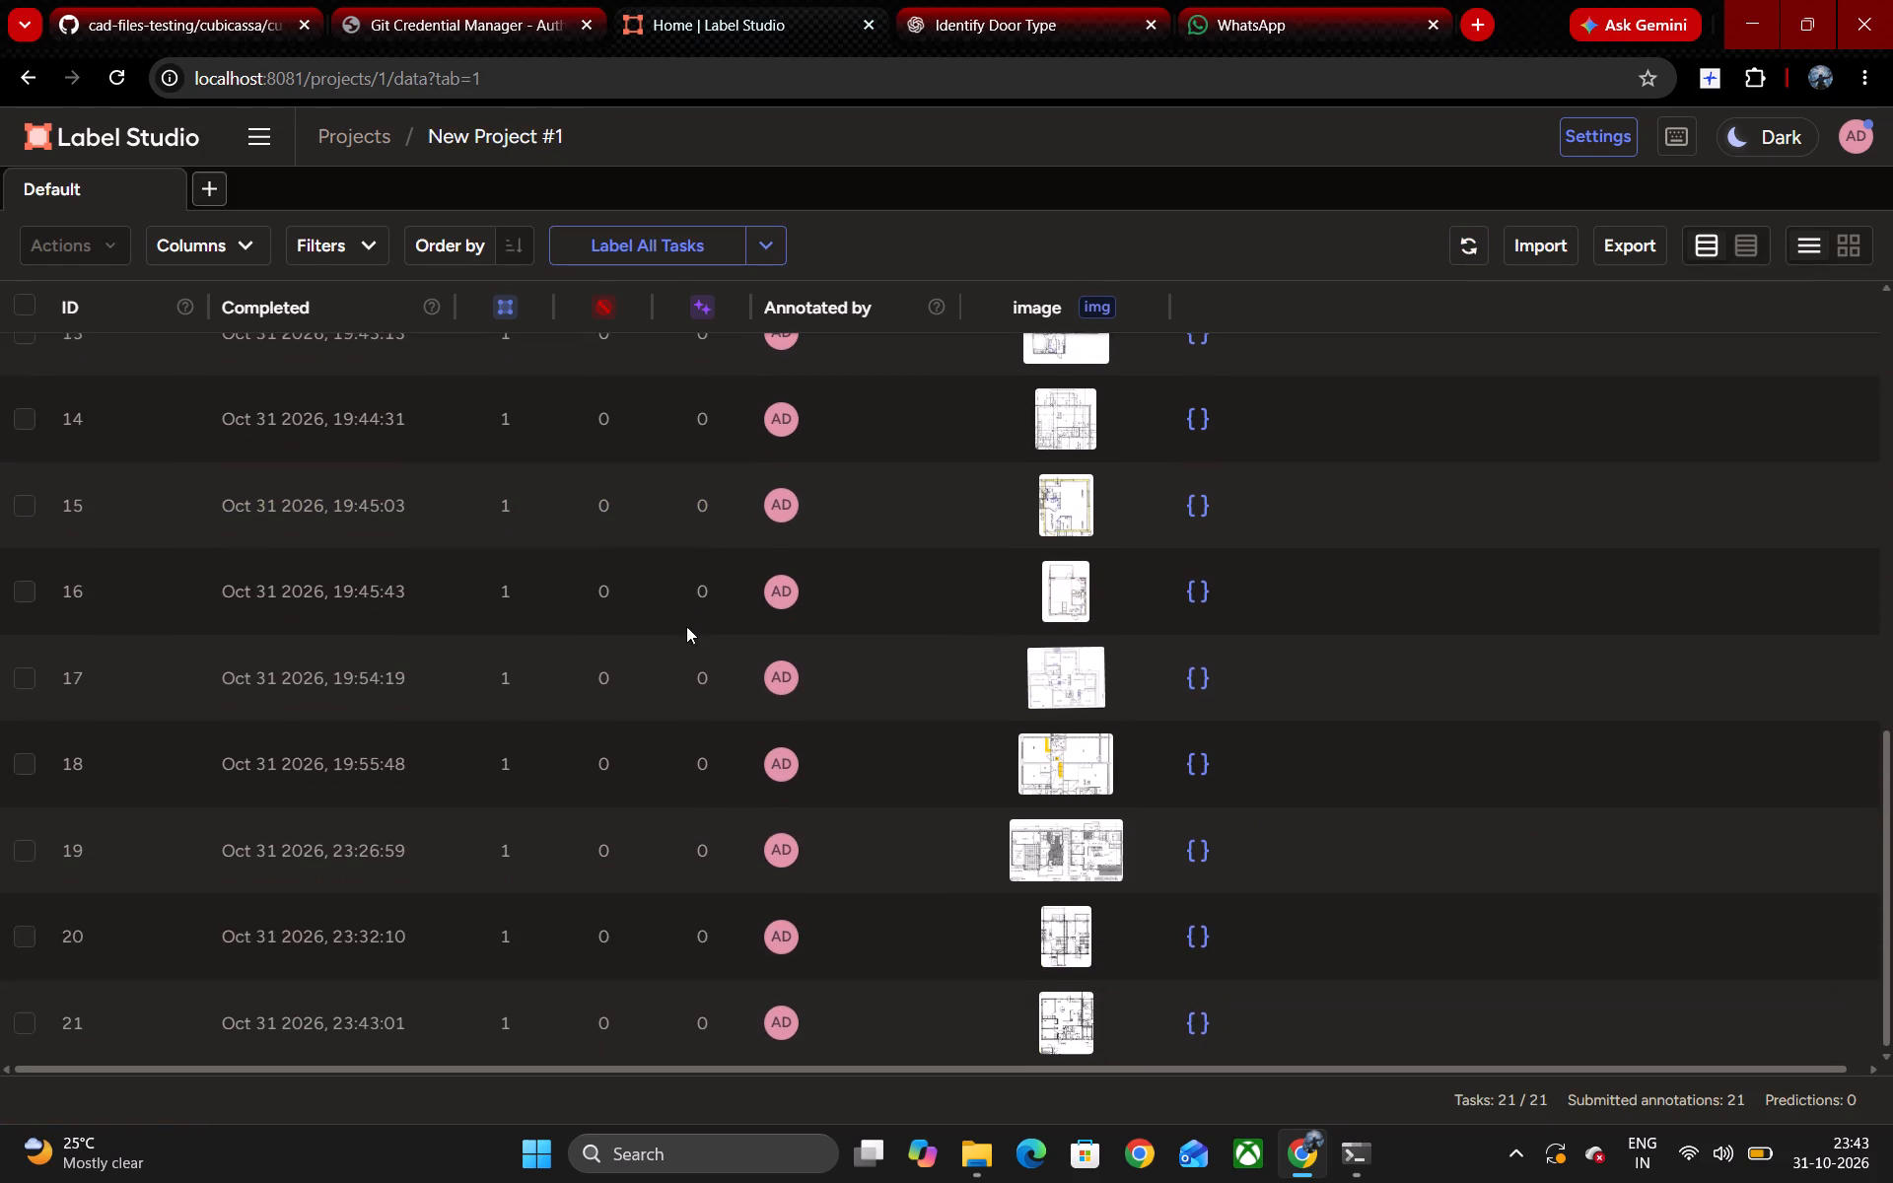
{"action": "scroll", "coordinate": [686, 626], "scroll_direction": "down", "scroll_amount": 3}
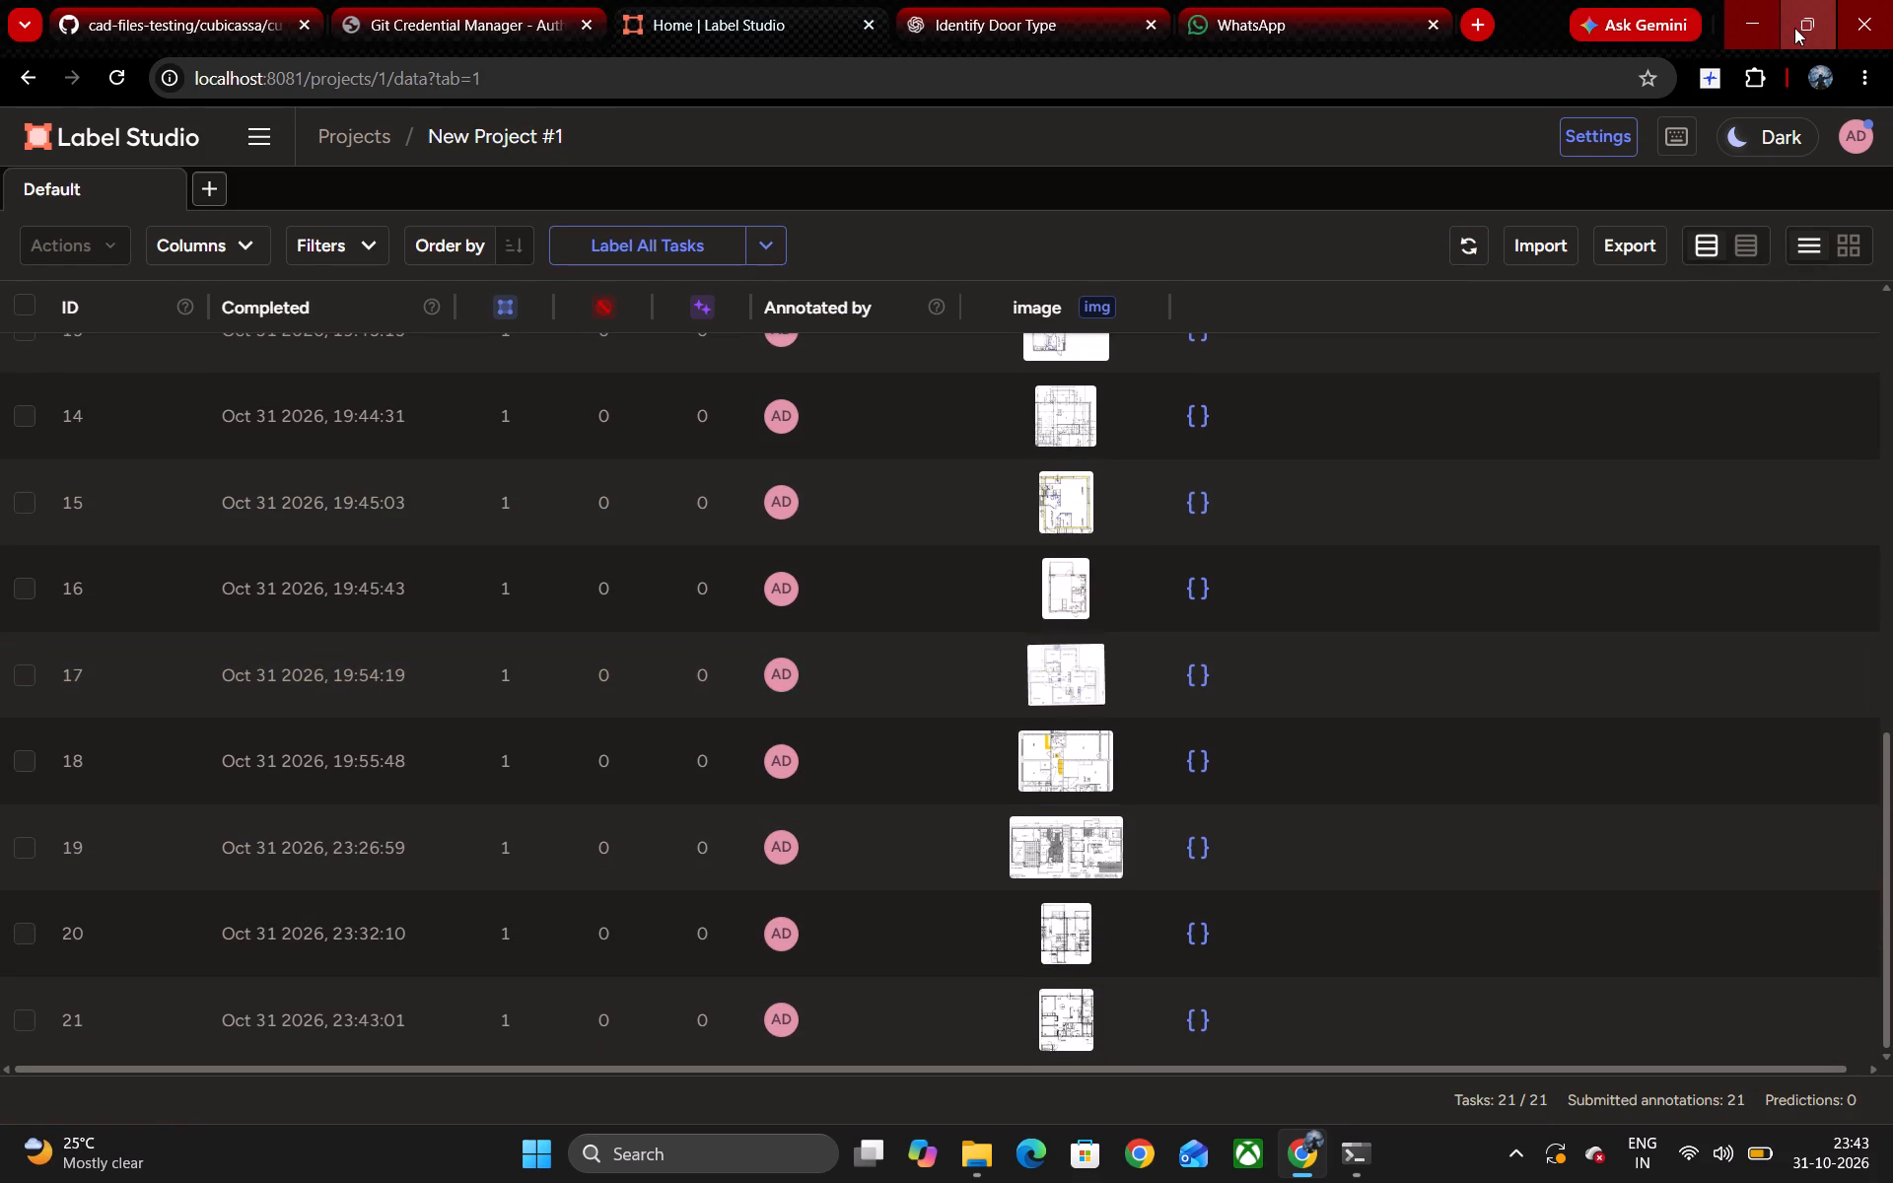
Minimise the browser window to get back to the PowerShell terminal running Label Studio.
{"action": "left_click", "coordinate": [1746, 21]}
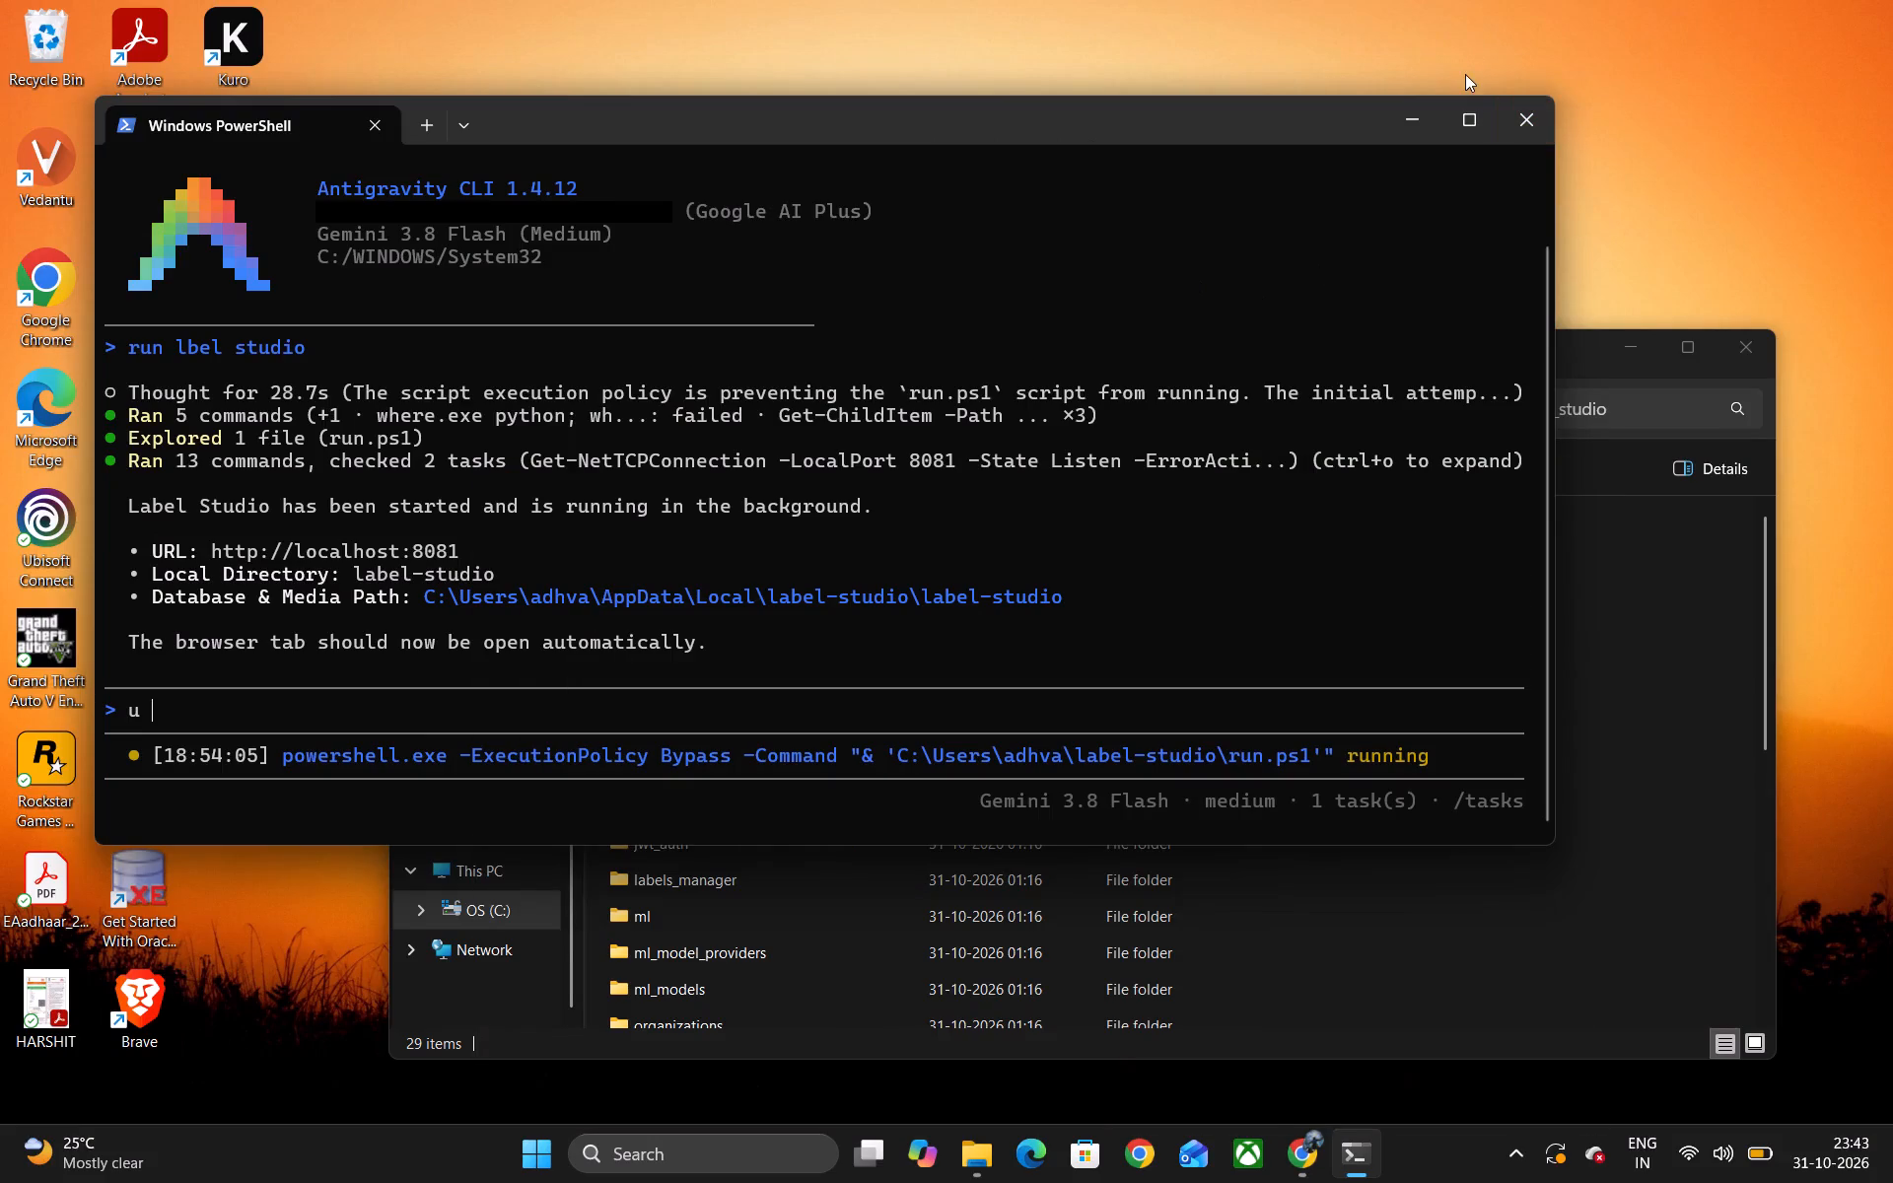